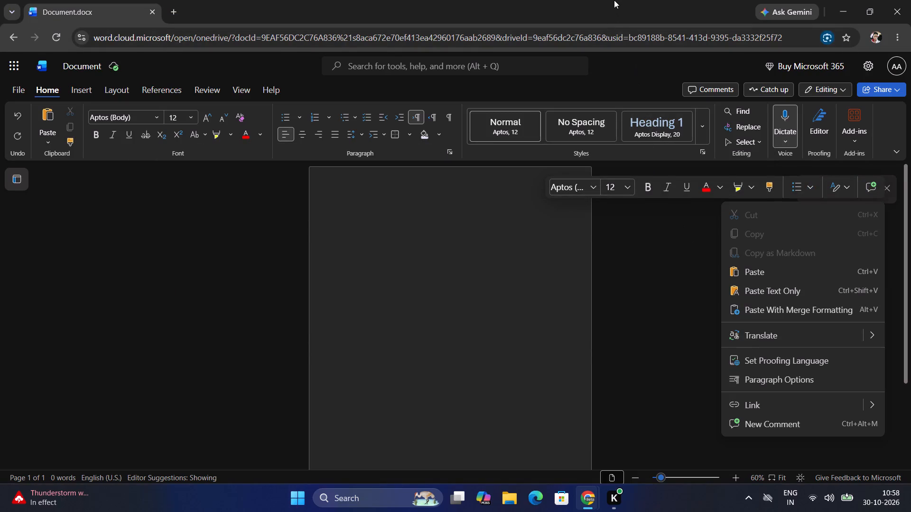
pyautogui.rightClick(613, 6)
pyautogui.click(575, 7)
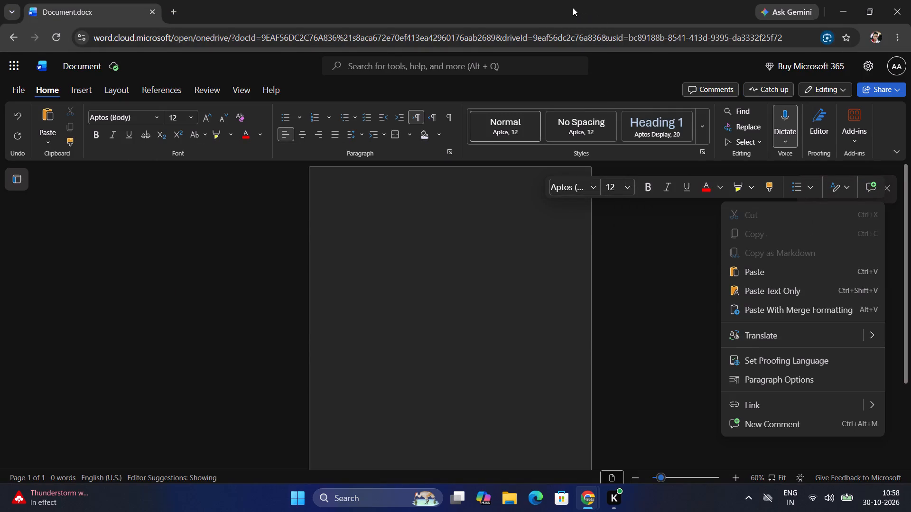
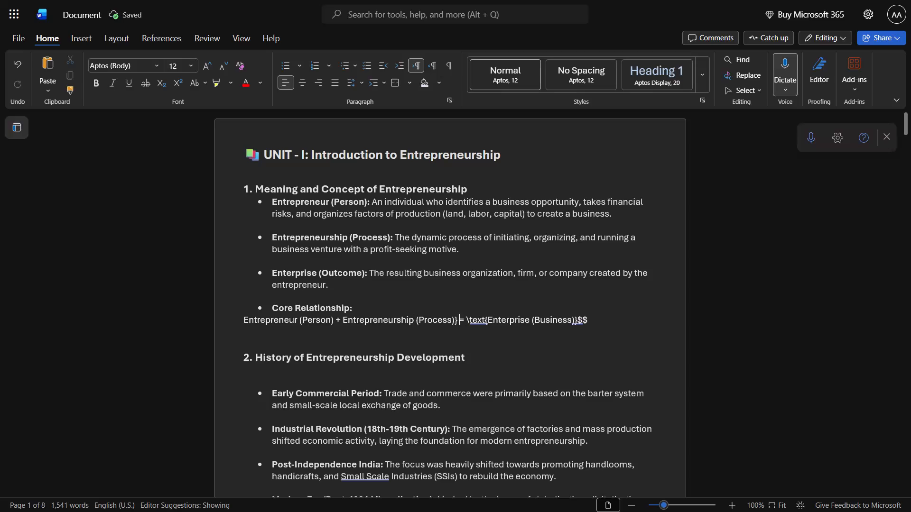
# Remove the stray closing brace after "(Process)" in the Core Relationship equation, keeping the closing parenthesis.
pyautogui.hotkey('ctrl', 'Left')
pyautogui.hotkey('ctrl', 'Right')
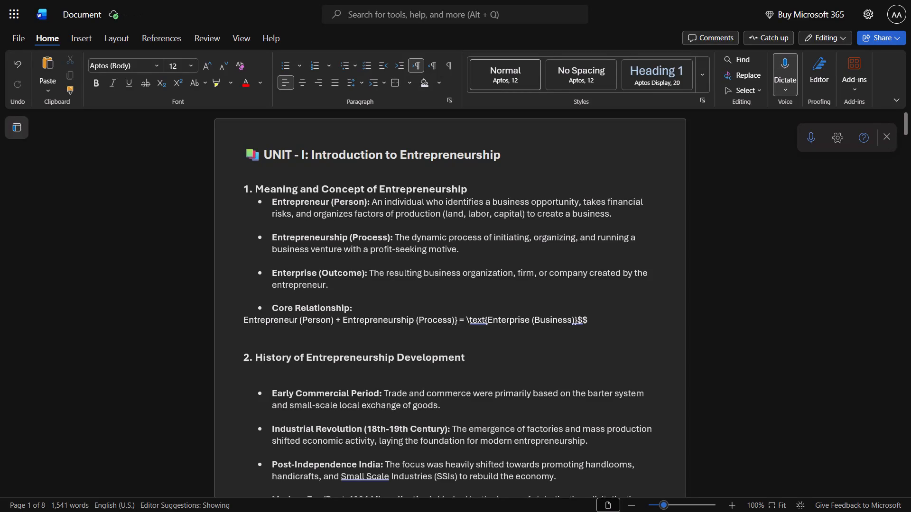
pyautogui.hotkey('ctrl', 'BackSpace')
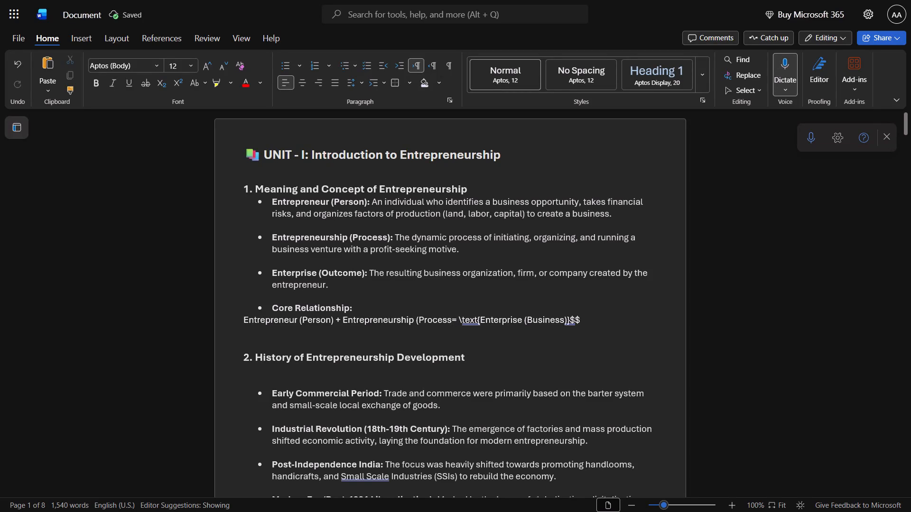
pyautogui.hotkey('shift', ')')
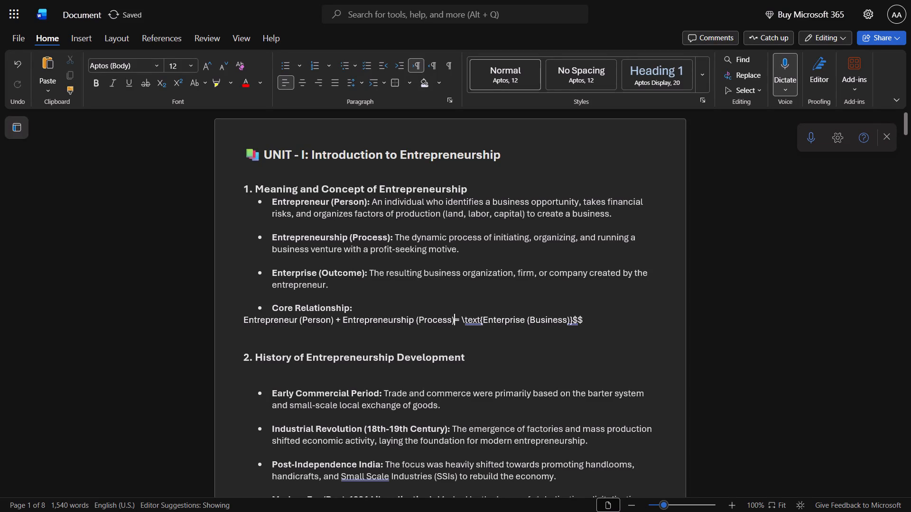
# Delete the leftover "\text{" code before "Enterprise (Business)" in the Core Relationship equation.
pyautogui.hotkey('ctrl', 'Right')
pyautogui.hotkey('ctrl', 'Delete')
pyautogui.hotkey('ctrl', 'Delete')
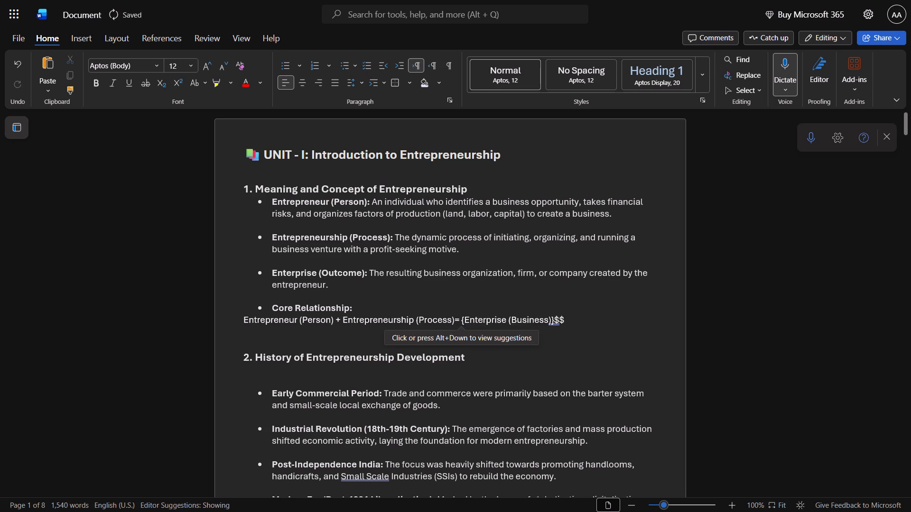
pyautogui.press('Delete')
# Delete the trailing "}$$" so the Core Relationship equation ends with "Enterprise (Business)".
pyautogui.hotkey('ctrl', 'Right')
pyautogui.hotkey('ctrl', 'Right')
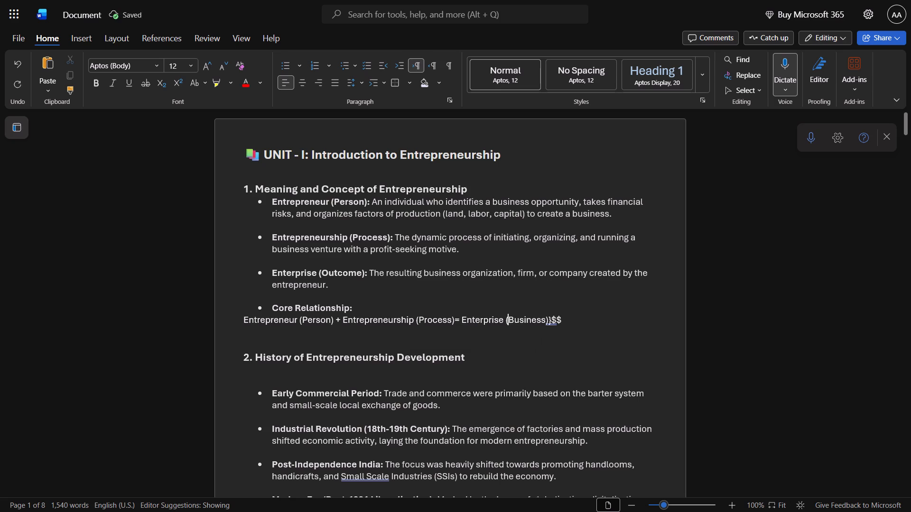
pyautogui.hotkey('ctrl', 'Right')
pyautogui.hotkey('ctrl', 'Right')
pyautogui.hotkey('ctrl', 'Right')
pyautogui.hotkey('ctrl', 'Left')
pyautogui.hotkey('ctrl', 'BackSpace')
# Complete the Core Relationship equation with a closing parenthesis after Business and a space before the equals sign.
pyautogui.hotkey('shift', ')')
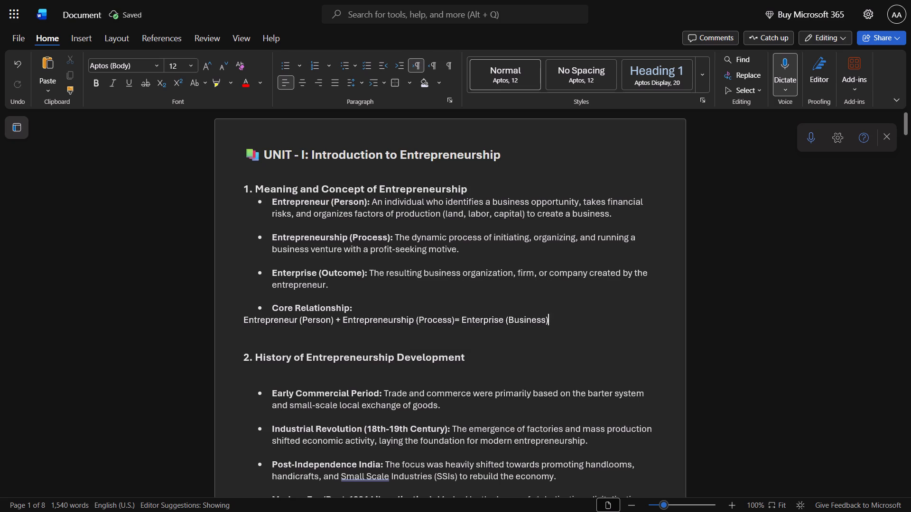
pyautogui.hotkey('ctrl', 'Left')
pyautogui.hotkey('ctrl', 'Left')
pyautogui.hotkey('ctrl', 'Left')
pyautogui.hotkey('ctrl', 'Left')
pyautogui.press('Left')
pyautogui.press('Left')
pyautogui.press('space')
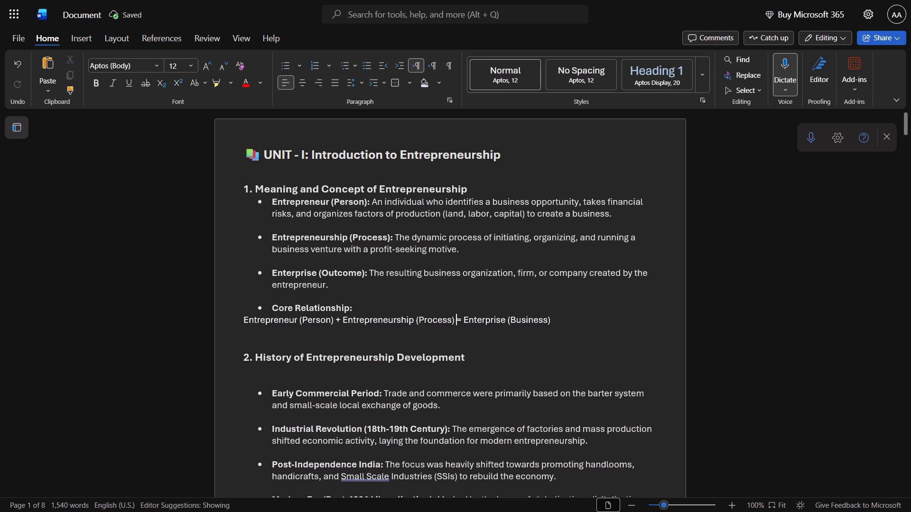
# Centre the Core Relationship equation line.
pyautogui.click(302, 82)
pyautogui.click(494, 245)
pyautogui.click(503, 292)
pyautogui.click(507, 316)
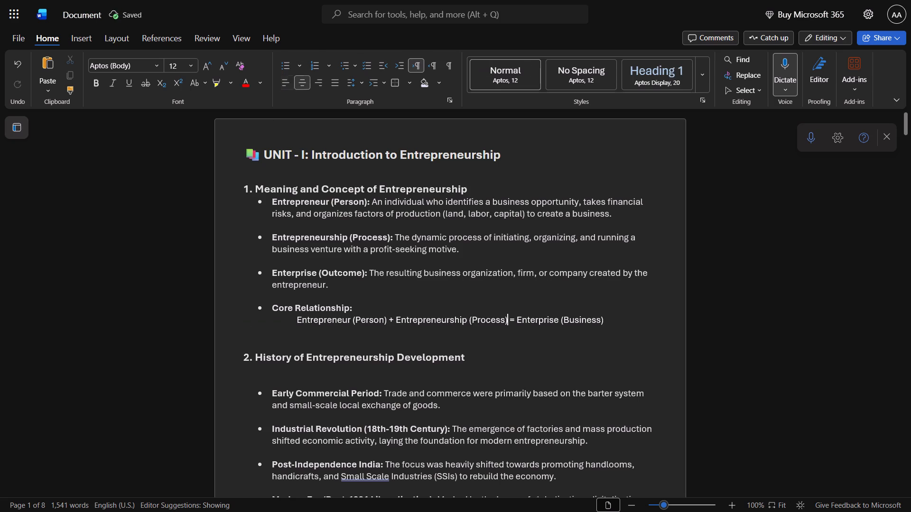
# Delete the blank lines between the bullets of section 1, Meaning and Concept of Entrepreneurship.
pyautogui.scroll(-1, 390, 347)
pyautogui.click(285, 240)
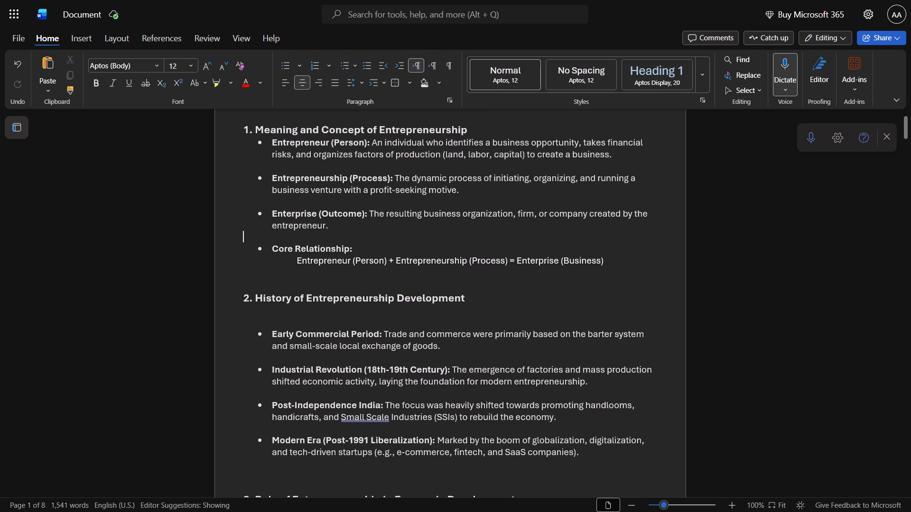
pyautogui.press('BackSpace')
pyautogui.press('Up')
pyautogui.press('Up')
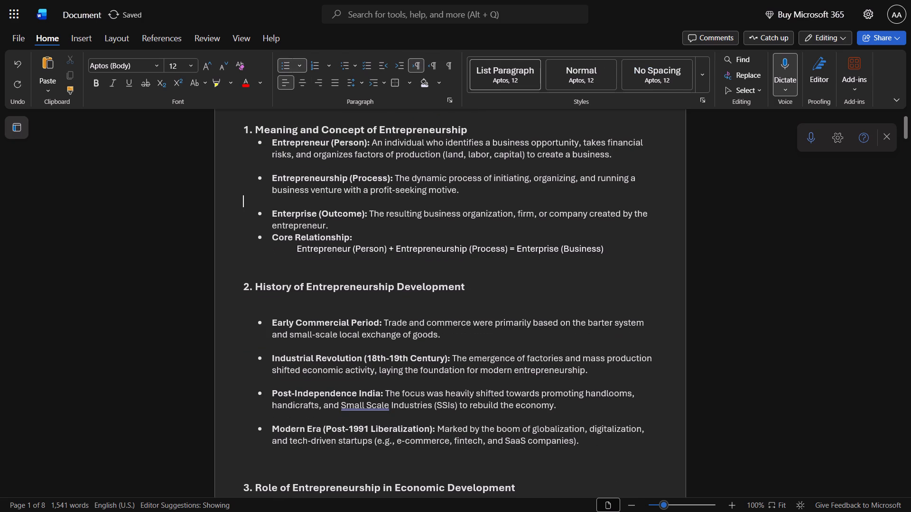
pyautogui.press('BackSpace')
pyautogui.press('Up')
pyautogui.press('Up')
pyautogui.press('BackSpace')
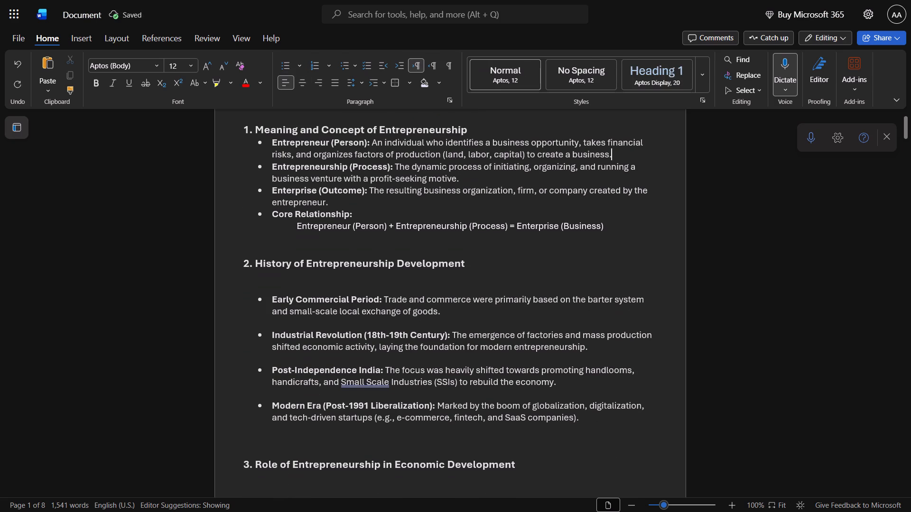
# Delete the blank lines between the bullets of section 2, History of Entrepreneurship Development.
pyautogui.click(286, 323)
pyautogui.press('BackSpace')
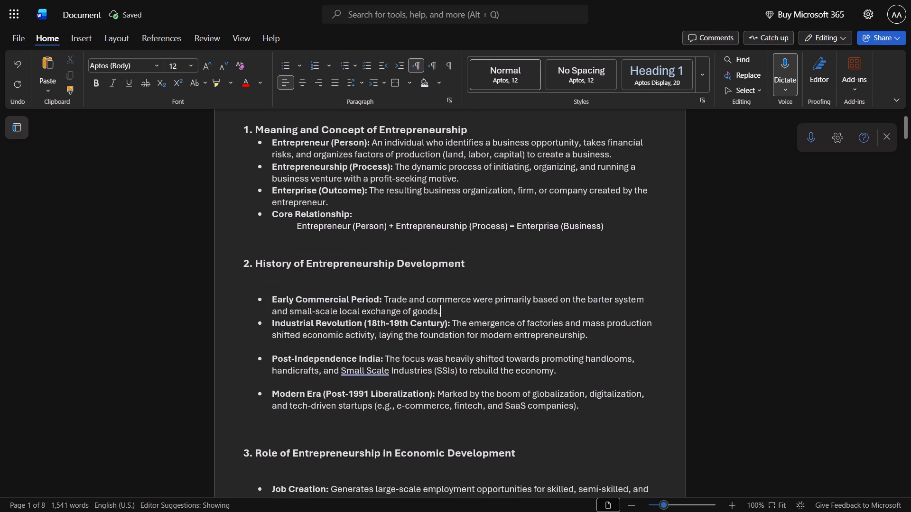
pyautogui.press('Down')
pyautogui.press('Down')
pyautogui.press('Down')
pyautogui.press('BackSpace')
pyautogui.press('Down')
pyautogui.press('Down')
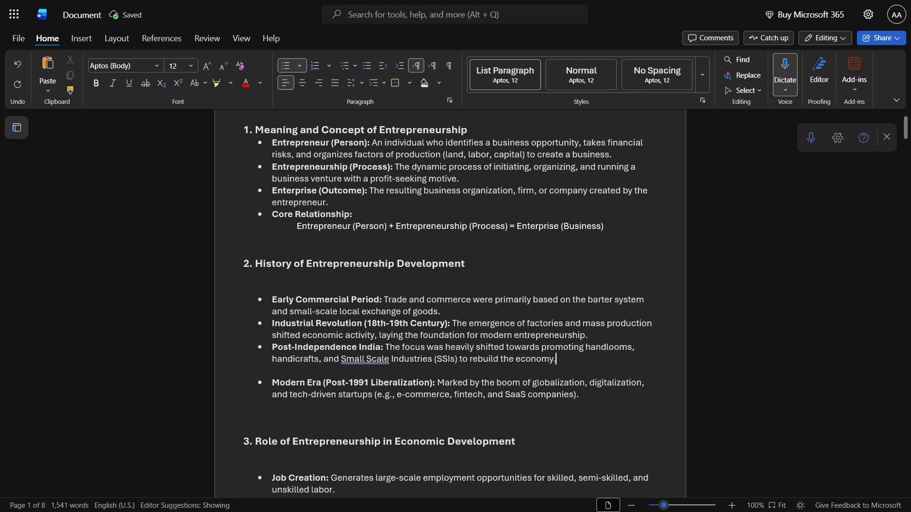
pyautogui.press('Down')
pyautogui.press('BackSpace')
# Delete the two blank lines between the section 2 heading and the Early Commercial Period bullet.
pyautogui.press('Down')
pyautogui.press('Up')
pyautogui.press('Up')
pyautogui.press('Up')
pyautogui.press('Up')
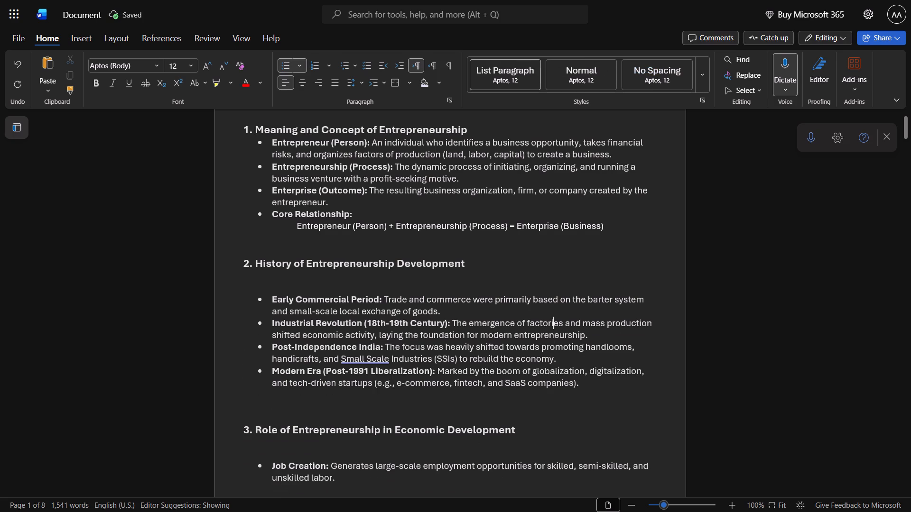
pyautogui.press('Up')
pyautogui.press('Up')
pyautogui.press('Up')
pyautogui.press('BackSpace')
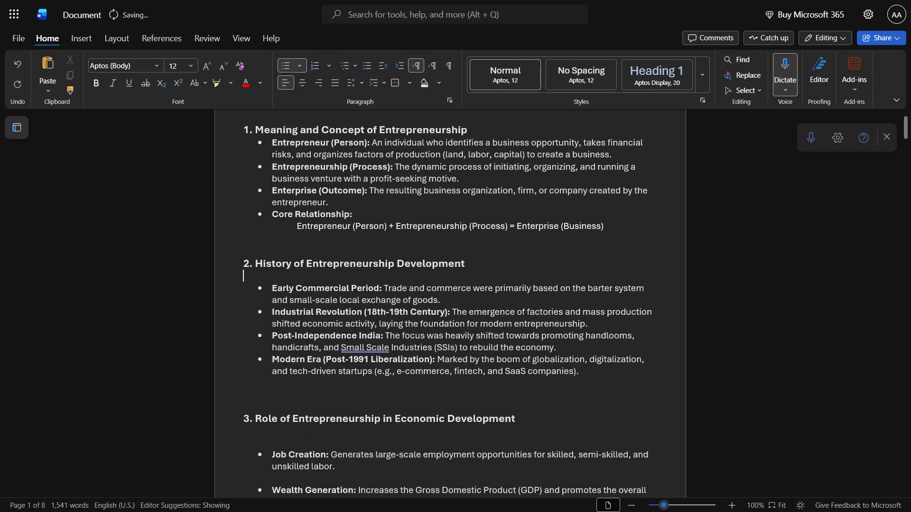
pyautogui.press('BackSpace')
# Delete two of the blank lines between the Modern Era bullet and the section 3 heading.
pyautogui.press('Down')
pyautogui.press('Down')
pyautogui.press('Down')
pyautogui.press('Down')
pyautogui.press('Down')
pyautogui.press('Down')
pyautogui.press('Down')
pyautogui.press('Down')
pyautogui.press('Down')
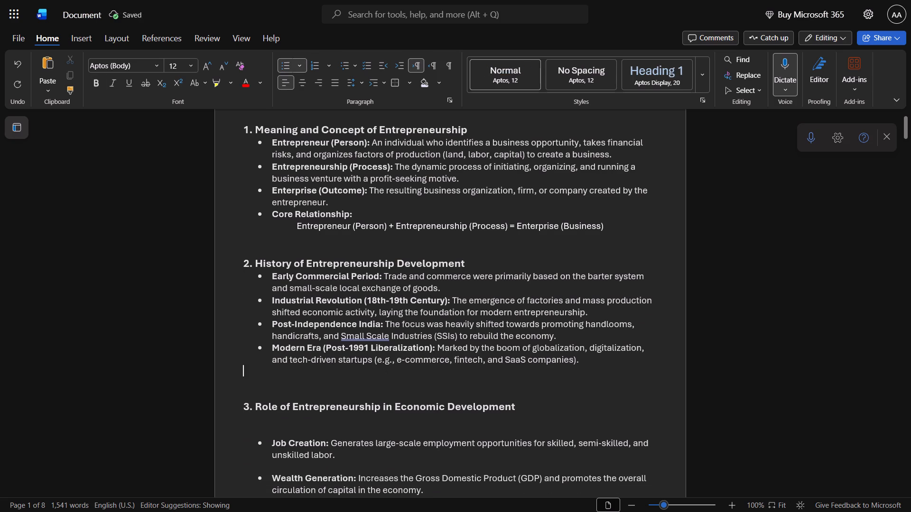
pyautogui.press('Down')
pyautogui.press('Down')
pyautogui.press('BackSpace')
pyautogui.press('BackSpace')
pyautogui.press('Down')
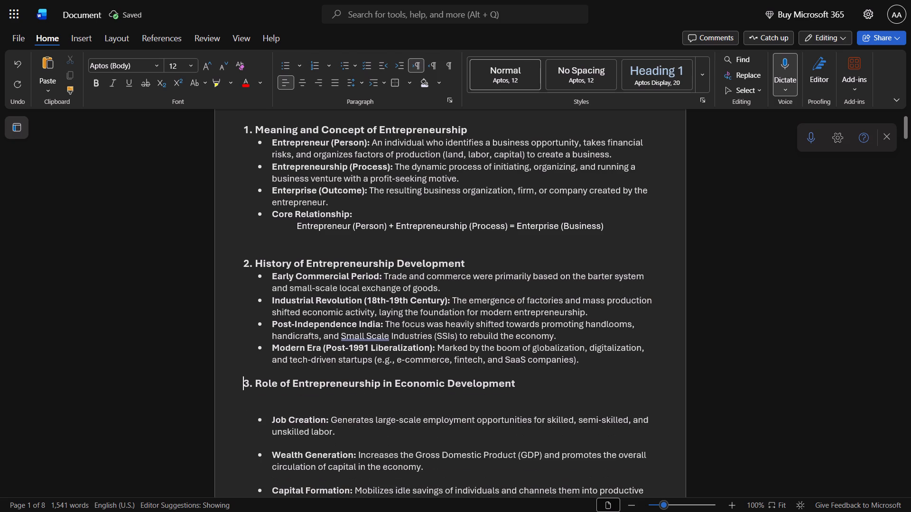
# Delete one blank line between the Core Relationship equation and the section 2 heading.
pyautogui.press('Up')
pyautogui.press('Up')
pyautogui.press('Up')
pyautogui.press('Up')
pyautogui.press('Up')
pyautogui.press('Up')
pyautogui.press('Up')
pyautogui.press('Up')
pyautogui.press('Up')
pyautogui.press('Up')
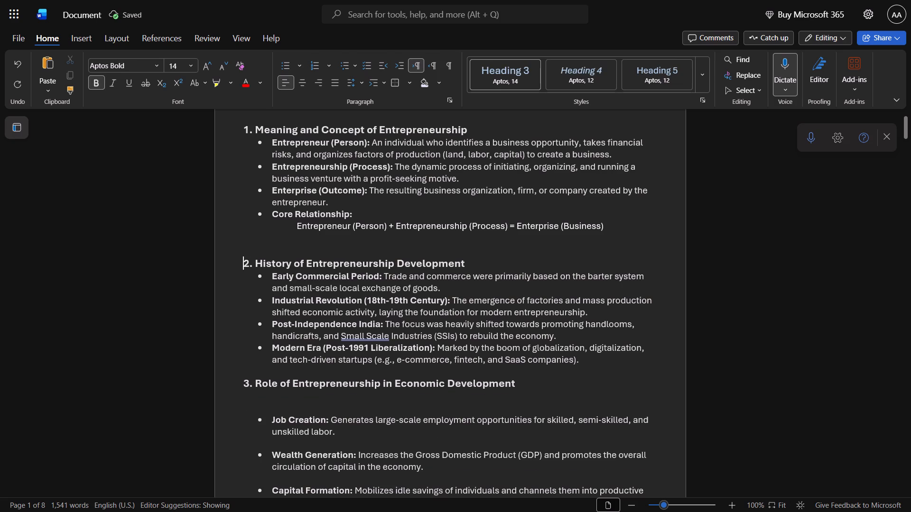
pyautogui.press('Up')
pyautogui.press('BackSpace')
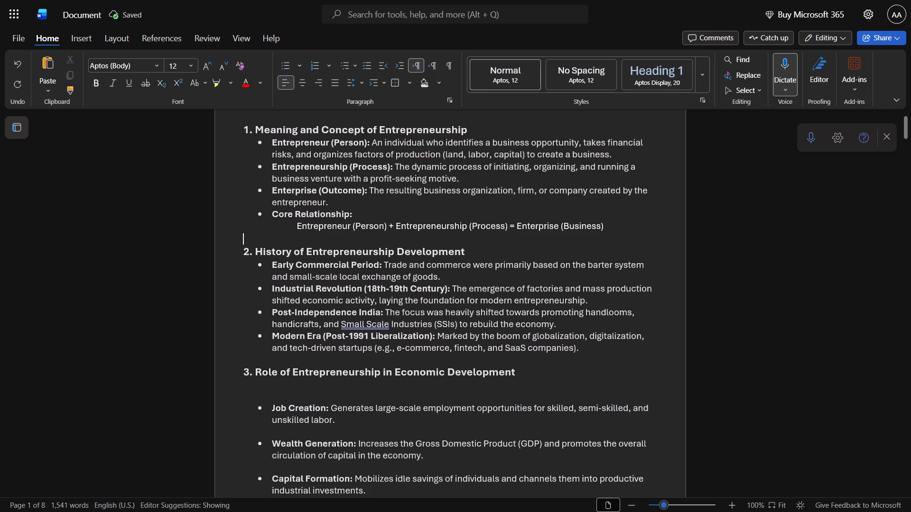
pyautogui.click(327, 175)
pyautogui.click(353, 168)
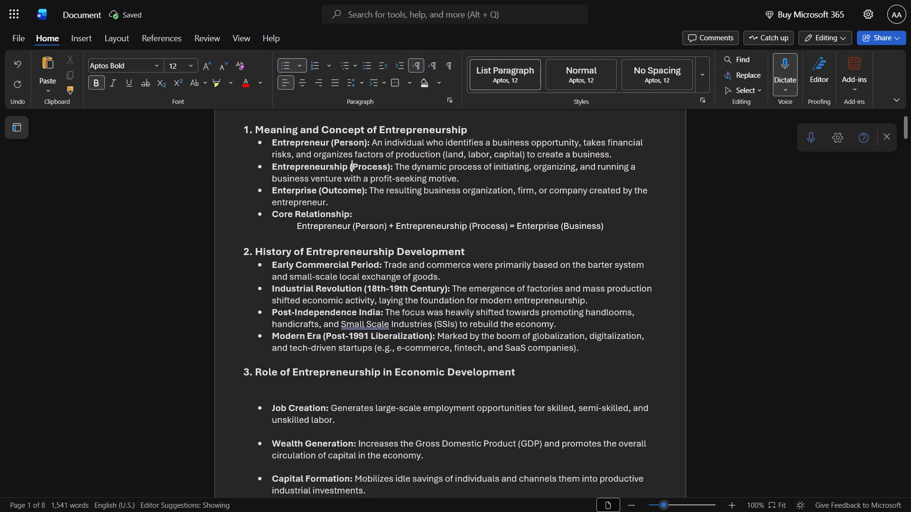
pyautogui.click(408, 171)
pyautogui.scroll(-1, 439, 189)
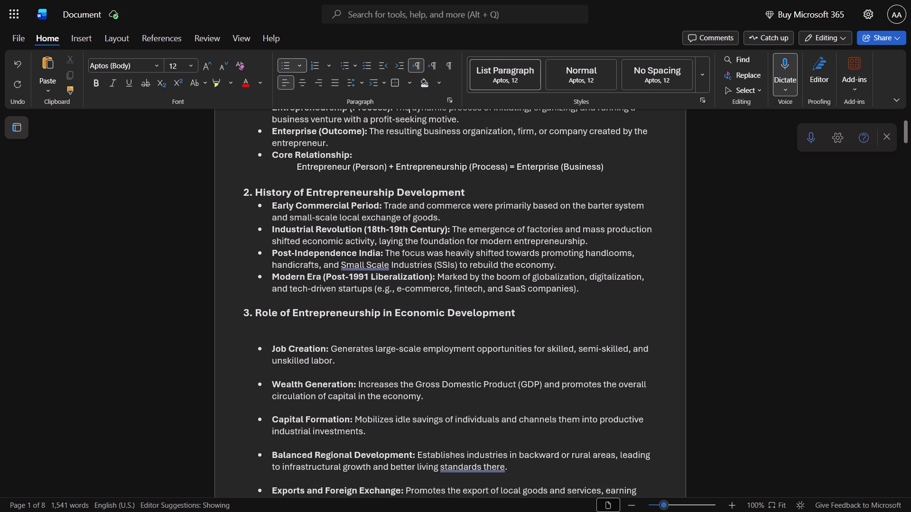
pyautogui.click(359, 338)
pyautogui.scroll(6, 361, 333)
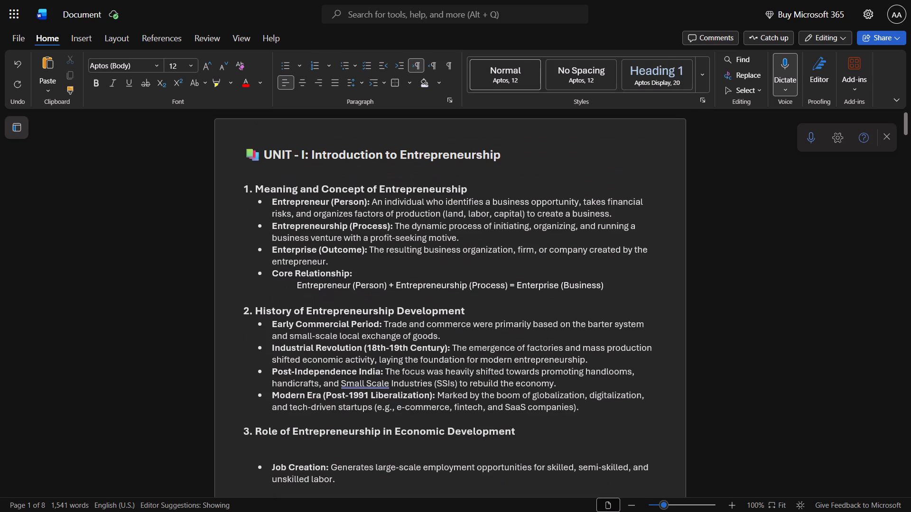
# Set the font size of the whole document, headings included, to 12.
pyautogui.click(352, 229)
pyautogui.hotkey('ctrl', 'a')
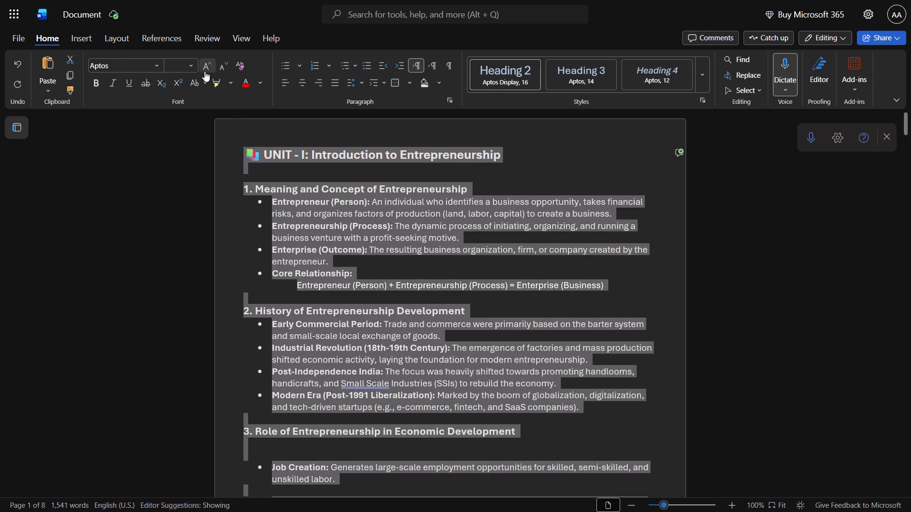
pyautogui.click(195, 70)
pyautogui.click(175, 149)
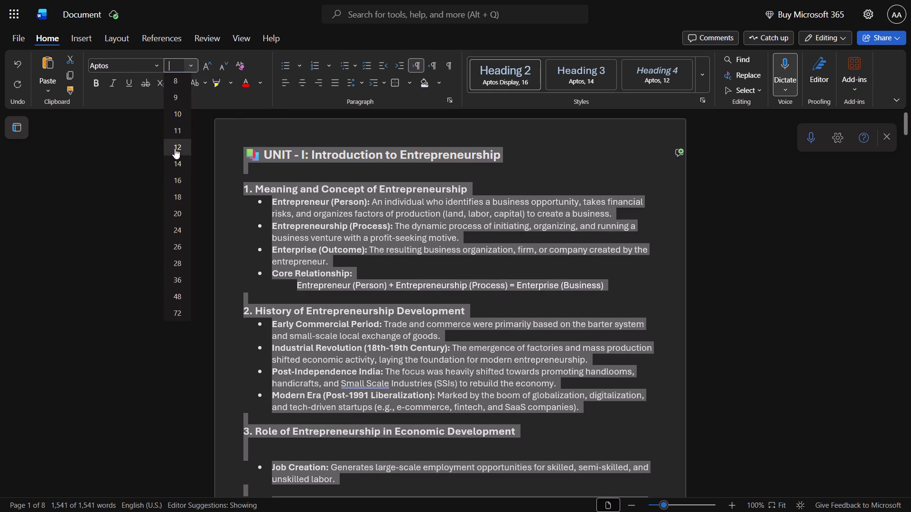
# Delete the two blank lines between the section 3 heading, Role of Entrepreneurship in Economic Development, and the Job Creation bullet.
pyautogui.scroll(7, 375, 234)
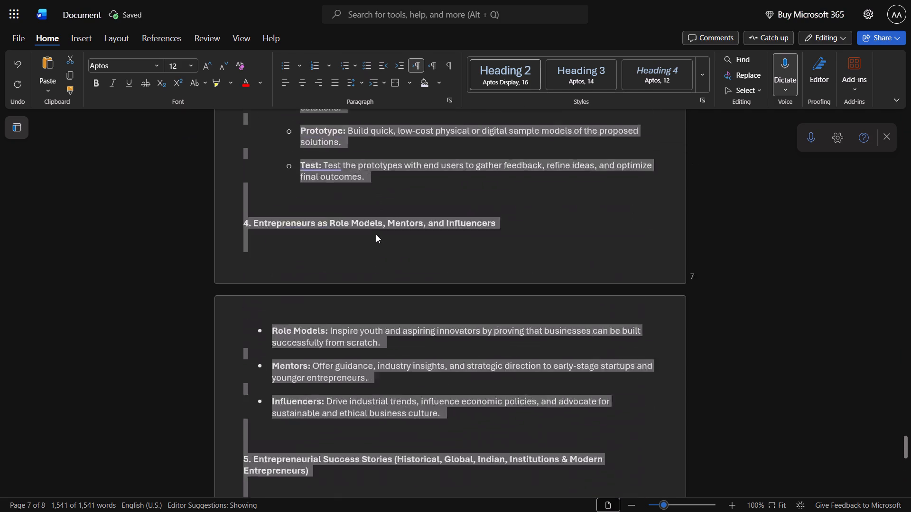
pyautogui.scroll(20, 376, 234)
pyautogui.scroll(9, 376, 234)
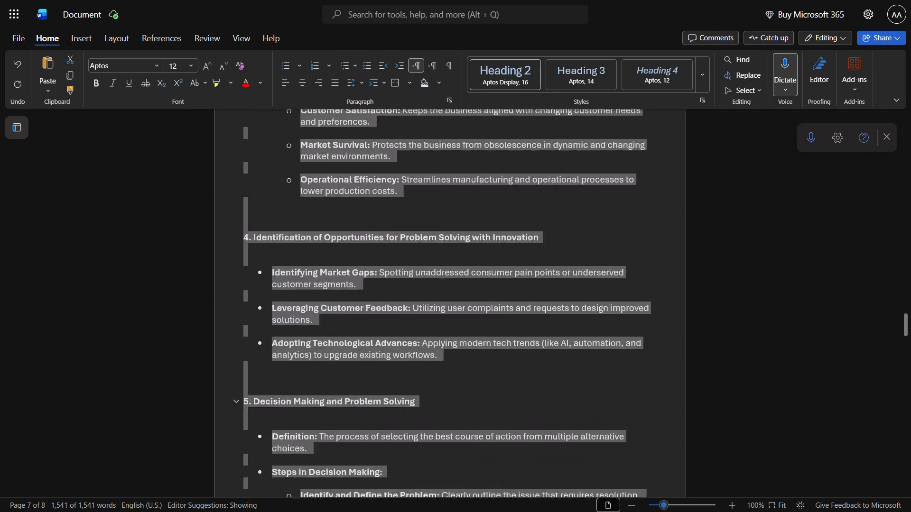
pyautogui.scroll(20, 377, 234)
pyautogui.scroll(3, 377, 234)
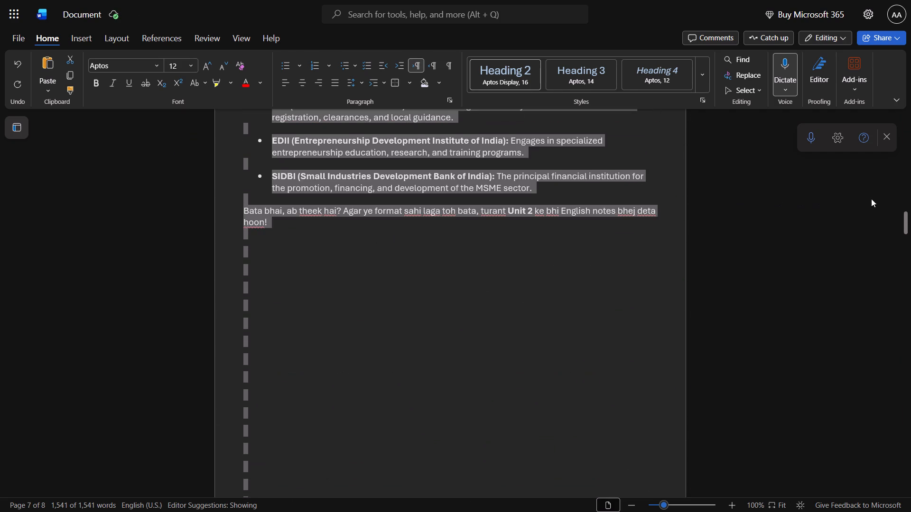
pyautogui.moveTo(910, 228); pyautogui.dragTo(910, 509)
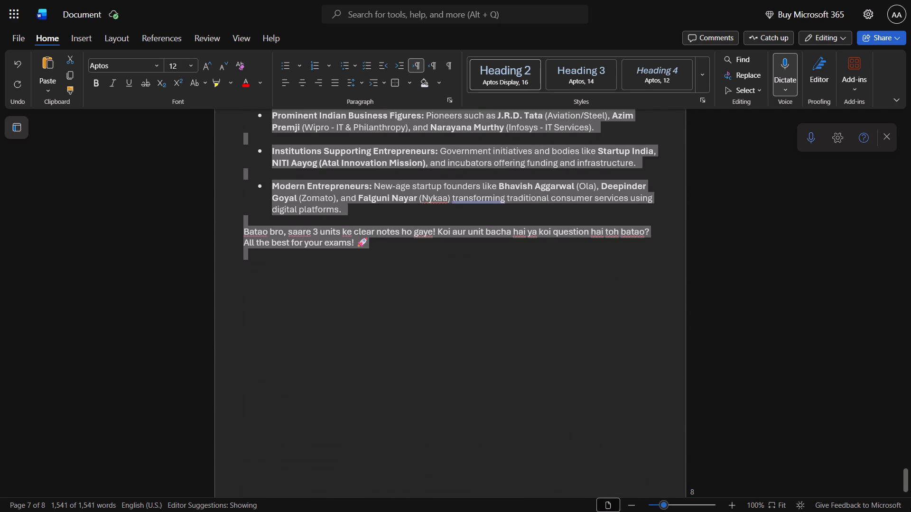
pyautogui.moveTo(910, 509); pyautogui.dragTo(910, 12)
pyautogui.click(499, 247)
pyautogui.scroll(-1, 443, 338)
pyautogui.click(437, 327)
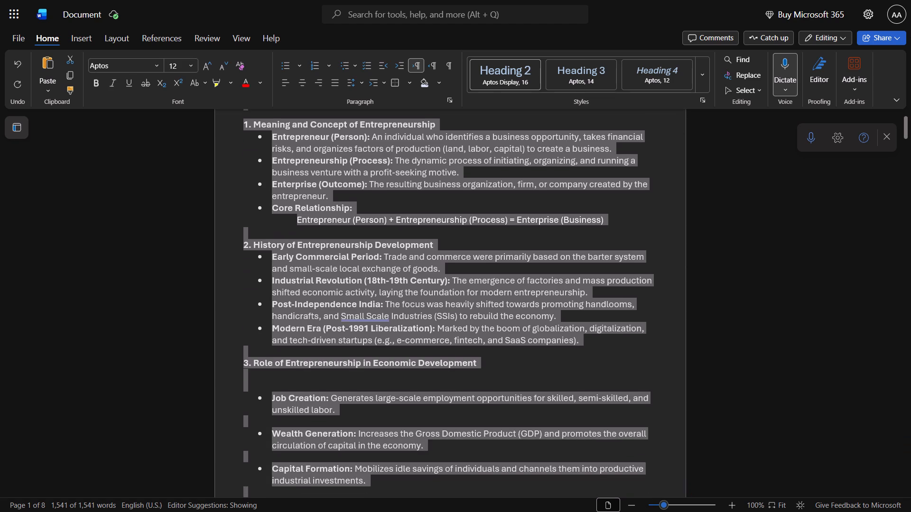
pyautogui.scroll(-2, 378, 268)
pyautogui.click(376, 276)
pyautogui.click(362, 274)
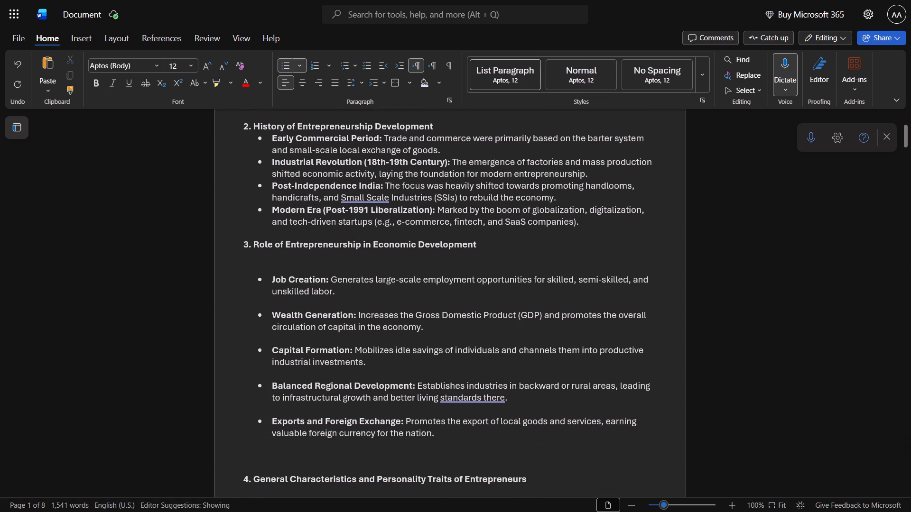
pyautogui.press('Up')
pyautogui.press('BackSpace')
pyautogui.press('BackSpace')
# Delete the blank lines between the section 3 bullets, from Job Creation through Exports and Foreign Exchange.
pyautogui.press('Down')
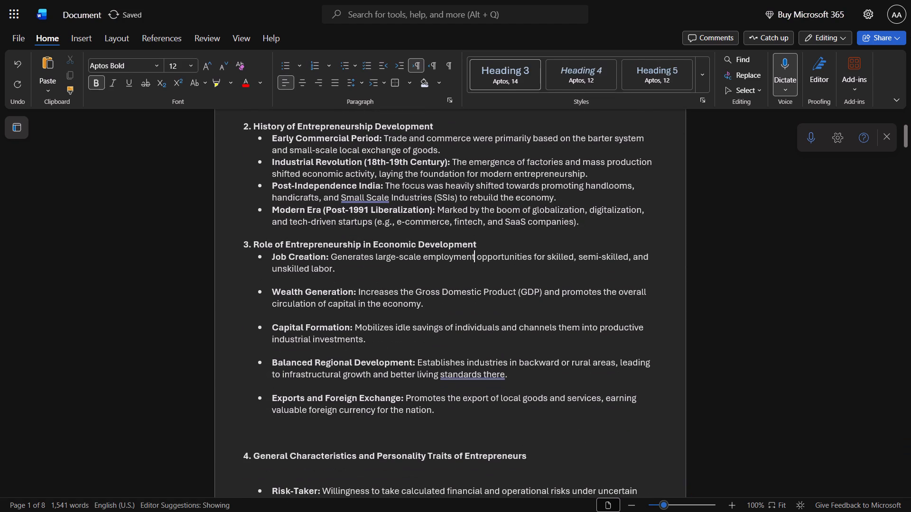
pyautogui.press('Down')
pyautogui.press('Down')
pyautogui.press('BackSpace')
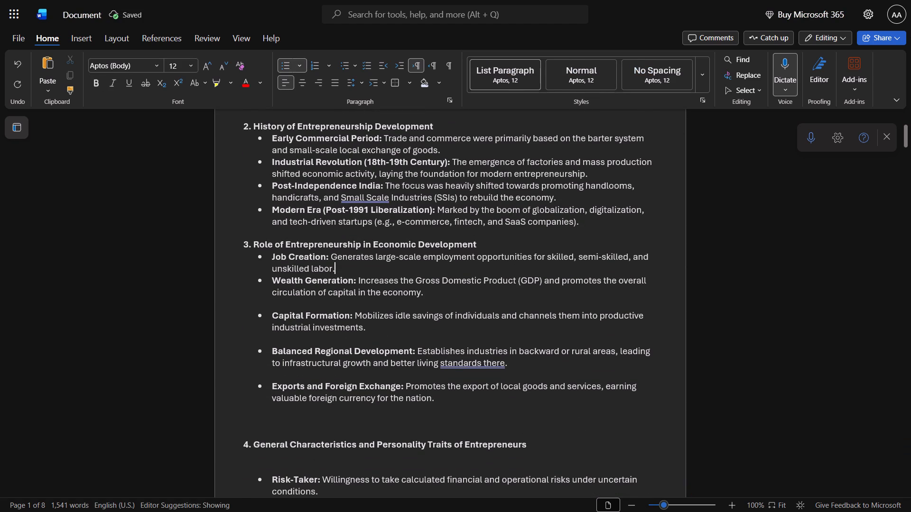
pyautogui.press('Down')
pyautogui.press('Down')
pyautogui.press('Down')
pyautogui.press('BackSpace')
pyautogui.press('Down')
pyautogui.press('Down')
pyautogui.press('Down')
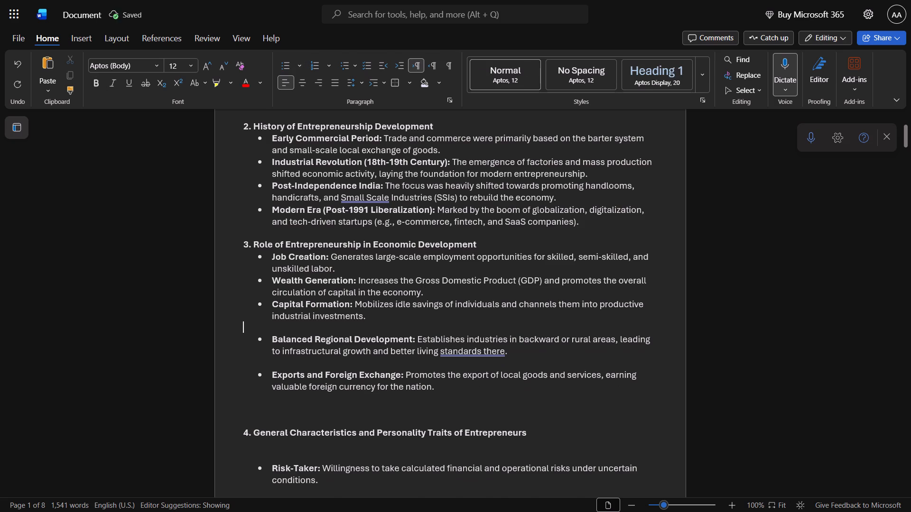
pyautogui.press('BackSpace')
pyautogui.press('Down')
pyautogui.press('Down')
pyautogui.press('Down')
pyautogui.press('Down')
pyautogui.press('Up')
pyautogui.press('BackSpace')
# Delete two of the blank lines between the Exports and Foreign Exchange bullet and the section 4 heading.
pyautogui.press('Down')
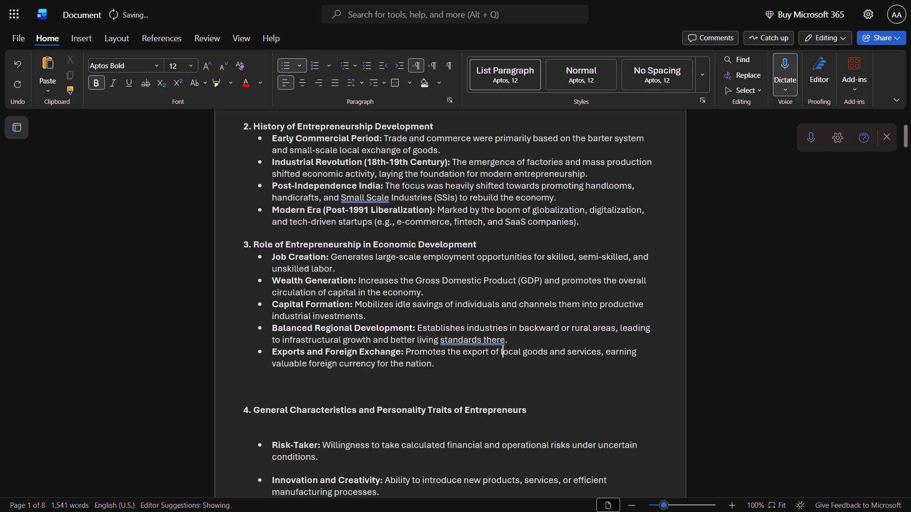
pyautogui.press('Down')
pyautogui.press('Down')
pyautogui.press('Down')
pyautogui.press('Down')
pyautogui.press('BackSpace')
pyautogui.press('BackSpace')
# Delete the two blank lines between the section 4 heading and the Risk-Taker bullet.
pyautogui.press('Down')
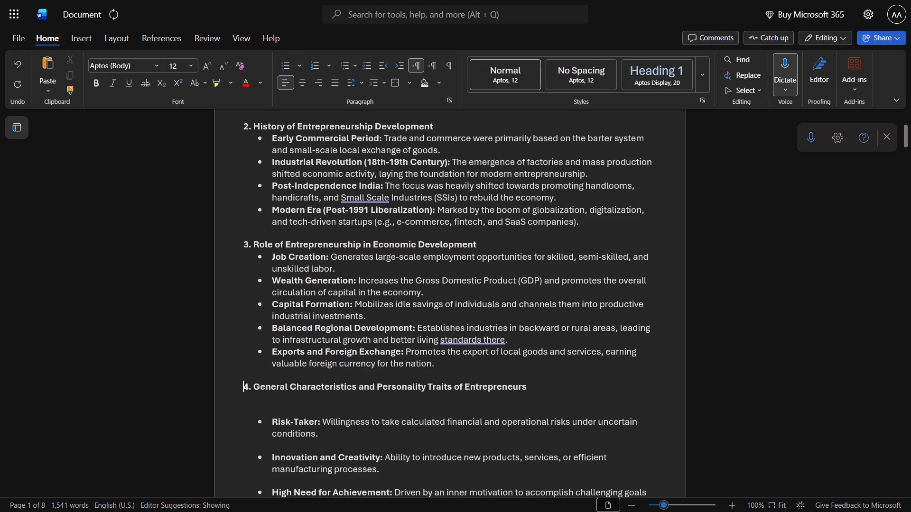
pyautogui.press('Down')
pyautogui.press('Down')
pyautogui.press('BackSpace')
pyautogui.press('BackSpace')
# Delete the blank lines between the section 4 bullets, from Risk-Taker through Flexibility and Adaptability.
pyautogui.press('Down')
pyautogui.press('Down')
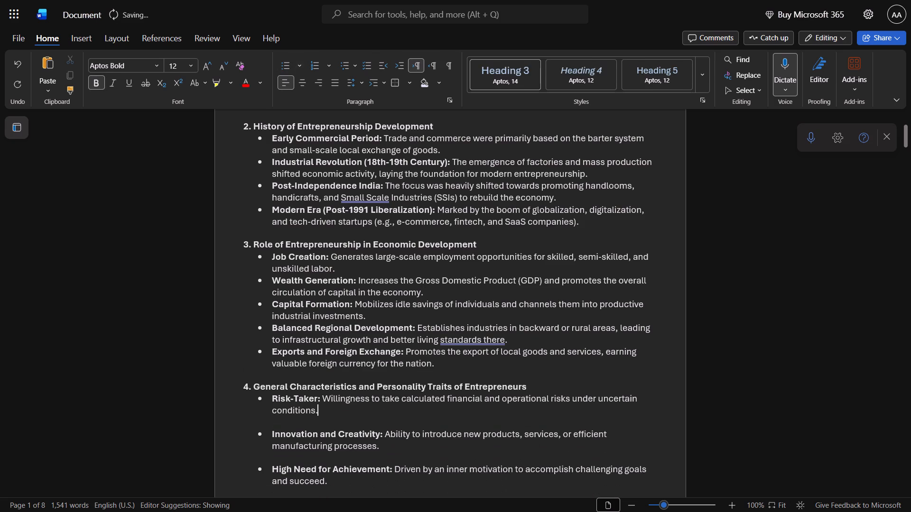
pyautogui.press('Down')
pyautogui.press('BackSpace')
pyautogui.press('Down')
pyautogui.press('Down')
pyautogui.press('Down')
pyautogui.press('BackSpace')
pyautogui.press('Down')
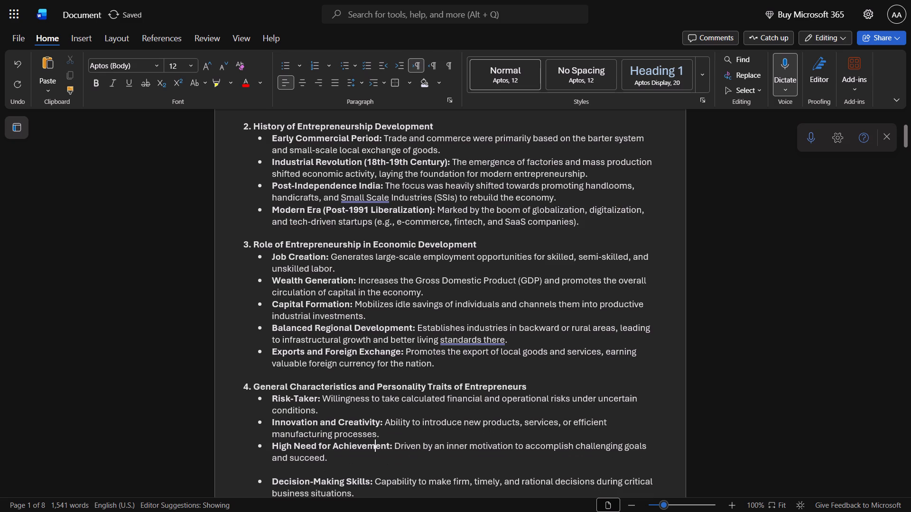
pyautogui.press('Down')
pyautogui.press('Down')
pyautogui.press('BackSpace')
pyautogui.press('Down')
pyautogui.press('Down')
pyautogui.press('Down')
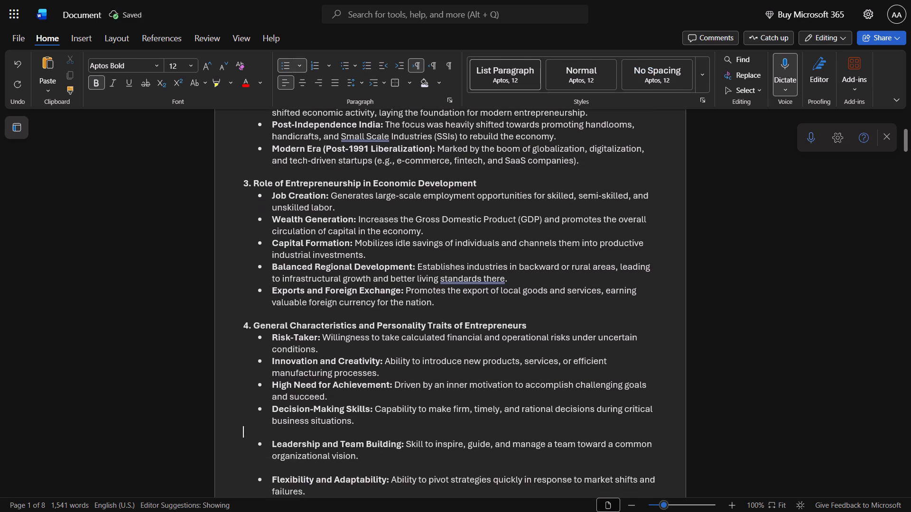
pyautogui.press('BackSpace')
pyautogui.press('Down')
pyautogui.press('Down')
pyautogui.press('Down')
pyautogui.press('BackSpace')
# Delete two of the blank lines between the Flexibility and Adaptability bullet and the section 5 heading.
pyautogui.press('Down')
pyautogui.press('Down')
pyautogui.press('Down')
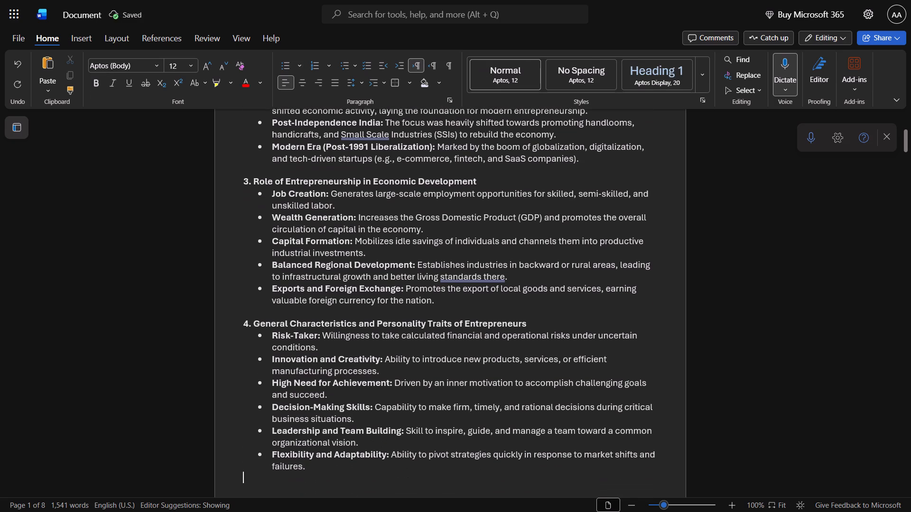
pyautogui.press('BackSpace')
pyautogui.press('Down')
pyautogui.press('Delete')
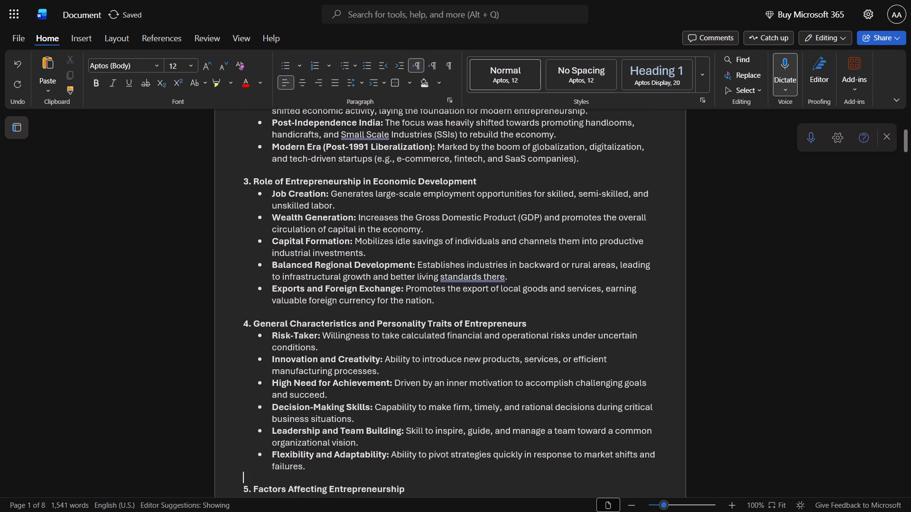
# Delete the two blank lines between the section 5 heading and its introductory sentence about two major categories of factors.
pyautogui.press('Down')
pyautogui.press('Down')
pyautogui.press('Down')
pyautogui.click(362, 274)
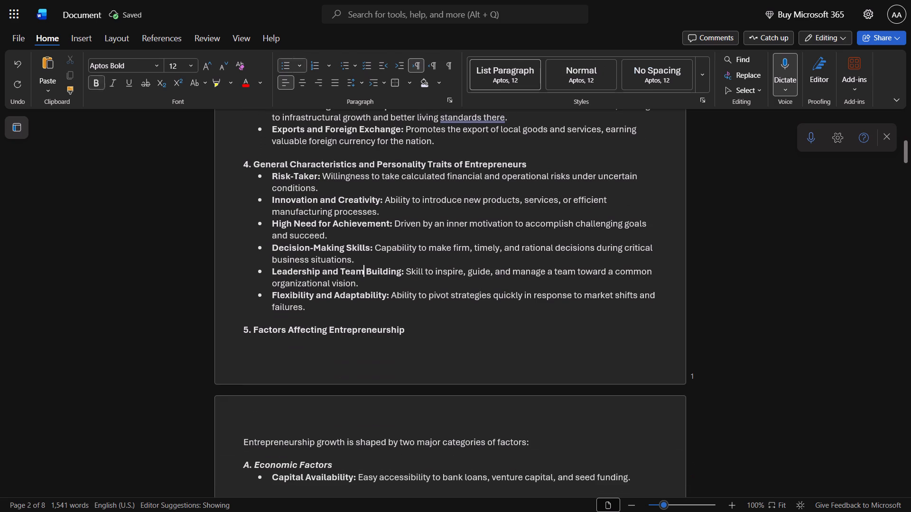
pyautogui.press('Down')
pyautogui.press('Down')
pyautogui.press('Down')
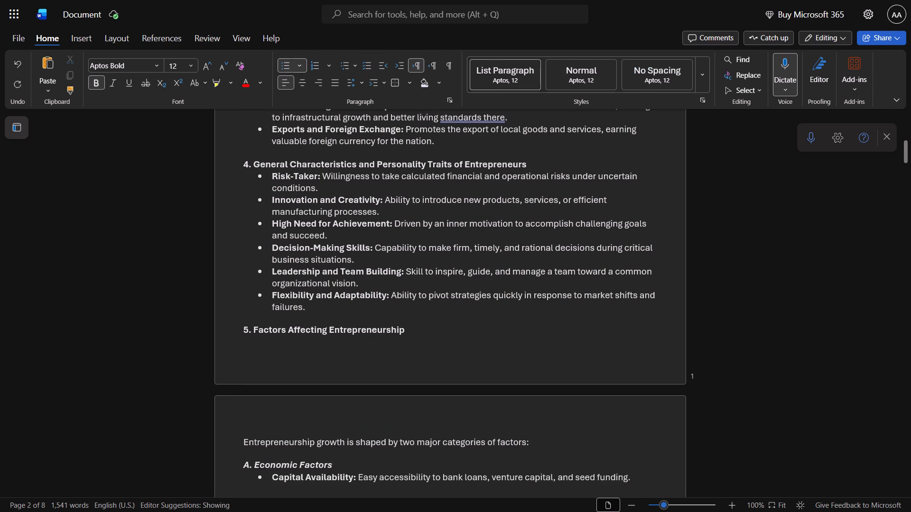
pyautogui.press('Down')
pyautogui.press('Down')
pyautogui.press('Down')
pyautogui.press('Down')
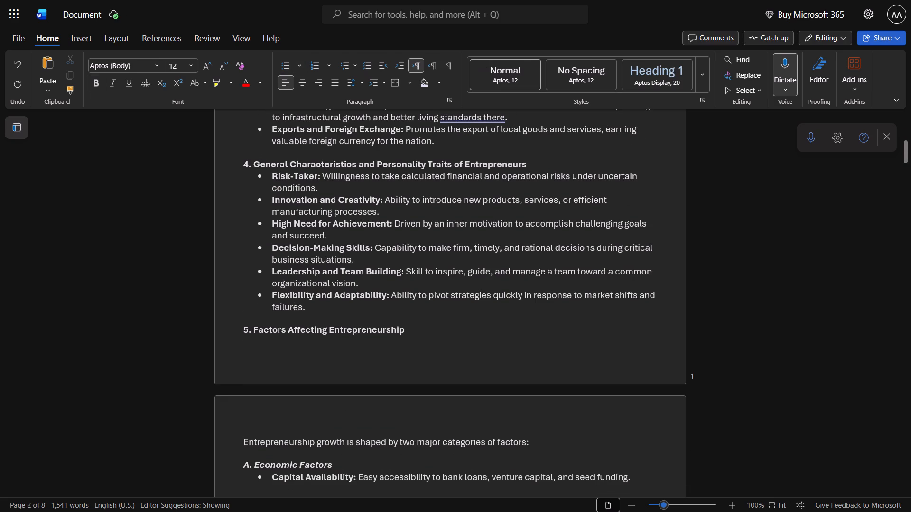
pyautogui.press('BackSpace')
pyautogui.press('BackSpace')
# Delete a blank line above the A. Economic Factors heading.
pyautogui.press('Down')
pyautogui.press('Down')
pyautogui.press('Down')
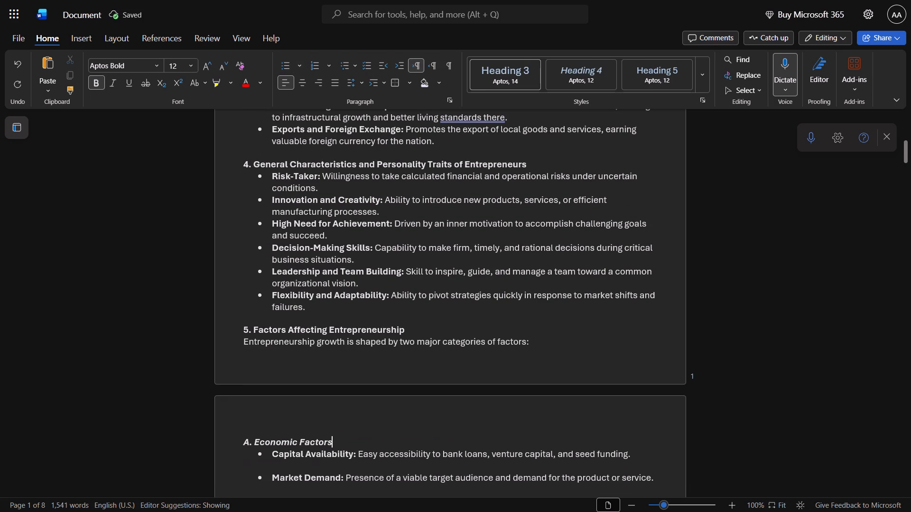
pyautogui.press('Up')
pyautogui.press('BackSpace')
# Delete the blank lines between the Economic Factors bullets, from Capital Availability through Infrastructure.
pyautogui.press('Down')
pyautogui.press('Down')
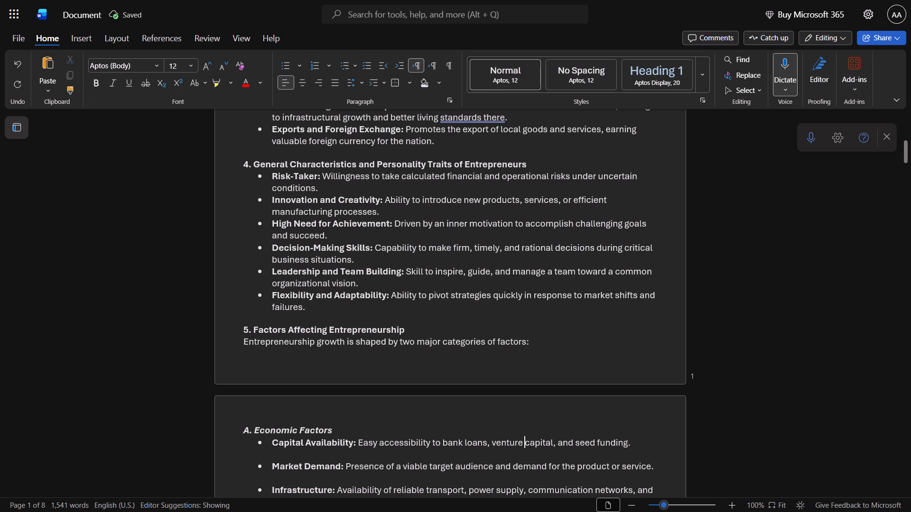
pyautogui.press('Down')
pyautogui.press('BackSpace')
pyautogui.press('Down')
pyautogui.press('Down')
pyautogui.press('BackSpace')
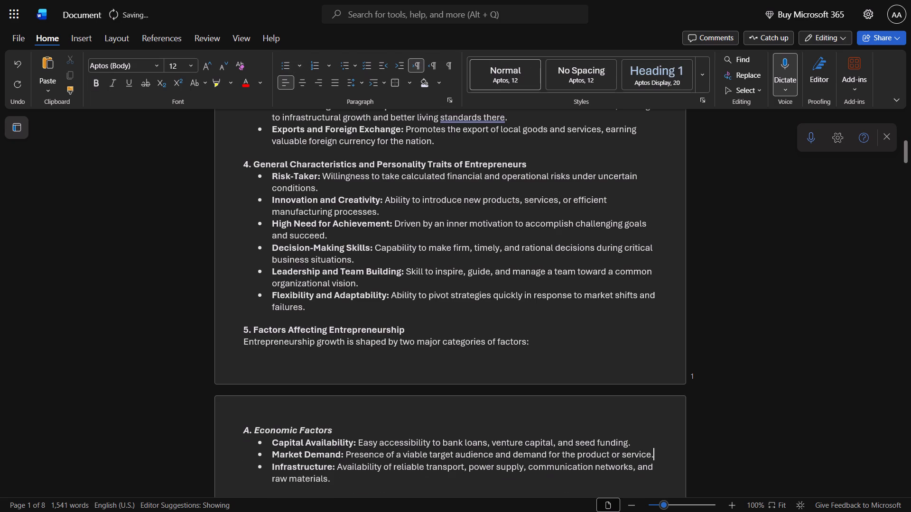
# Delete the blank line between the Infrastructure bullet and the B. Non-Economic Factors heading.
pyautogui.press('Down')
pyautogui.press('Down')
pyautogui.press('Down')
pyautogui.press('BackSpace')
# Delete the blank lines between the Non-Economic Factors bullets, from Social Culture through Education and Skill.
pyautogui.press('Down')
pyautogui.press('Down')
pyautogui.press('Down')
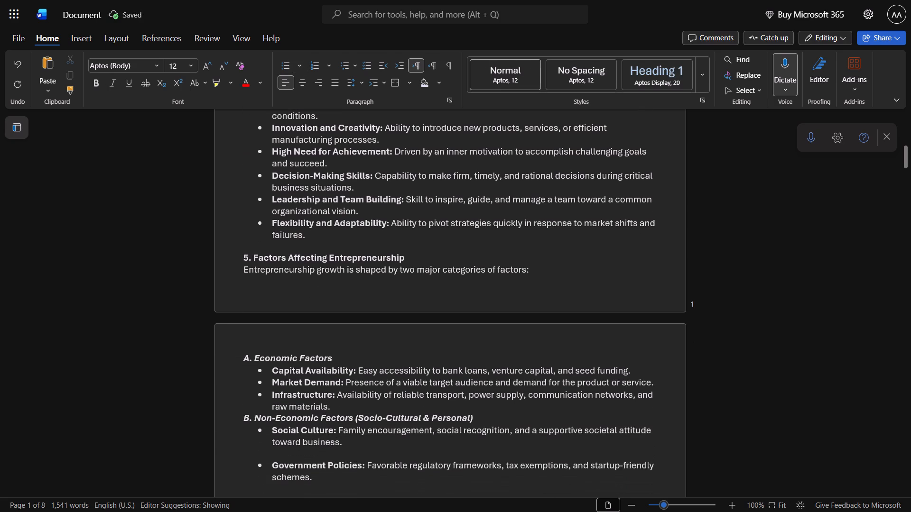
pyautogui.press('Down')
pyautogui.press('BackSpace')
pyautogui.press('Down')
pyautogui.press('Down')
pyautogui.press('Down')
pyautogui.press('BackSpace')
# Delete two of the blank lines between the Education and Skill bullet and the section 6 heading.
pyautogui.press('Down')
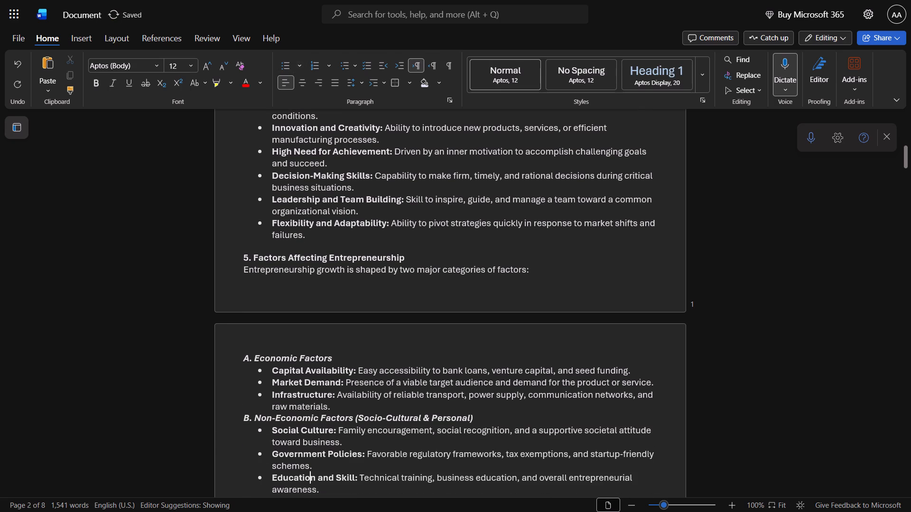
pyautogui.press('Down')
pyautogui.press('Down')
pyautogui.press('Down')
pyautogui.press('Down')
pyautogui.press('BackSpace')
pyautogui.press('BackSpace')
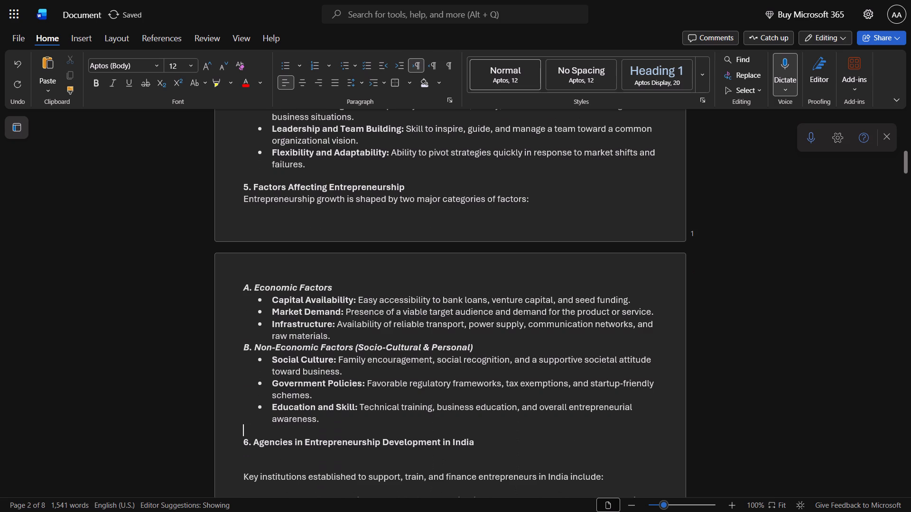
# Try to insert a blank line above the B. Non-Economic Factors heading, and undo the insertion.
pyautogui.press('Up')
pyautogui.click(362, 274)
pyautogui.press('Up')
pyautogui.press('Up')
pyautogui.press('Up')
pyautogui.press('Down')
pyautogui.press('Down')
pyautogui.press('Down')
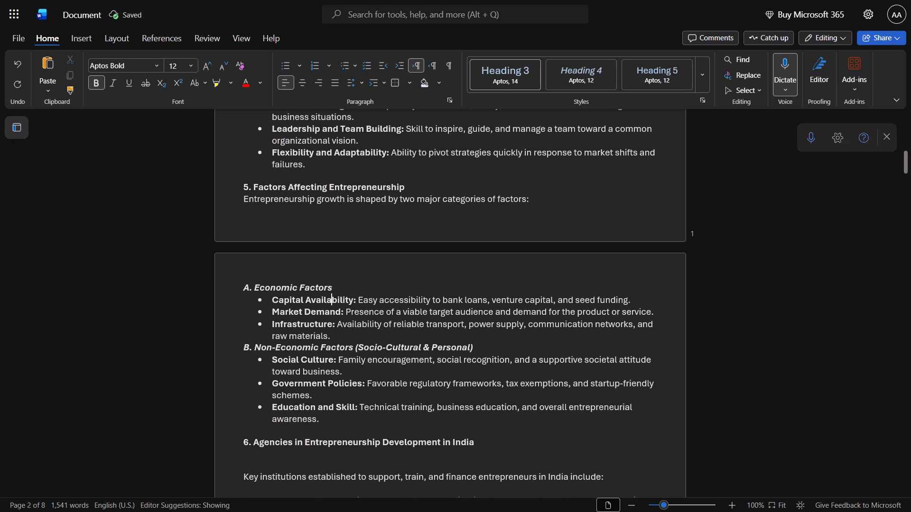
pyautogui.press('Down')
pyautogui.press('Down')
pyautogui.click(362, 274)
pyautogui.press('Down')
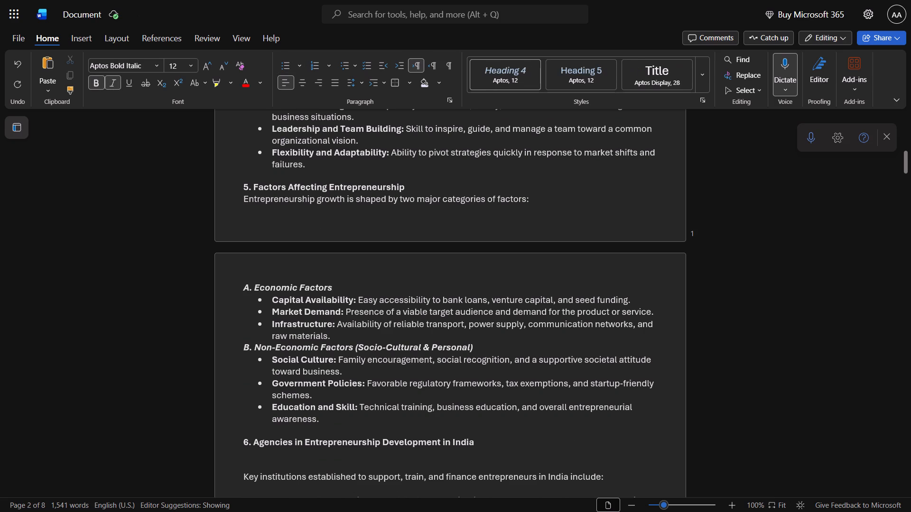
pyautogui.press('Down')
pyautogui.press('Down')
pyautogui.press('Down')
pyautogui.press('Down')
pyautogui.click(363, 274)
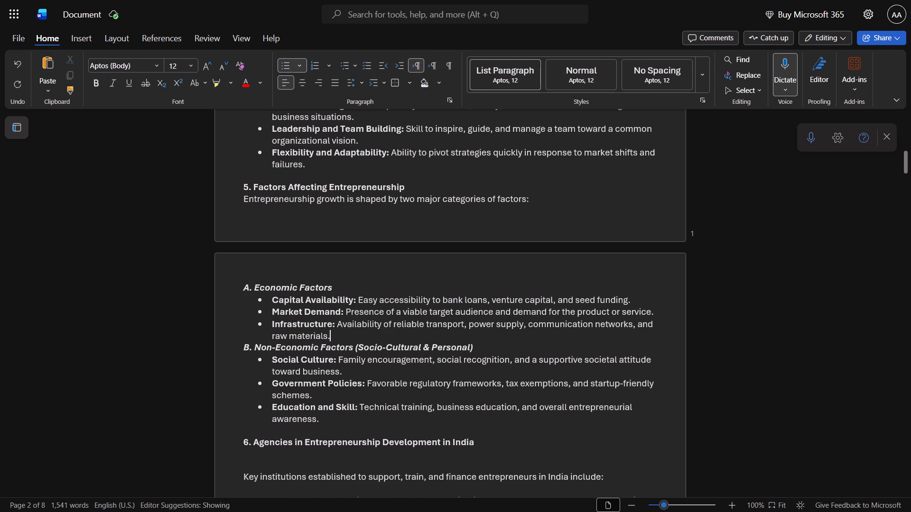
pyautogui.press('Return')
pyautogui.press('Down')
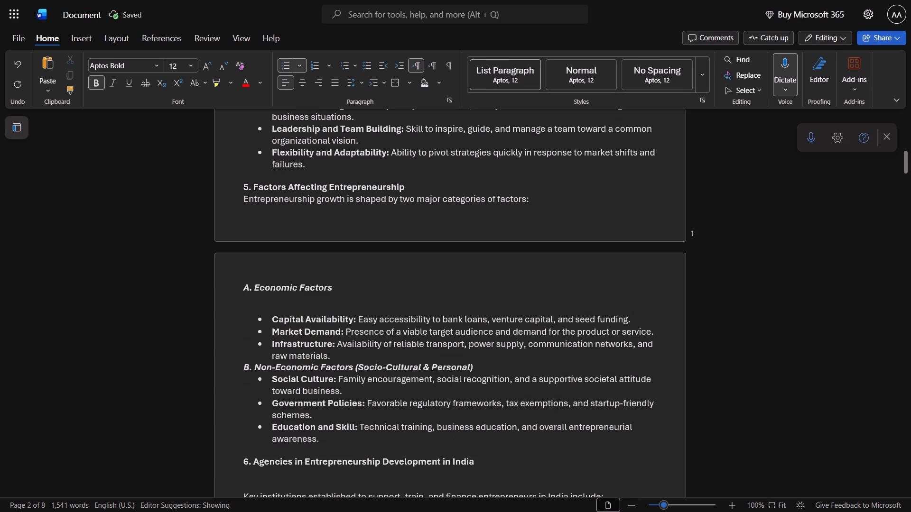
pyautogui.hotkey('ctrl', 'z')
# Insert one unbulleted blank line between the Infrastructure bullet and the B. Non-Economic Factors heading.
pyautogui.press('Down')
pyautogui.press('Down')
pyautogui.press('Down')
pyautogui.press('Down')
pyautogui.press('Return')
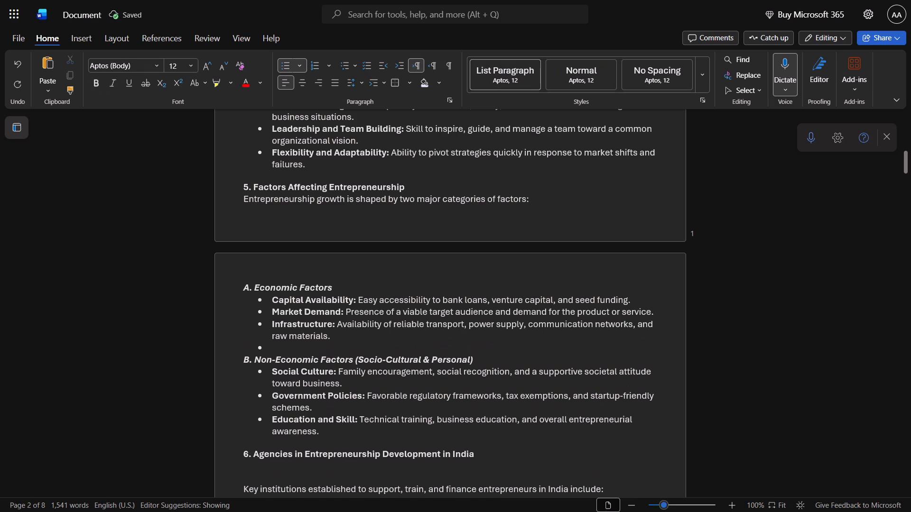
pyautogui.press('BackSpace')
pyautogui.press('BackSpace')
# Delete the two blank lines between the section 6 heading and its introductory sentence about key institutions.
pyautogui.press('Down')
pyautogui.press('Down')
pyautogui.press('Down')
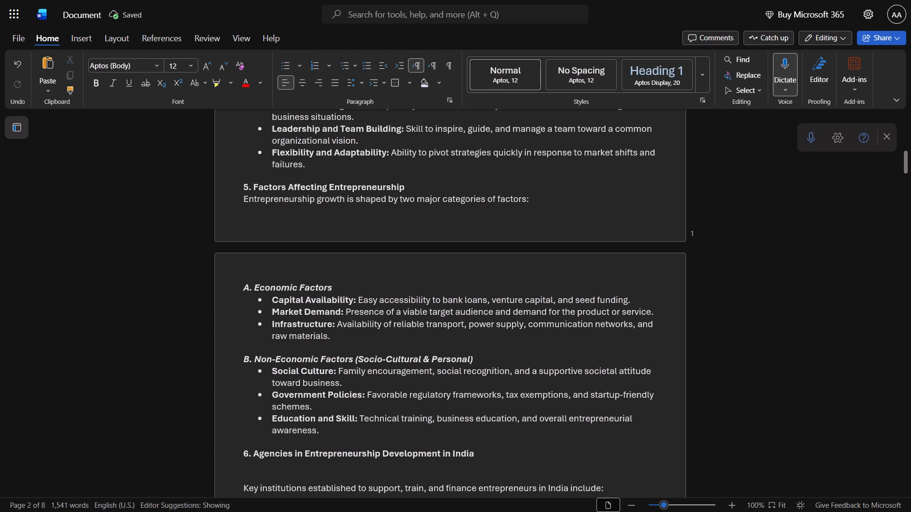
pyautogui.press('Down')
pyautogui.press('Down')
pyautogui.press('Down')
pyautogui.press('Down')
pyautogui.press('Down')
pyautogui.press('Down')
pyautogui.press('Down')
pyautogui.press('Down')
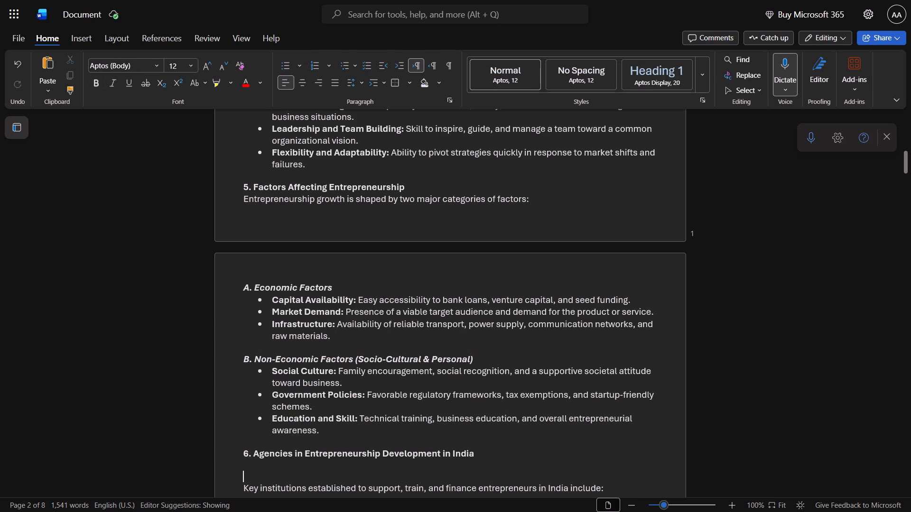
pyautogui.press('Up')
pyautogui.press('Up')
pyautogui.press('Down')
pyautogui.press('Delete')
pyautogui.press('Delete')
# Delete the blank line between the section 6 introductory sentence and the SIDO bullet.
pyautogui.press('Down')
pyautogui.press('Down')
pyautogui.press('Up')
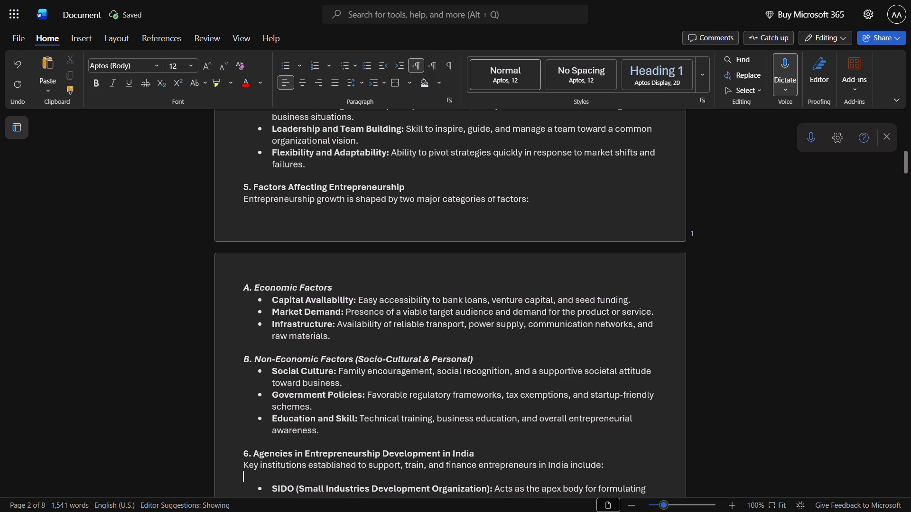
pyautogui.press('Delete')
# Delete the blank lines separating the SIDO, NSIC and DIC bullets in section 6.
pyautogui.press('Down')
pyautogui.press('Down')
pyautogui.press('Down')
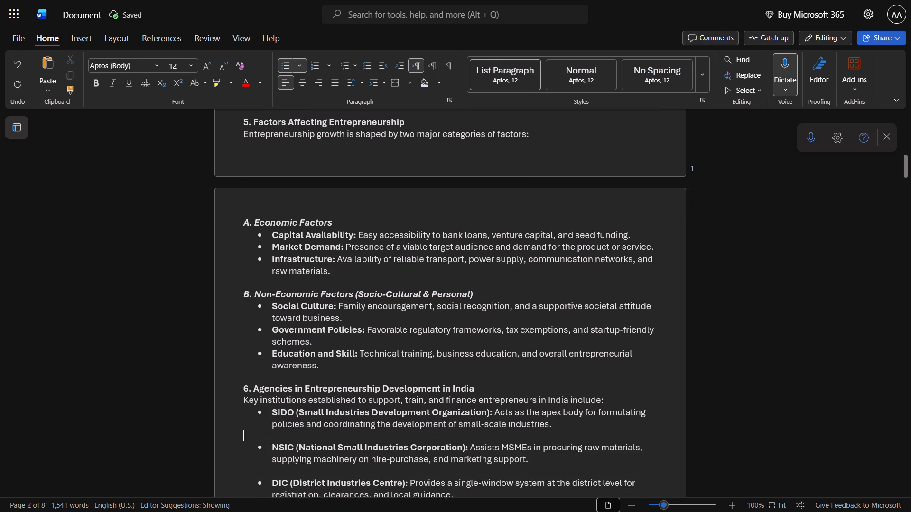
pyautogui.press('Down')
pyautogui.press('Up')
pyautogui.click(363, 274)
pyautogui.press('Up')
pyautogui.doubleClick(363, 274)
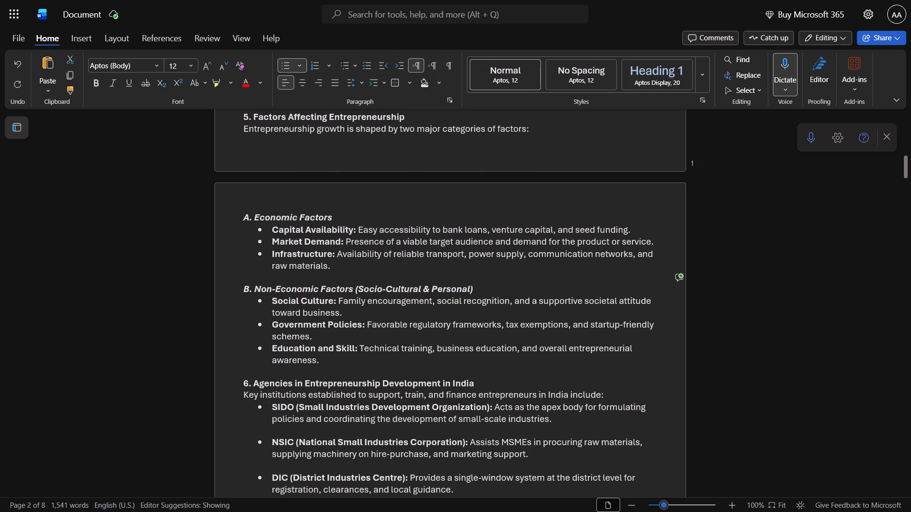
pyautogui.press('Down')
pyautogui.press('Down')
pyautogui.press('Down')
pyautogui.press('Down')
pyautogui.press('Down')
pyautogui.press('Down')
pyautogui.press('Down')
pyautogui.press('Down')
pyautogui.press('Down')
pyautogui.press('Down')
pyautogui.press('Down')
pyautogui.press('Down')
pyautogui.press('Down')
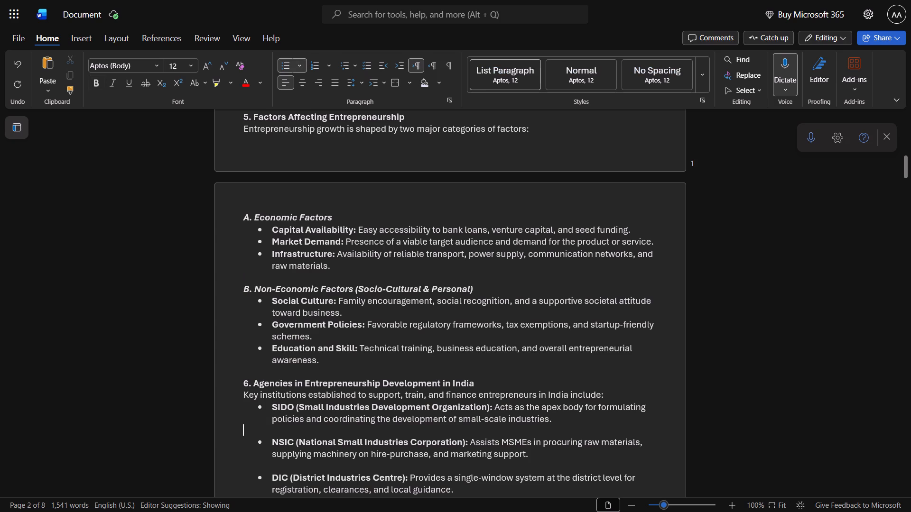
pyautogui.press('Delete')
pyautogui.press('Down')
pyautogui.press('Down')
pyautogui.press('Delete')
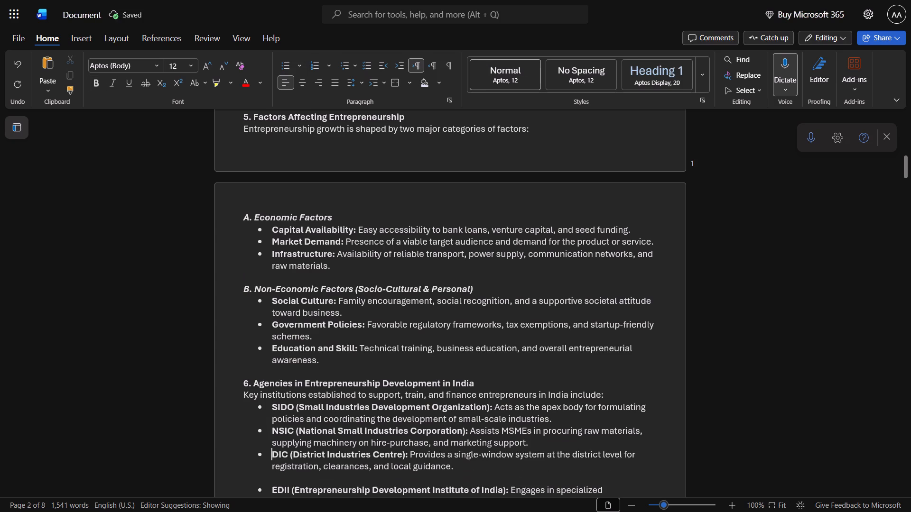
# Delete the blank lines separating the DIC, EDII and SIDBI bullets in section 6.
pyautogui.press('Down')
pyautogui.press('Down')
pyautogui.press('Delete')
pyautogui.press('Down')
pyautogui.press('Down')
pyautogui.press('Down')
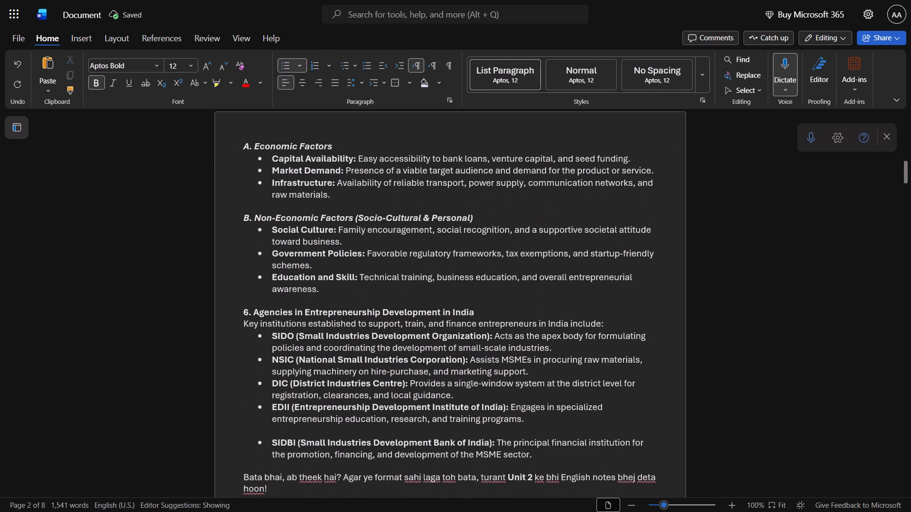
pyautogui.press('Up')
pyautogui.press('Delete')
# Look over the notes from section 4 through the start of UNIT - II: Creativity & Innovation.
pyautogui.press('Down')
pyautogui.press('Down')
pyautogui.press('Down')
pyautogui.click(363, 274)
pyautogui.press('Up')
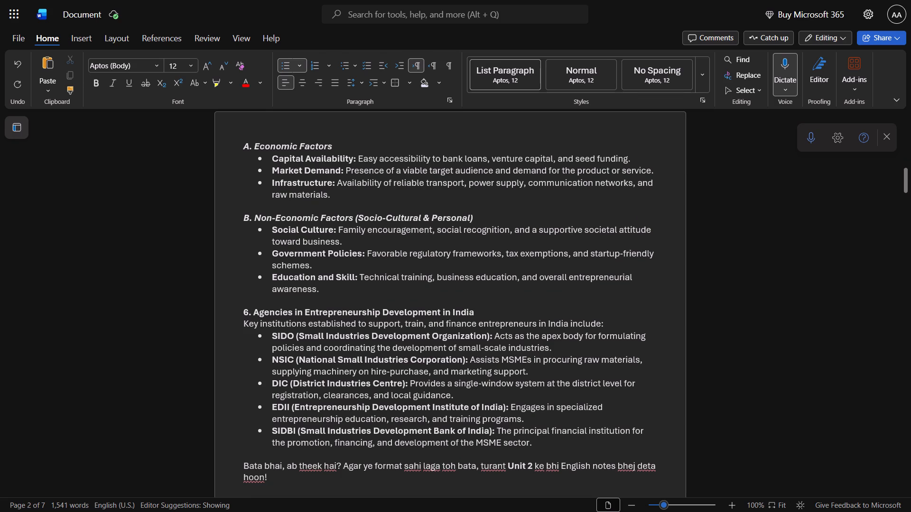
pyautogui.press('Down')
pyautogui.press('Down')
pyautogui.press('Down')
pyautogui.press('Down')
pyautogui.press('Down')
pyautogui.press('Down')
pyautogui.press('Down')
pyautogui.press('Down')
pyautogui.press('Down')
pyautogui.press('Down')
pyautogui.press('Down')
pyautogui.press('Down')
pyautogui.press('Down')
pyautogui.press('Down')
pyautogui.scroll(16, 363, 274)
pyautogui.scroll(-7, 432, 225)
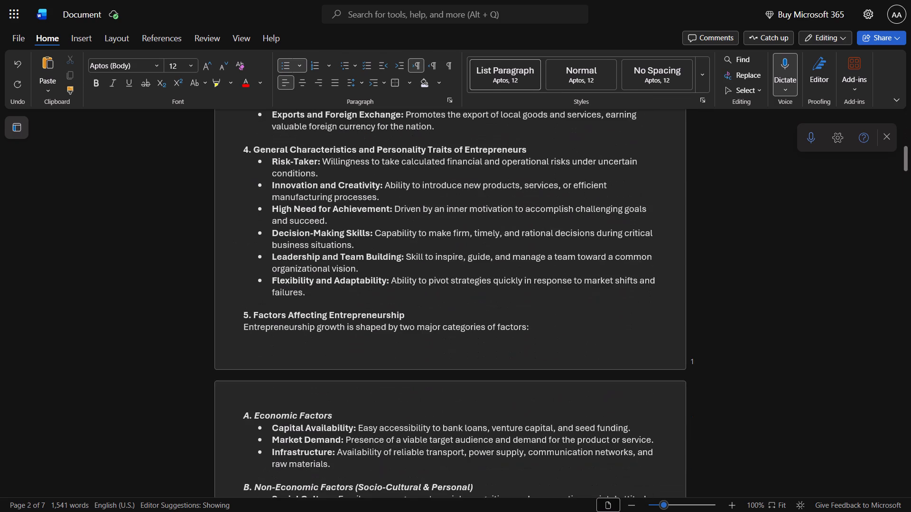
pyautogui.scroll(-17, 345, 303)
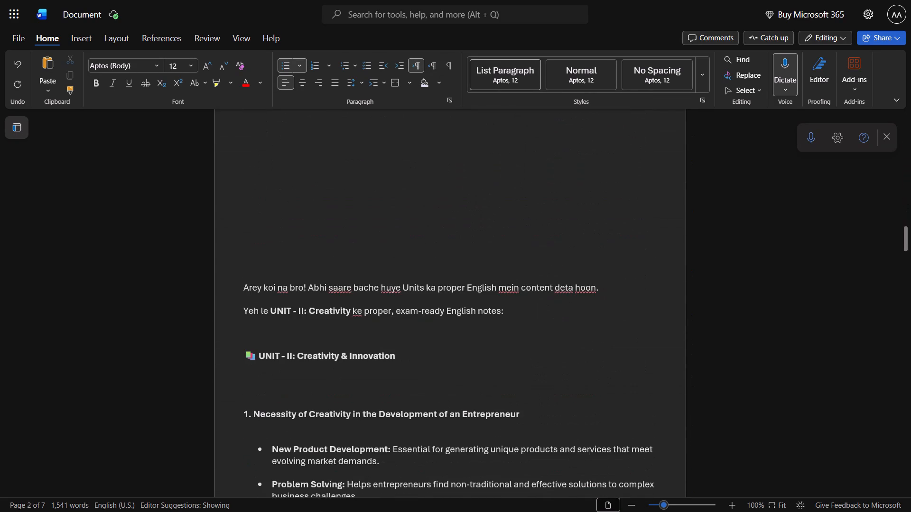
pyautogui.scroll(10, 338, 318)
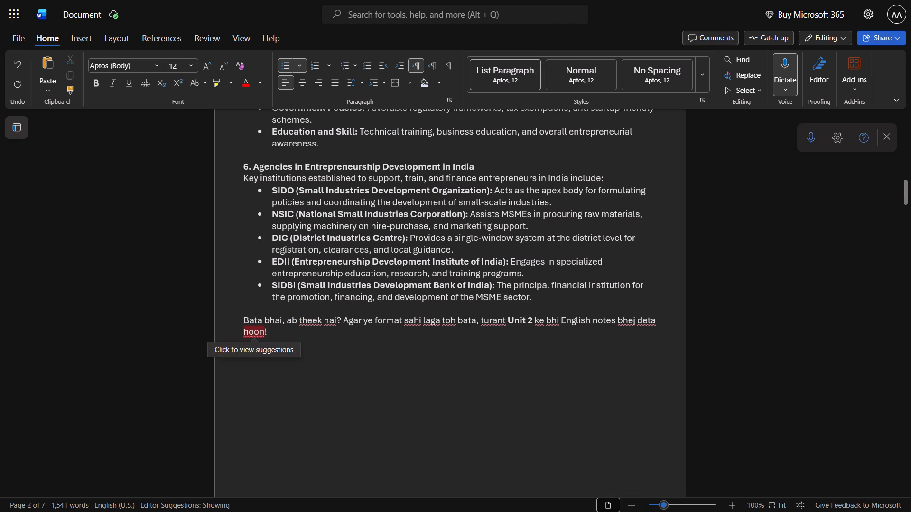
# Delete the closing "Bata bhai, ab theek hai?" message and the blank line above it after the SIDBI bullet.
pyautogui.moveTo(241, 320); pyautogui.dragTo(280, 331)
pyautogui.press('BackSpace')
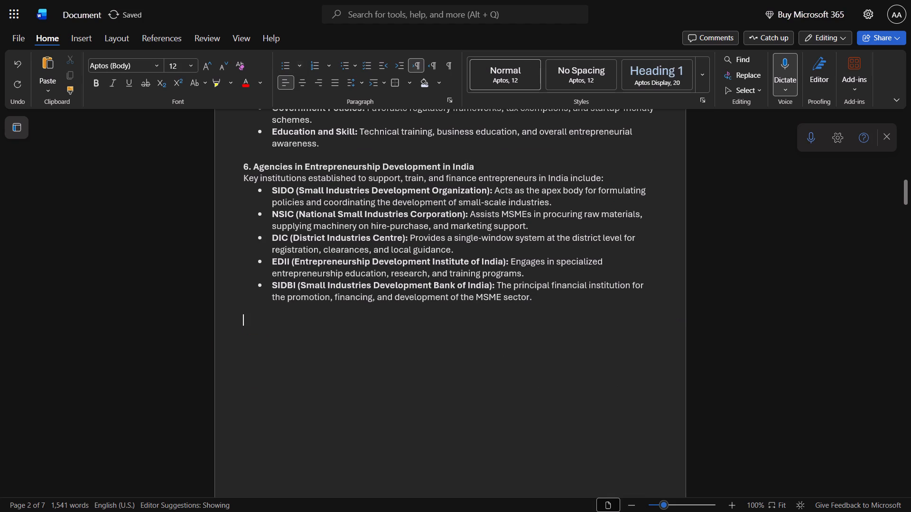
pyautogui.press('BackSpace')
pyautogui.press('BackSpace')
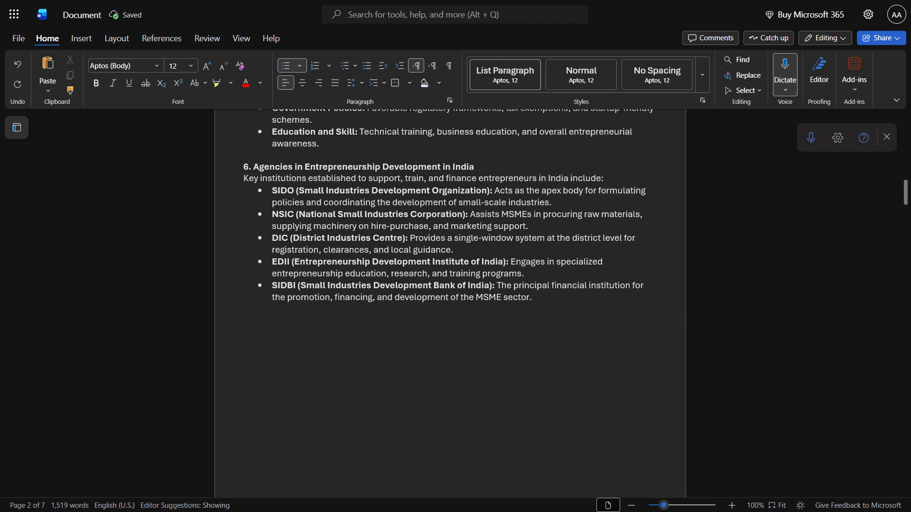
# Delete the blank lines above the "Arey koi na bro!" sentence at the top of page 3.
pyautogui.scroll(-11, 296, 300)
pyautogui.scroll(1, 288, 194)
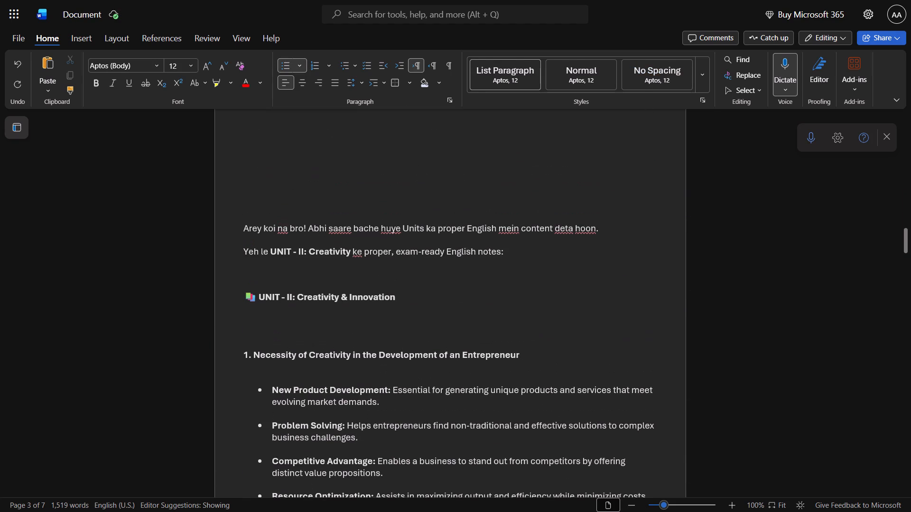
pyautogui.click(273, 215)
pyautogui.press('BackSpace')
pyautogui.press('BackSpace')
pyautogui.press('BackSpace')
pyautogui.press('BackSpace')
pyautogui.press('BackSpace')
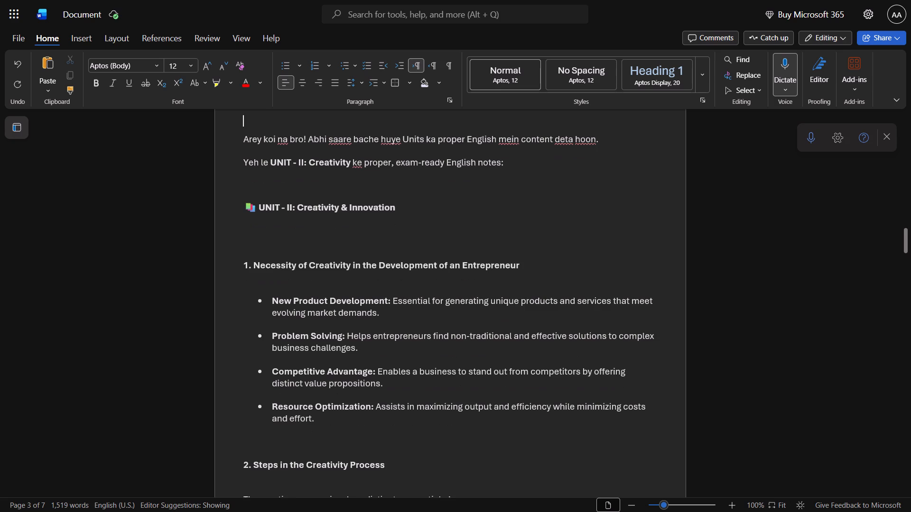
pyautogui.press('BackSpace')
pyautogui.press('BackSpace')
pyautogui.scroll(3, 273, 214)
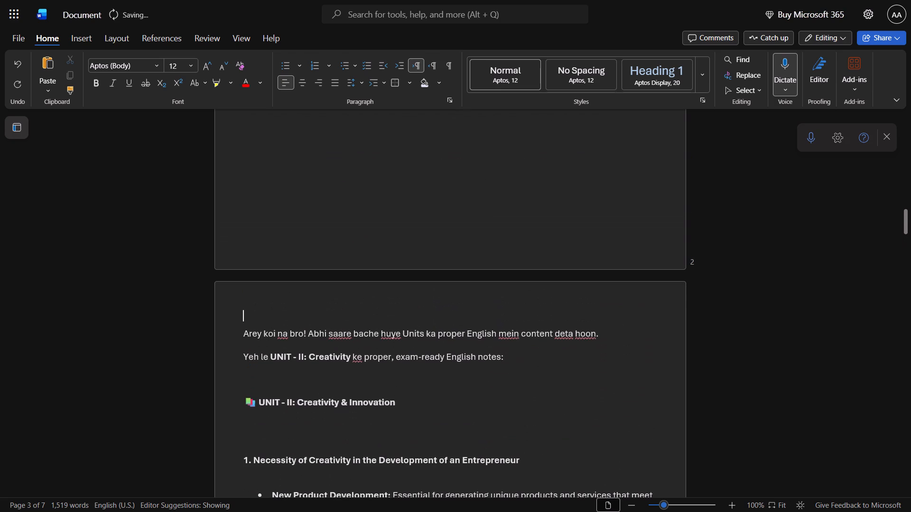
pyautogui.hotkey('ctrl', 'Delete')
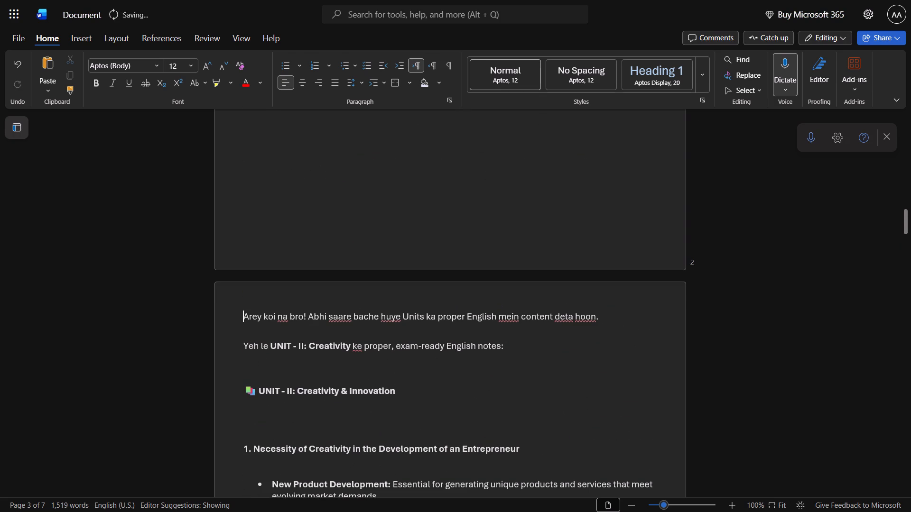
# Delete the two chat sentences and their blank lines before the UNIT - II: Creativity & Innovation heading.
pyautogui.hotkey('ctrl', 'shift', 'Down')
pyautogui.hotkey('ctrl', 'shift', 'Down')
pyautogui.hotkey('ctrl', 'shift', 'Down')
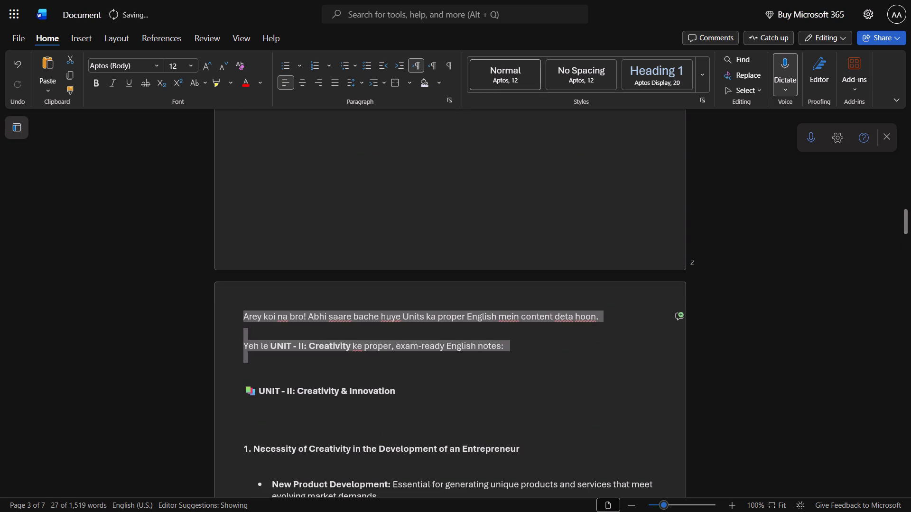
pyautogui.hotkey('ctrl', 'shift', 'Down')
pyautogui.hotkey('ctrl', 'shift', 'Down')
pyautogui.press('BackSpace')
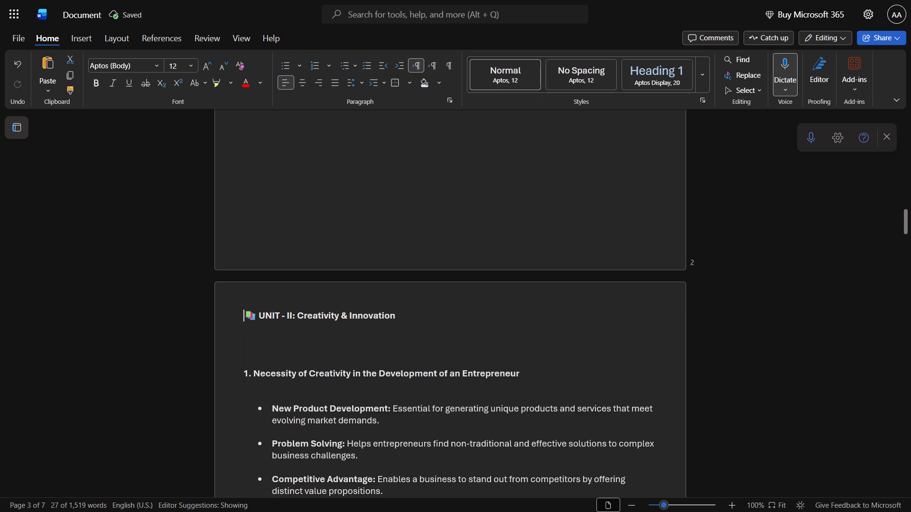
# Delete all blank lines between the UNIT - II heading and the section 1 heading, Necessity of Creativity.
pyautogui.scroll(9, 271, 215)
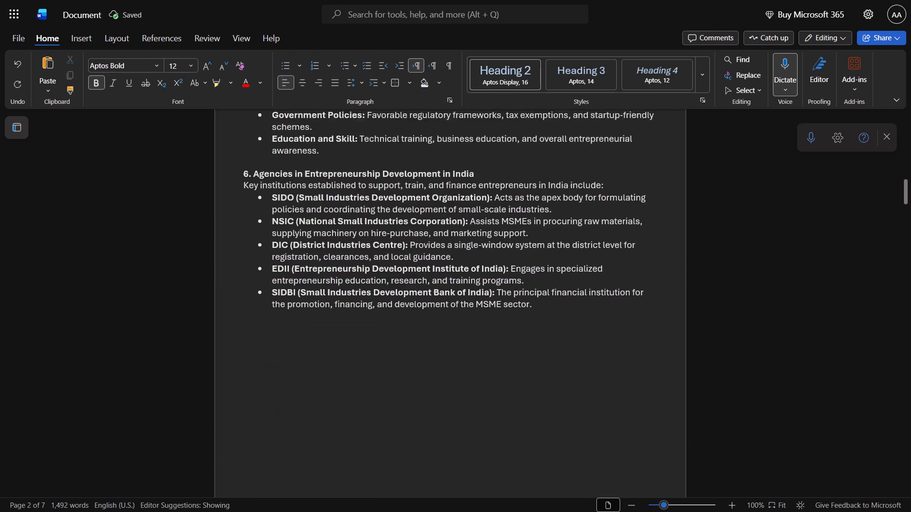
pyautogui.scroll(-10, 340, 269)
pyautogui.click(289, 276)
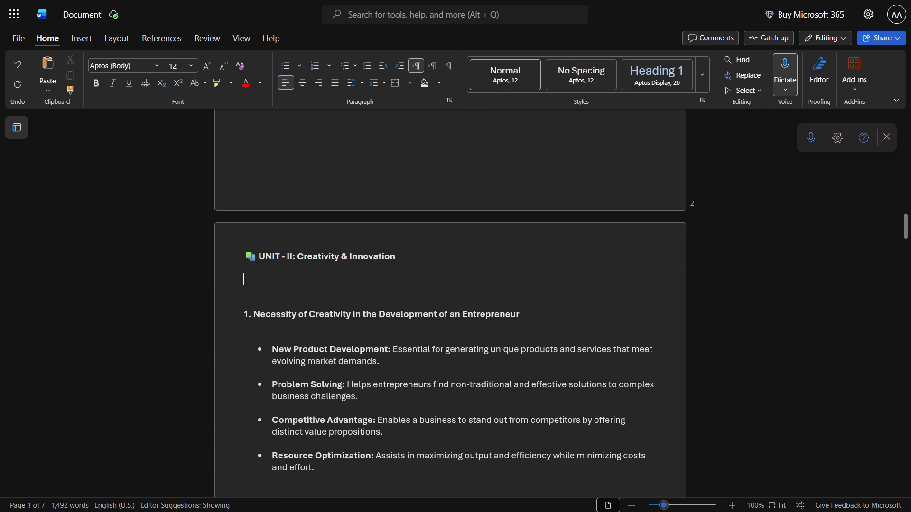
pyautogui.click(280, 305)
pyautogui.press('BackSpace')
pyautogui.press('BackSpace')
pyautogui.press('BackSpace')
pyautogui.press('BackSpace')
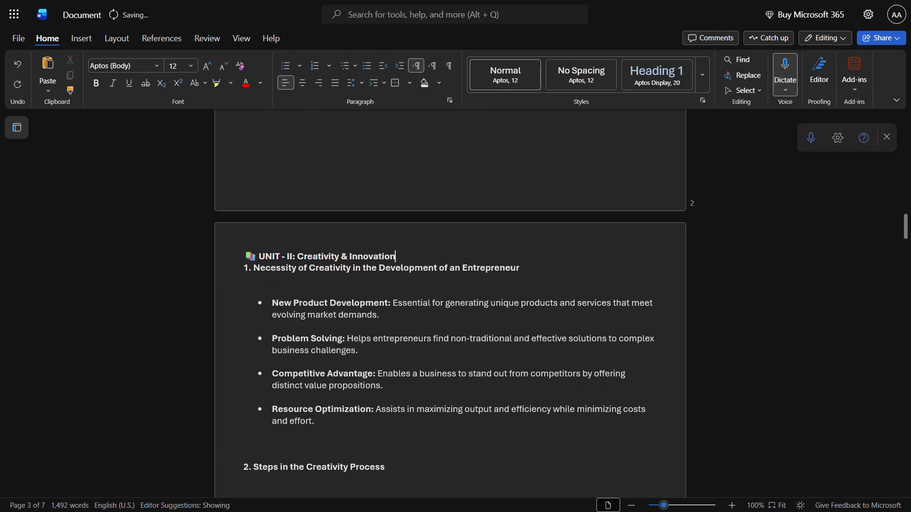
# Delete the blank lines between Unit II's section 1 heading and the New Product Development bullet.
pyautogui.press('Down')
pyautogui.press('Down')
pyautogui.press('Down')
pyautogui.press('BackSpace')
pyautogui.press('BackSpace')
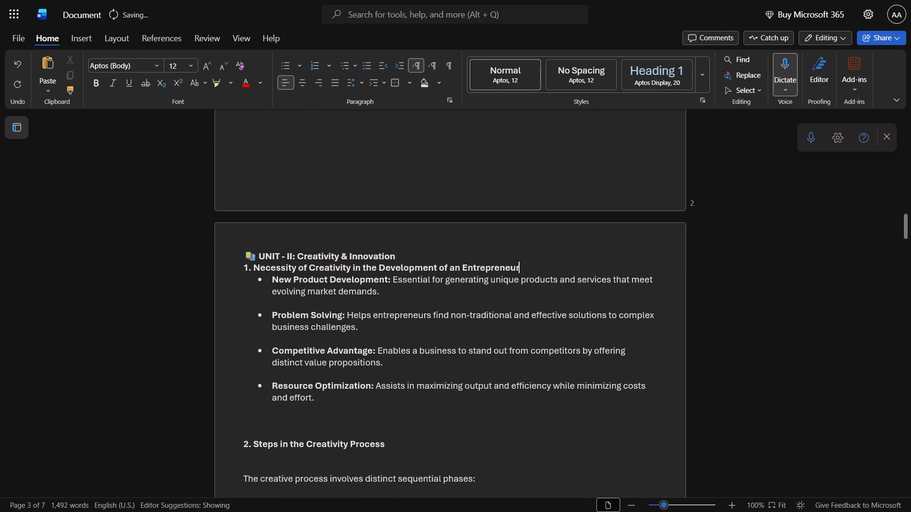
# Delete the blank lines separating the New Product Development, Problem Solving, Competitive Advantage and Resource Optimization bullets.
pyautogui.press('Down')
pyautogui.press('Down')
pyautogui.press('Down')
pyautogui.press('BackSpace')
pyautogui.press('Down')
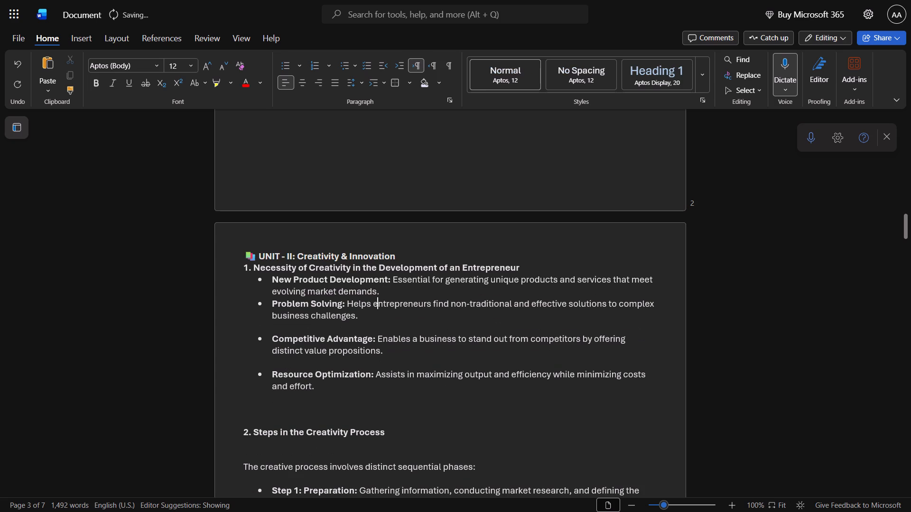
pyautogui.press('BackSpace')
pyautogui.press('Down')
pyautogui.press('Down')
pyautogui.press('BackSpace')
pyautogui.press('Down')
pyautogui.press('Down')
pyautogui.press('Down')
pyautogui.press('BackSpace')
# Reduce the gap between the Resource Optimization bullet and Unit II's section 2 heading to one blank line.
pyautogui.press('Down')
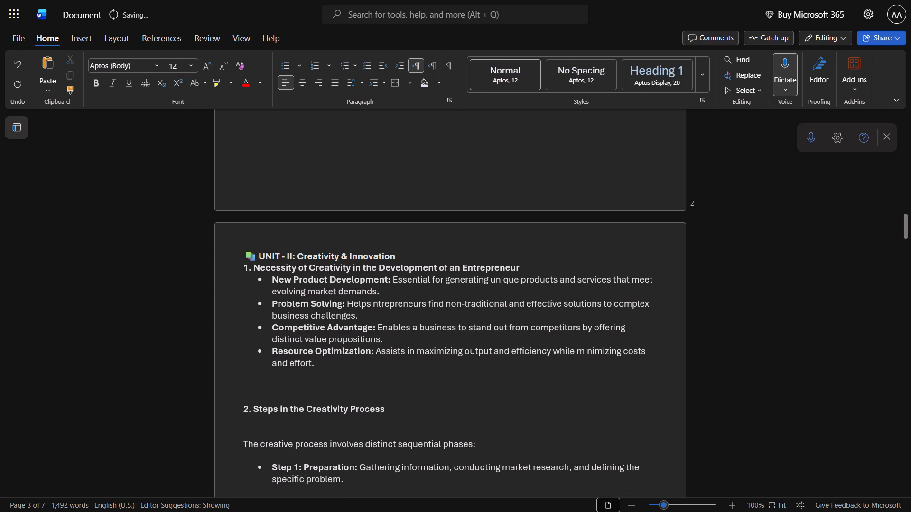
pyautogui.press('Down')
pyautogui.press('Down')
pyautogui.press('Down')
pyautogui.press('Down')
pyautogui.press('BackSpace')
pyautogui.press('BackSpace')
# Delete the blank lines between the Steps in the Creativity Process heading, its introductory sentence and the Step 1 bullet.
pyautogui.press('Down')
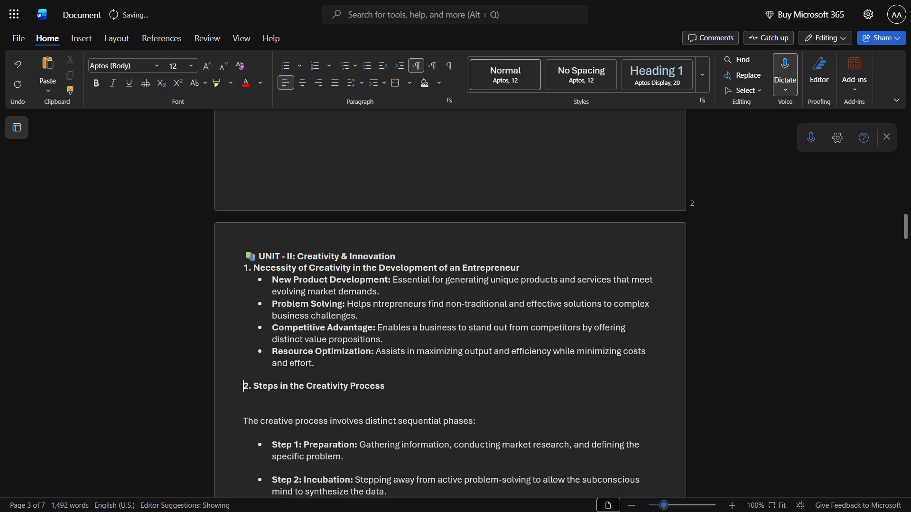
pyautogui.press('Down')
pyautogui.press('Down')
pyautogui.press('BackSpace')
pyautogui.press('BackSpace')
pyautogui.press('Down')
pyautogui.press('Down')
pyautogui.press('Down')
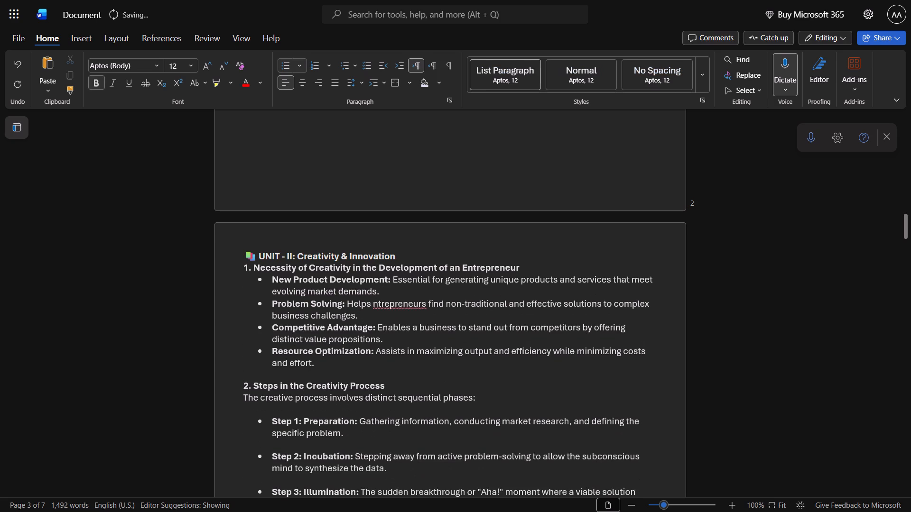
pyautogui.press('Up')
pyautogui.press('BackSpace')
# Delete the blank lines separating the Step 1 to Step 4 bullets of the creativity process.
pyautogui.press('Down')
pyautogui.press('Down')
pyautogui.press('Down')
pyautogui.press('BackSpace')
pyautogui.press('Down')
pyautogui.press('Down')
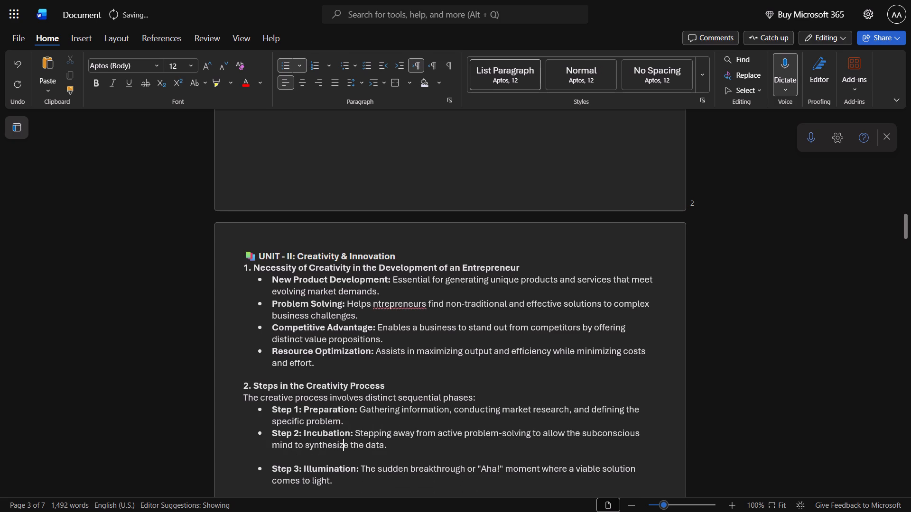
pyautogui.press('Down')
pyautogui.press('BackSpace')
pyautogui.press('Down')
pyautogui.press('Down')
pyautogui.press('Down')
pyautogui.press('BackSpace')
# Delete the blank line between the Step 4: Evaluation and Step 5: Implementation bullets.
pyautogui.press('Down')
pyautogui.press('Down')
pyautogui.press('Down')
pyautogui.press('Down')
pyautogui.press('Down')
pyautogui.press('Down')
pyautogui.press('Down')
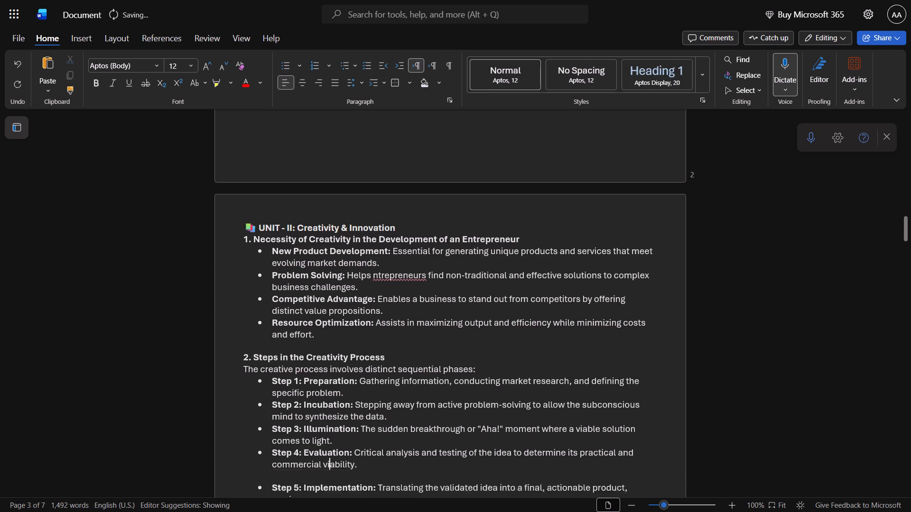
pyautogui.press('Up')
pyautogui.press('Up')
pyautogui.press('Up')
pyautogui.press('Up')
pyautogui.press('BackSpace')
# Reduce the gap between the Step 5 bullet and the Defining Innovation & Its Importance heading to one blank line.
pyautogui.press('Down')
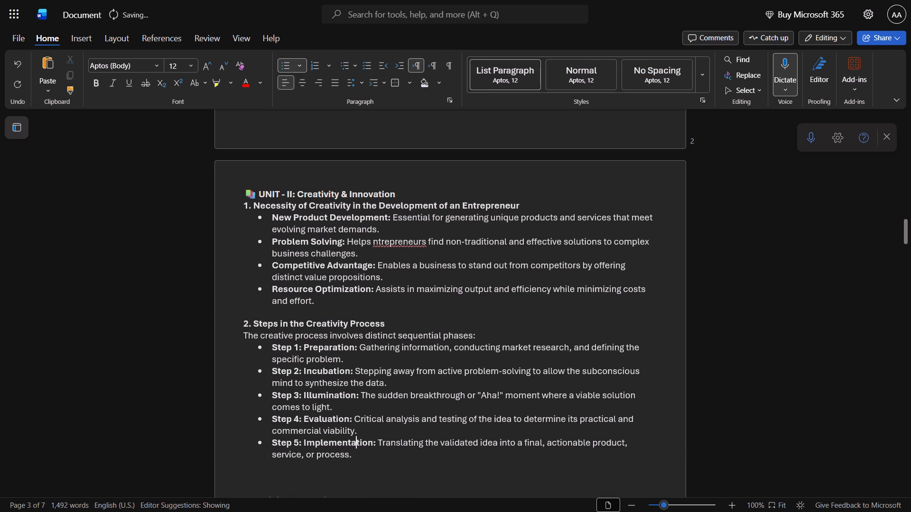
pyautogui.press('Down')
pyautogui.press('Down')
pyautogui.press('Down')
pyautogui.press('Down')
pyautogui.press('Down')
pyautogui.press('Down')
pyautogui.press('Down')
pyautogui.press('Up')
pyautogui.press('Up')
pyautogui.press('Up')
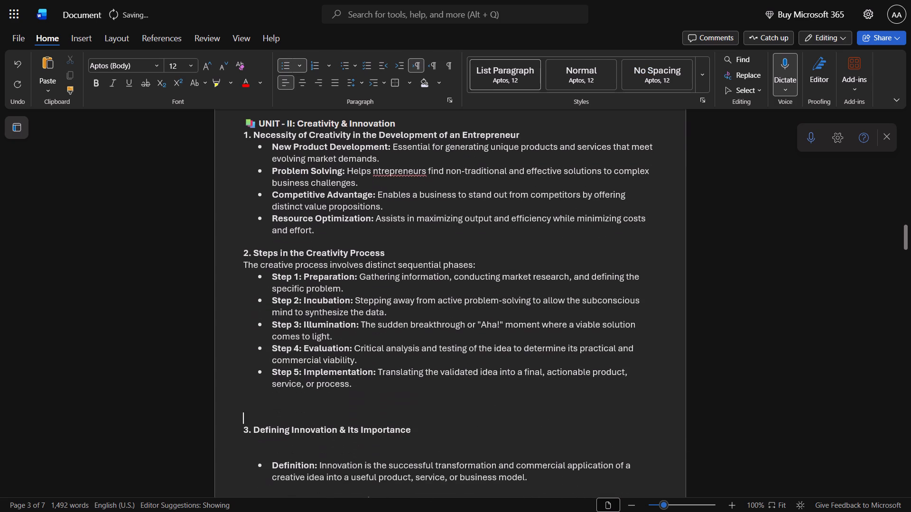
pyautogui.press('Delete')
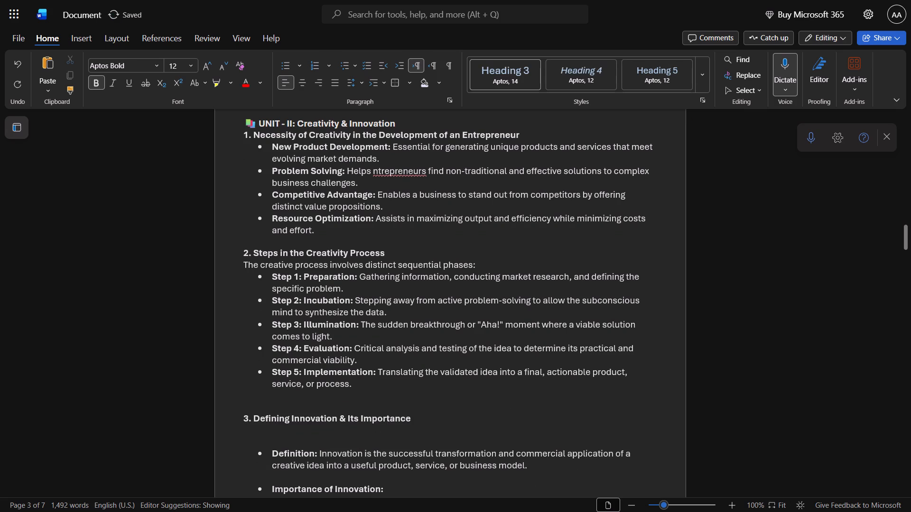
pyautogui.press('BackSpace')
# Delete the blank lines between the Defining Innovation & Its Importance heading and its Definition bullet.
pyautogui.press('Down')
pyautogui.press('Down')
pyautogui.press('Down')
pyautogui.press('Up')
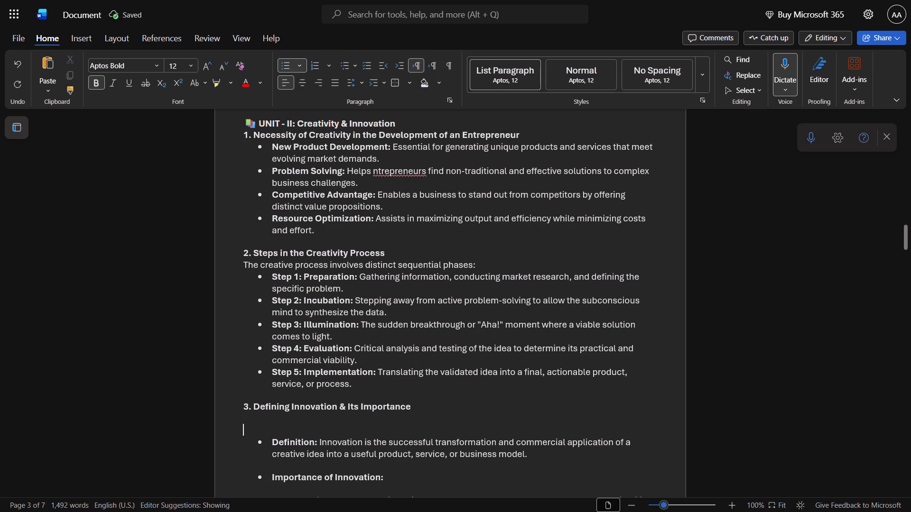
pyautogui.press('Delete')
pyautogui.press('Up')
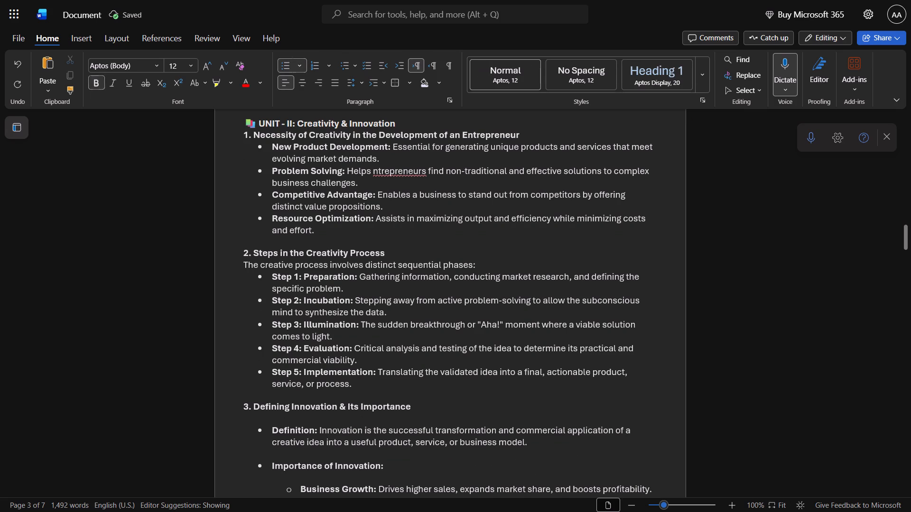
pyautogui.press('BackSpace')
# Delete the blank lines around the Importance of Innovation bullet, between the Definition bullet and the Business Growth sub-bullet.
pyautogui.press('Down')
pyautogui.press('Down')
pyautogui.press('Down')
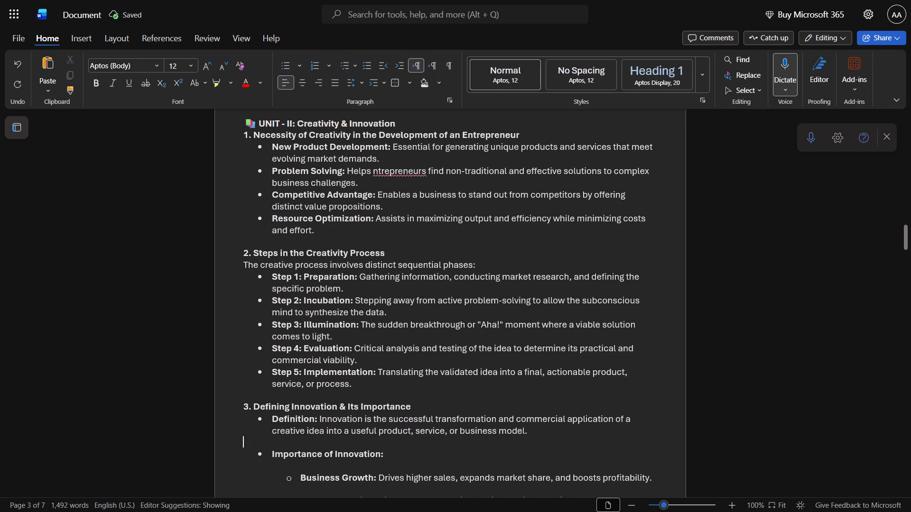
pyautogui.press('Delete')
pyautogui.press('Down')
pyautogui.press('Down')
pyautogui.press('Up')
pyautogui.press('Delete')
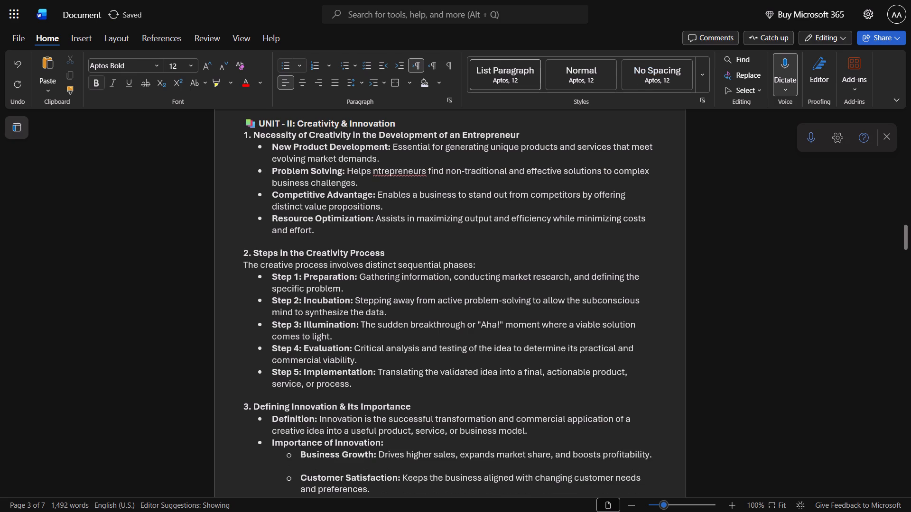
# Delete the blank lines separating the Business Growth, Customer Satisfaction, Market Survival and Operational Efficiency sub-bullets.
pyautogui.press('Down')
pyautogui.press('Delete')
pyautogui.press('Down')
pyautogui.press('Down')
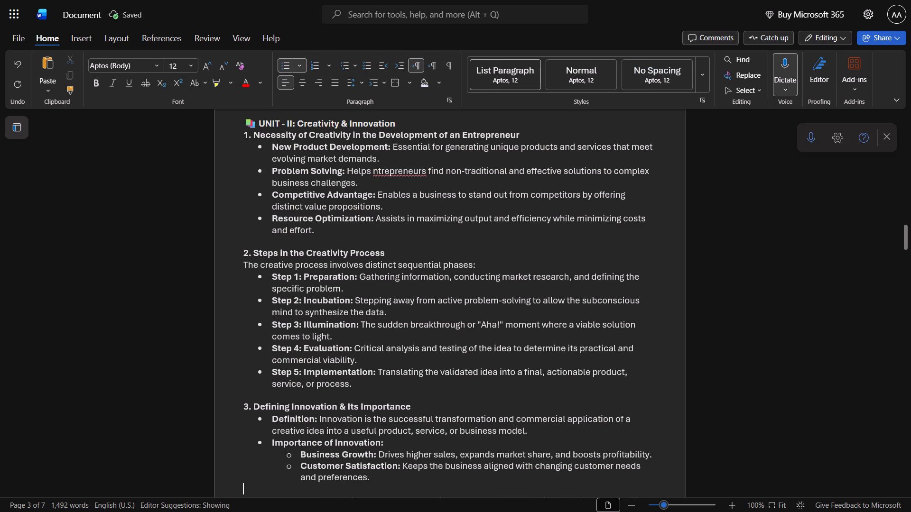
pyautogui.press('Delete')
pyautogui.press('Down')
pyautogui.press('Down')
pyautogui.press('Down')
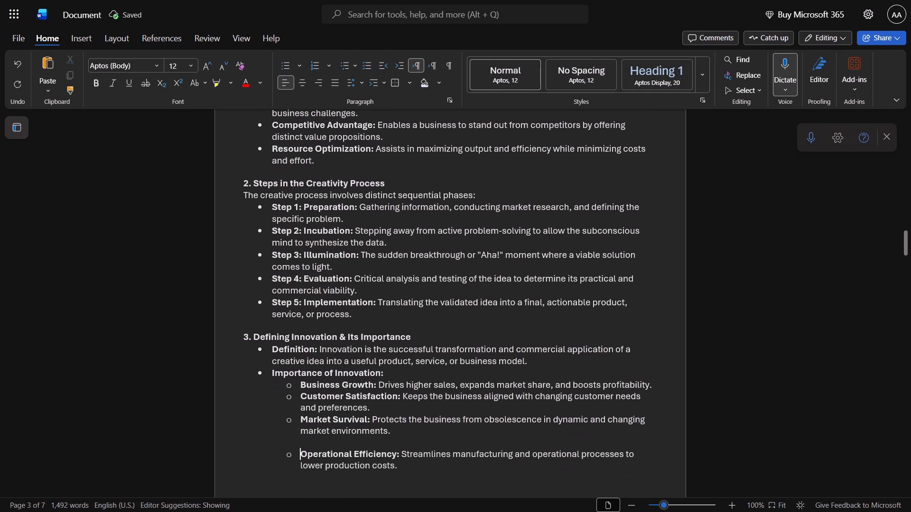
pyautogui.press('Up')
pyautogui.press('Delete')
# Reduce the gap between the Operational Efficiency sub-bullet and Unit II's section 4 heading to one blank line.
pyautogui.press('Down')
pyautogui.press('Down')
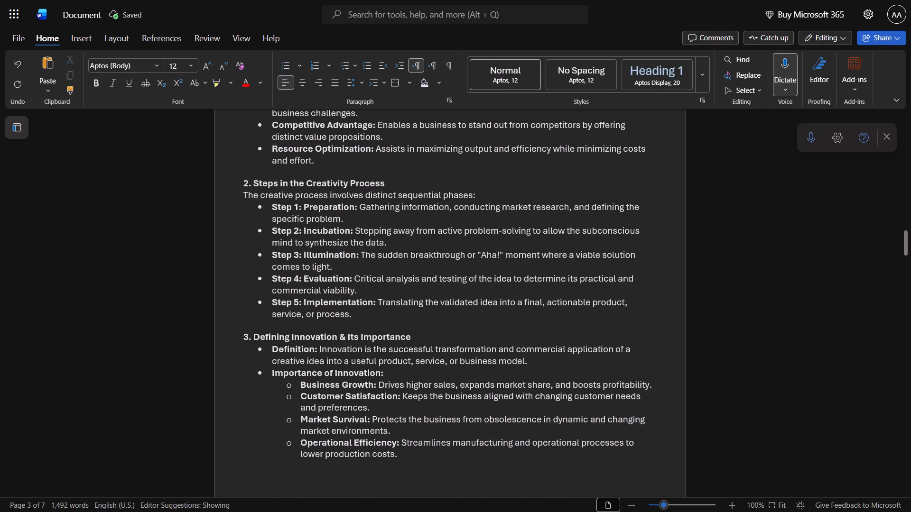
pyautogui.press('Down')
pyautogui.press('Up')
pyautogui.press('Delete')
pyautogui.press('Delete')
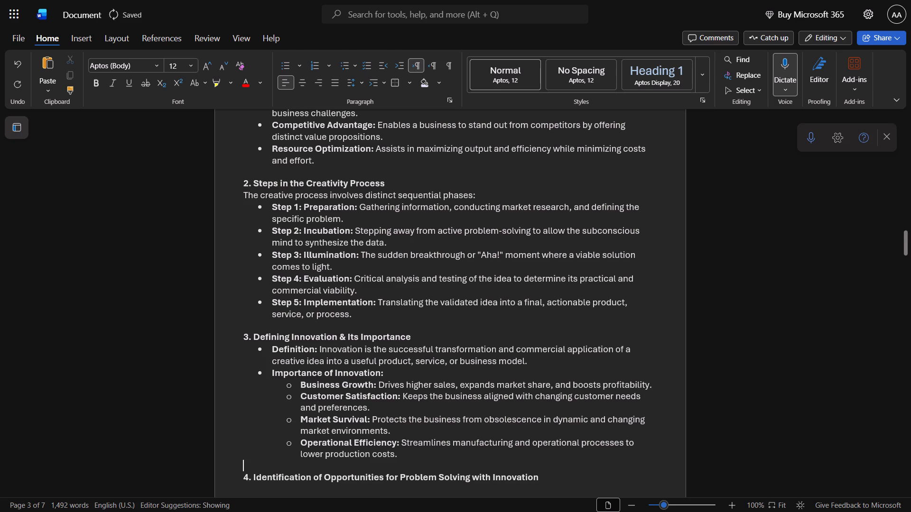
# Delete the blank lines between Unit II's section 4 heading and the Identifying Market Gaps bullet.
pyautogui.press('Down')
pyautogui.press('Down')
pyautogui.press('Down')
pyautogui.press('Down')
pyautogui.press('Up')
pyautogui.press('Up')
pyautogui.press('Delete')
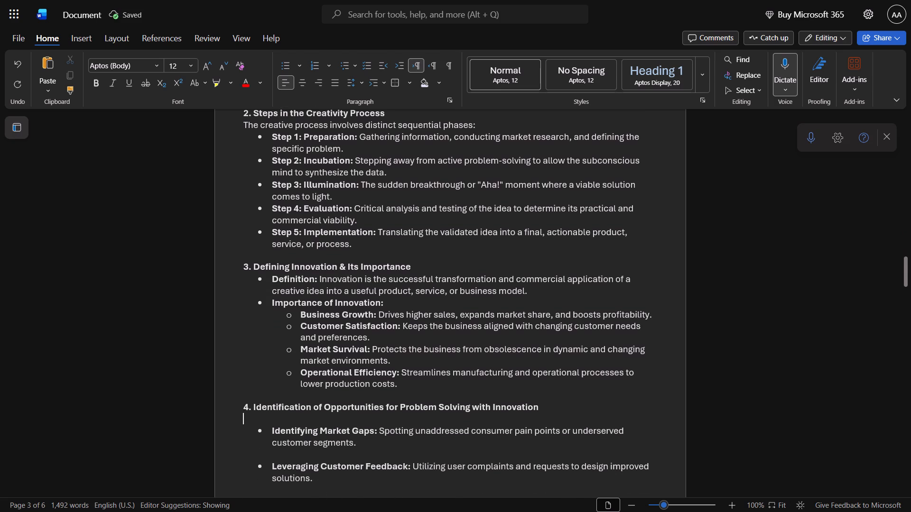
pyautogui.press('Delete')
# Delete the blank lines separating the Identifying Market Gaps, Leveraging Customer Feedback and Adopting Technological Advances bullets.
pyautogui.press('Down')
pyautogui.press('Down')
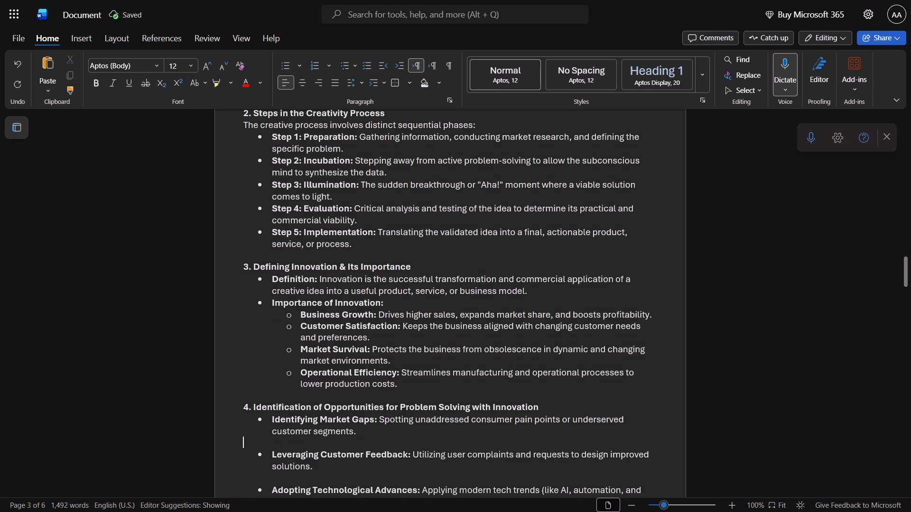
pyautogui.press('Delete')
pyautogui.press('Down')
pyautogui.press('Down')
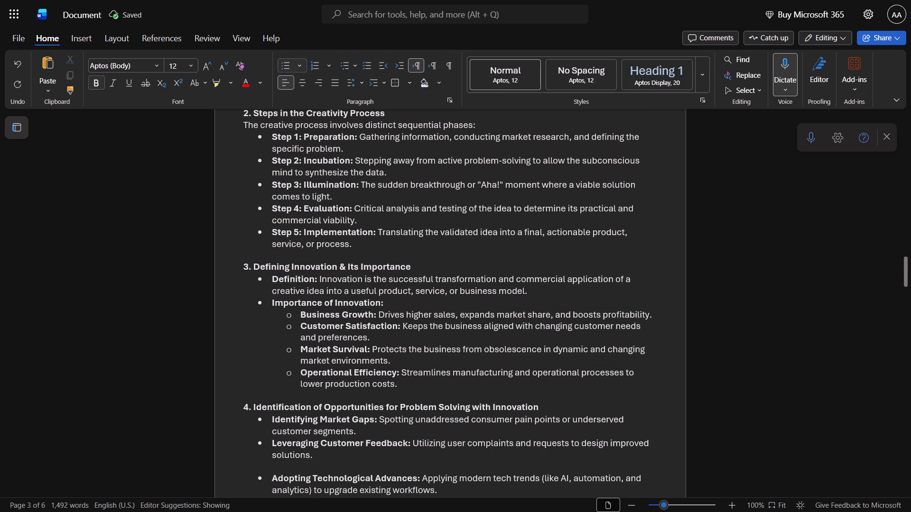
pyautogui.press('Delete')
# Reduce the gap between the Adopting Technological Advances bullet and the Decision Making and Problem Solving heading to one blank line.
pyautogui.press('Down')
pyautogui.press('Down')
pyautogui.press('Down')
pyautogui.press('Up')
pyautogui.press('Up')
pyautogui.press('Down')
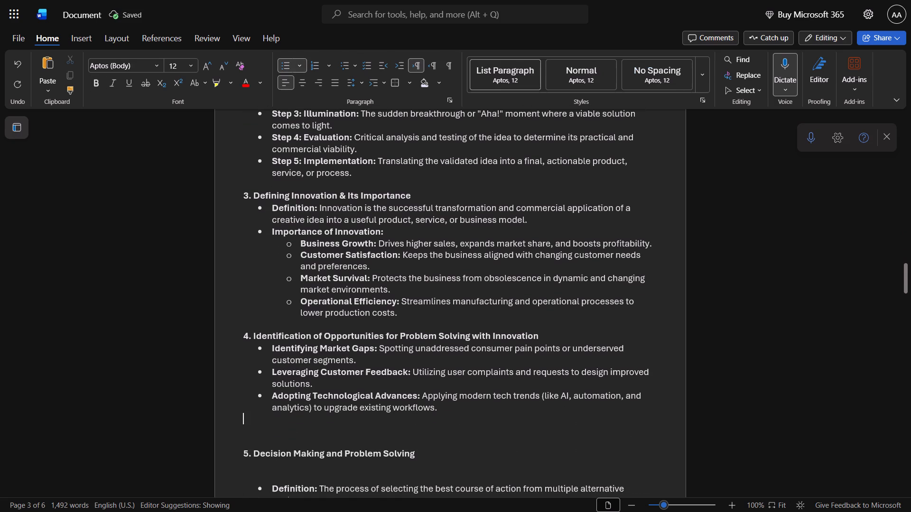
pyautogui.press('Delete')
pyautogui.press('Delete')
# Delete the blank lines between Unit II's Decision Making and Problem Solving heading and its Definition bullet.
pyautogui.press('Down')
pyautogui.press('Down')
pyautogui.press('Down')
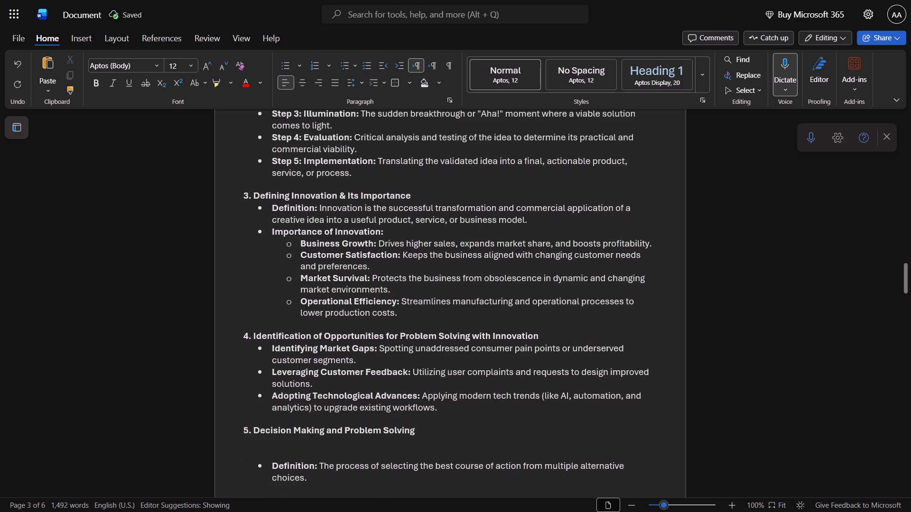
pyautogui.press('BackSpace')
pyautogui.press('BackSpace')
# Delete the blank lines separating the Definition bullet, the Steps in Decision Making bullet and the Identify and Define the Problem sub-bullet.
pyautogui.press('Down')
pyautogui.press('Down')
pyautogui.press('Down')
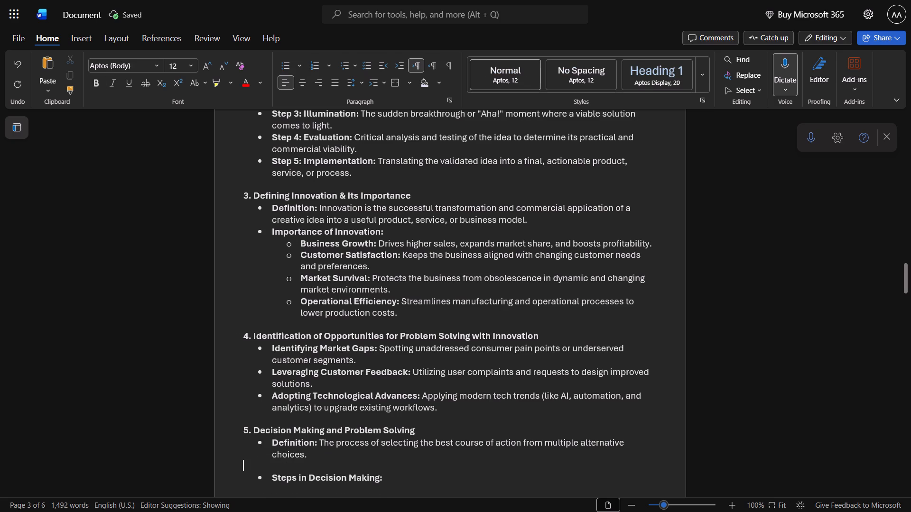
pyautogui.press('BackSpace')
pyautogui.press('Down')
pyautogui.press('Down')
pyautogui.press('Delete')
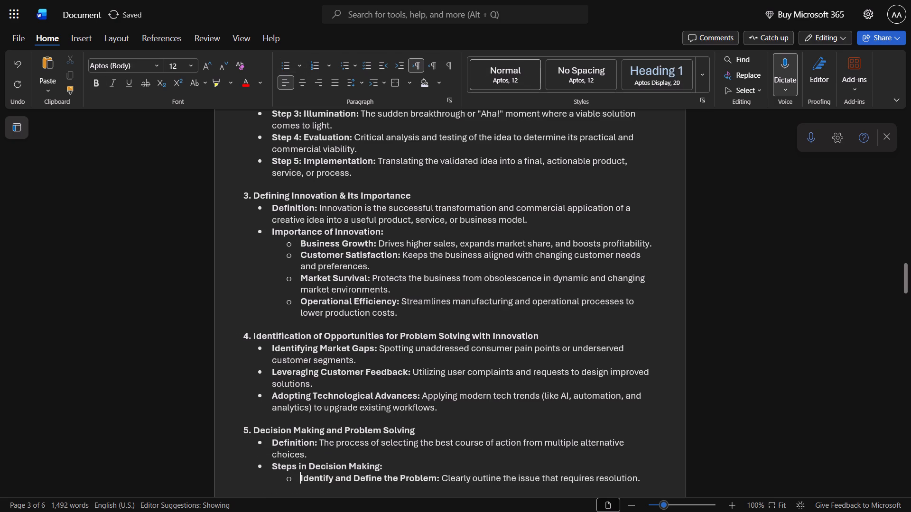
# Delete the blank lines between the decision-making sub-bullets from Identify and Define the Problem through Evaluate Alternatives.
pyautogui.press('Down')
pyautogui.press('Down')
pyautogui.press('Up')
pyautogui.press('Delete')
pyautogui.press('Down')
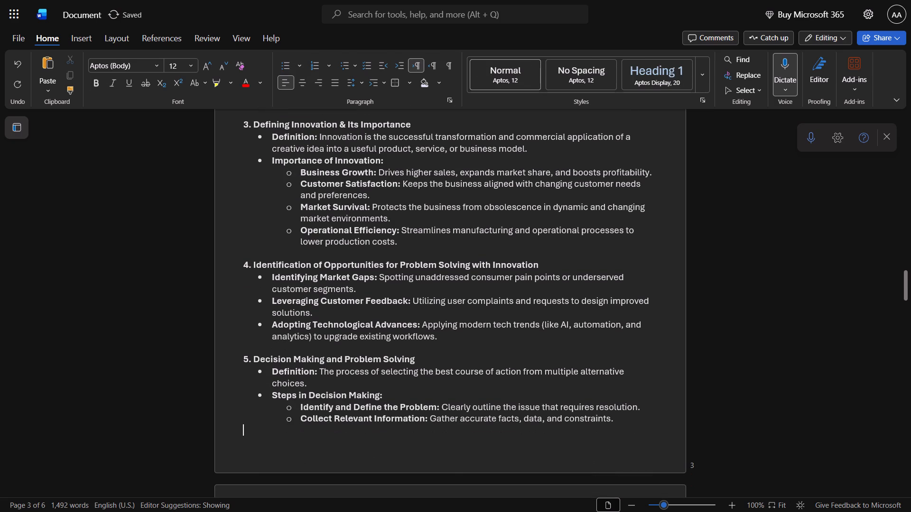
pyautogui.press('Delete')
pyautogui.press('Down')
pyautogui.press('Delete')
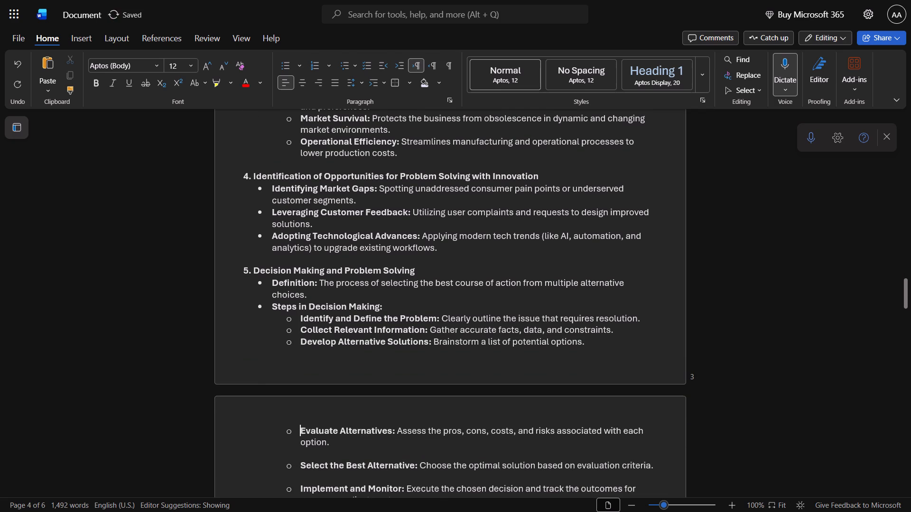
# Delete the blank lines separating the Evaluate Alternatives, Select the Best Alternative and Implement and Monitor sub-bullets.
pyautogui.press('Delete')
pyautogui.hotkey('ctrl', 'z')
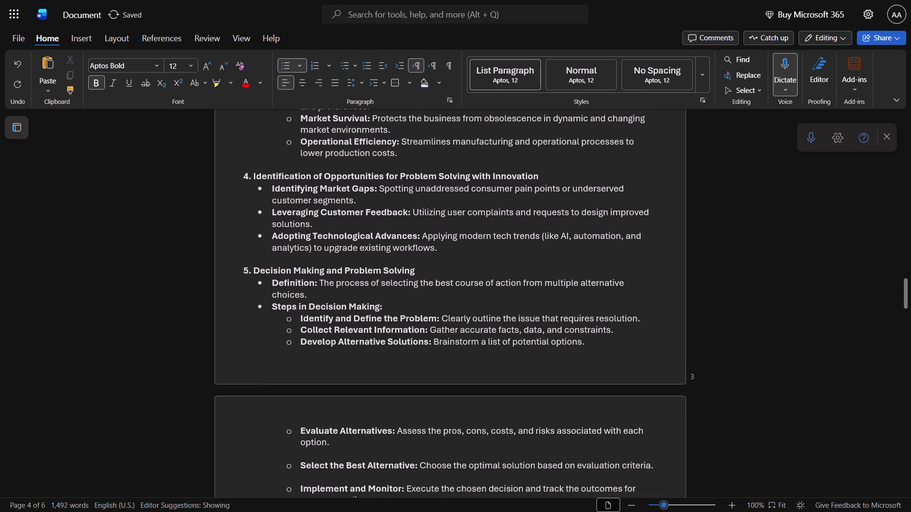
pyautogui.press('Down')
pyautogui.press('Down')
pyautogui.press('Delete')
pyautogui.press('Down')
pyautogui.press('Delete')
pyautogui.press('Down')
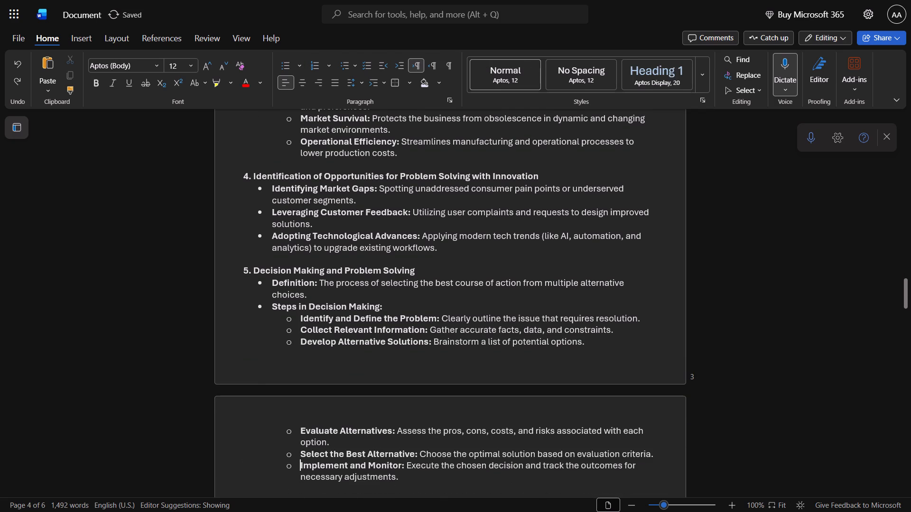
# Reduce the gap between the Implement and Monitor sub-bullet and Unit II's section 6 heading to one blank line.
pyautogui.press('Down')
pyautogui.press('Delete')
pyautogui.press('Down')
pyautogui.press('Up')
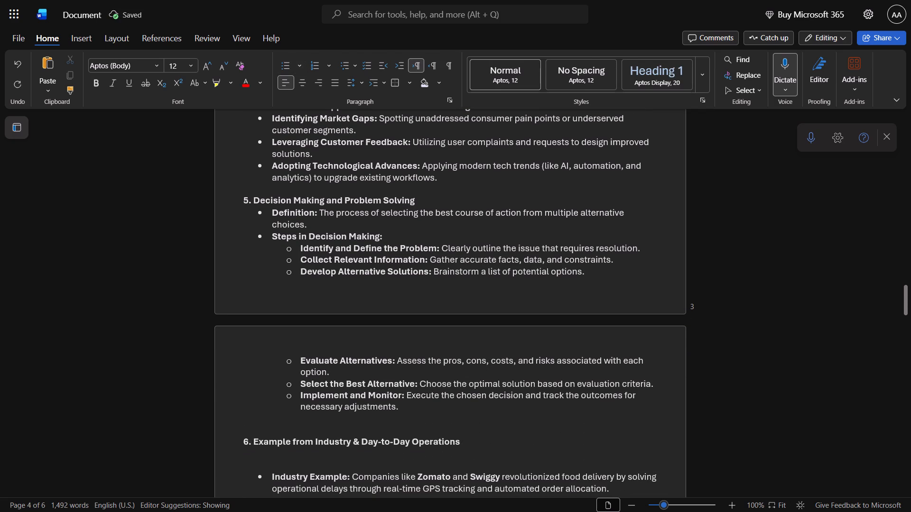
pyautogui.press('Delete')
# Delete the blank lines between the Example from Industry & Day-to-Day Operations heading and the Industry Example bullet.
pyautogui.press('Down')
pyautogui.press('Down')
pyautogui.press('Down')
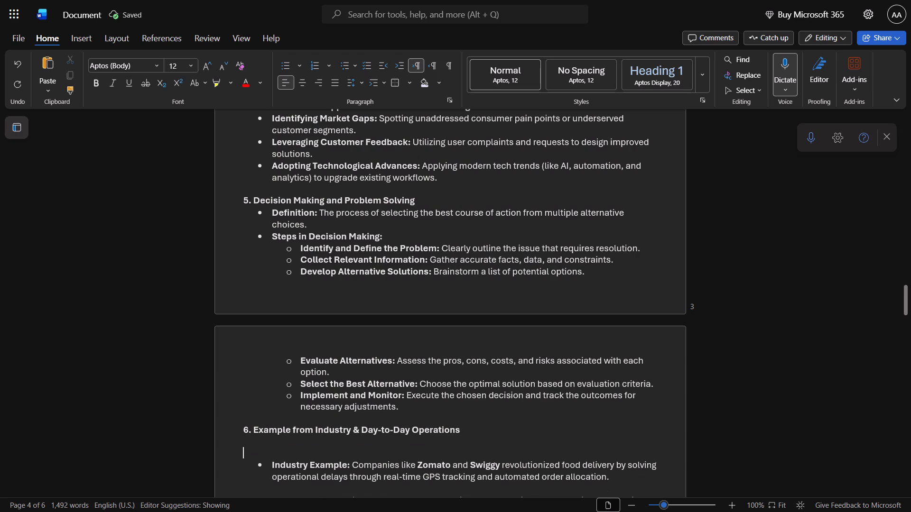
pyautogui.press('BackSpace')
pyautogui.press('BackSpace')
# Delete the blank lines following the Industry Example and Day-to-Day Operations Example bullets.
pyautogui.press('Down')
pyautogui.press('Down')
pyautogui.press('Down')
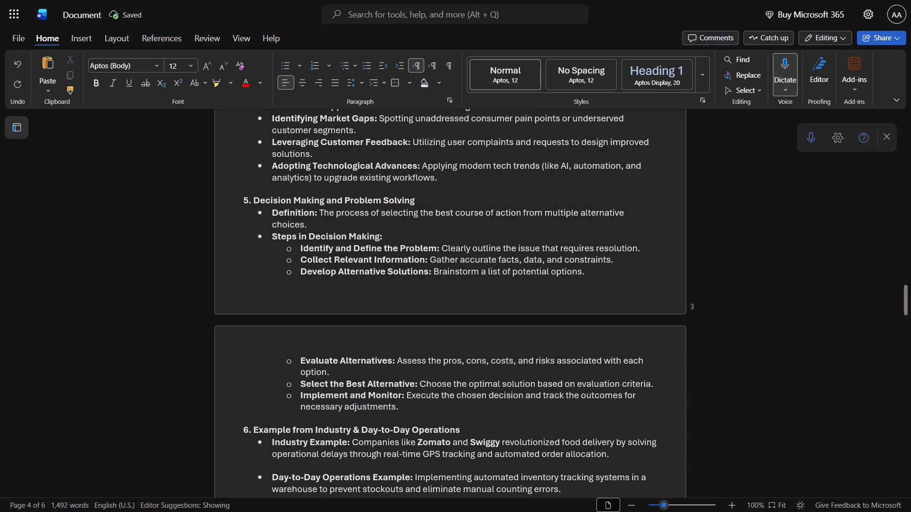
pyautogui.press('Delete')
pyautogui.press('Down')
pyautogui.press('Down')
pyautogui.press('Delete')
# Delete the chat remark starting "Batao bro, Unit 2 ka layout clear hai?" at the end of Unit II.
pyautogui.press('Down')
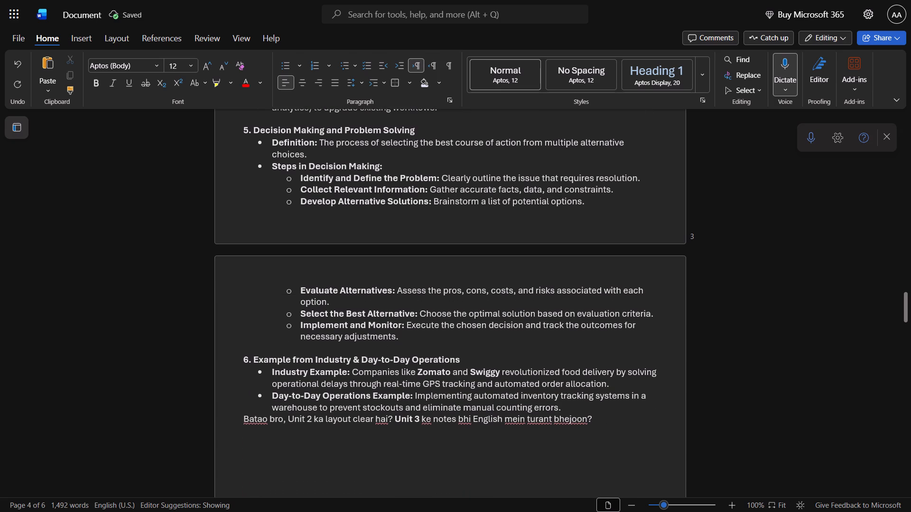
pyautogui.press('Up')
pyautogui.hotkey('ctrl', 'shift', 'Right')
pyautogui.hotkey('ctrl', 'shift', 'Right')
pyautogui.hotkey('ctrl', 'shift', 'Right')
pyautogui.hotkey('ctrl', 'shift', 'Right')
pyautogui.hotkey('ctrl', 'shift', 'Right')
pyautogui.hotkey('ctrl', 'shift', 'Right')
pyautogui.hotkey('ctrl', 'shift', 'Right')
pyautogui.hotkey('ctrl', 'shift', 'Right')
pyautogui.hotkey('ctrl', 'shift', 'Right')
pyautogui.hotkey('ctrl', 'shift', 'Right')
pyautogui.hotkey('ctrl', 'shift', 'Right')
pyautogui.hotkey('ctrl', 'shift', 'Right')
pyautogui.hotkey('ctrl', 'shift', 'Right')
pyautogui.hotkey('ctrl', 'shift', 'Right')
pyautogui.hotkey('ctrl', 'shift', 'Right')
pyautogui.hotkey('ctrl', 'shift', 'Right')
pyautogui.hotkey('ctrl', 'shift', 'Right')
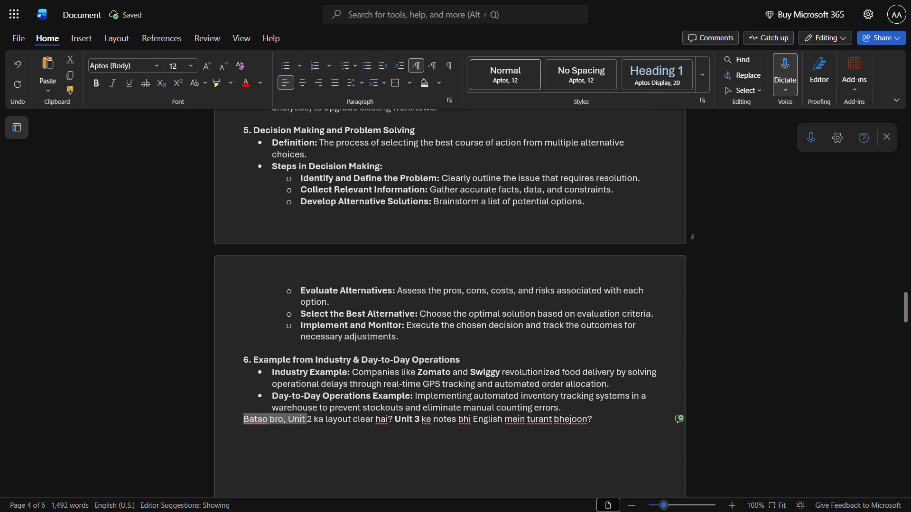
pyautogui.hotkey('ctrl', 'shift', 'Right')
pyautogui.hotkey('ctrl', 'shift', 'Right')
pyautogui.hotkey('ctrl', 'shift', 'Right')
pyautogui.press('BackSpace')
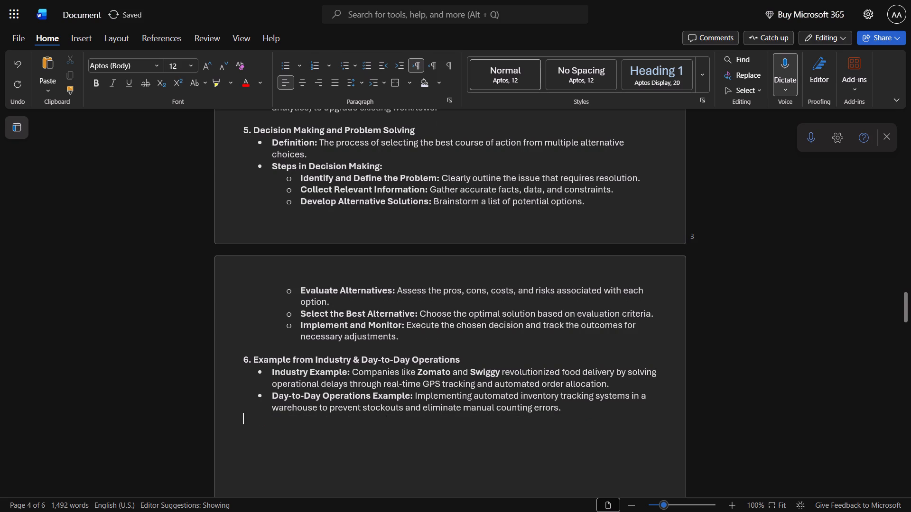
# Delete the chat remark starting "Arey bro, bilkul!" above the UNIT - III: Role of an Entrepreneur heading.
pyautogui.press('Down')
pyautogui.press('Down')
pyautogui.press('Down')
pyautogui.press('Down')
pyautogui.press('Down')
pyautogui.press('Down')
pyautogui.press('Down')
pyautogui.press('Down')
pyautogui.press('Down')
pyautogui.press('Down')
pyautogui.press('Down')
pyautogui.press('Down')
pyautogui.press('Down')
pyautogui.press('Down')
pyautogui.press('Down')
pyautogui.press('Down')
pyautogui.press('Down')
pyautogui.press('Down')
pyautogui.press('Down')
pyautogui.press('Down')
pyautogui.press('Down')
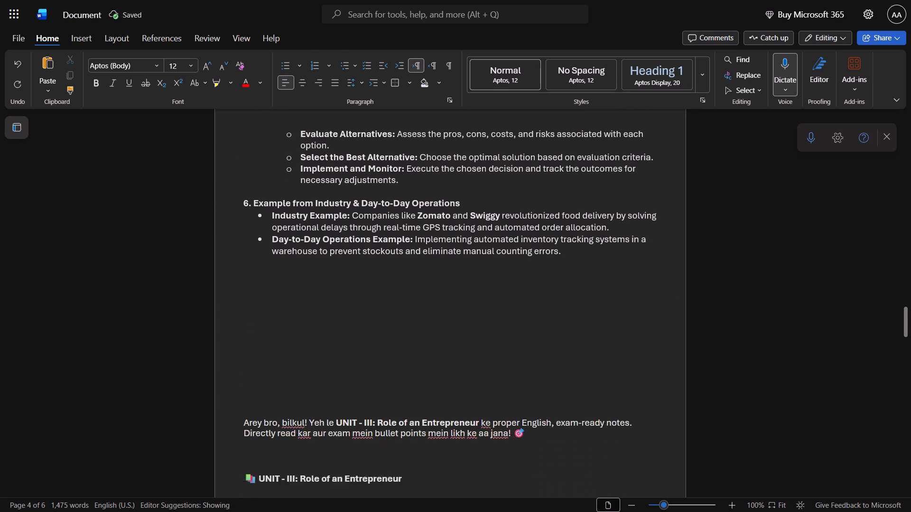
pyautogui.press('Up')
pyautogui.press('Up')
pyautogui.press('Up')
pyautogui.press('Up')
pyautogui.press('Up')
pyautogui.press('Up')
pyautogui.press('Up')
pyautogui.press('Up')
pyautogui.press('Up')
pyautogui.press('Up')
pyautogui.press('Up')
pyautogui.press('Up')
pyautogui.press('Up')
pyautogui.press('Up')
pyautogui.press('Up')
pyautogui.press('Up')
pyautogui.press('Up')
pyautogui.press('Up')
pyautogui.press('Up')
pyautogui.press('Up')
pyautogui.press('Up')
pyautogui.press('Down')
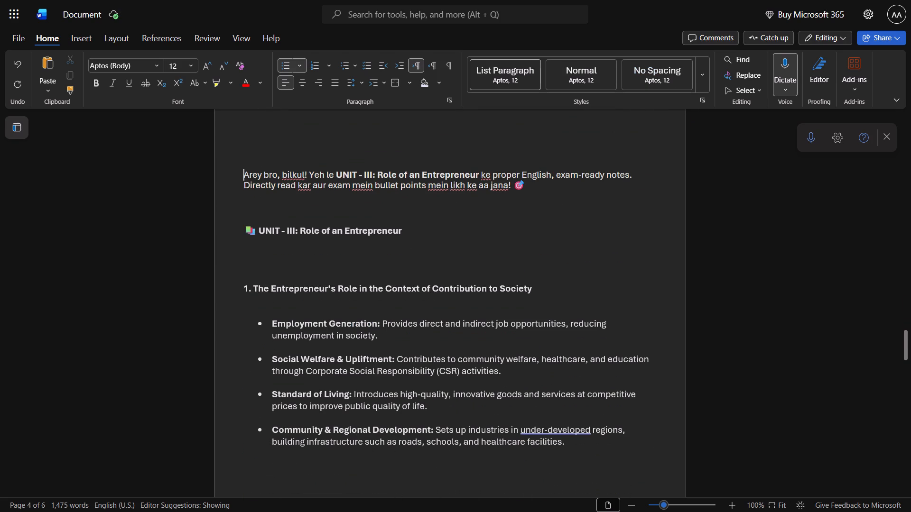
pyautogui.press('Down')
pyautogui.hotkey('ctrl', 'shift', 'Up')
pyautogui.hotkey('ctrl', 'shift', 'Down')
pyautogui.press('Up')
pyautogui.press('Up')
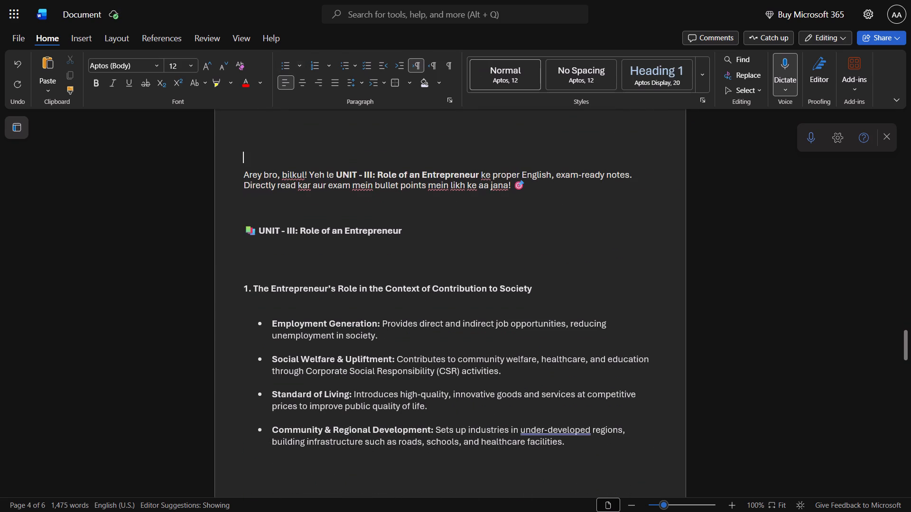
pyautogui.hotkey('ctrl', 'shift', 'Down')
pyautogui.hotkey('ctrl', 'shift', 'Down')
pyautogui.press('BackSpace')
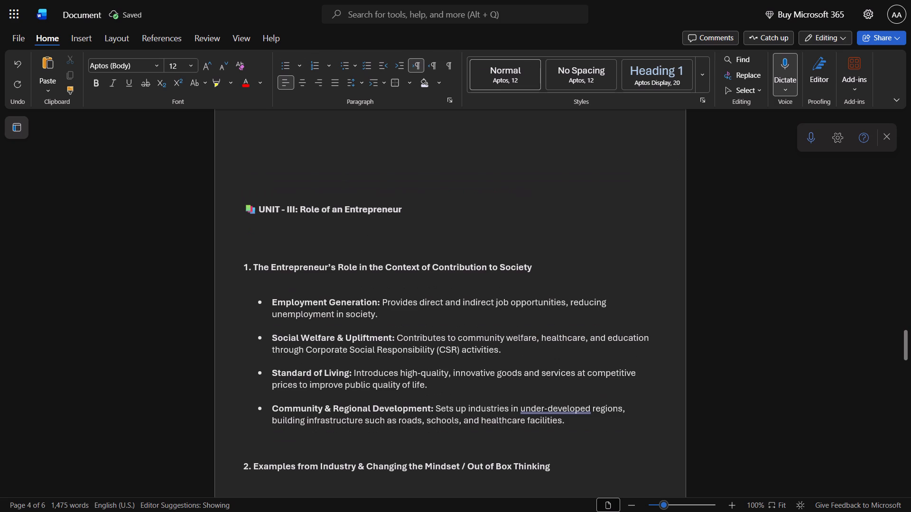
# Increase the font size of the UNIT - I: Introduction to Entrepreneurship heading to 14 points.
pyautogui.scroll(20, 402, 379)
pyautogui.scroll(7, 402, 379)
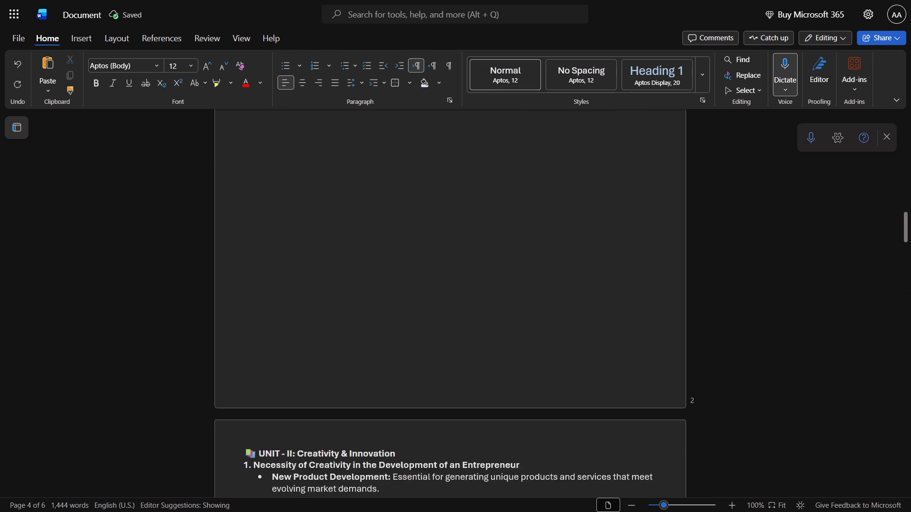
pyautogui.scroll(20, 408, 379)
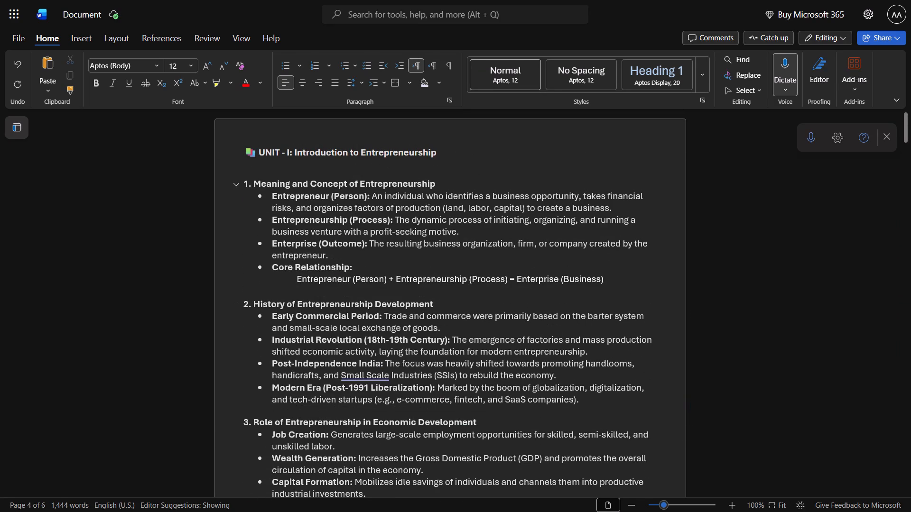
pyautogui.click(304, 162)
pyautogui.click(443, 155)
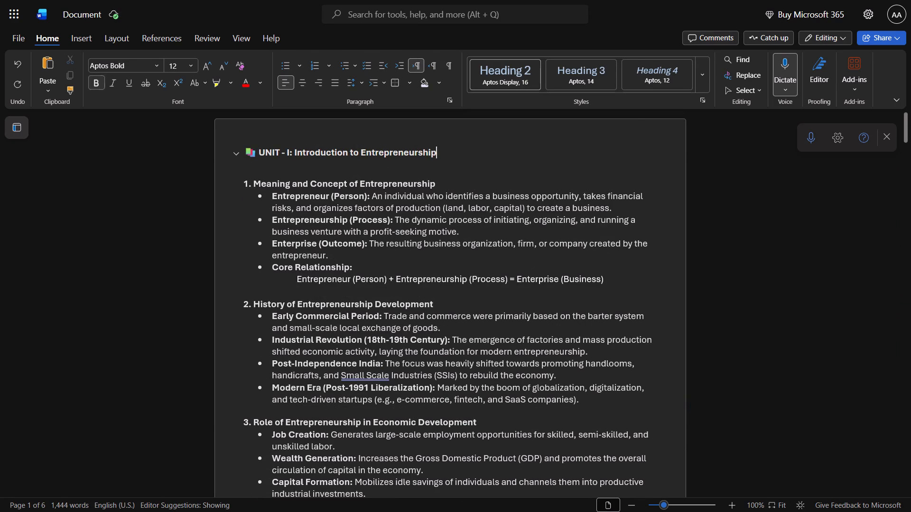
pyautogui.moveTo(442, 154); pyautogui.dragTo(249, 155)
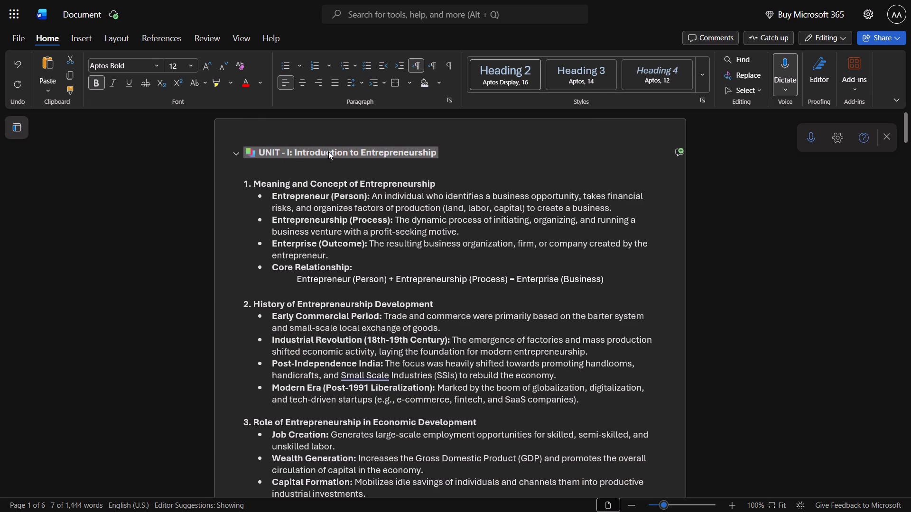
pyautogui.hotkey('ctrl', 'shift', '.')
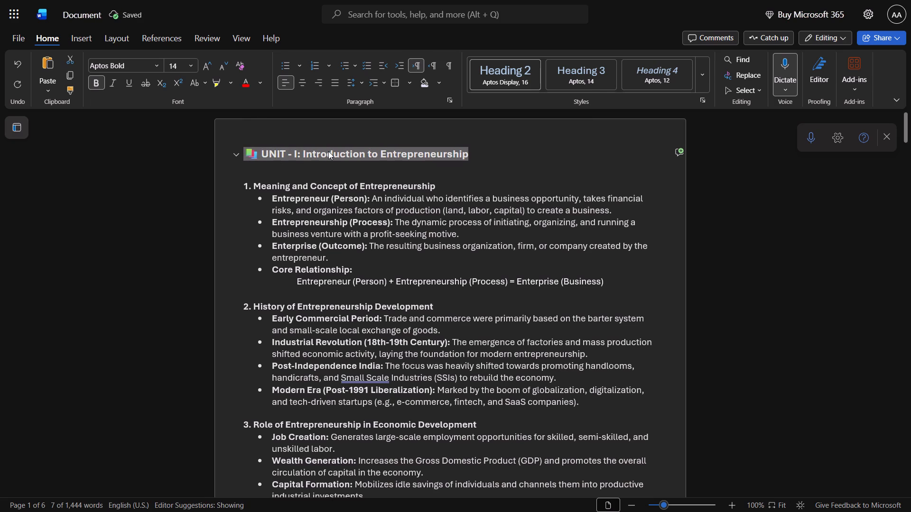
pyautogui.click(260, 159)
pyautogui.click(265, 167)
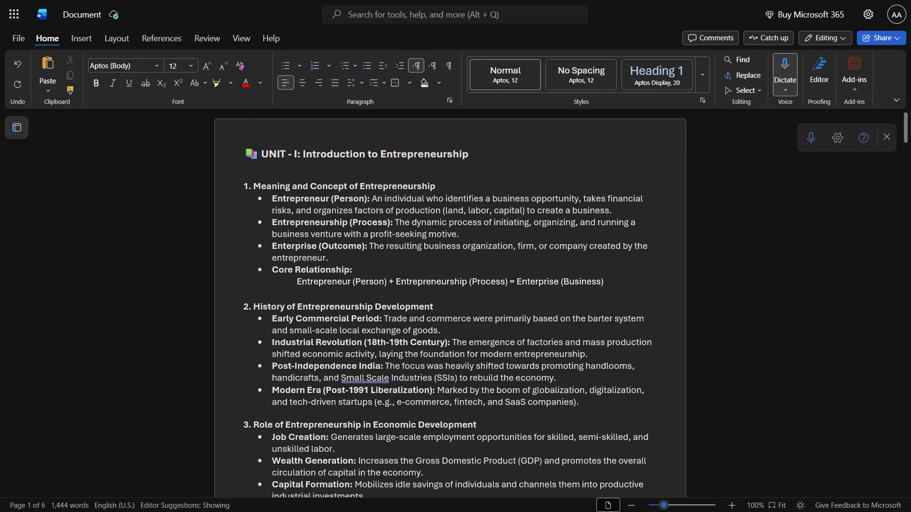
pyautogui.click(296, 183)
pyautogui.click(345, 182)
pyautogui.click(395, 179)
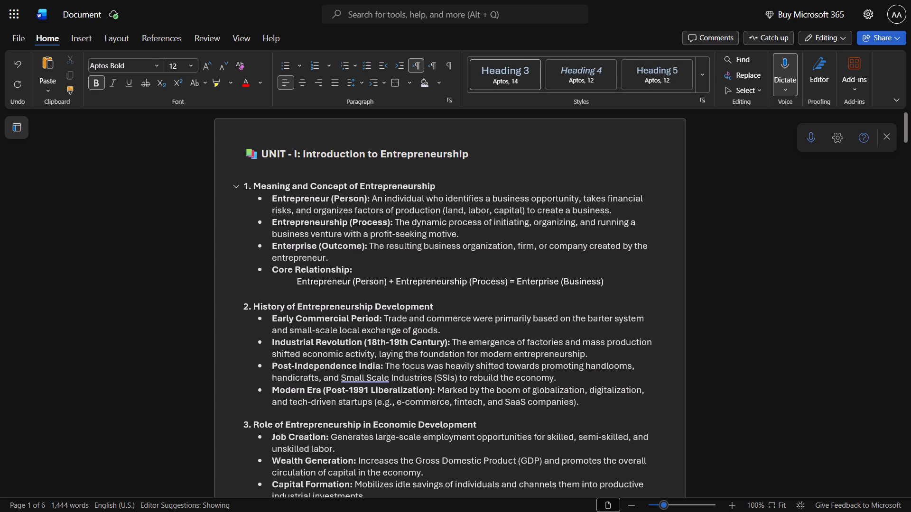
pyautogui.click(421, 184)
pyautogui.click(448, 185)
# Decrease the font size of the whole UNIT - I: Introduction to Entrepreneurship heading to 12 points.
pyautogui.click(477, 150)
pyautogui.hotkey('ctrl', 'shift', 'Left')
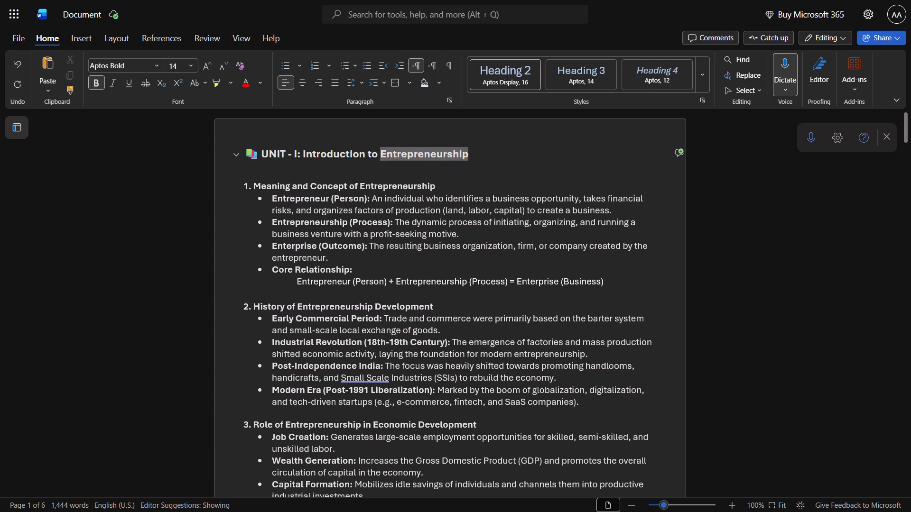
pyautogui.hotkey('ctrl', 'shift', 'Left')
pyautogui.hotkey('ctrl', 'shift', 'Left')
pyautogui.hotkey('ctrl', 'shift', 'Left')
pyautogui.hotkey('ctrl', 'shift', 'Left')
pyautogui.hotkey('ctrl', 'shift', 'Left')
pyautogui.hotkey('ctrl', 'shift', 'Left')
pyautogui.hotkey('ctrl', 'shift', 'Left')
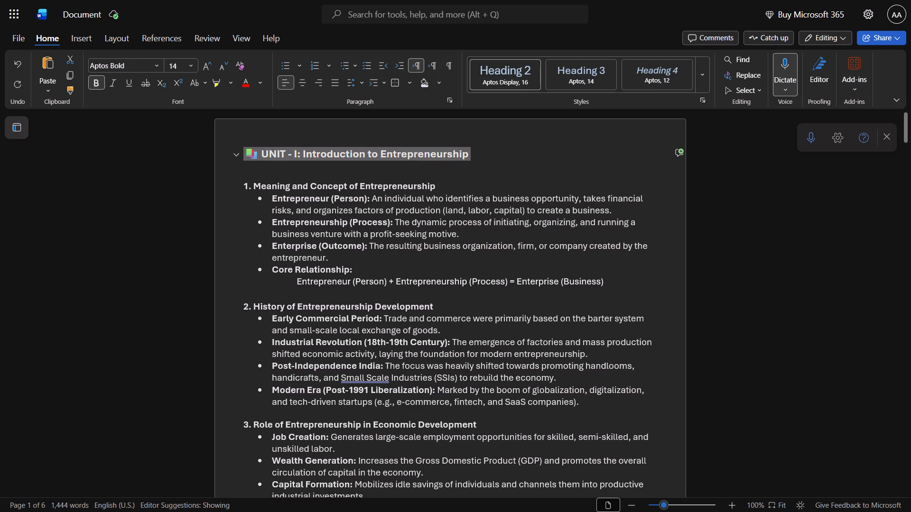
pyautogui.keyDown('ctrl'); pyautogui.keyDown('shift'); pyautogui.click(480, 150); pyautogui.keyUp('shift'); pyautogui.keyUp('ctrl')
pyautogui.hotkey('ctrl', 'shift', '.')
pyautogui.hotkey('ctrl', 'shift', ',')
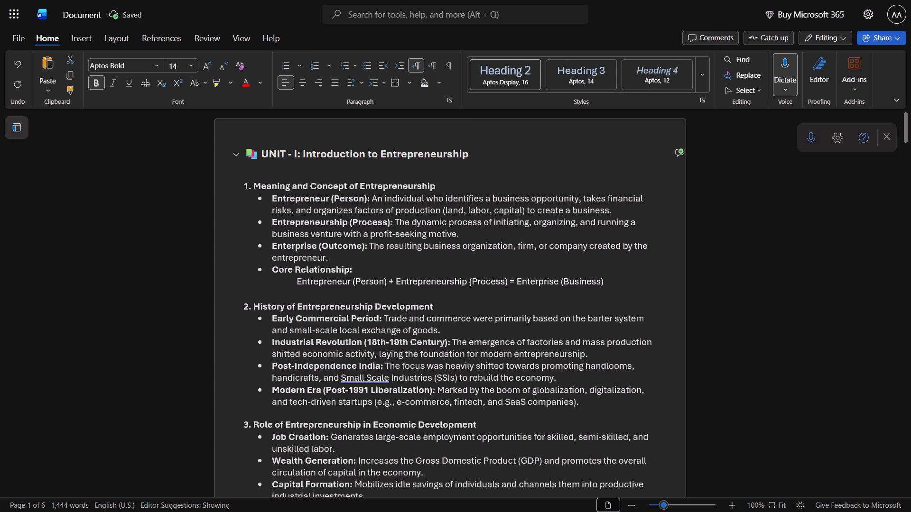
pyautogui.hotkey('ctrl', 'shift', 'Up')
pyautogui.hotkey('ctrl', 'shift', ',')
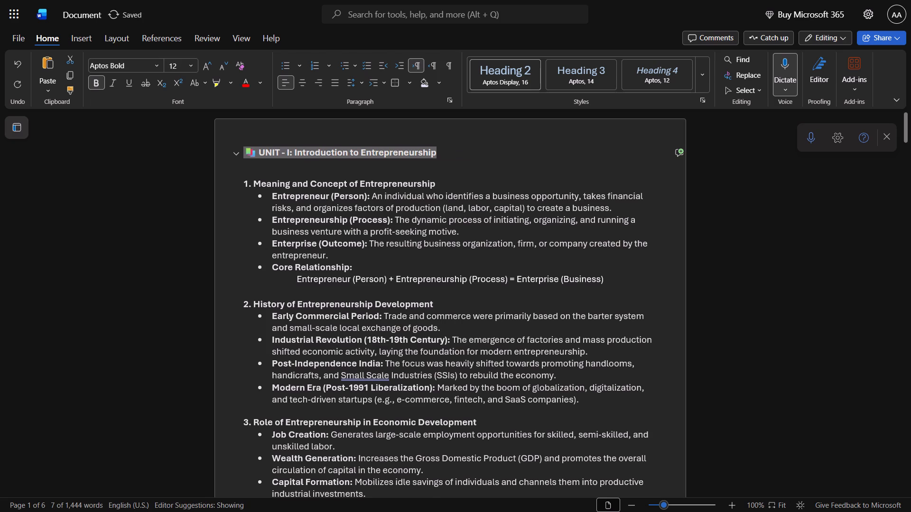
# Set the font size of the entire document to 11 points.
pyautogui.press('Down')
pyautogui.press('Down')
pyautogui.press('Up')
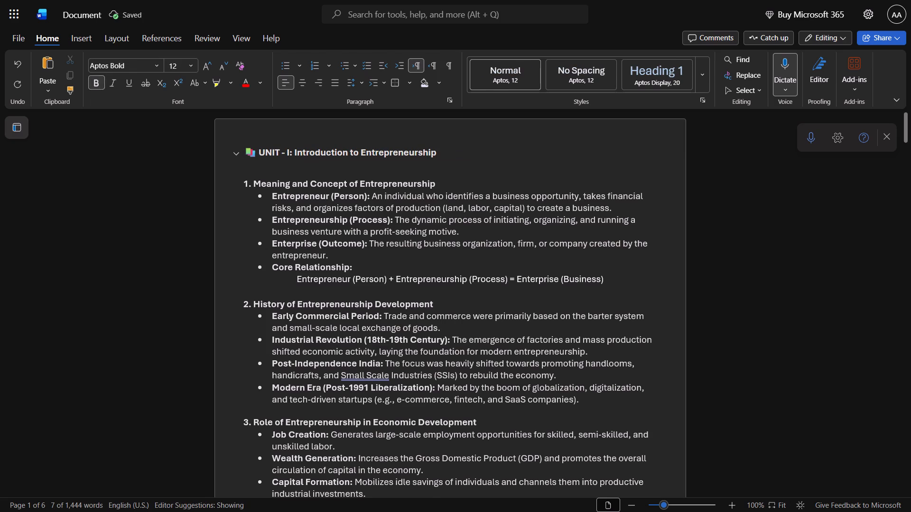
pyautogui.hotkey('ctrl', 'a')
pyautogui.click(195, 66)
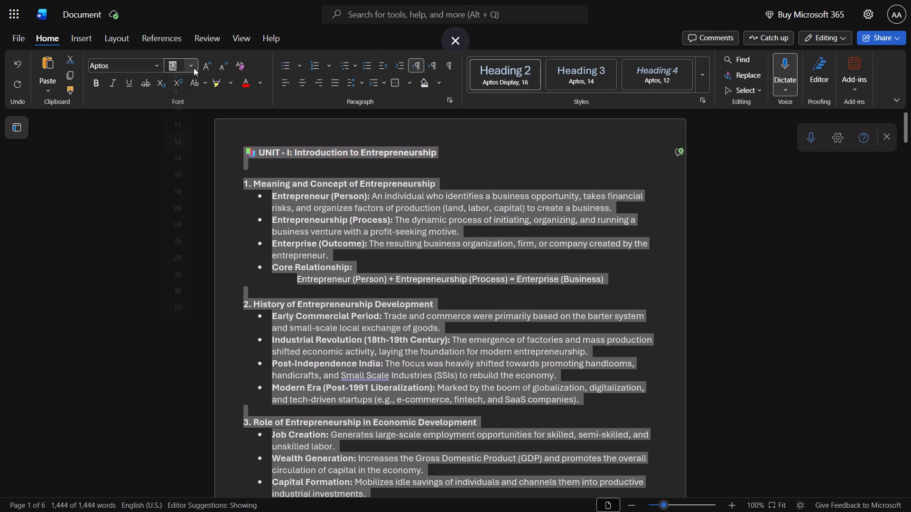
pyautogui.click(172, 134)
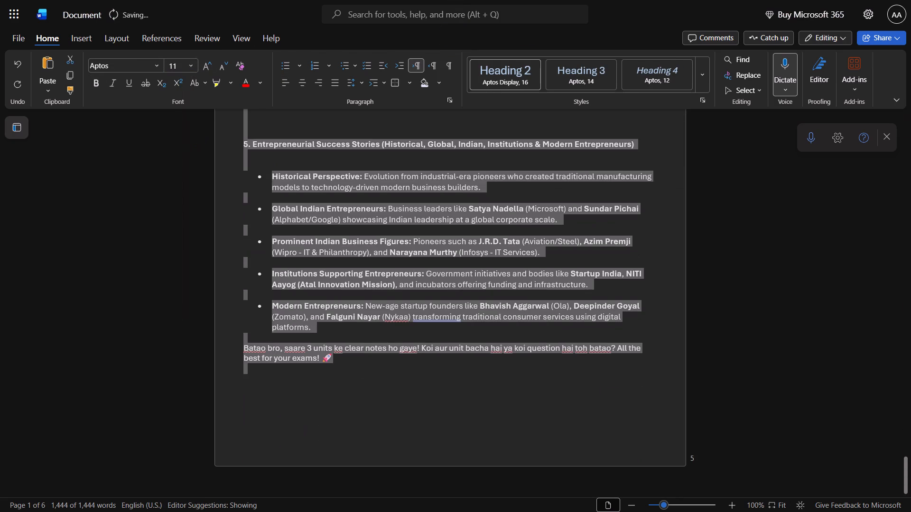
pyautogui.click(683, 381)
pyautogui.click(667, 401)
pyautogui.scroll(6, 580, 391)
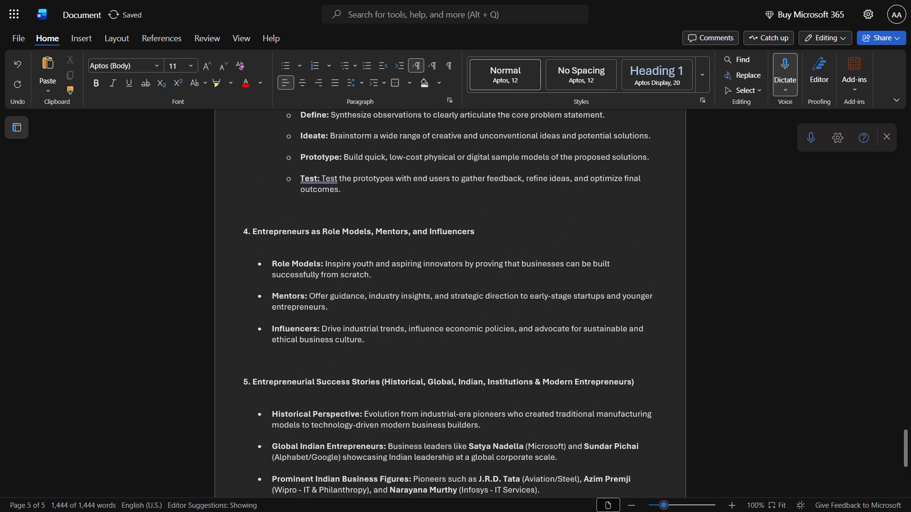
pyautogui.scroll(20, 578, 390)
pyautogui.scroll(16, 578, 390)
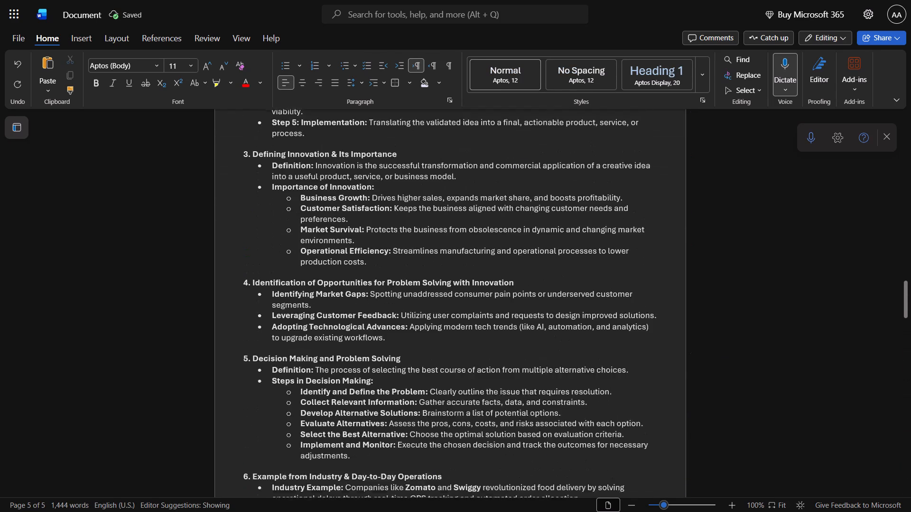
pyautogui.scroll(20, 577, 388)
pyautogui.scroll(9, 577, 388)
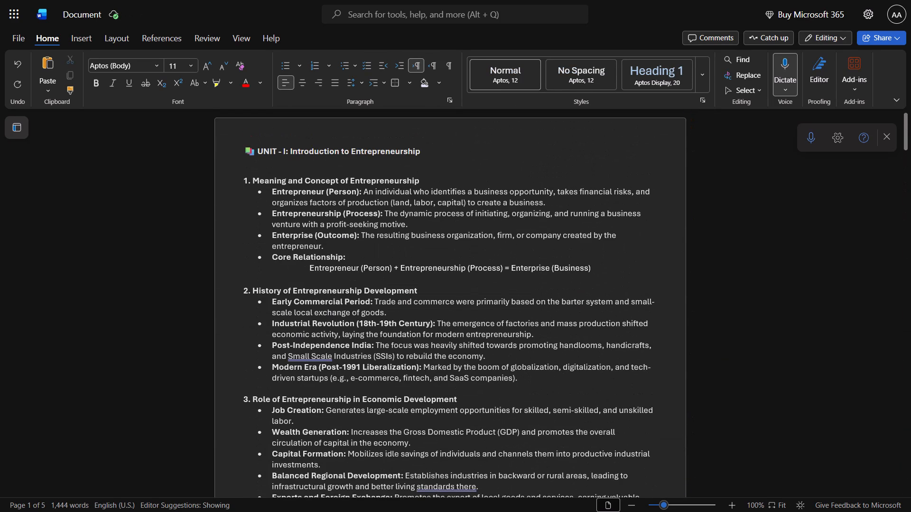
# Insert a one-row, two-column table on the blank line below the UNIT - I: Introduction to Entrepreneurship heading.
pyautogui.click(303, 165)
pyautogui.click(290, 150)
pyautogui.click(290, 158)
pyautogui.click(291, 163)
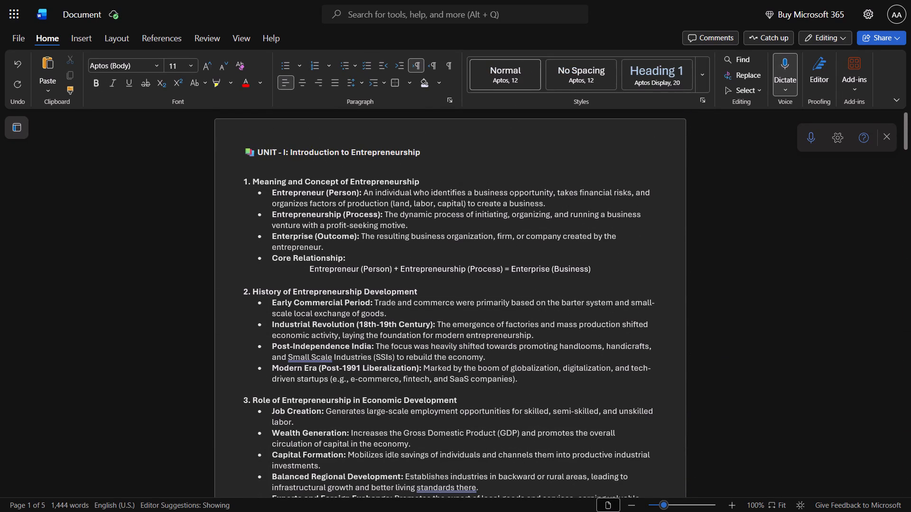
pyautogui.click(294, 171)
pyautogui.click(294, 171)
pyautogui.doubleClick(61, 41)
pyautogui.click(83, 42)
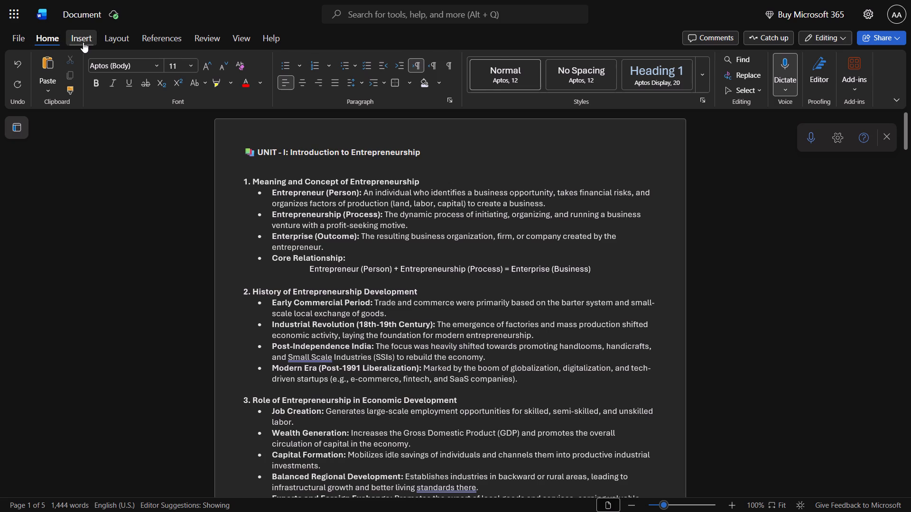
pyautogui.click(56, 92)
pyautogui.click(63, 119)
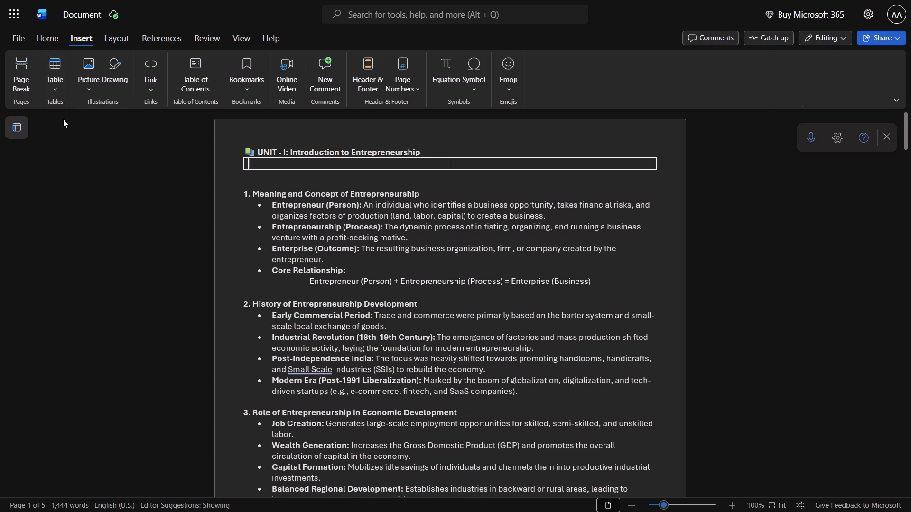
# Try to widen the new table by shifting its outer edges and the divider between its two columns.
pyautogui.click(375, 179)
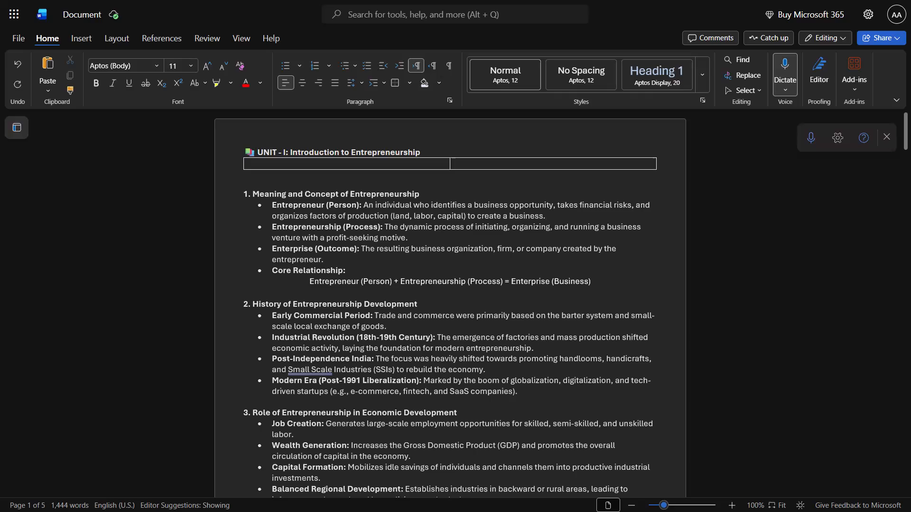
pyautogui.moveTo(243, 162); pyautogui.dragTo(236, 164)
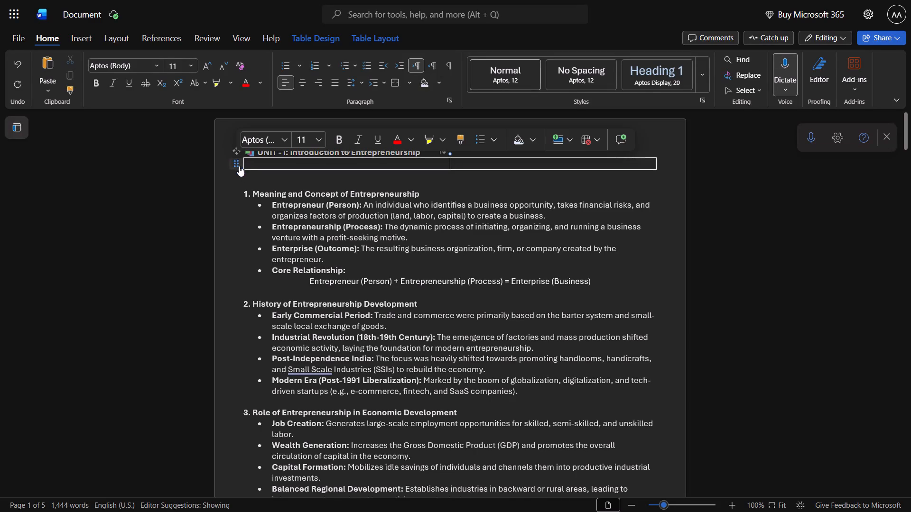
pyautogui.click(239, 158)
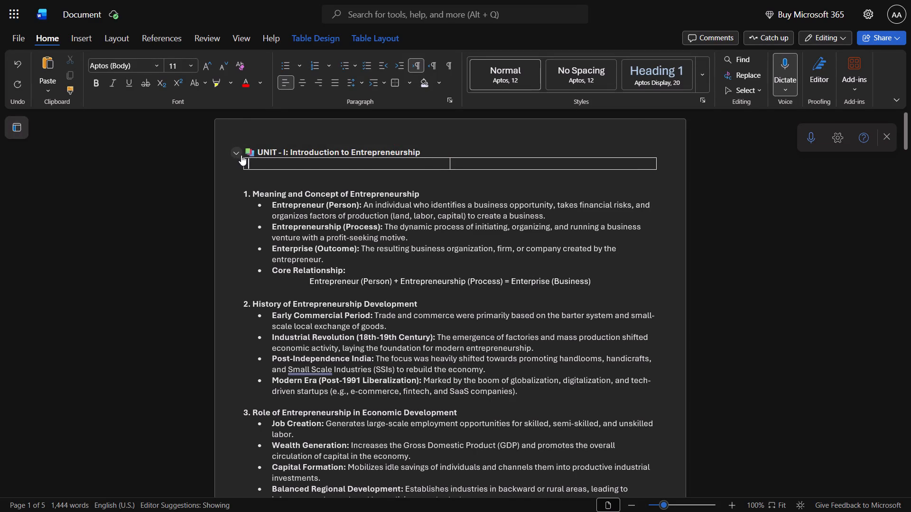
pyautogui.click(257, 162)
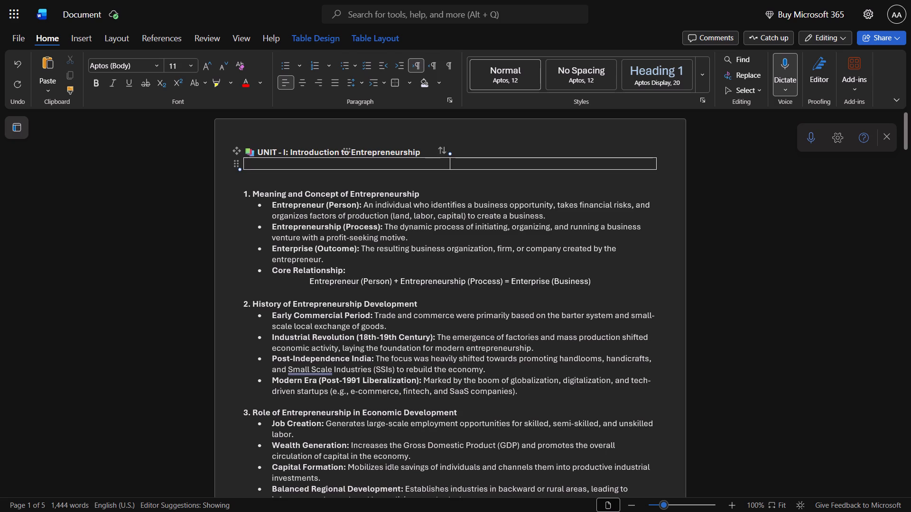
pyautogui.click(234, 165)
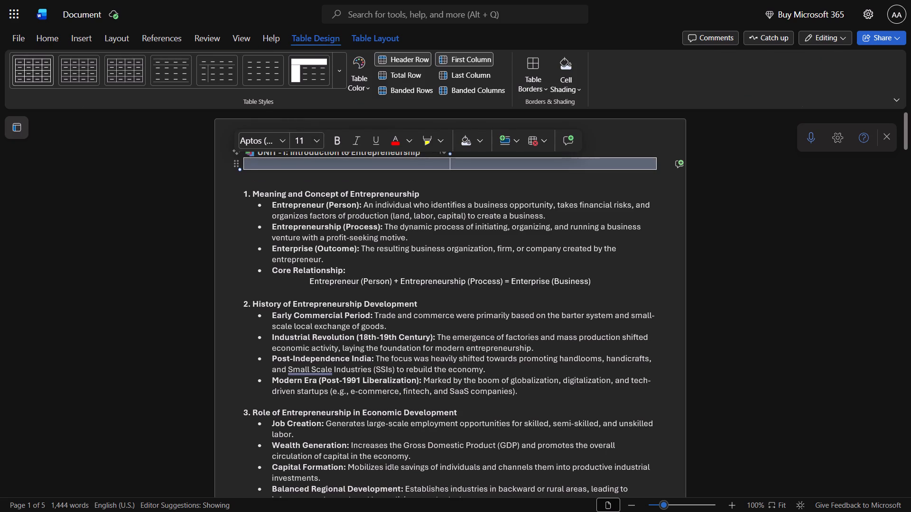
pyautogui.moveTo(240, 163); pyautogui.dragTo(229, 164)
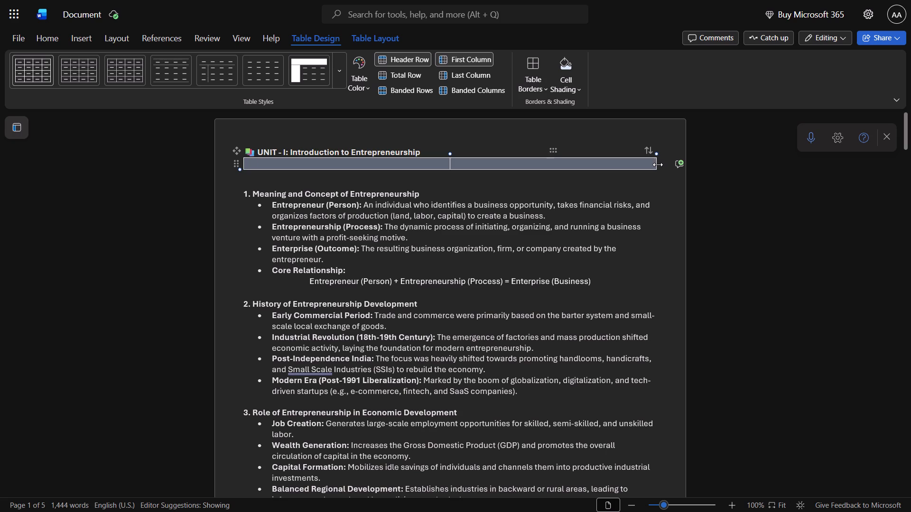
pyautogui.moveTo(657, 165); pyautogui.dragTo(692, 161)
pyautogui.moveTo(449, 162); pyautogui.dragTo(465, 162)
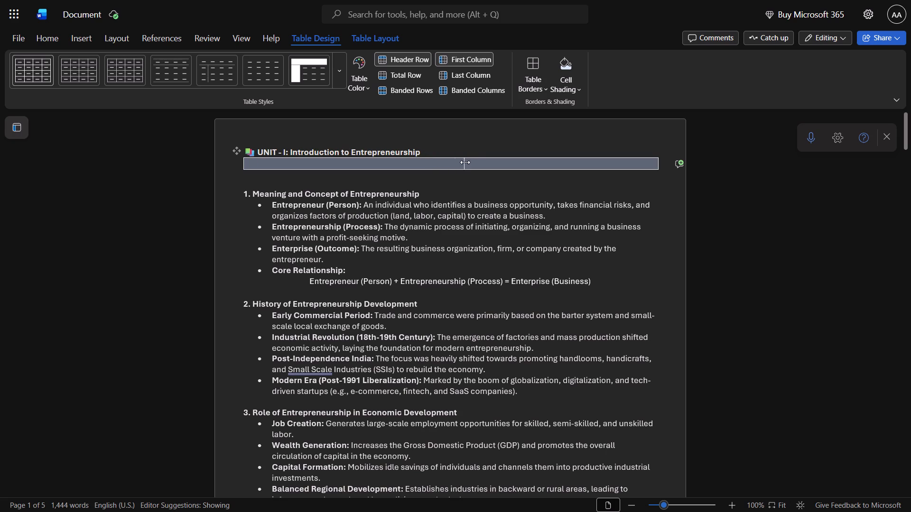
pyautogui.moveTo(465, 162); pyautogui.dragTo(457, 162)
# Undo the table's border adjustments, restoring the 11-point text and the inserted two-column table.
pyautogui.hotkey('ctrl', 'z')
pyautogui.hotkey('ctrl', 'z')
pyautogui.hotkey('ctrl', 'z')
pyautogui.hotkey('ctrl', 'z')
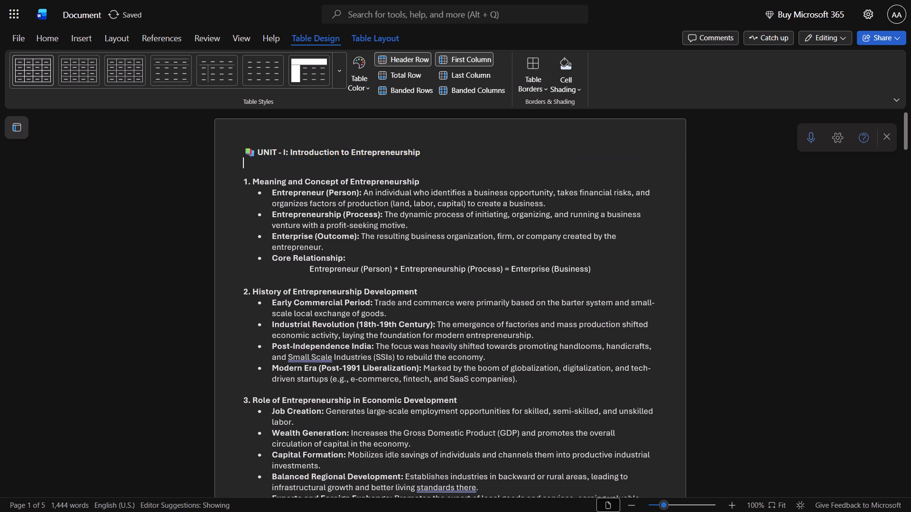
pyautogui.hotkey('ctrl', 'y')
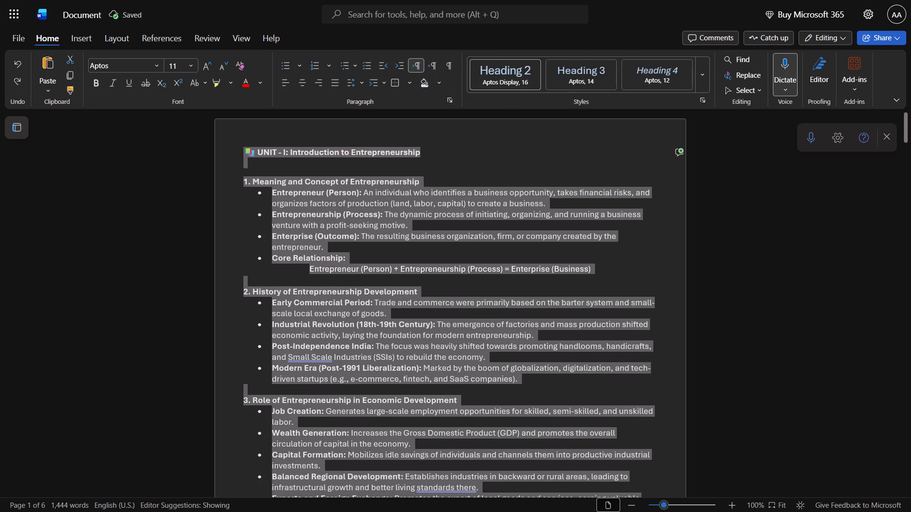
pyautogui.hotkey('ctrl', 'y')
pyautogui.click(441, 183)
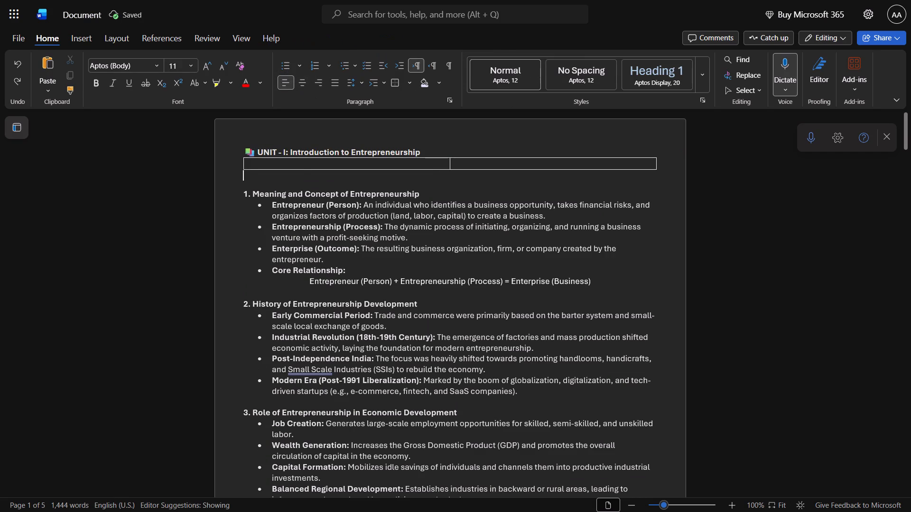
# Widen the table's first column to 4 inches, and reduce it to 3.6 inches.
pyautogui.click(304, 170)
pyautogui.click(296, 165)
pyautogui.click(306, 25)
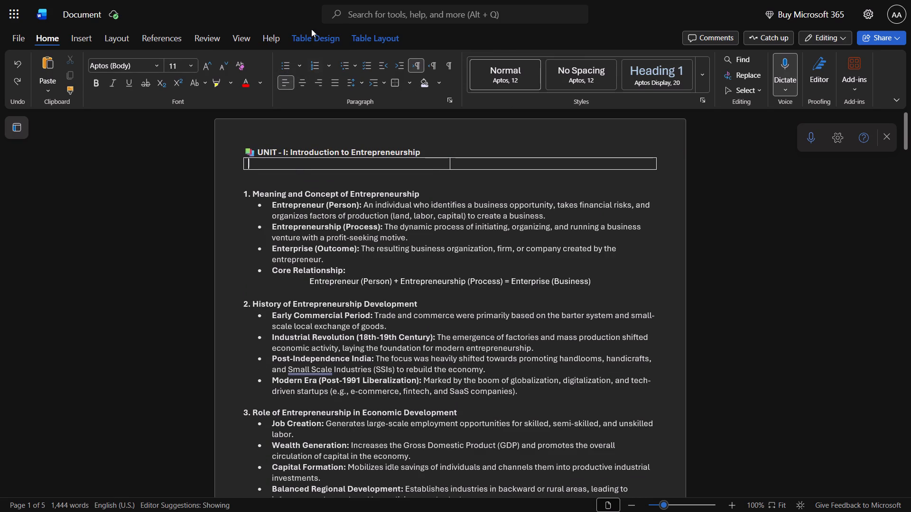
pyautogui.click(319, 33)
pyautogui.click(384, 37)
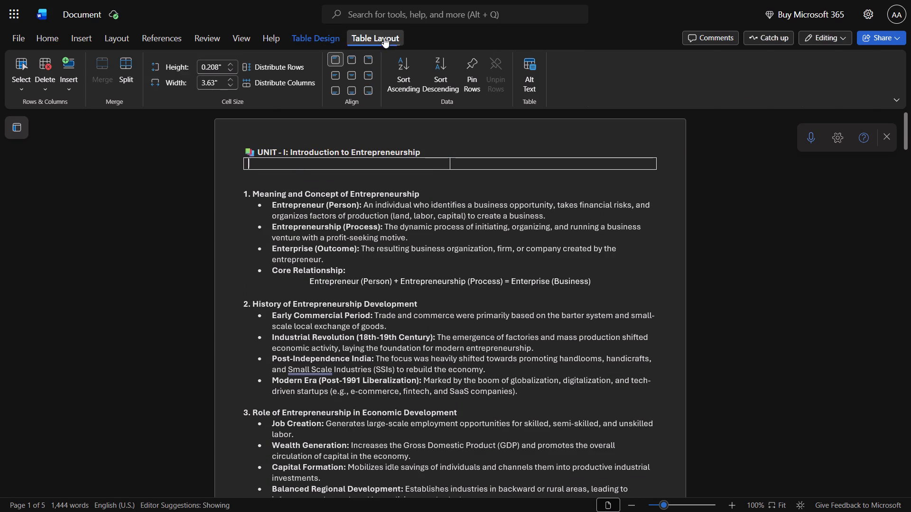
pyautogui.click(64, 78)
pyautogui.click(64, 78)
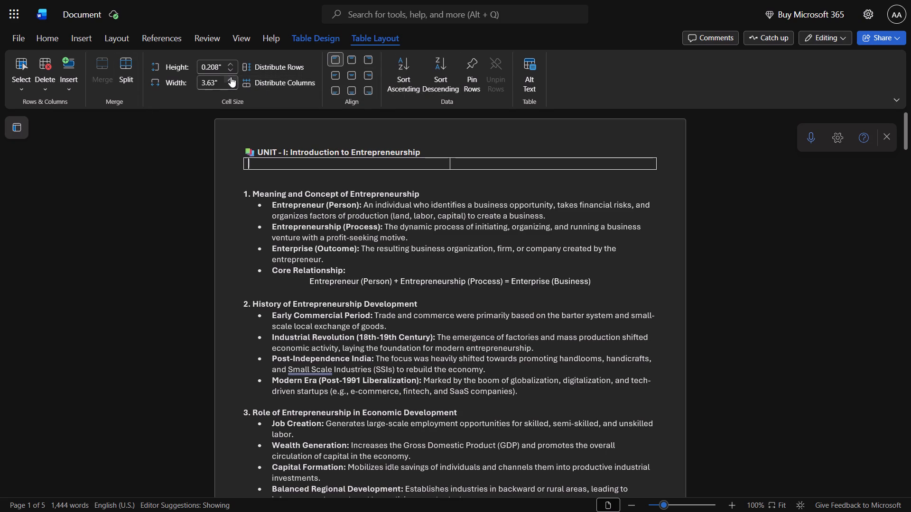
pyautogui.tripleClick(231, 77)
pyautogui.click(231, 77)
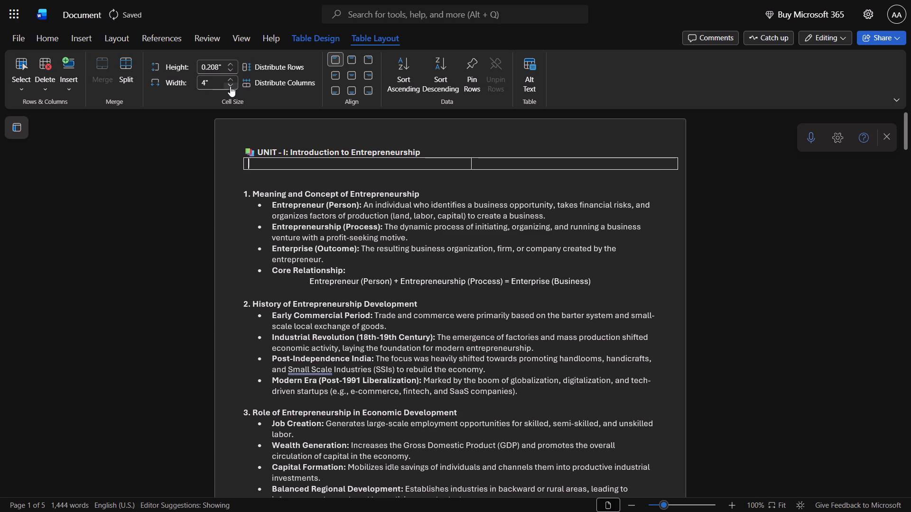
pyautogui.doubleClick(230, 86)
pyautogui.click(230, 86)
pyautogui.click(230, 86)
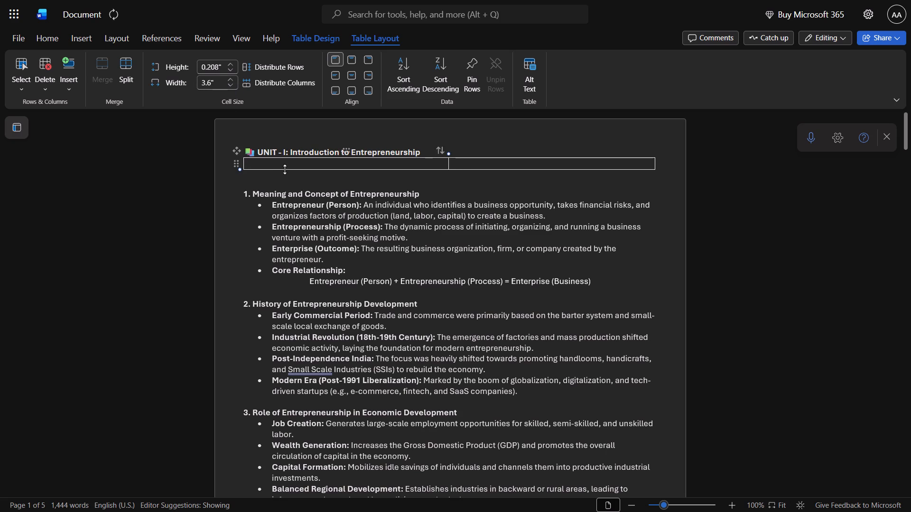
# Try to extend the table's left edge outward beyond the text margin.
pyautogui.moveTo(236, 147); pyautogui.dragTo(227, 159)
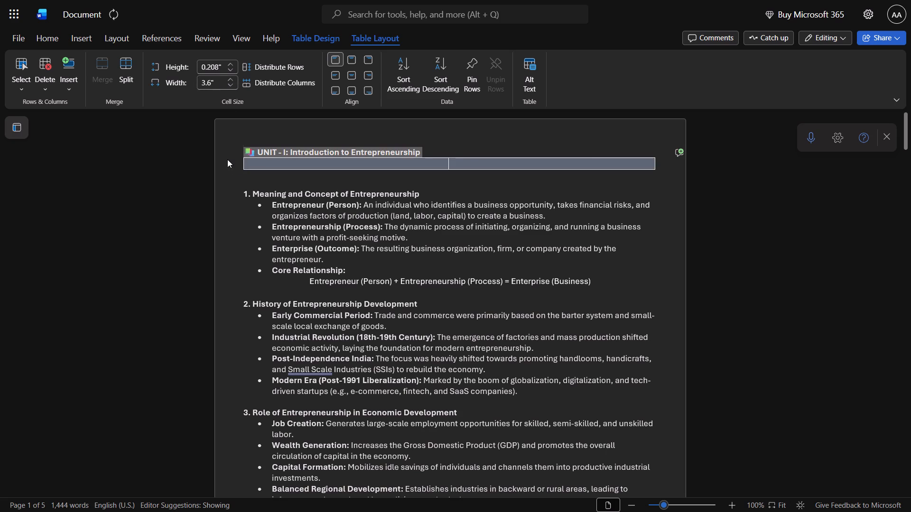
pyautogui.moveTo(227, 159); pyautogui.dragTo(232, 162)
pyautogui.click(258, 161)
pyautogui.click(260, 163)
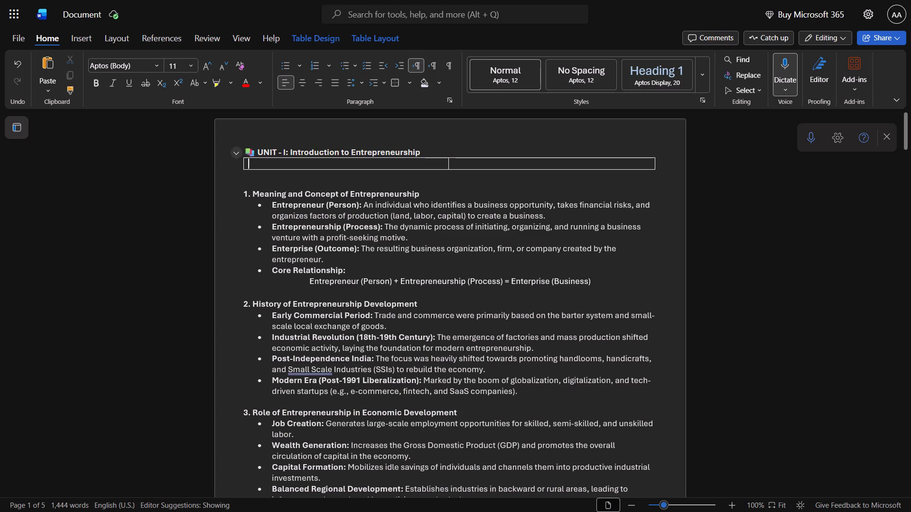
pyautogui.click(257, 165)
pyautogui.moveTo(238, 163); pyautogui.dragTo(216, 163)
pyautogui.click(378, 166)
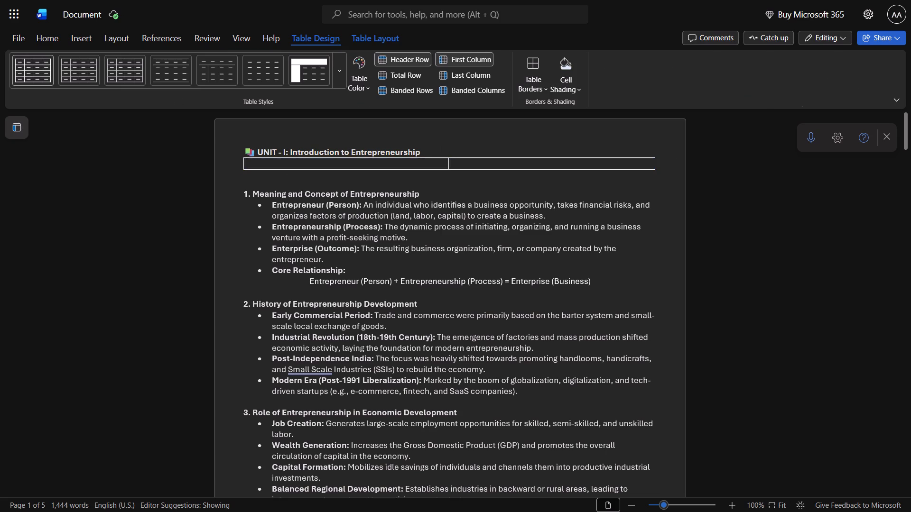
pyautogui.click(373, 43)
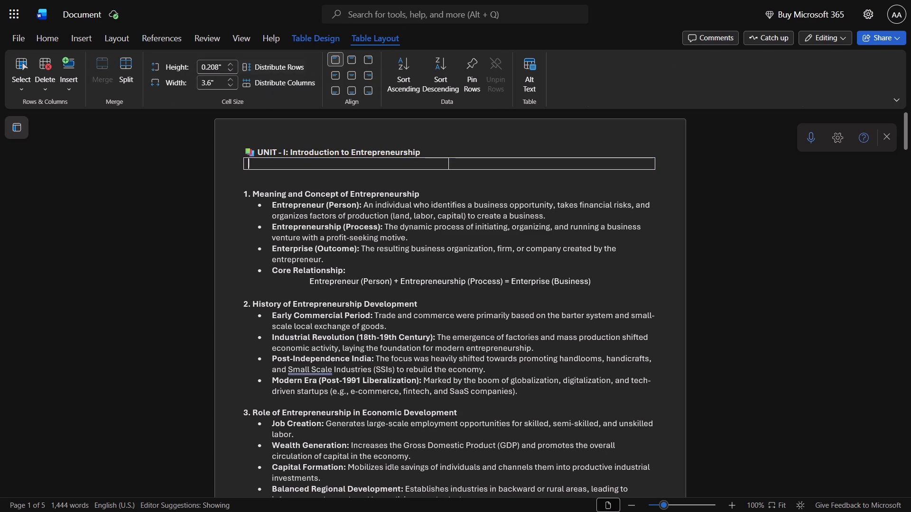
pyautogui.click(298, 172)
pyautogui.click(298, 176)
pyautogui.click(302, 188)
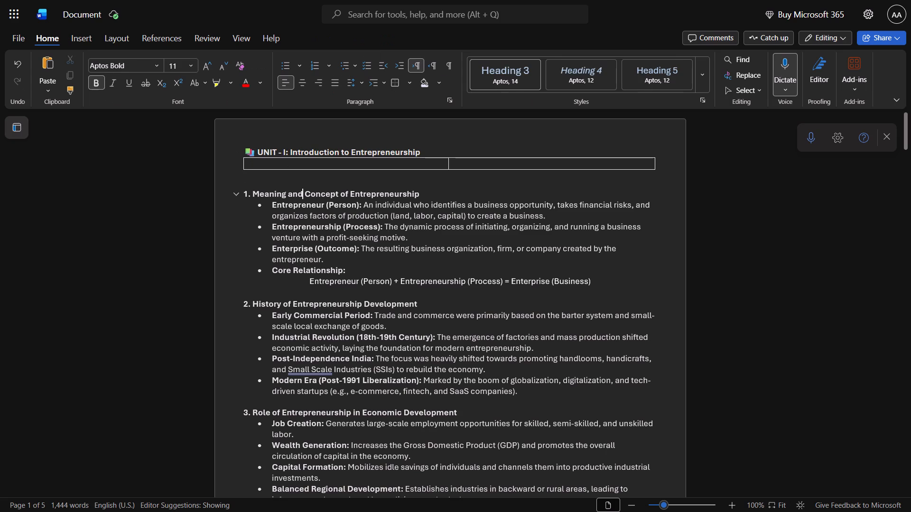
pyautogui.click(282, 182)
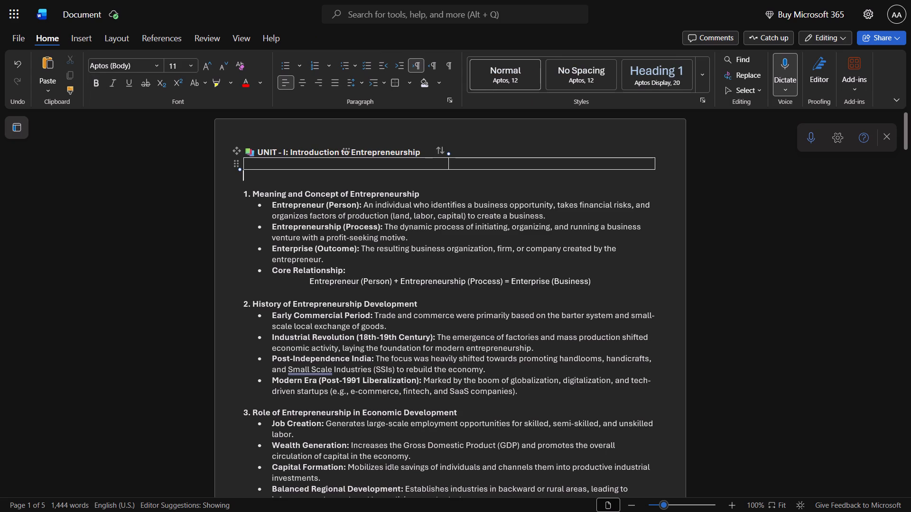
# Set the width of the table's first column to 3.8 inches.
pyautogui.click(267, 164)
pyautogui.click(356, 46)
pyautogui.click(343, 46)
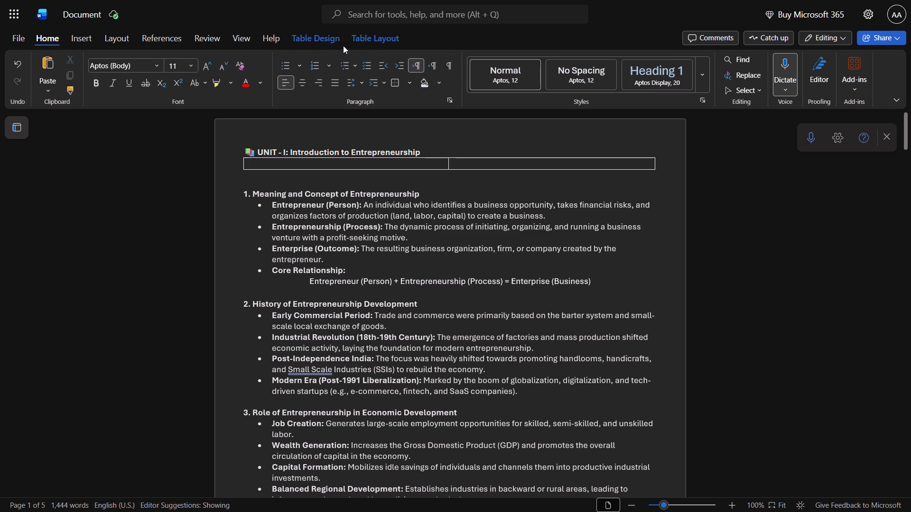
pyautogui.click(337, 43)
pyautogui.click(349, 42)
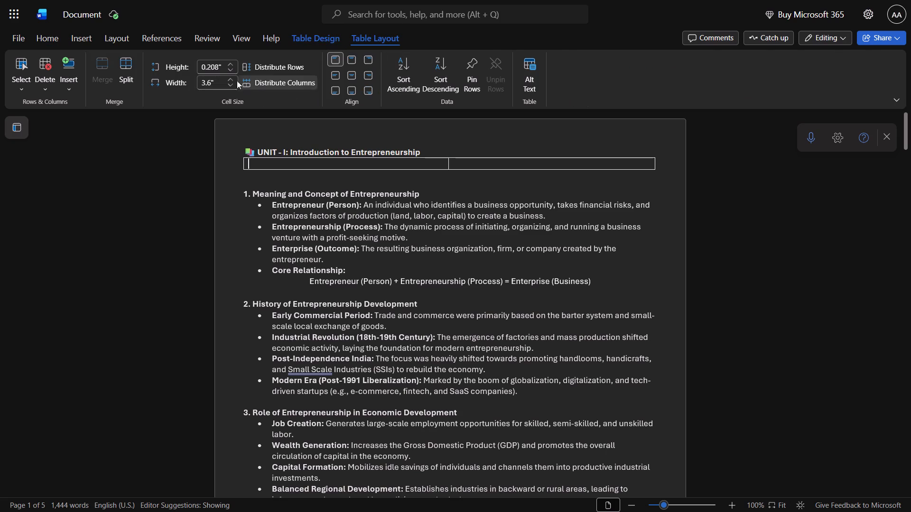
pyautogui.doubleClick(233, 77)
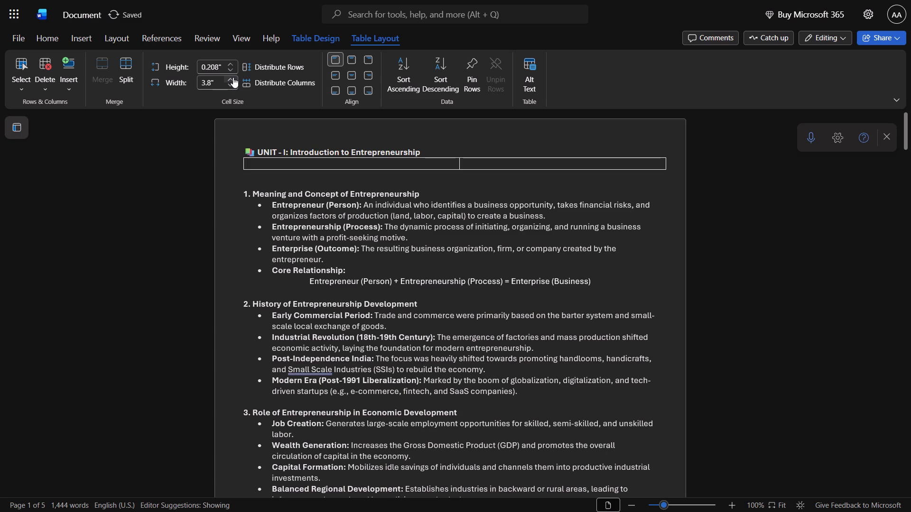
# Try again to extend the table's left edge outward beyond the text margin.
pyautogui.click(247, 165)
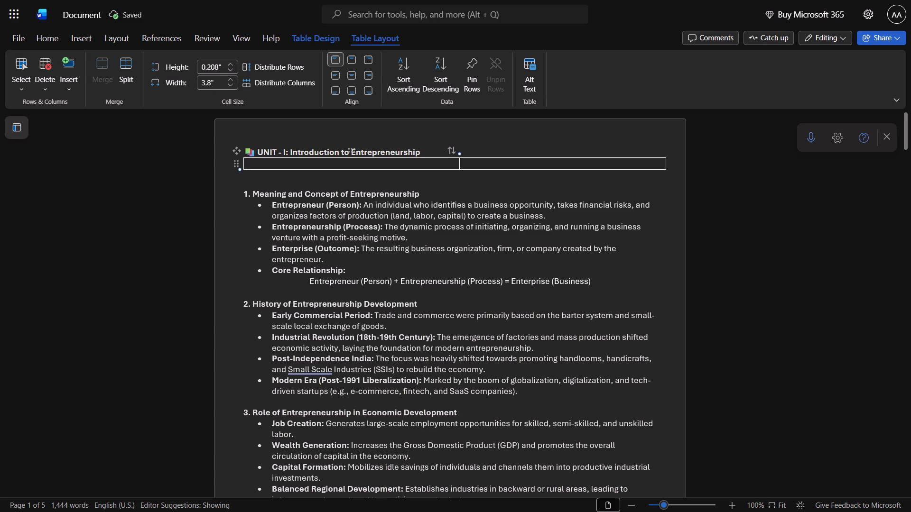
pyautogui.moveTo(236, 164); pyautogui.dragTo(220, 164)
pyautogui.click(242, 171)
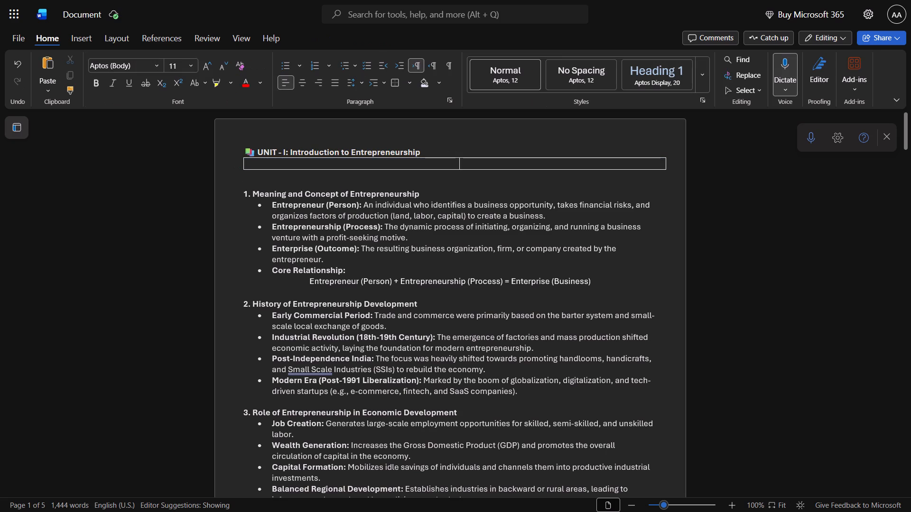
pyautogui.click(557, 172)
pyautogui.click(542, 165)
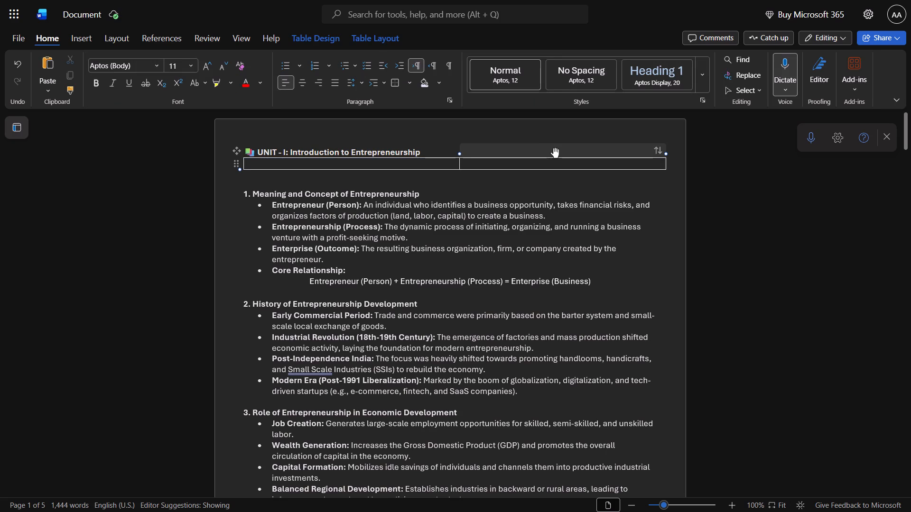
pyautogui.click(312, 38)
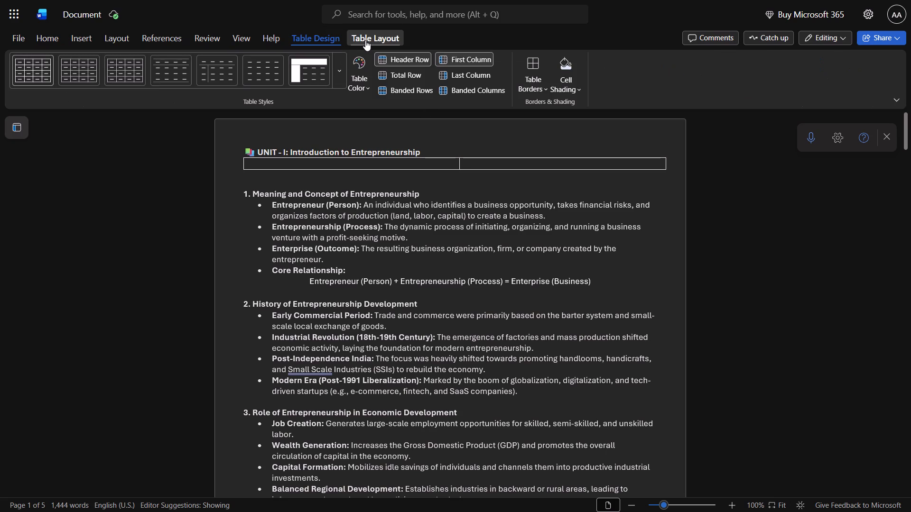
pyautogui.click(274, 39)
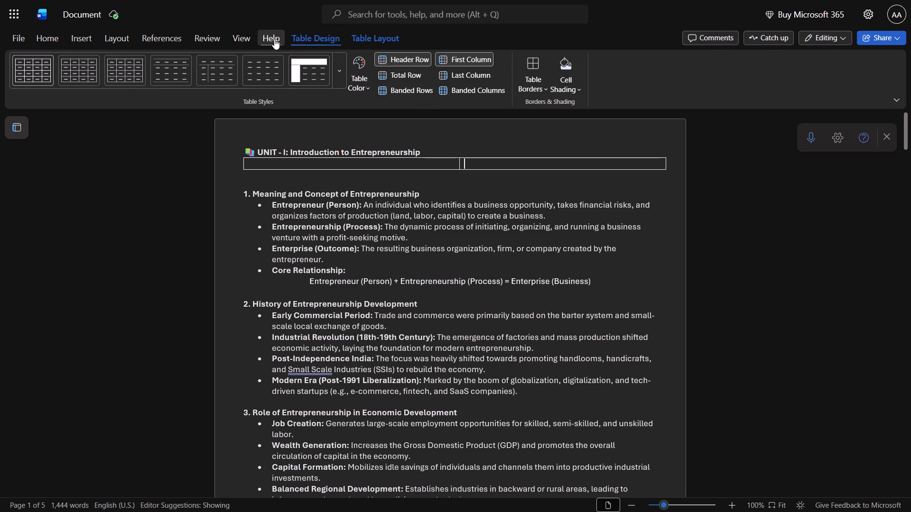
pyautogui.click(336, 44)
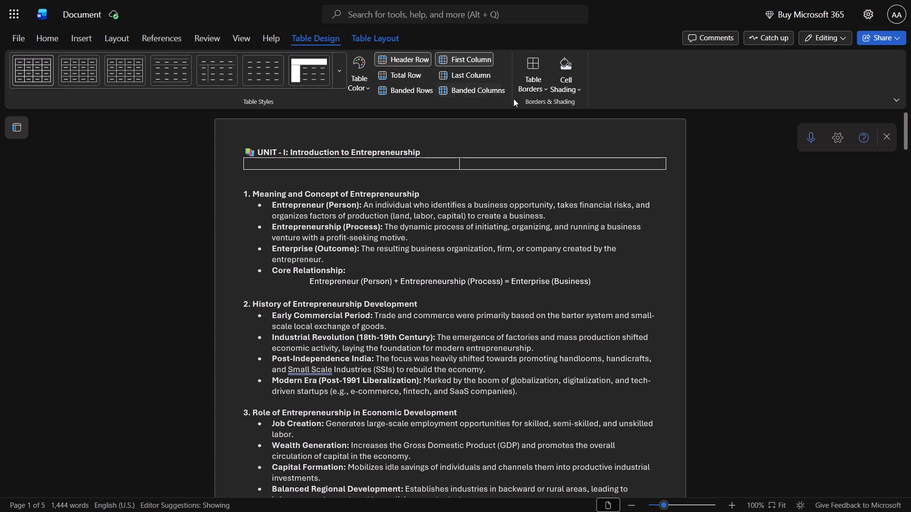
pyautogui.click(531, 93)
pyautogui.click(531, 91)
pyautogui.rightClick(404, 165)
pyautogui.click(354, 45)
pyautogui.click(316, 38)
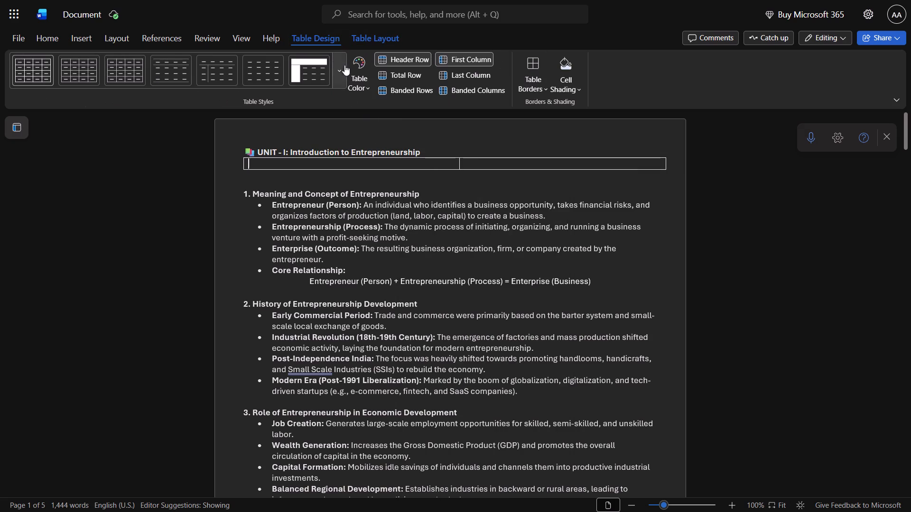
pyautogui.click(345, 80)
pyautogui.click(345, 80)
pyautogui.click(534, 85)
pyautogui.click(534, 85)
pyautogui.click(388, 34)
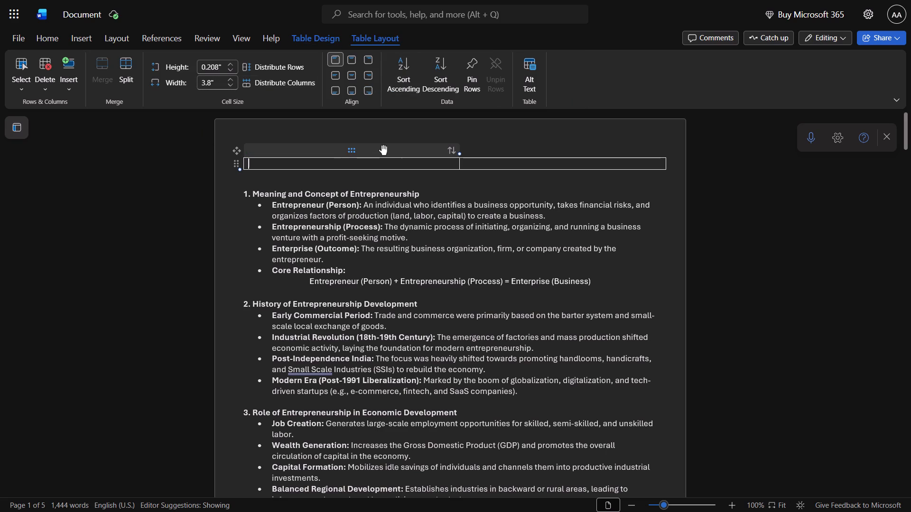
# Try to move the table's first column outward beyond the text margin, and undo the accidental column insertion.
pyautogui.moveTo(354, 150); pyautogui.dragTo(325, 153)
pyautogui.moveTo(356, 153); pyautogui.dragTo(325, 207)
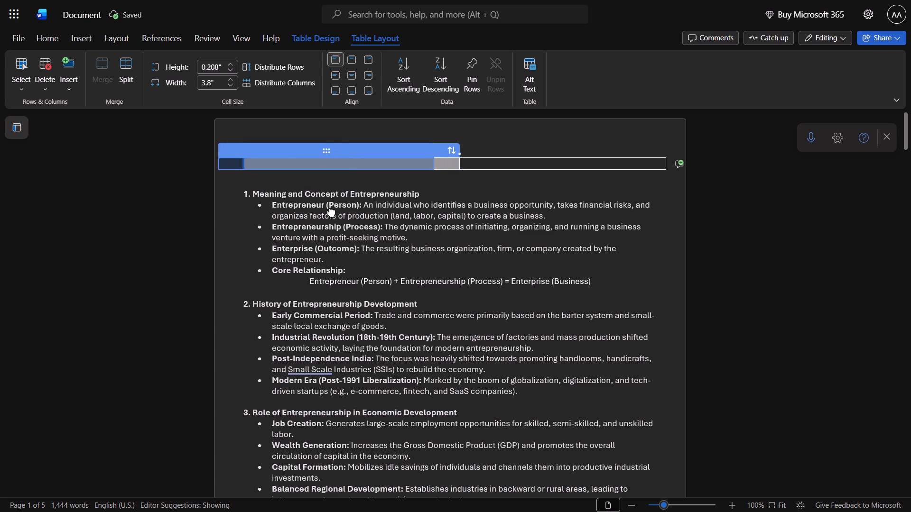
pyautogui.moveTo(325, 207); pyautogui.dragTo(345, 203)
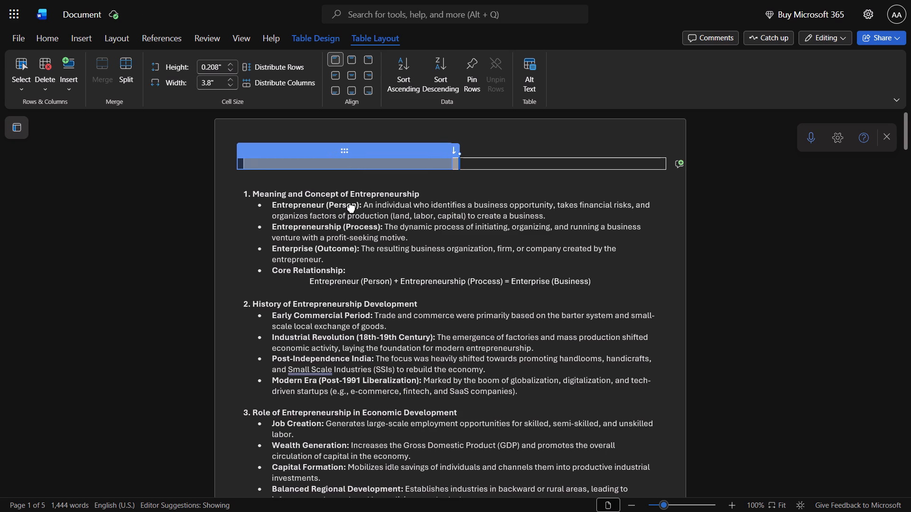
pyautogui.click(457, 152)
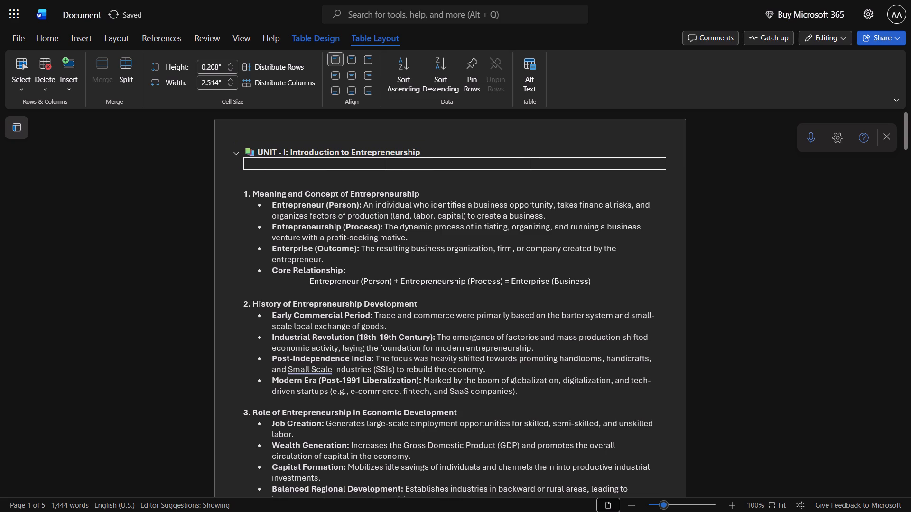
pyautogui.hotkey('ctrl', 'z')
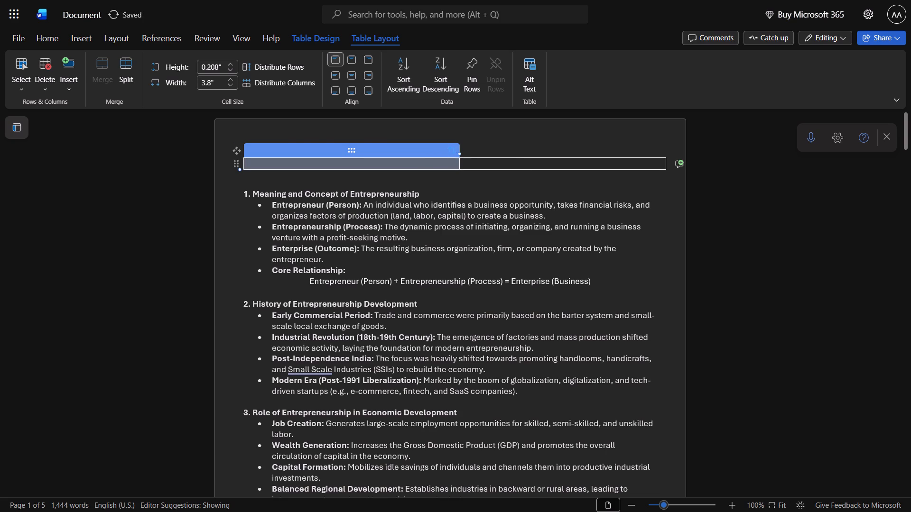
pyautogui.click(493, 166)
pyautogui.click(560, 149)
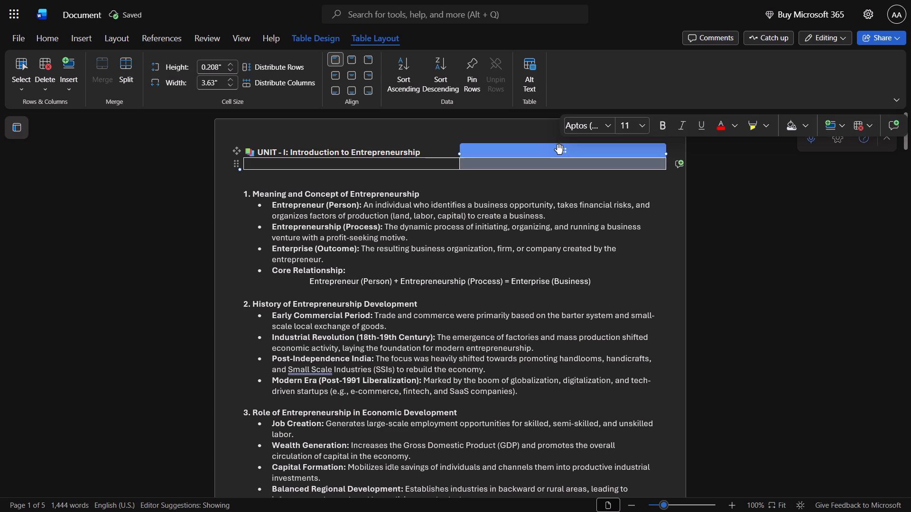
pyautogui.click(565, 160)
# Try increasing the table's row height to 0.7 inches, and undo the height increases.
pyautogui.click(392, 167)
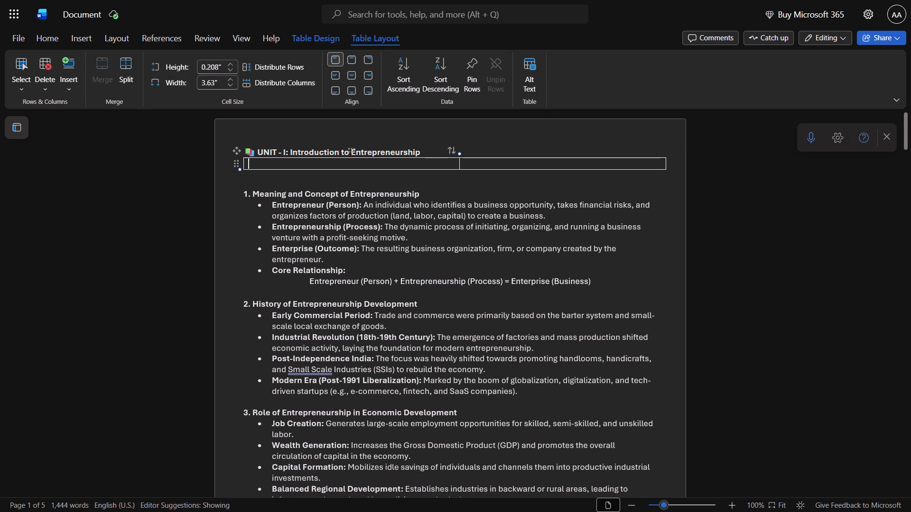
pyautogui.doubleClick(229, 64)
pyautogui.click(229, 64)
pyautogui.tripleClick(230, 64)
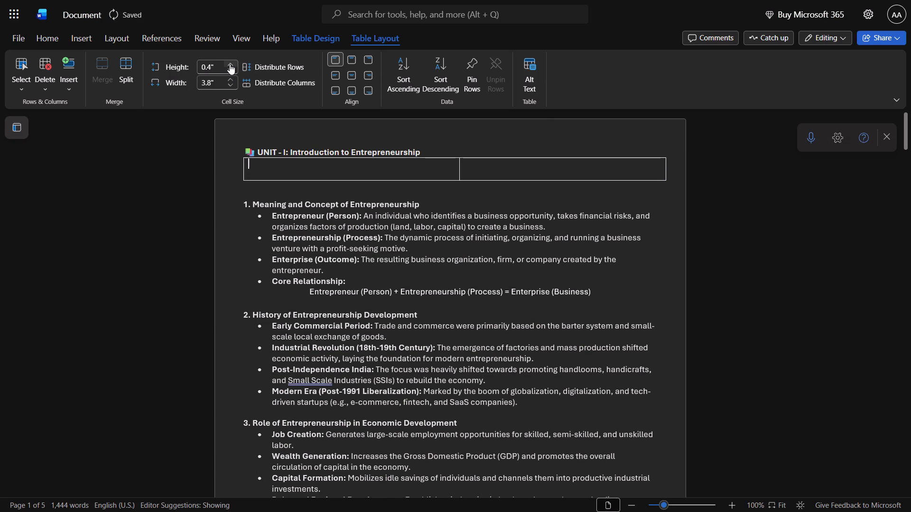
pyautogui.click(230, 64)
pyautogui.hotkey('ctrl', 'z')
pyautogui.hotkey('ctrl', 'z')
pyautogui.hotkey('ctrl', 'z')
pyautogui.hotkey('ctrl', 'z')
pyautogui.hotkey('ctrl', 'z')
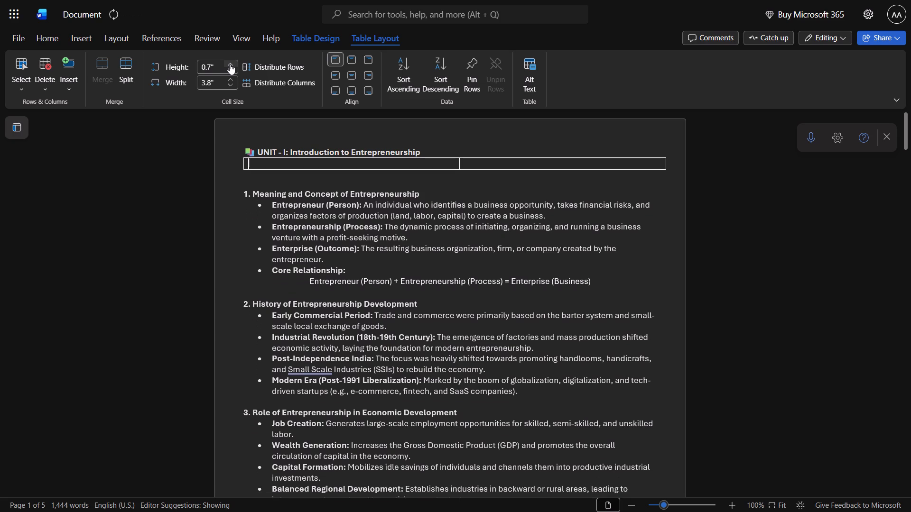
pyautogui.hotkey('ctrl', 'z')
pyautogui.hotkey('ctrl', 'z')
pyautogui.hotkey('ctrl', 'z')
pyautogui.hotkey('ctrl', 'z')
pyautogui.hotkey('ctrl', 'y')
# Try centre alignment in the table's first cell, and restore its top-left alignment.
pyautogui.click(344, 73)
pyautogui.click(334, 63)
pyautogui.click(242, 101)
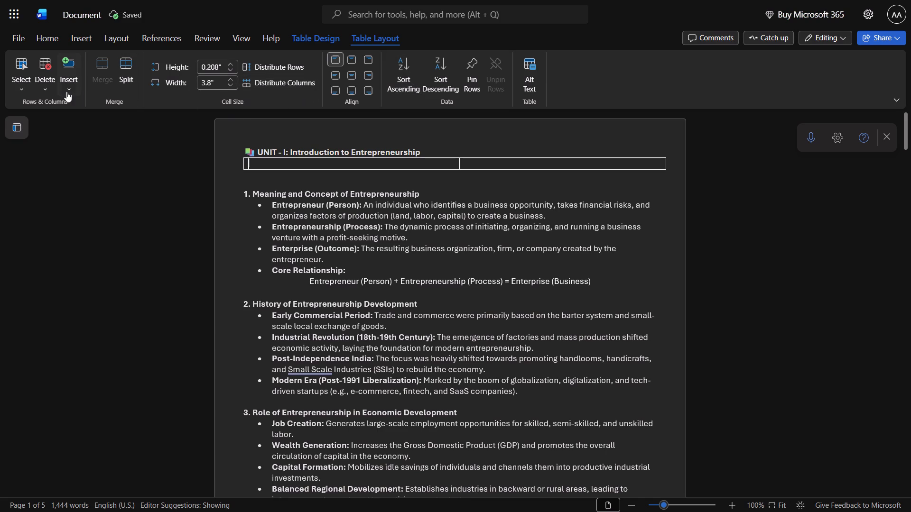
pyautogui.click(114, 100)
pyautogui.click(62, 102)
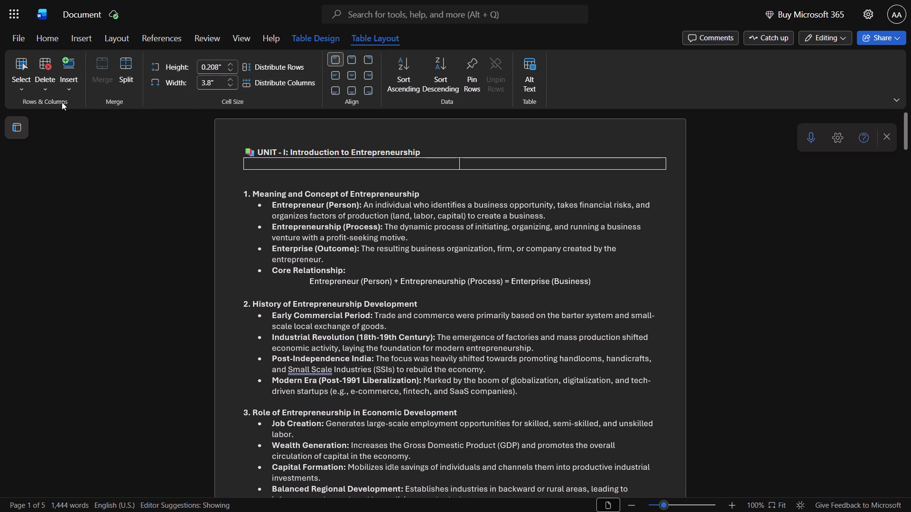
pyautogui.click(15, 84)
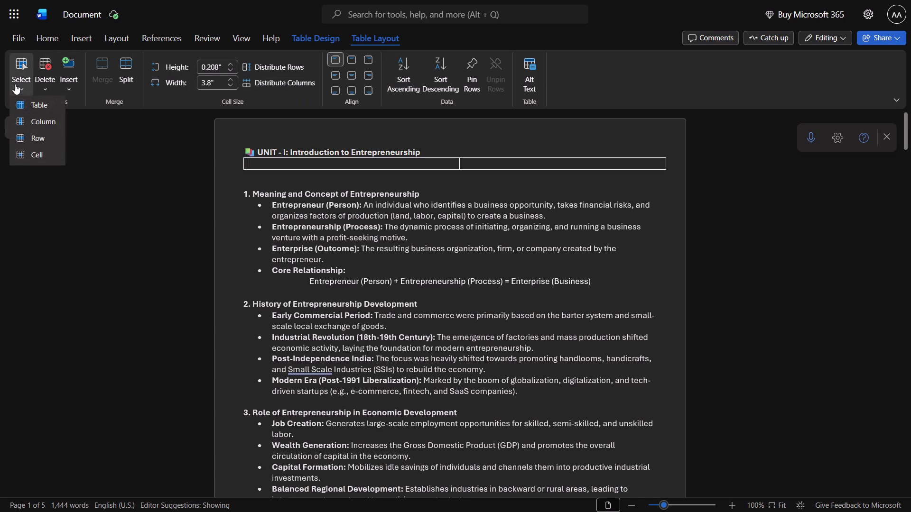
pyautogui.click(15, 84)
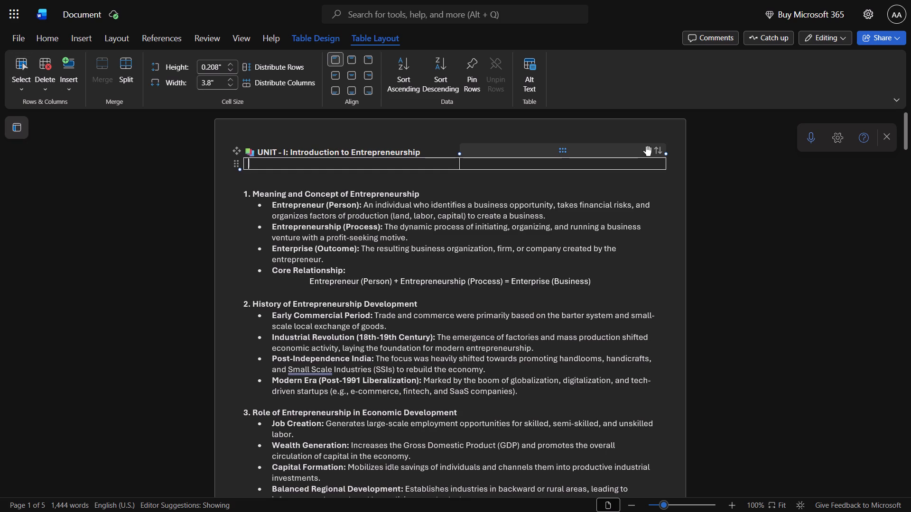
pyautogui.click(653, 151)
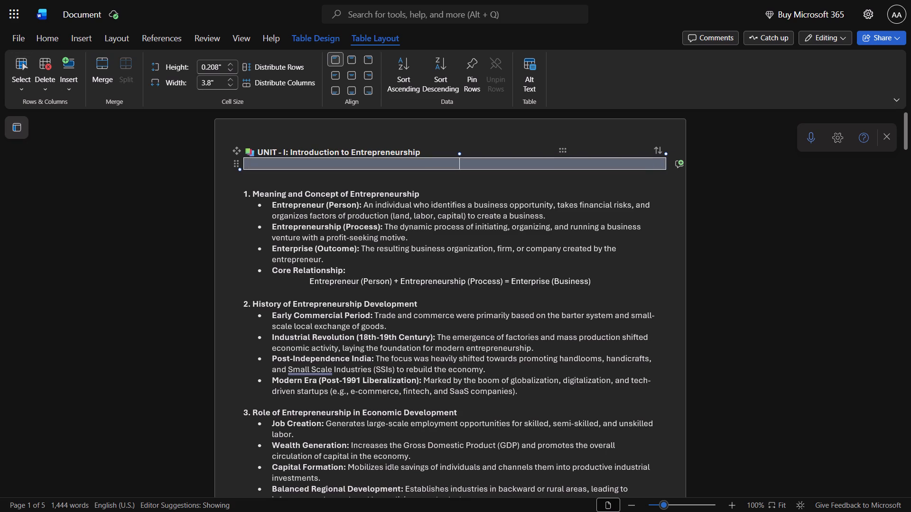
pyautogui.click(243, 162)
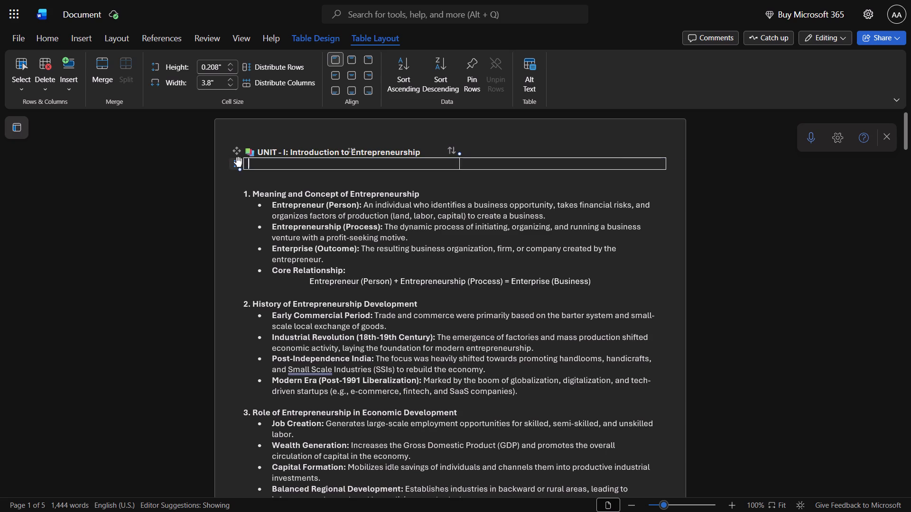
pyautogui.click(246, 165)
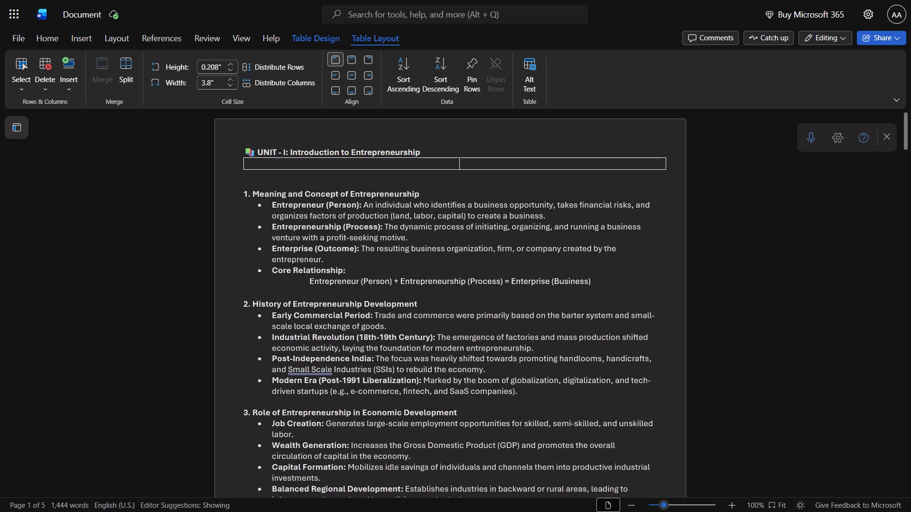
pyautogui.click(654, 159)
# Insert a blank line between the UNIT - I heading and the table.
pyautogui.click(476, 152)
pyautogui.press('Return')
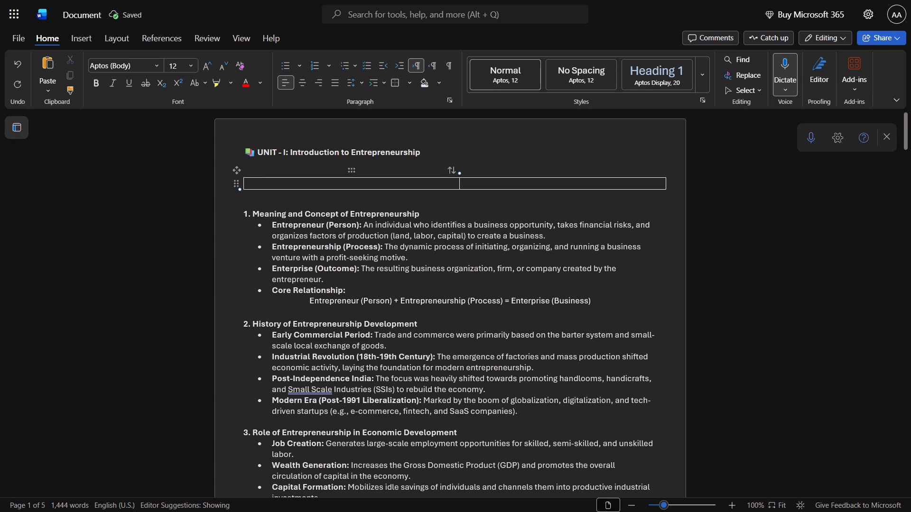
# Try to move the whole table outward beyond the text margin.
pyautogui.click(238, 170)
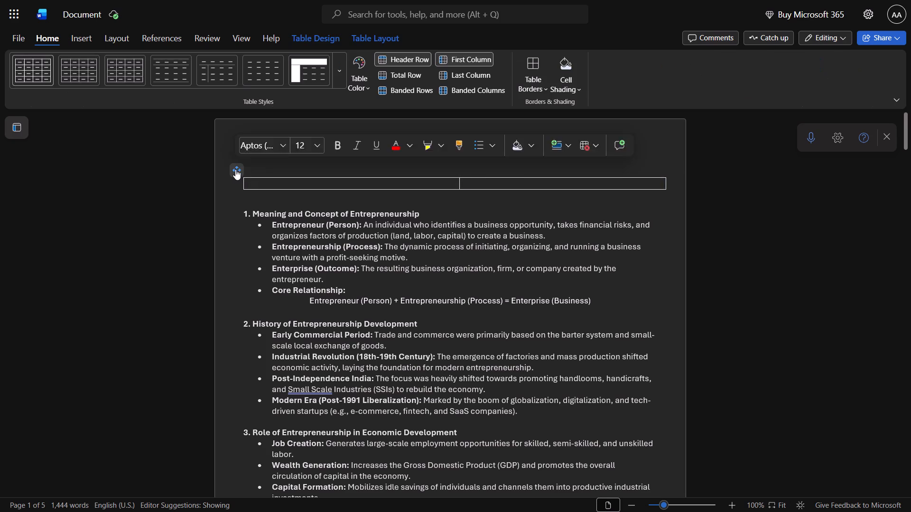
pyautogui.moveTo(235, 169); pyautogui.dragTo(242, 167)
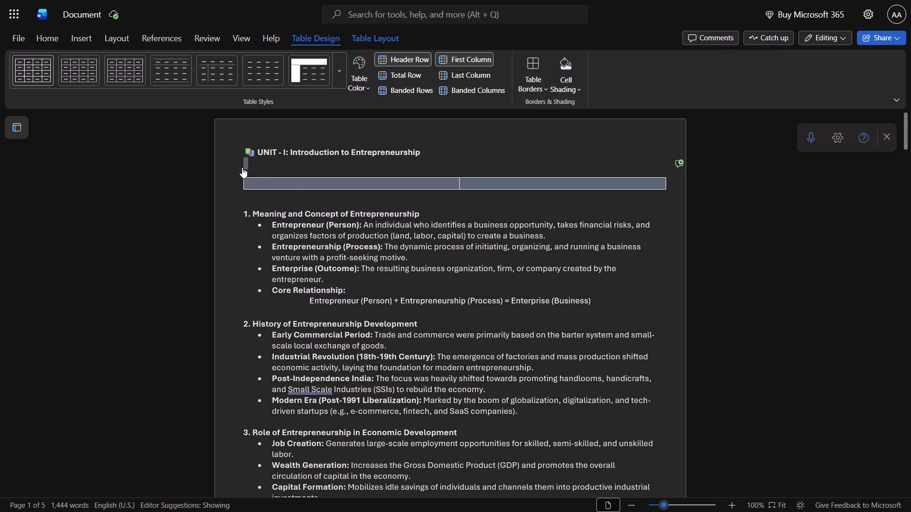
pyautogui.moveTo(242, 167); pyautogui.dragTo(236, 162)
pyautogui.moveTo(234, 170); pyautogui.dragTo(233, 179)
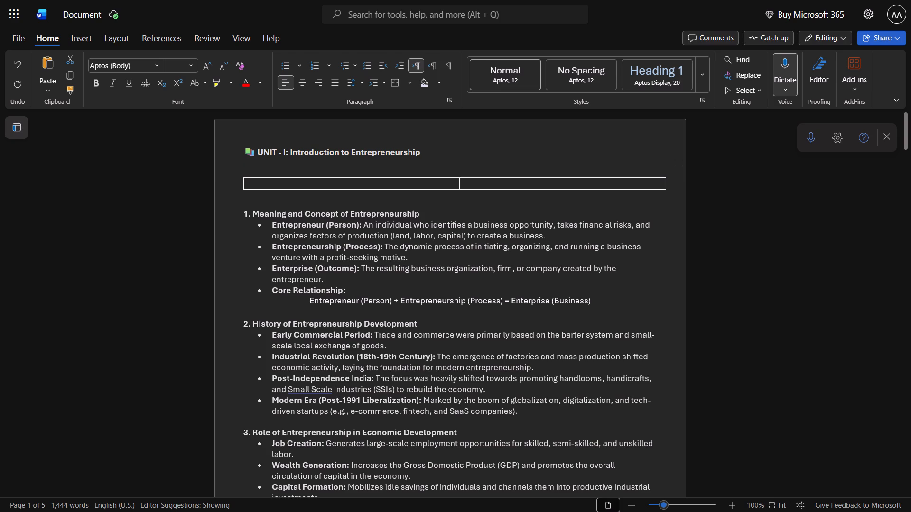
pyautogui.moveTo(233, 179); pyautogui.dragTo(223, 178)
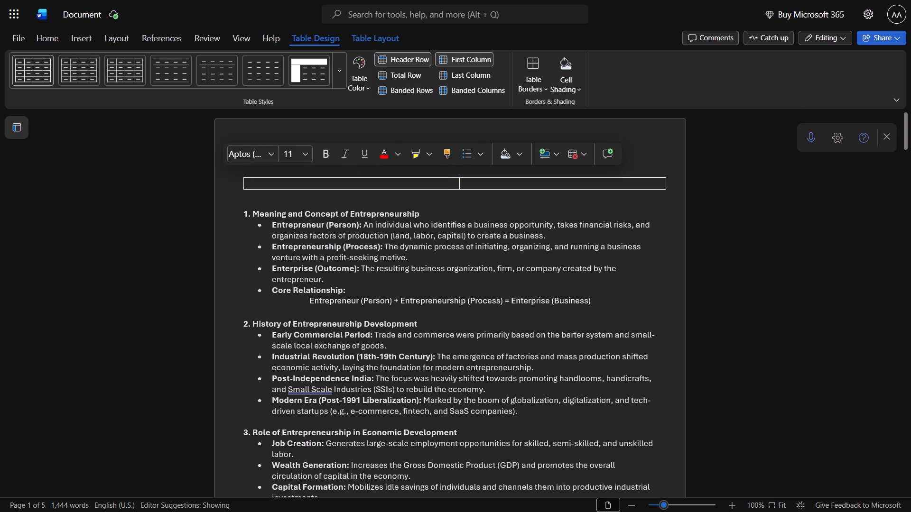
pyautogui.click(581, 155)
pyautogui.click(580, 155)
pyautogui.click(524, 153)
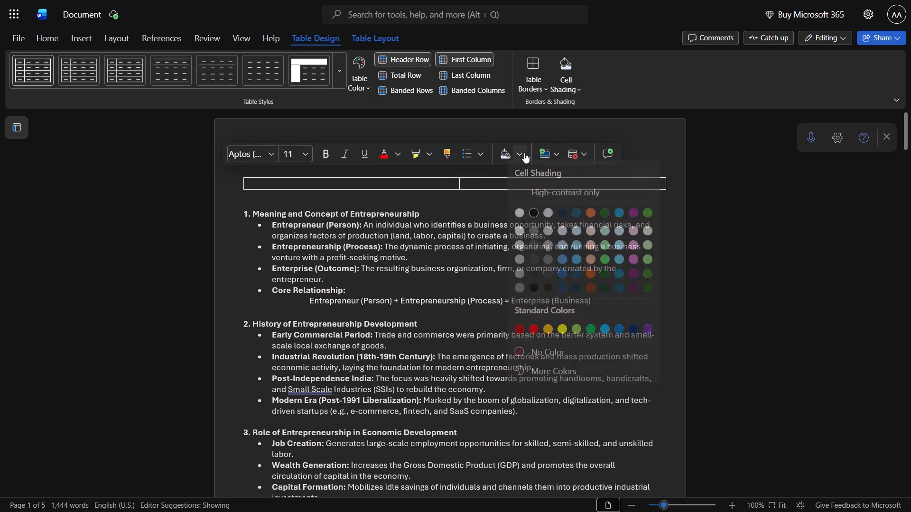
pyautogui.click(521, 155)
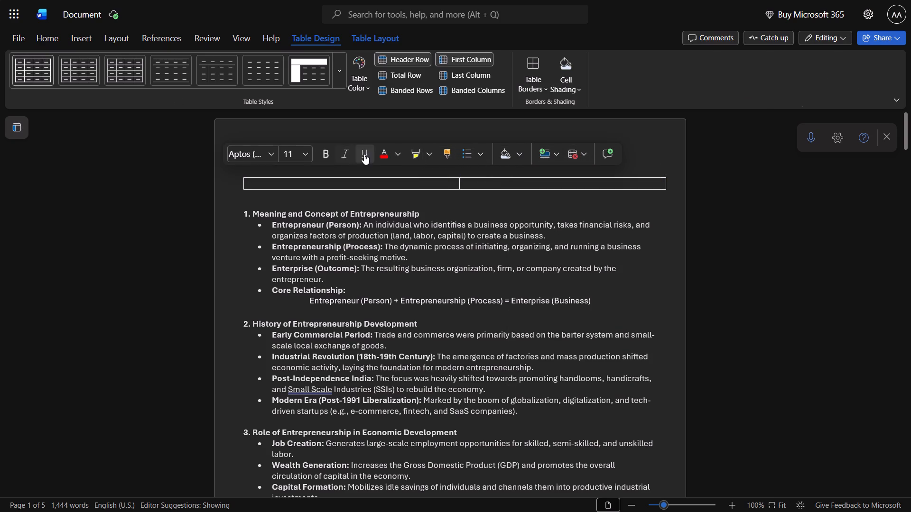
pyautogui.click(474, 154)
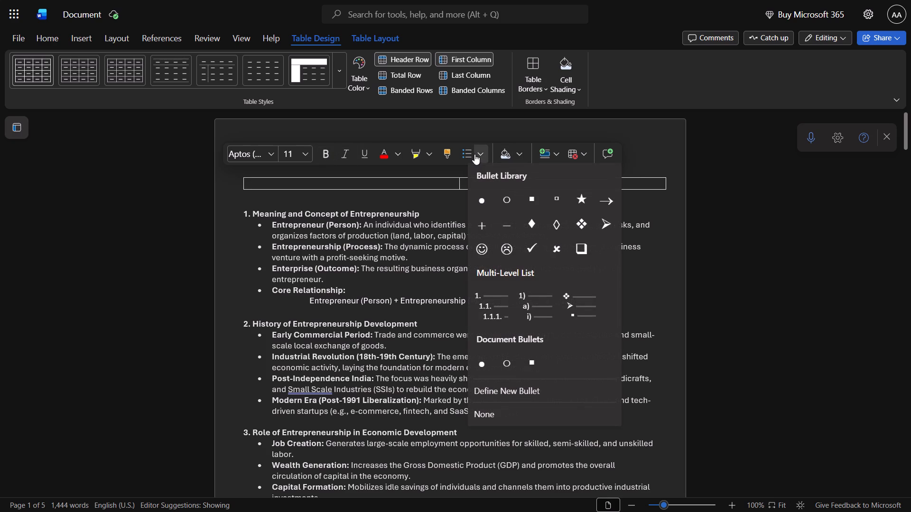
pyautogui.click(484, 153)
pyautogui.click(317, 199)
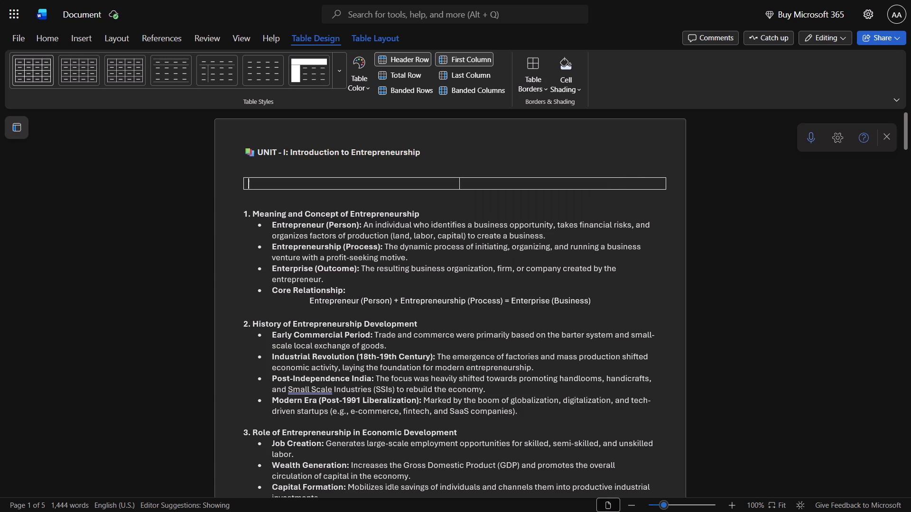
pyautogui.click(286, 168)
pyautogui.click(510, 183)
# Remove the blank line between the UNIT - I heading and the table.
pyautogui.click(389, 166)
pyautogui.press('BackSpace')
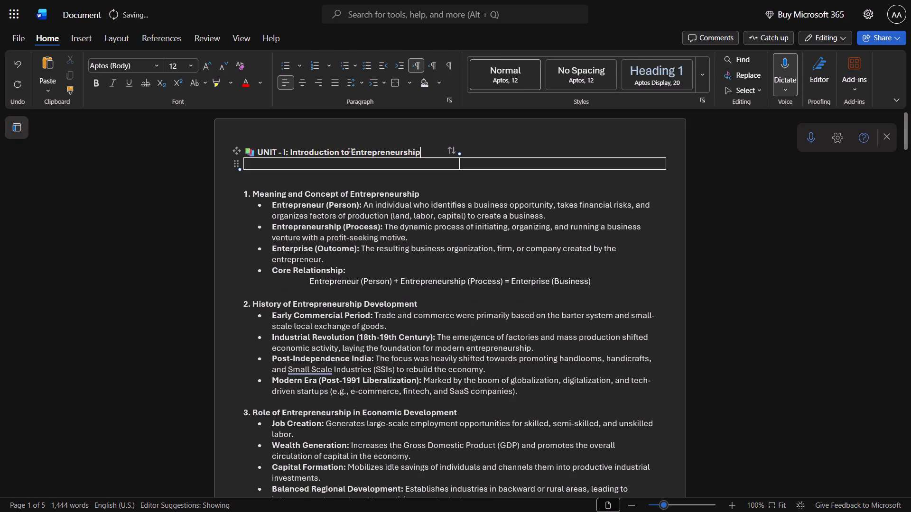
pyautogui.click(310, 182)
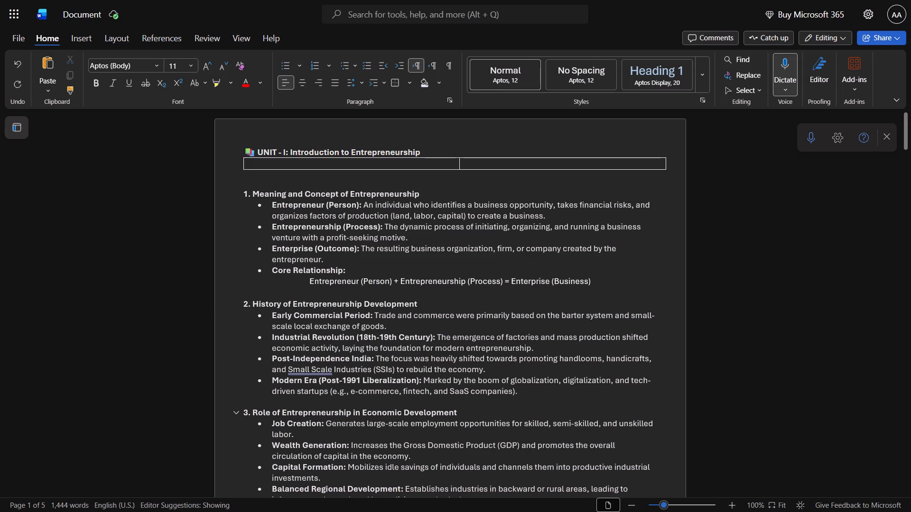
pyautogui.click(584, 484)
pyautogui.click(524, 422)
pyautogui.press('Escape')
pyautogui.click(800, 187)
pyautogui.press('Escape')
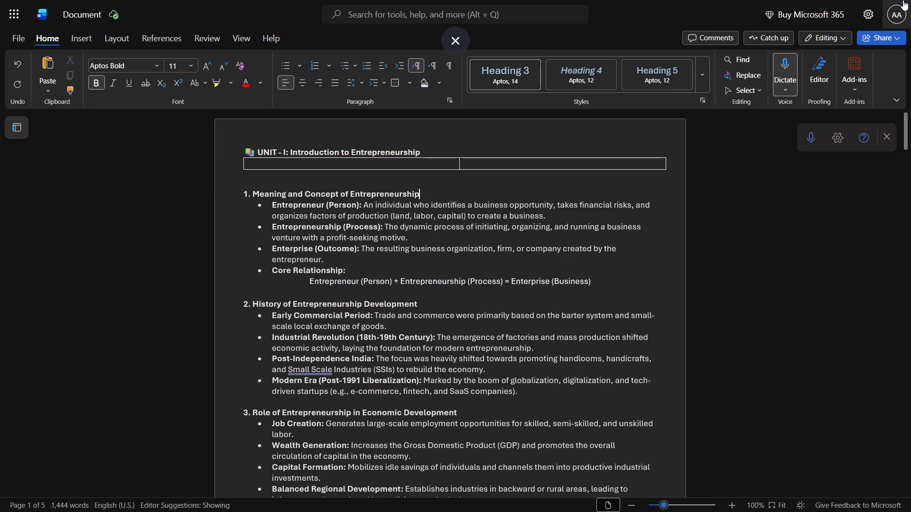
# Search Google in a new browser tab for "how to move place of table in online word".
pyautogui.click(446, 46)
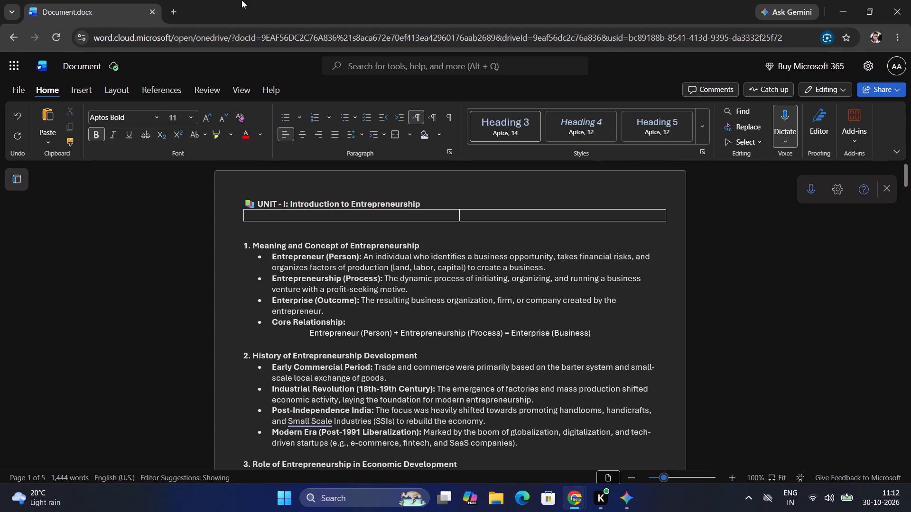
pyautogui.click(183, 14)
pyautogui.click(178, 13)
pyautogui.click(197, 44)
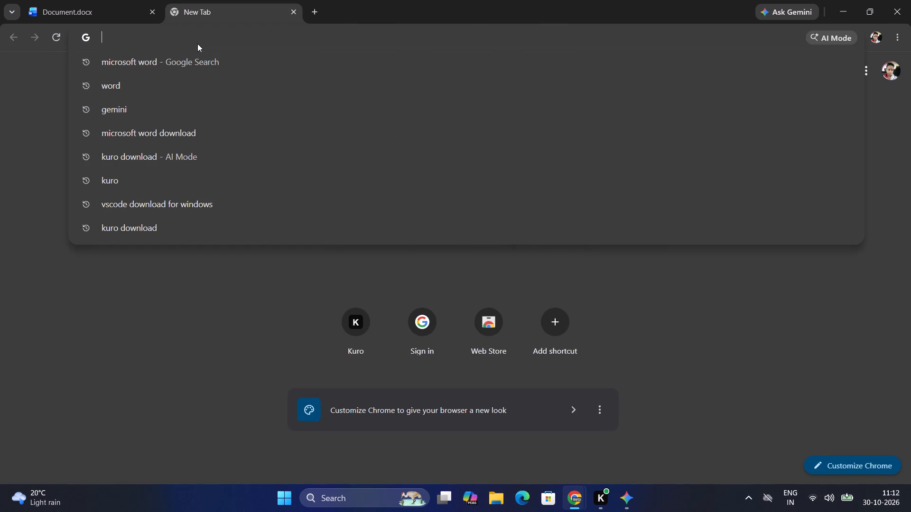
pyautogui.write('how')
pyautogui.press('space')
pyautogui.write('to')
pyautogui.press('space')
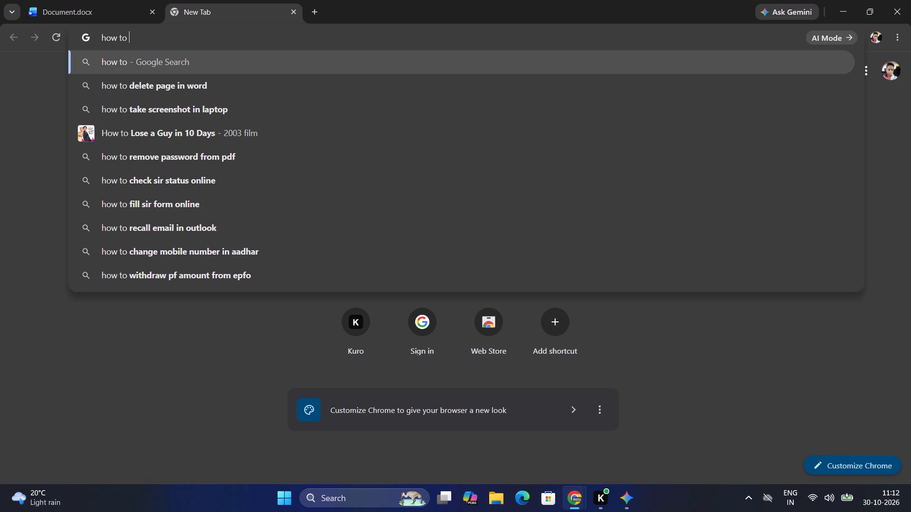
pyautogui.write('move pa')
pyautogui.press('BackSpace')
pyautogui.press('BackSpace')
pyautogui.press('BackSpace')
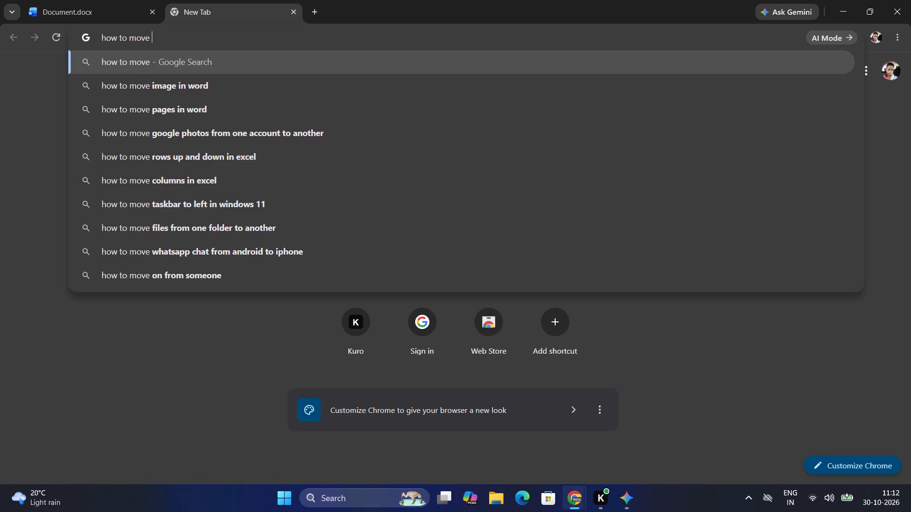
pyautogui.write('place of tebla')
pyautogui.press('BackSpace')
pyautogui.press('BackSpace')
pyautogui.press('BackSpace')
pyautogui.press('BackSpace')
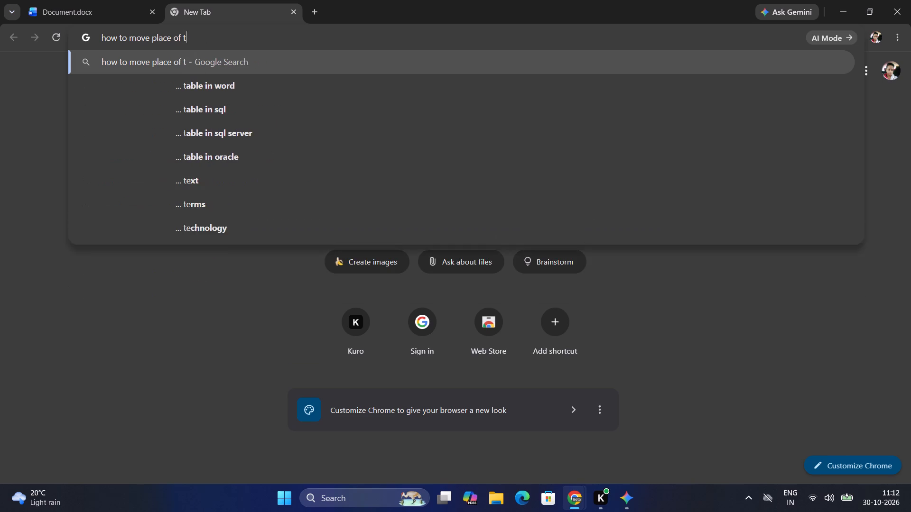
pyautogui.write('al')
pyautogui.press('BackSpace')
pyautogui.write('ble in wo')
pyautogui.press('BackSpace')
pyautogui.press('BackSpace')
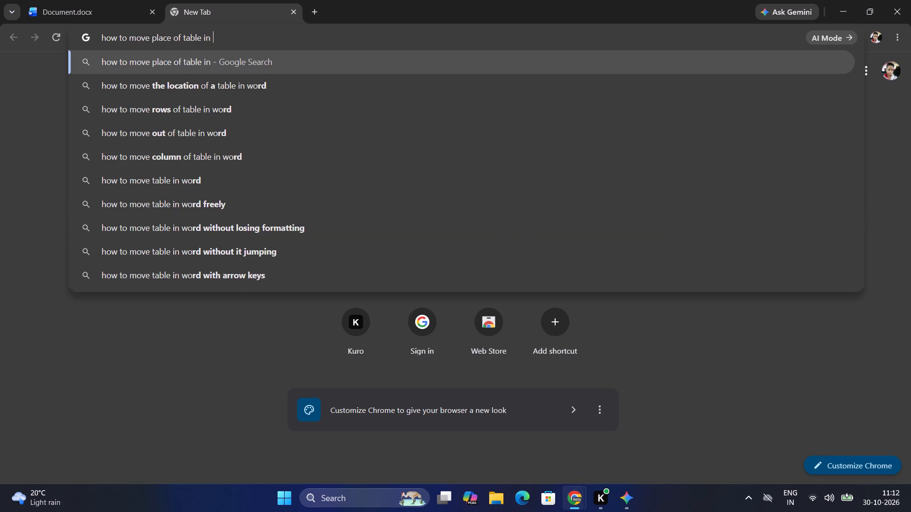
pyautogui.write('online word')
pyautogui.press('space')
pyautogui.press('Return')
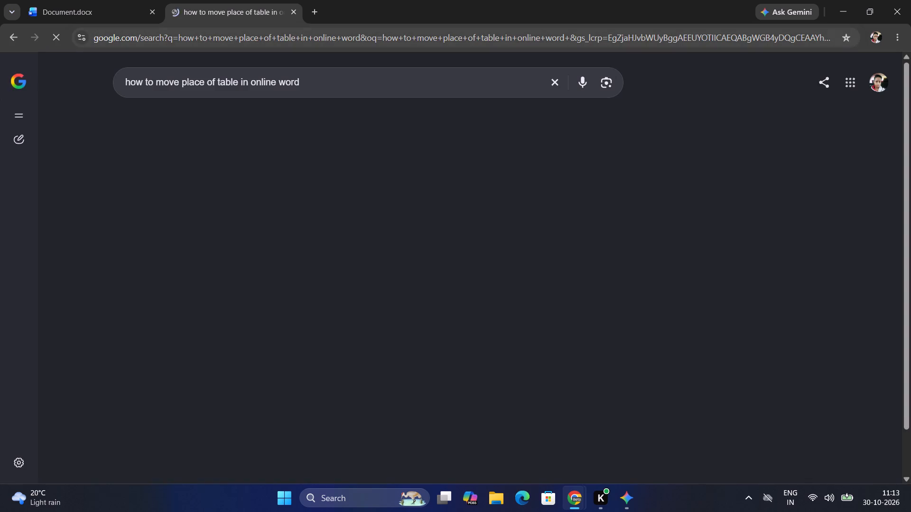
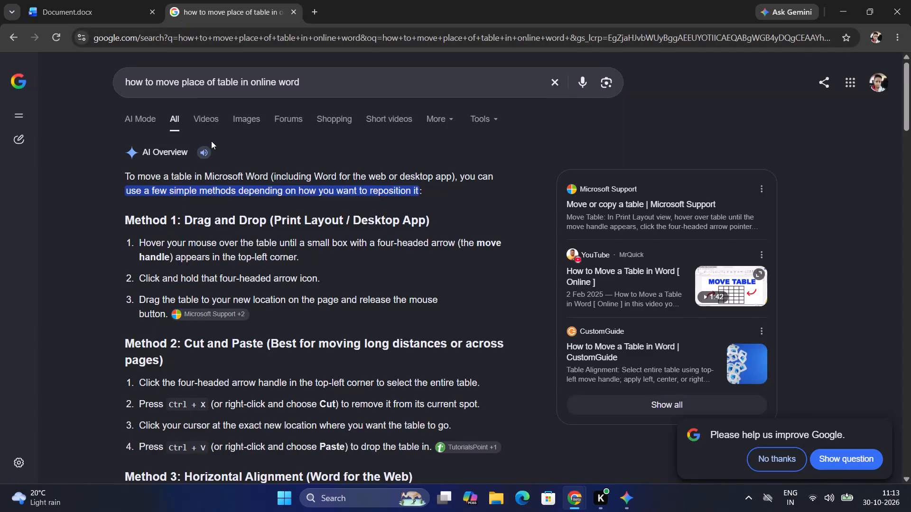
# Read the AI Overview's drag-and-drop method for moving a table in Word.
pyautogui.scroll(-1, 211, 141)
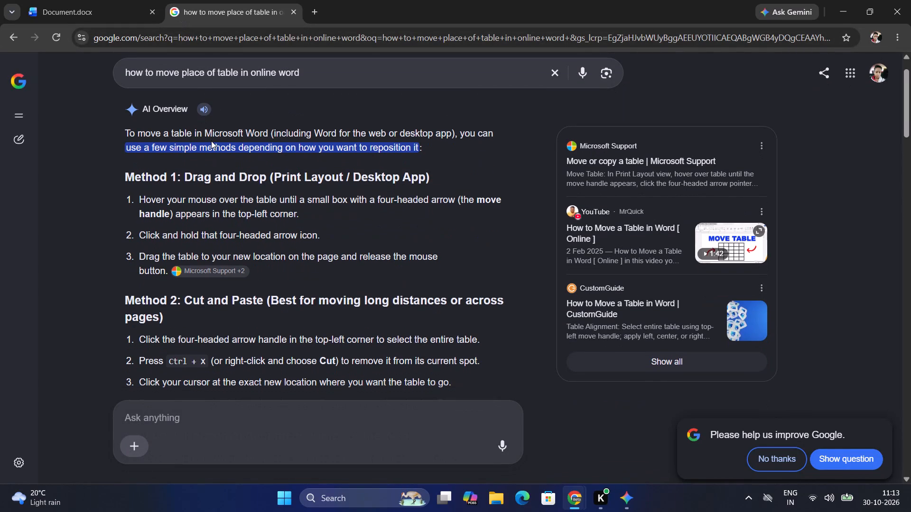
pyautogui.moveTo(141, 196); pyautogui.dragTo(211, 201)
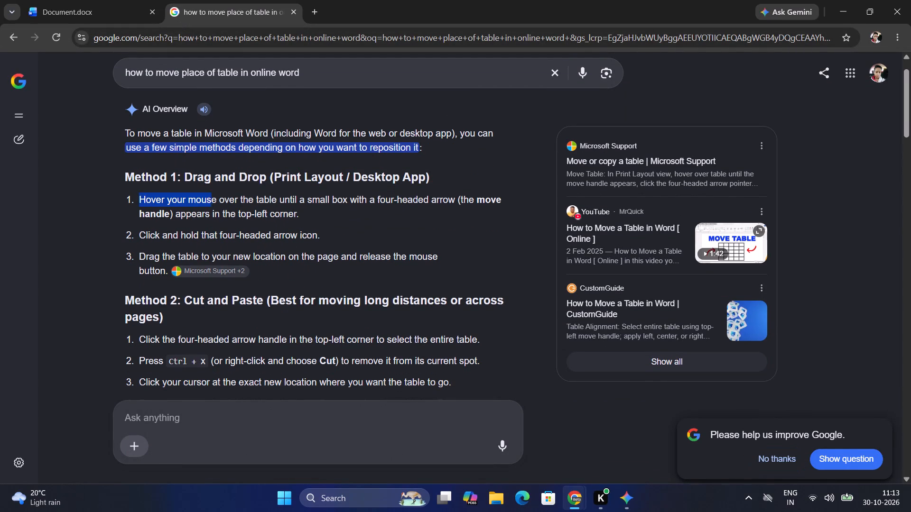
pyautogui.moveTo(211, 201); pyautogui.dragTo(362, 198)
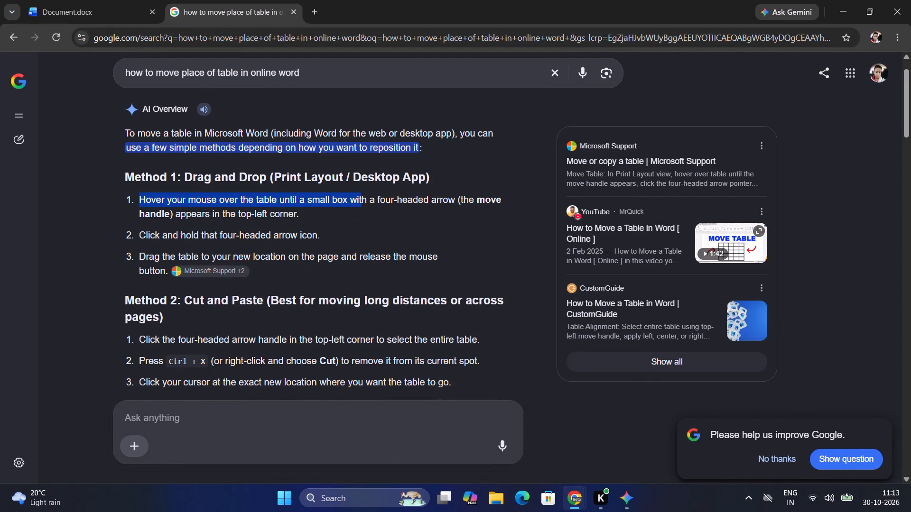
pyautogui.moveTo(362, 198); pyautogui.dragTo(277, 218)
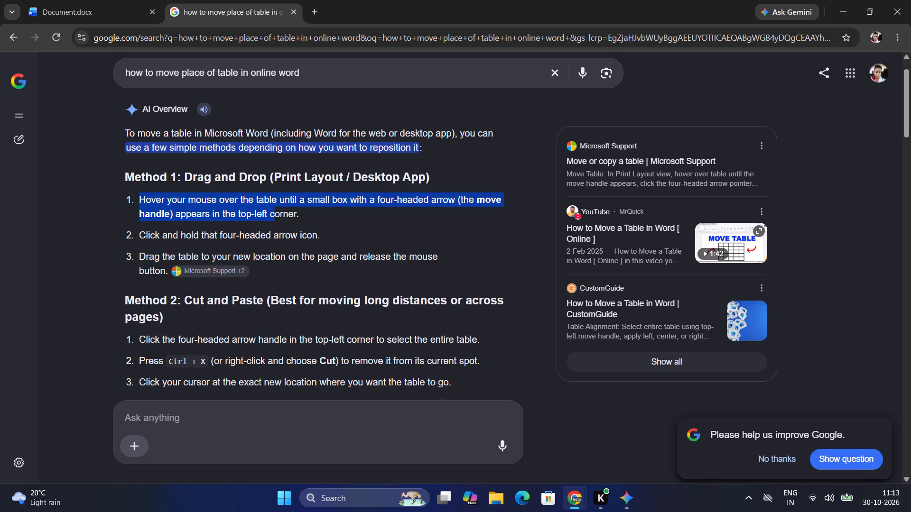
pyautogui.moveTo(277, 218); pyautogui.dragTo(281, 215)
pyautogui.click(281, 215)
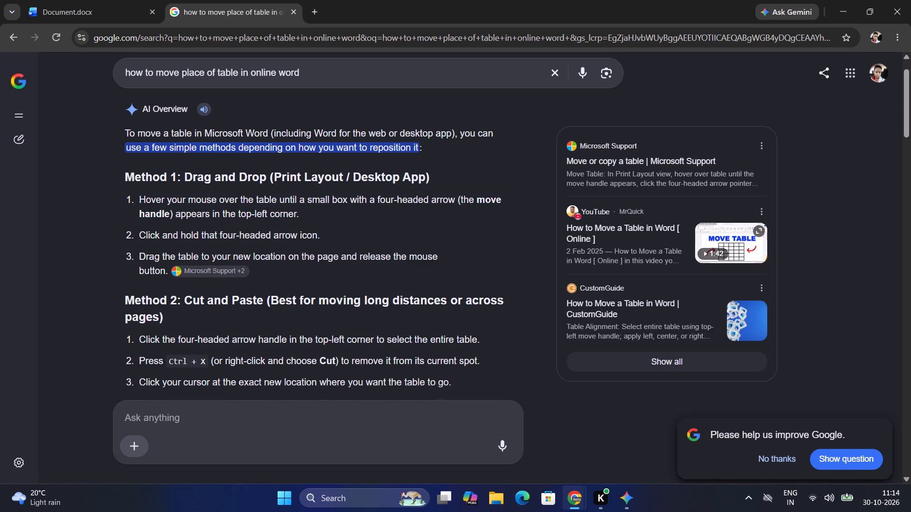
# Read the AI Overview's remaining drag-and-drop instructions and its cut-and-paste method for moving a table.
pyautogui.moveTo(144, 236); pyautogui.dragTo(299, 235)
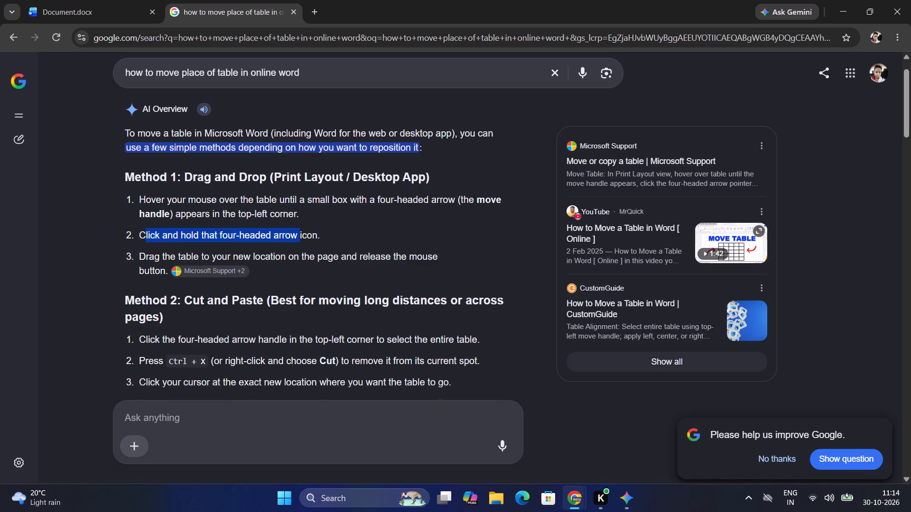
pyautogui.moveTo(299, 235); pyautogui.dragTo(319, 235)
pyautogui.click(319, 235)
pyautogui.scroll(-2, 319, 235)
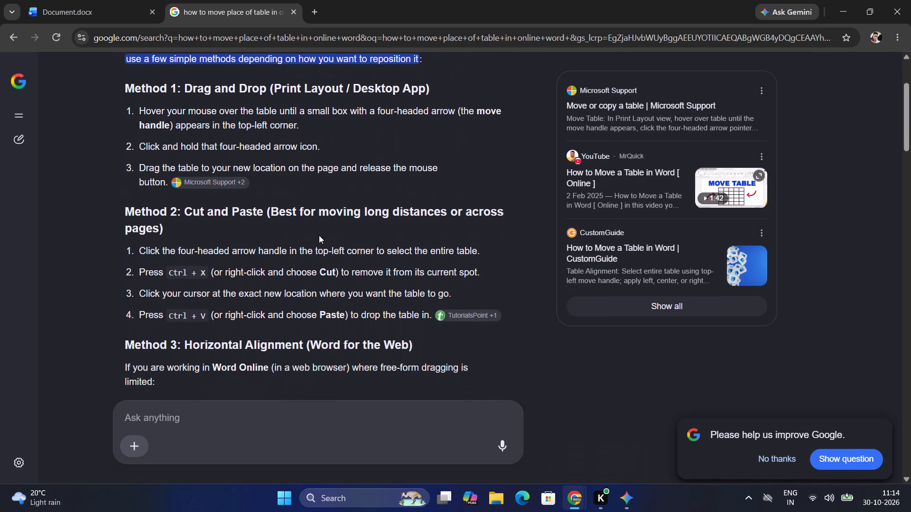
pyautogui.moveTo(269, 215); pyautogui.dragTo(500, 210)
pyautogui.click(500, 210)
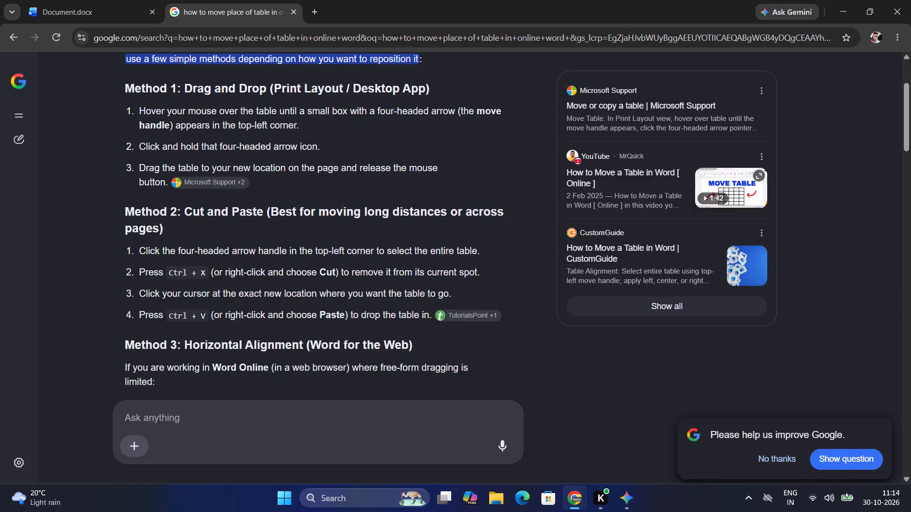
pyautogui.moveTo(125, 231); pyautogui.dragTo(188, 221)
pyautogui.click(188, 221)
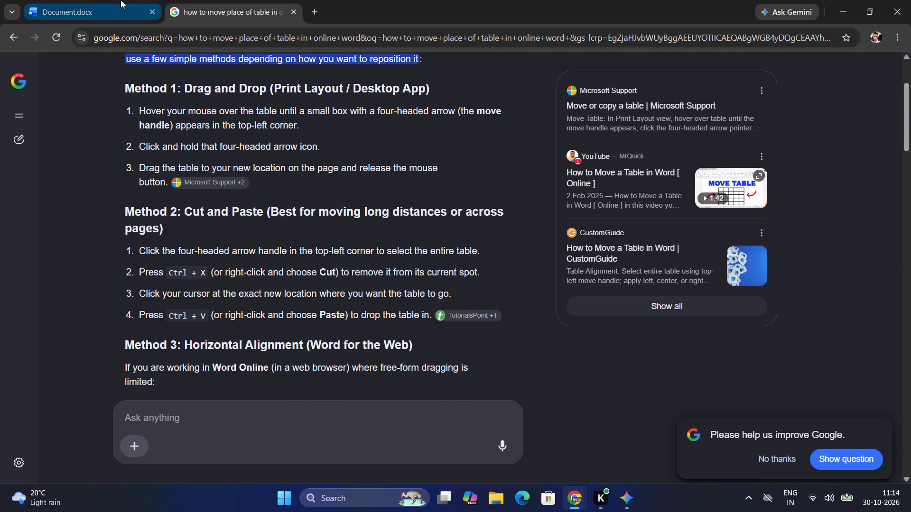
# Switch back to the Word document and place the cursor on the blank line just below the table.
pyautogui.click(121, 0)
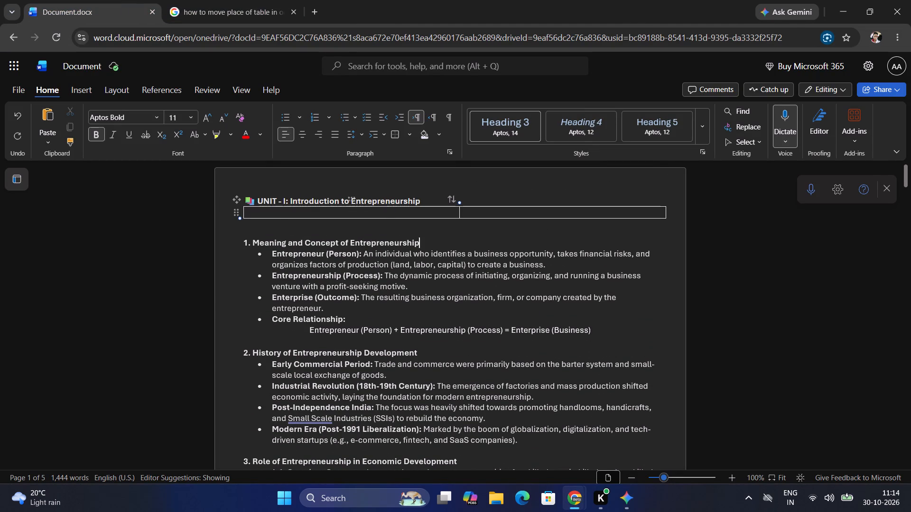
pyautogui.click(391, 231)
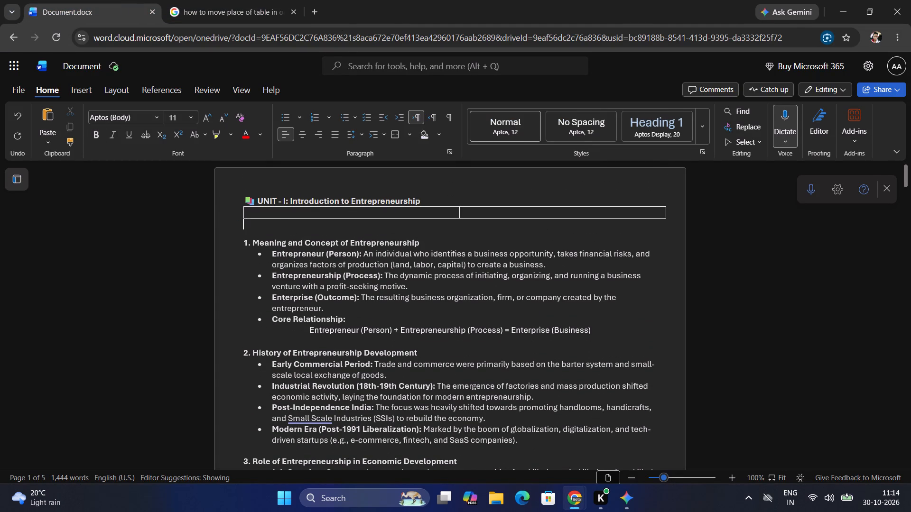
# Switch back to the Word document and undo the table edits back to the freshly inserted two-column table under the UNIT - I heading.
pyautogui.hotkey('ctrl', 'z')
pyautogui.hotkey('ctrl', 'z')
pyautogui.hotkey('ctrl', 'z')
pyautogui.hotkey('ctrl', 'z')
pyautogui.hotkey('ctrl', 'z')
pyautogui.hotkey('ctrl', 'z')
pyautogui.hotkey('ctrl', 'z')
pyautogui.hotkey('ctrl', 'z')
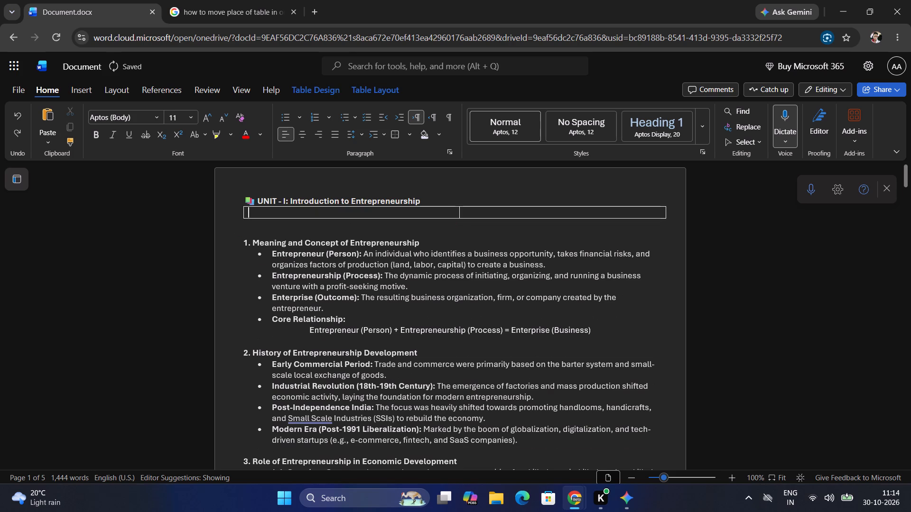
pyautogui.hotkey('ctrl', 'z')
pyautogui.hotkey('ctrl', 'z')
pyautogui.hotkey('ctrl', 'z')
pyautogui.hotkey('ctrl', 'z')
pyautogui.hotkey('ctrl', 'z')
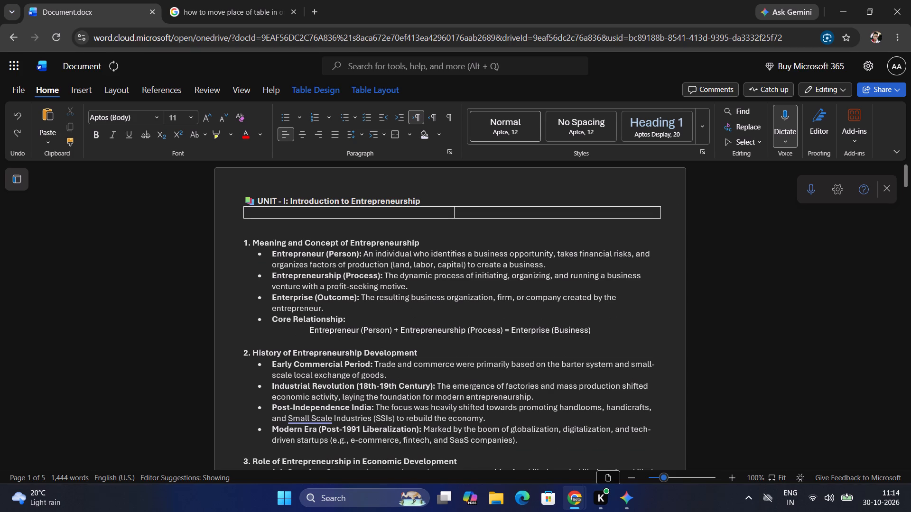
pyautogui.hotkey('ctrl', 'z')
pyautogui.hotkey('ctrl', 'z')
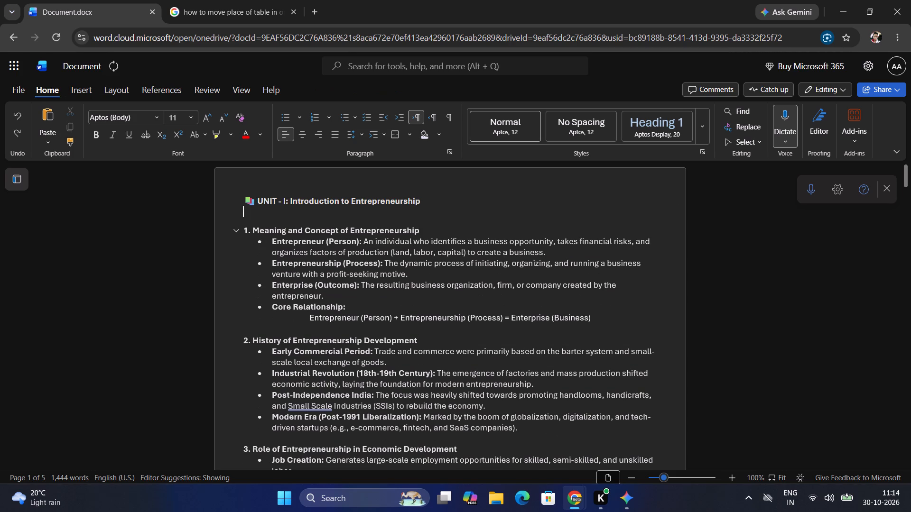
pyautogui.hotkey('ctrl', 'y')
pyautogui.hotkey('ctrl', 'z')
pyautogui.hotkey('ctrl', 'y')
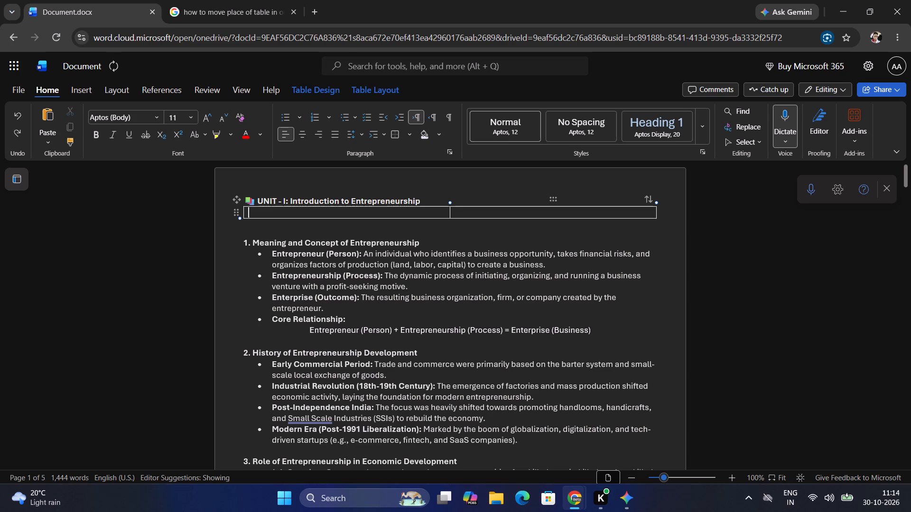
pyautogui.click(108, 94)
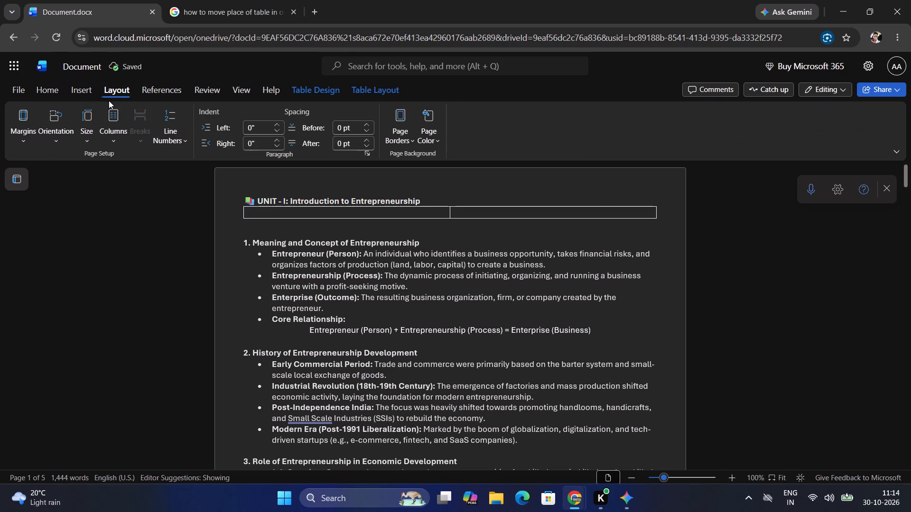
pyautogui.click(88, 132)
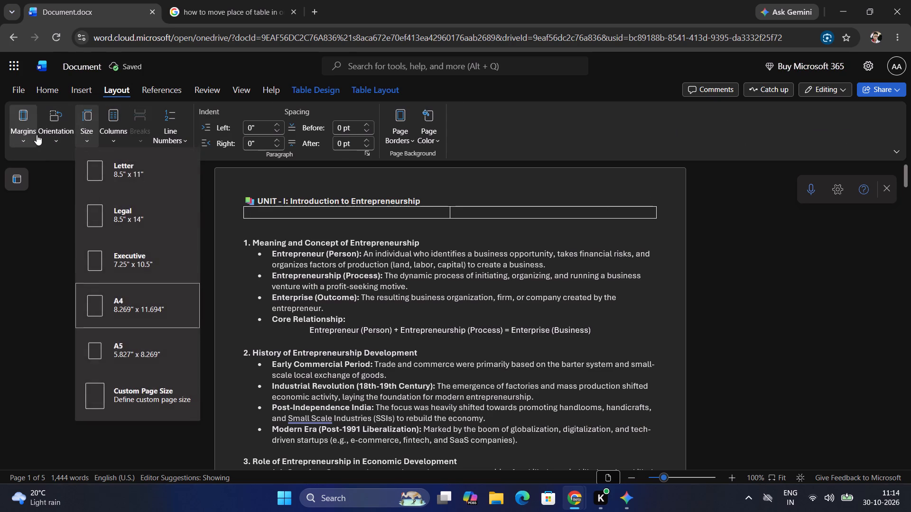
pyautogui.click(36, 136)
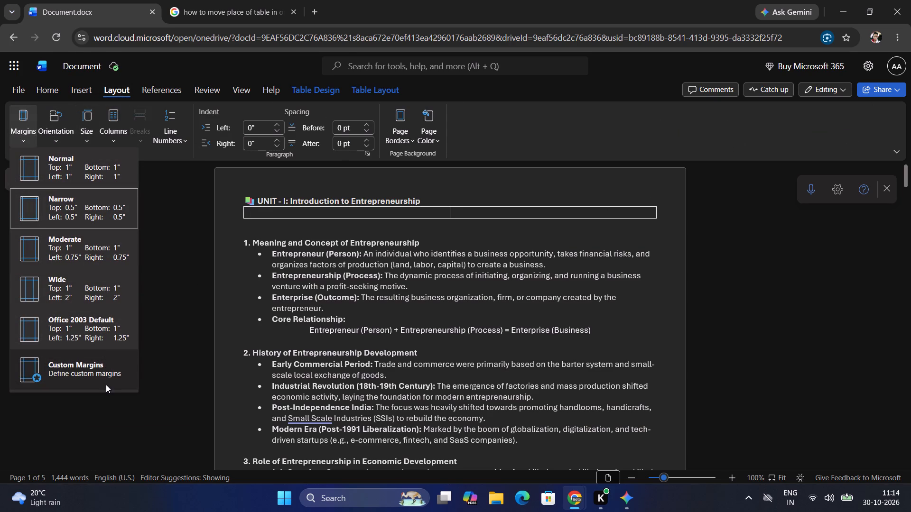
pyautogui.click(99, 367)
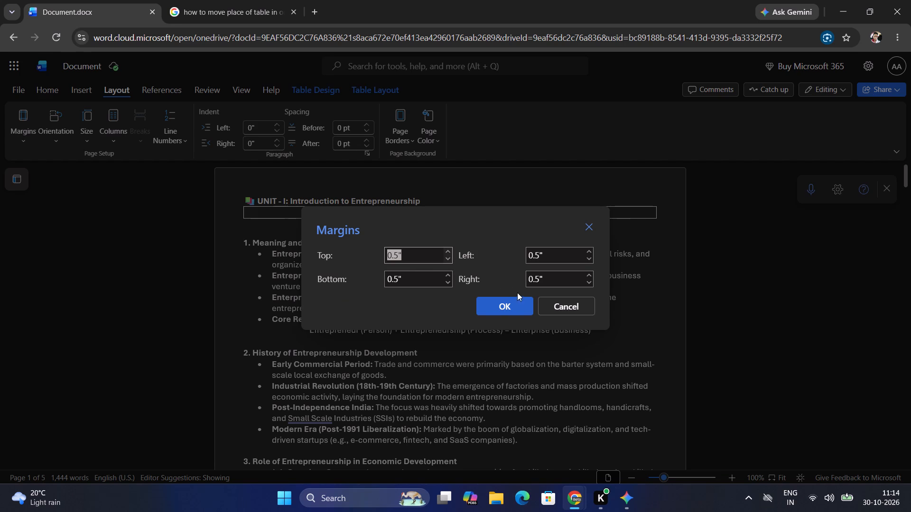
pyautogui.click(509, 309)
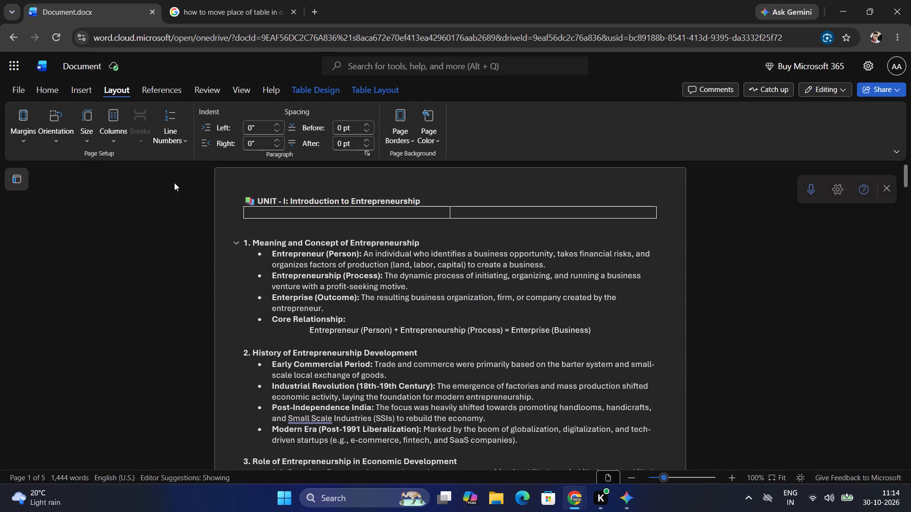
# Set custom page margins with left and right at 0.4" and top and bottom at 0.5".
pyautogui.click(40, 141)
pyautogui.click(26, 140)
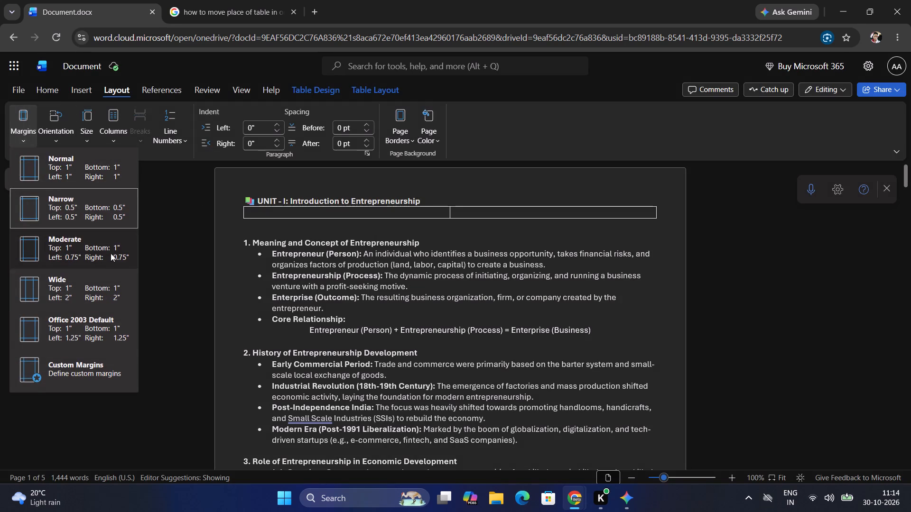
pyautogui.click(112, 372)
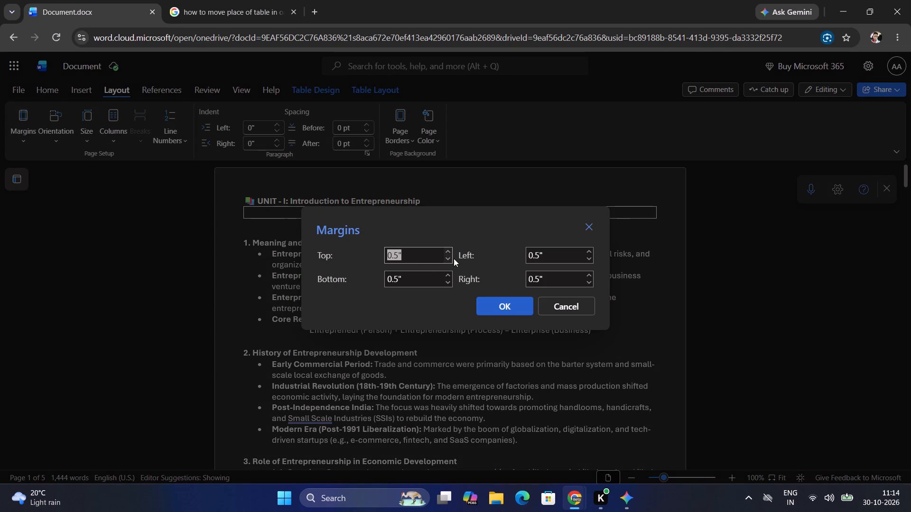
pyautogui.click(446, 258)
pyautogui.click(447, 285)
pyautogui.click(448, 253)
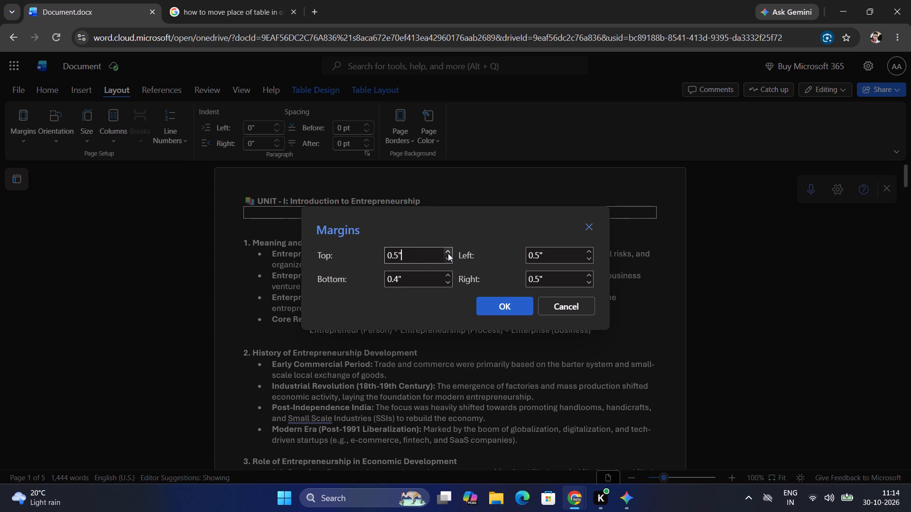
pyautogui.click(450, 277)
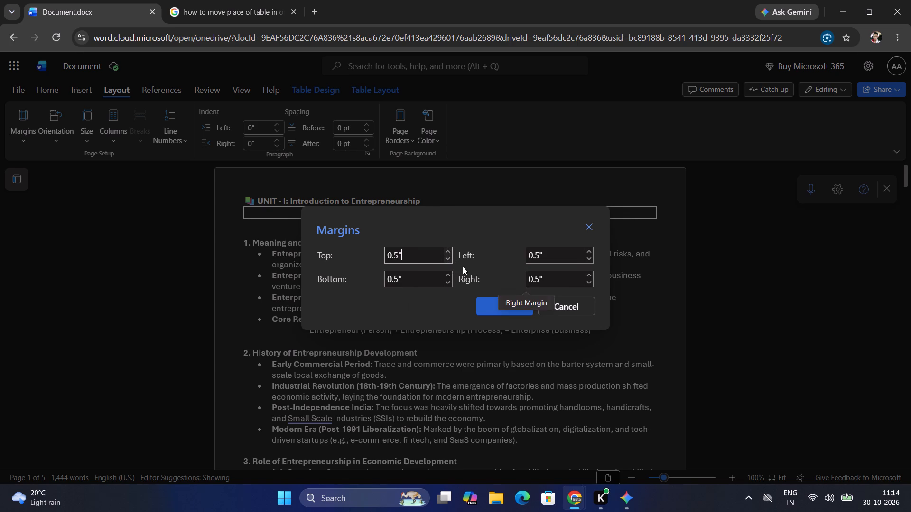
pyautogui.click(586, 260)
pyautogui.click(589, 279)
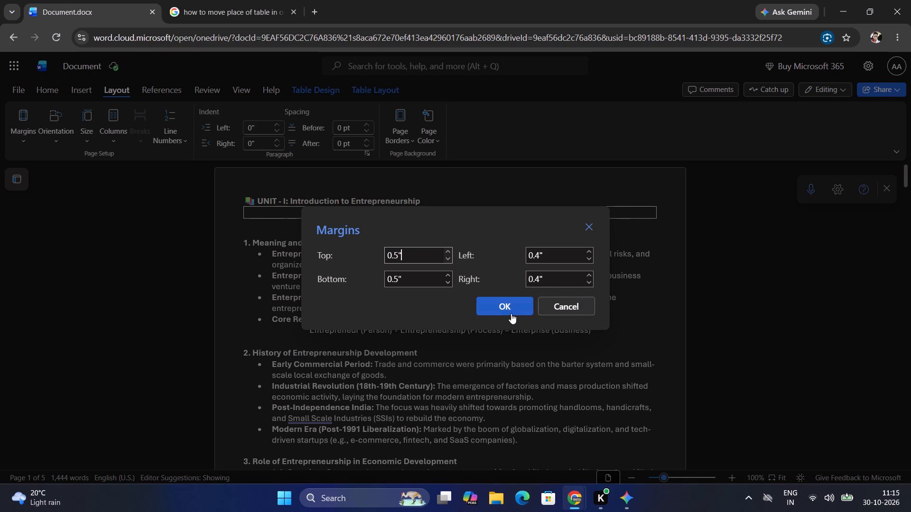
pyautogui.click(504, 311)
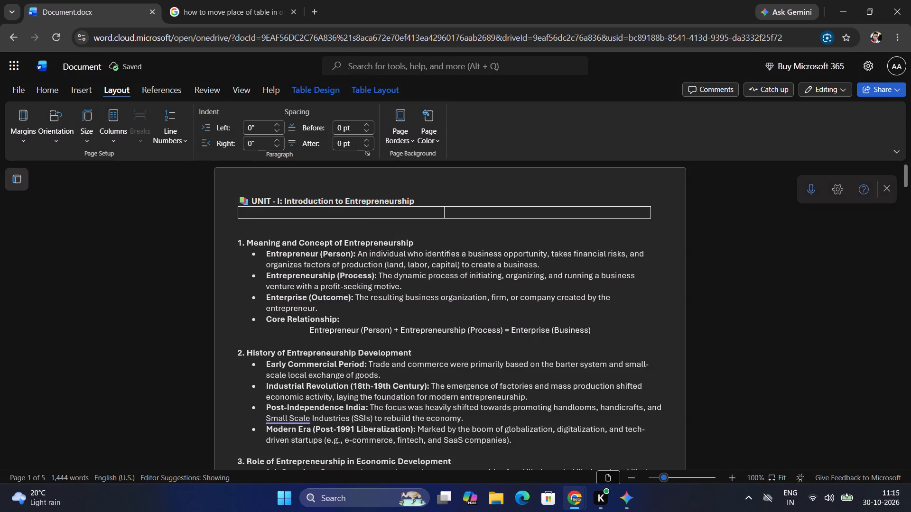
# Cut the text from the heading "1. Meaning and Concept of Entrepreneurship" through the Infrastructure bullet under "A. Economic Factors".
pyautogui.click(348, 221)
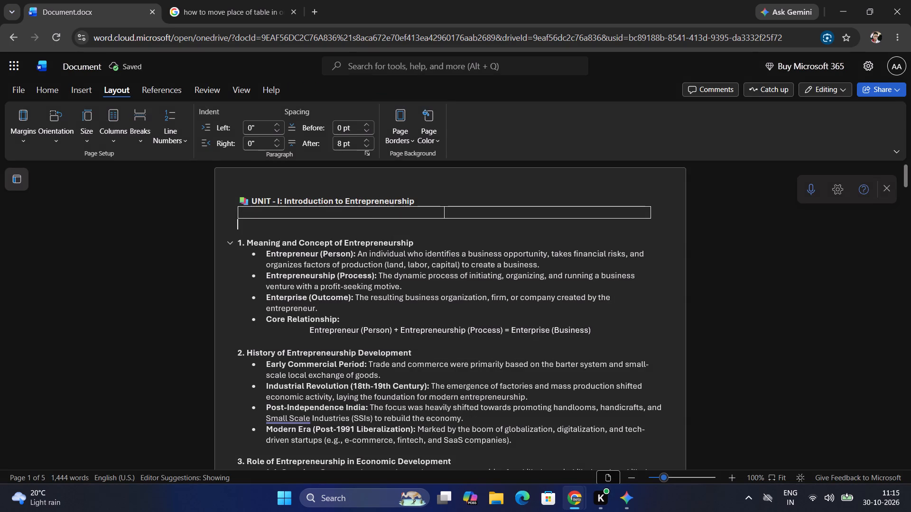
pyautogui.moveTo(238, 245); pyautogui.dragTo(376, 333)
pyautogui.scroll(-2, 335, 324)
pyautogui.scroll(-3, 374, 332)
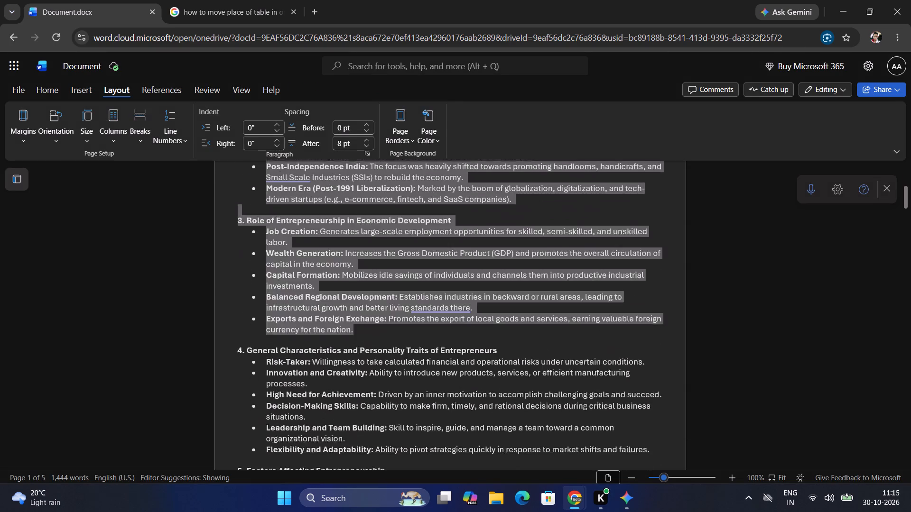
pyautogui.scroll(-1, 376, 333)
pyautogui.moveTo(376, 333); pyautogui.dragTo(332, 360)
pyautogui.scroll(-1, 376, 333)
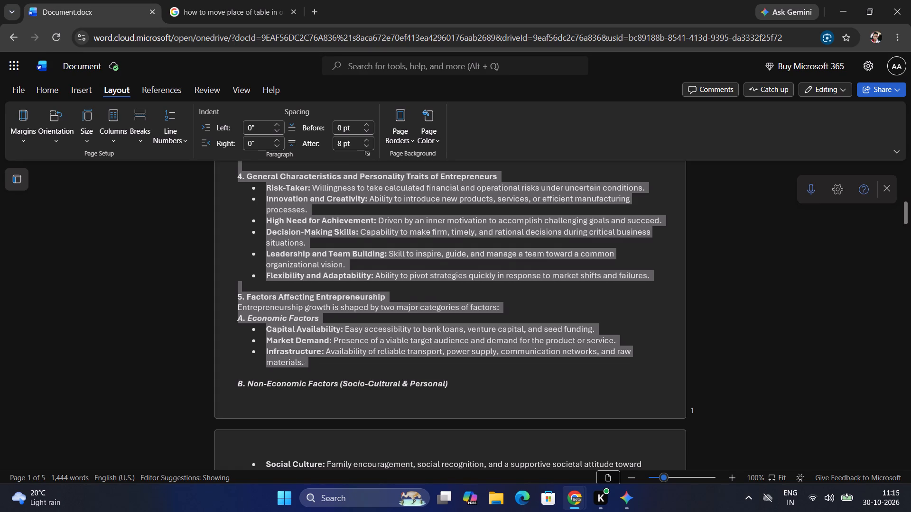
pyautogui.moveTo(332, 360); pyautogui.dragTo(302, 362)
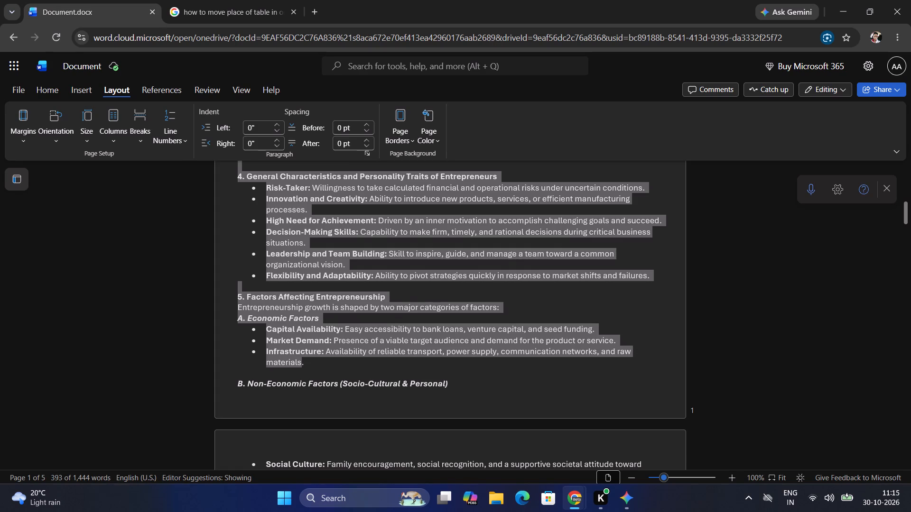
pyautogui.hotkey('shift', 'Right')
pyautogui.keyDown('ctrl'); pyautogui.moveTo(362, 352); pyautogui.dragTo(366, 352); pyautogui.keyUp('ctrl')
pyautogui.hotkey('ctrl', 'x')
# Paste the cut text into the first cell of the table below the UNIT - I heading.
pyautogui.scroll(3, 356, 351)
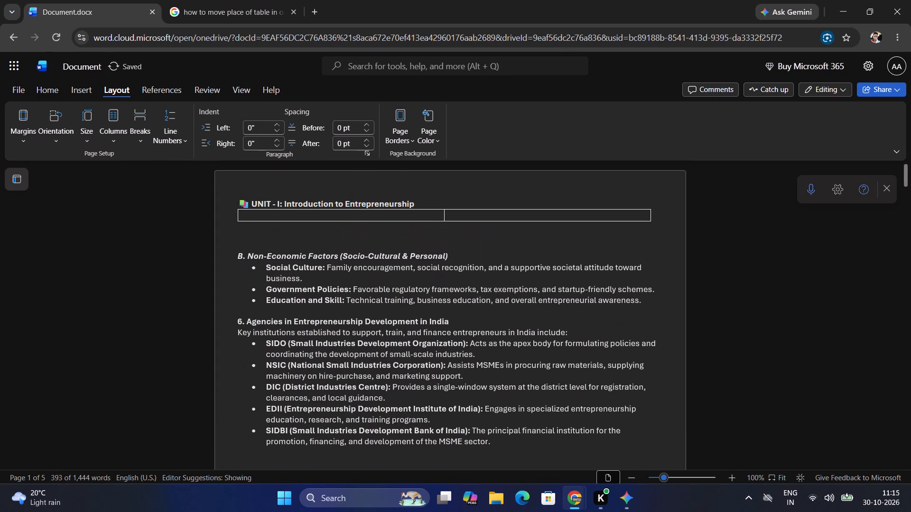
pyautogui.scroll(2, 356, 351)
pyautogui.click(264, 216)
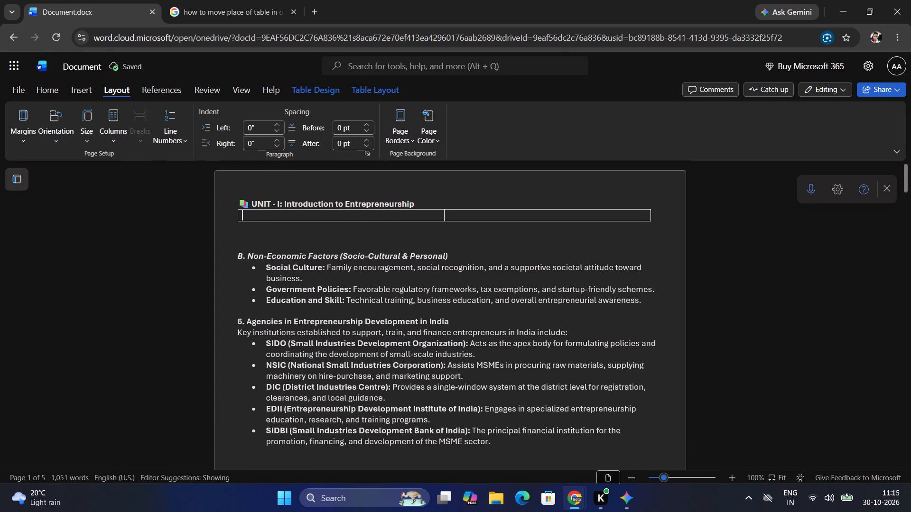
pyautogui.hotkey('ctrl', 'v')
# Remove the empty line after the Infrastructure bullet at the end of the table's first cell.
pyautogui.scroll(2, 323, 330)
pyautogui.scroll(-3, 321, 340)
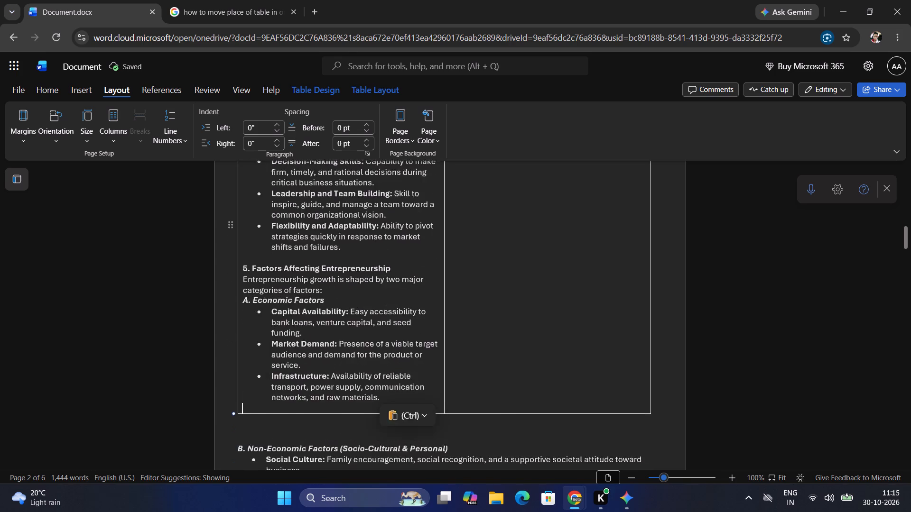
pyautogui.scroll(-1, 316, 343)
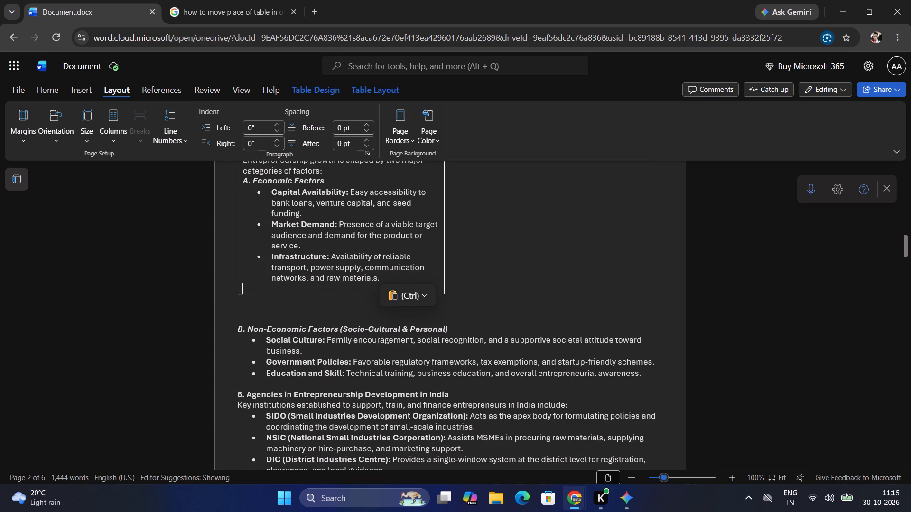
pyautogui.scroll(1, 316, 342)
pyautogui.press('BackSpace')
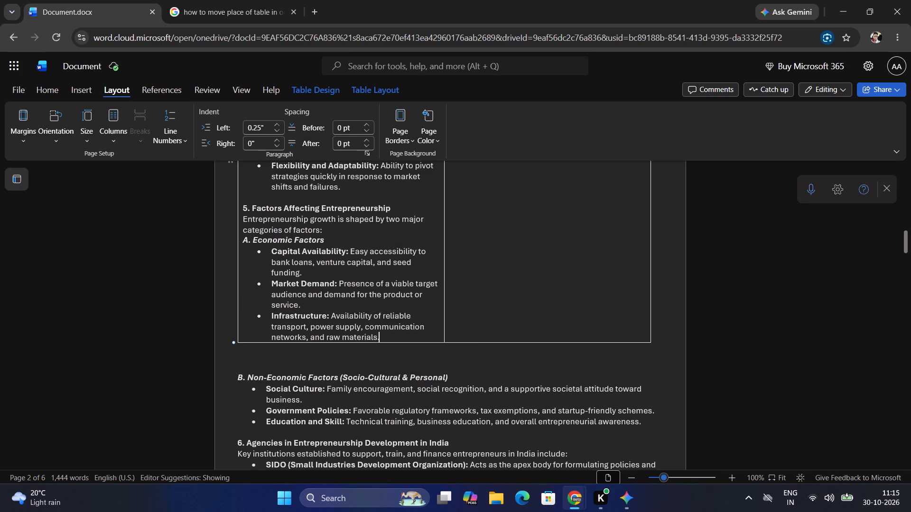
# Enlarge the "UNIT - I: Introduction to Entrepreneurship" heading above the table to 12 pt.
pyautogui.scroll(13, 310, 337)
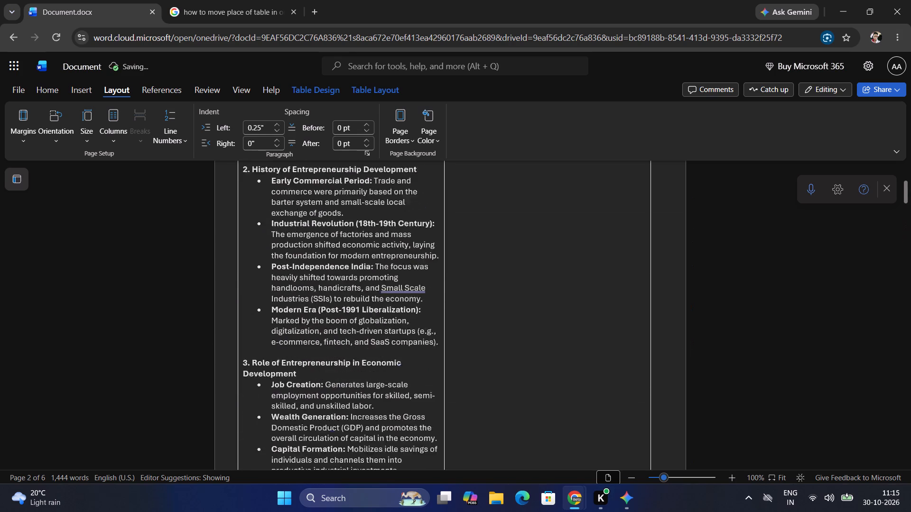
pyautogui.scroll(3, 298, 336)
pyautogui.click(311, 386)
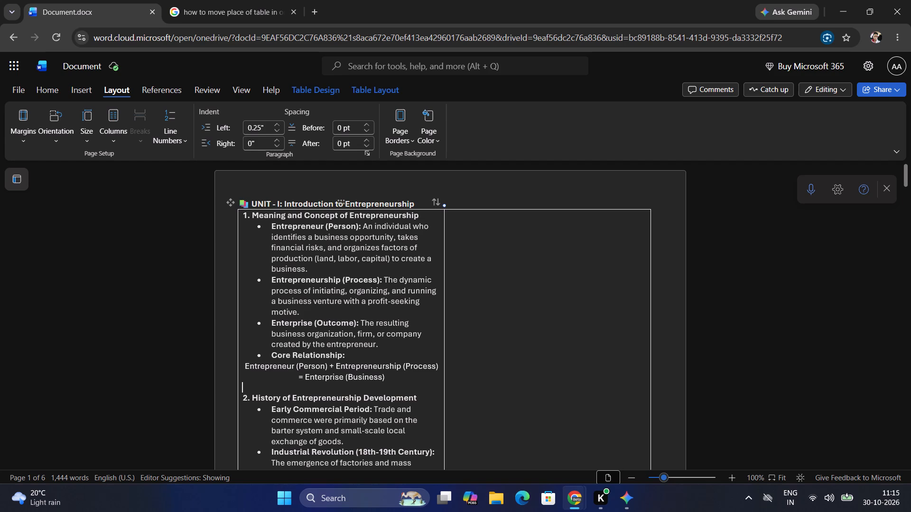
pyautogui.click(416, 215)
pyautogui.click(424, 219)
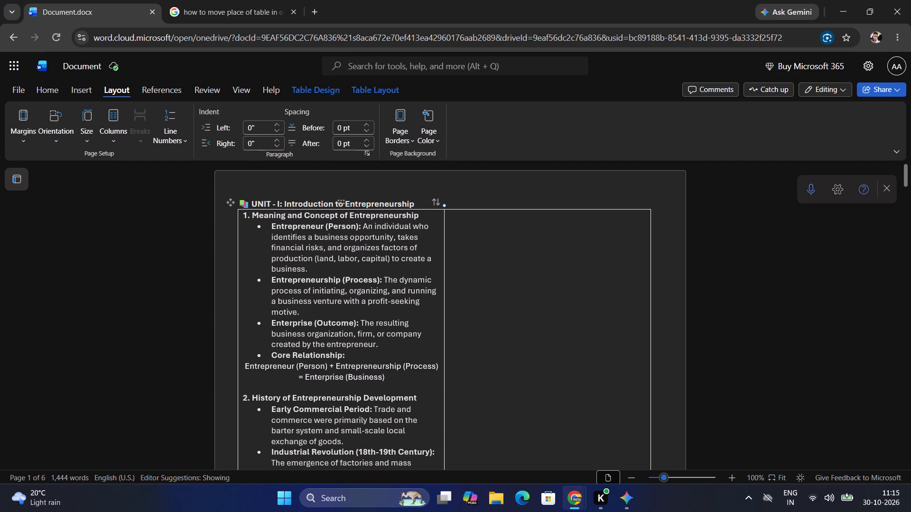
pyautogui.click(423, 216)
pyautogui.click(44, 94)
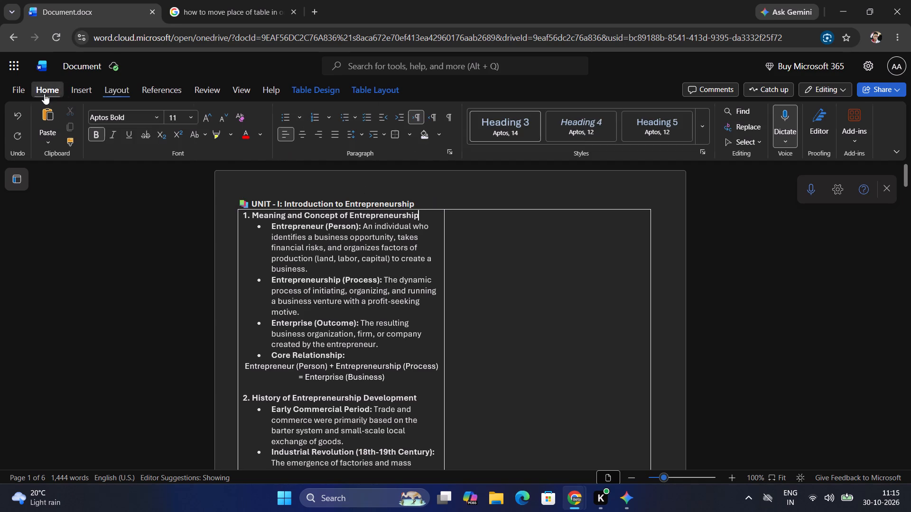
pyautogui.click(432, 203)
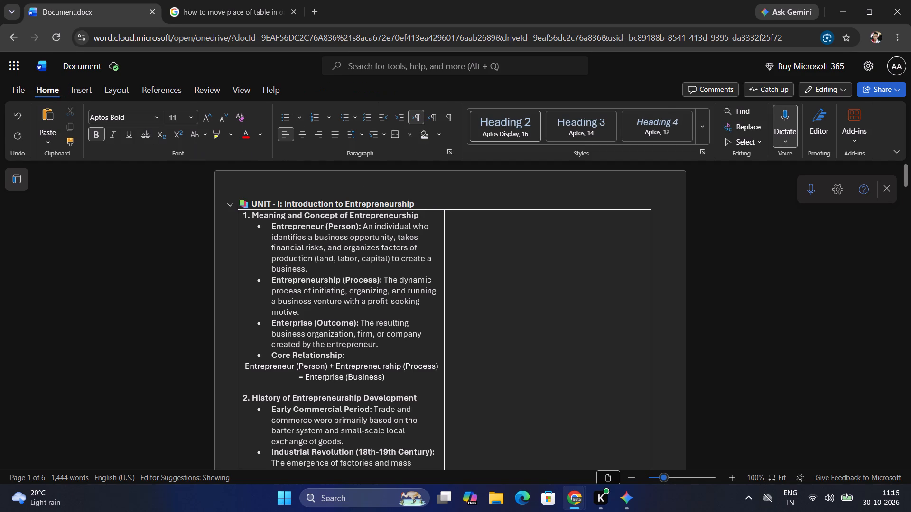
pyautogui.hotkey('ctrl', 'shift', 'Left')
pyautogui.hotkey('ctrl', 'shift', 'Left')
pyautogui.hotkey('ctrl', 'shift', 'Left')
pyautogui.hotkey('ctrl', 'shift', 'Left')
pyautogui.hotkey('ctrl', 'shift', 'Left')
pyautogui.hotkey('ctrl', 'shift', 'Left')
pyautogui.hotkey('ctrl', 'shift', 'Left')
pyautogui.hotkey('ctrl', 'shift', 'Left')
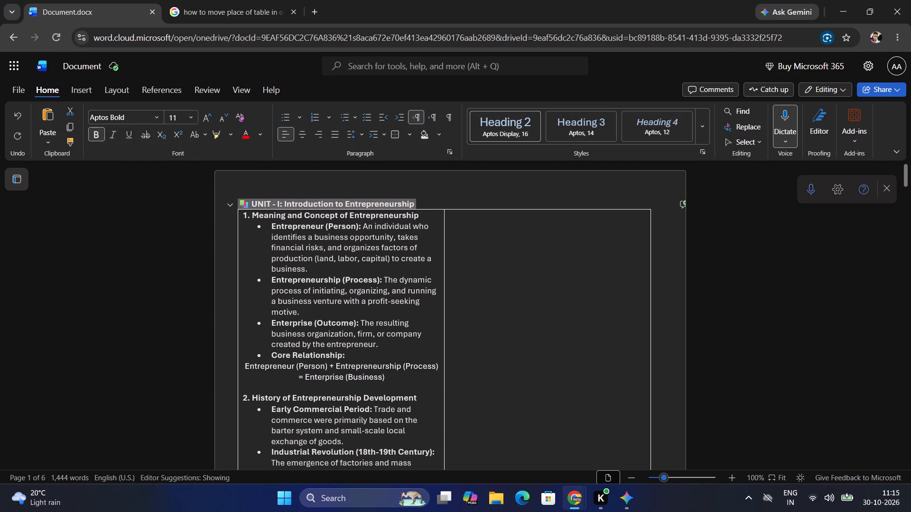
pyautogui.hotkey('ctrl', 'shift', '.')
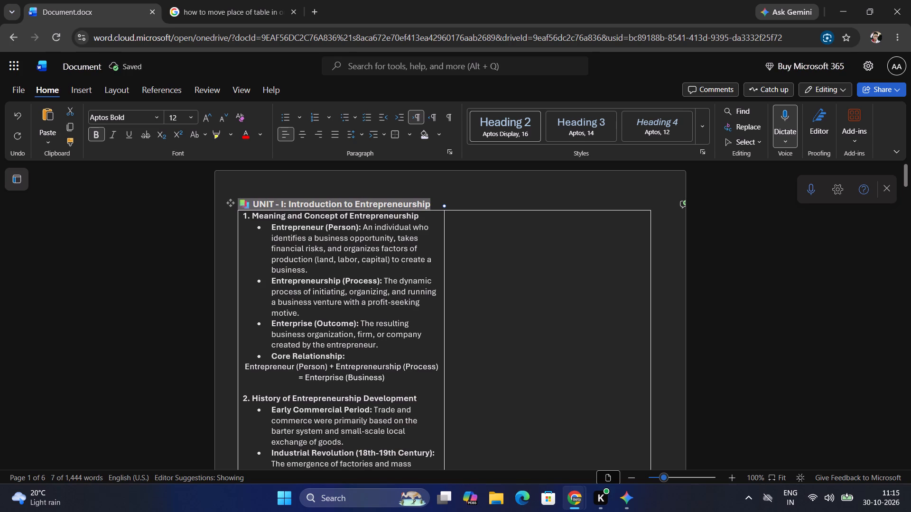
# Enlarge the heading "1. Meaning and Concept of Entrepreneurship" in the table's first cell to 12 pt.
pyautogui.click(424, 219)
pyautogui.hotkey('ctrl', 'shift', 'Left')
pyautogui.hotkey('ctrl', 'shift', 'Left')
pyautogui.hotkey('ctrl', 'shift', 'Left')
pyautogui.hotkey('ctrl', 'shift', 'Left')
pyautogui.hotkey('ctrl', 'shift', 'Left')
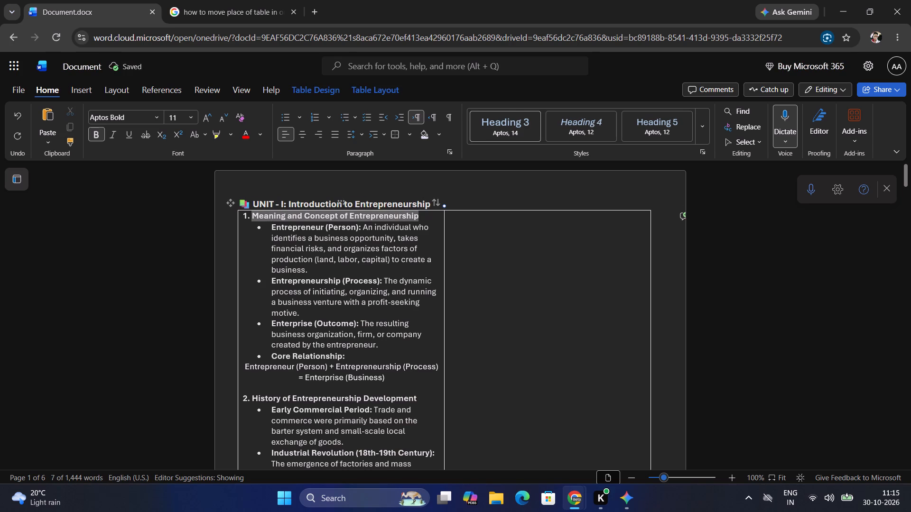
pyautogui.hotkey('ctrl', 'shift', 'Left')
pyautogui.hotkey('ctrl', 'shift', 'Left')
pyautogui.hotkey('ctrl', 'shift', '.')
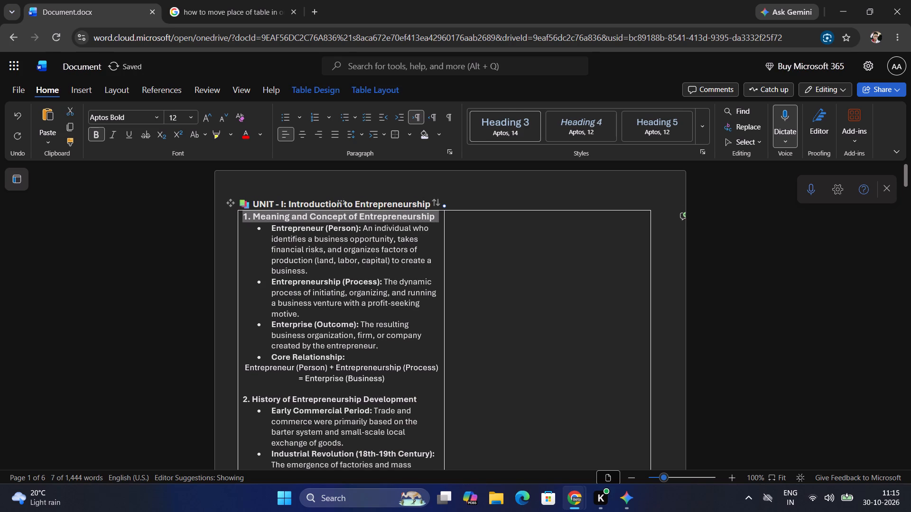
# Enlarge the heading "2. History of Entrepreneurship Development" to 12 pt.
pyautogui.scroll(1, 424, 219)
pyautogui.scroll(-1, 424, 219)
pyautogui.click(420, 338)
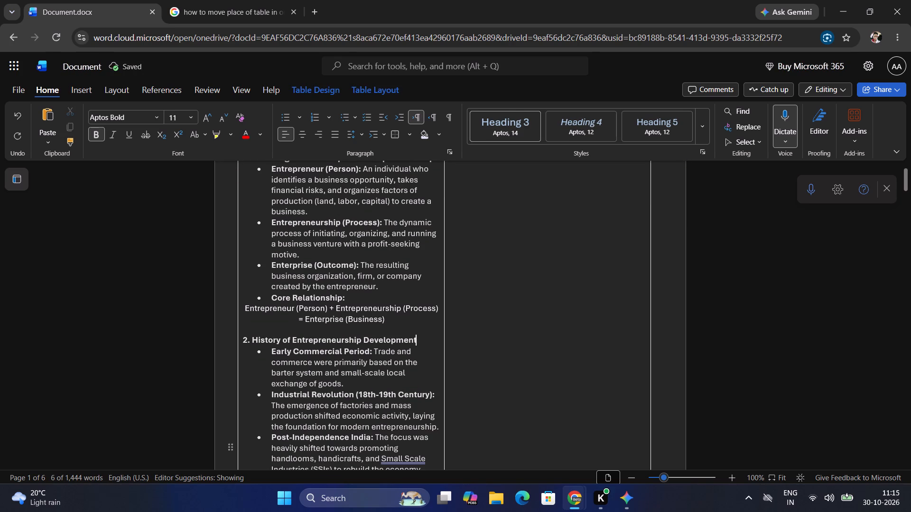
pyautogui.hotkey('ctrl', 'shift', 'Left')
pyautogui.hotkey('ctrl', 'shift', 'Left')
pyautogui.hotkey('ctrl', 'shift', 'Left')
pyautogui.hotkey('ctrl', 'shift', 'Left')
pyautogui.hotkey('ctrl', 'shift', 'Left')
pyautogui.hotkey('ctrl', 'shift', 'Left')
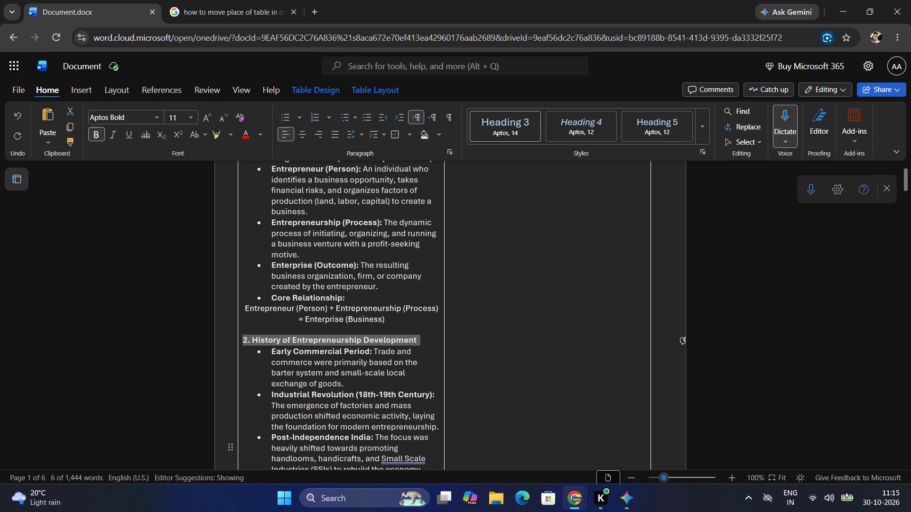
pyautogui.hotkey('ctrl', 'shift', '.')
# Enlarge the heading "3. Role of Entrepreneurship in Economic Development" to 12 pt.
pyautogui.scroll(-3, 410, 321)
pyautogui.scroll(-1, 385, 352)
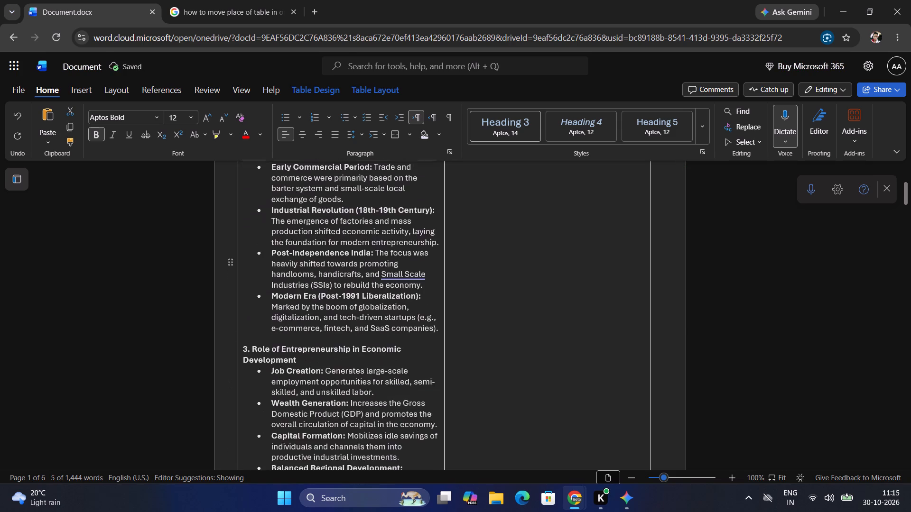
pyautogui.click(370, 306)
pyautogui.hotkey('ctrl', 'shift', 'Up')
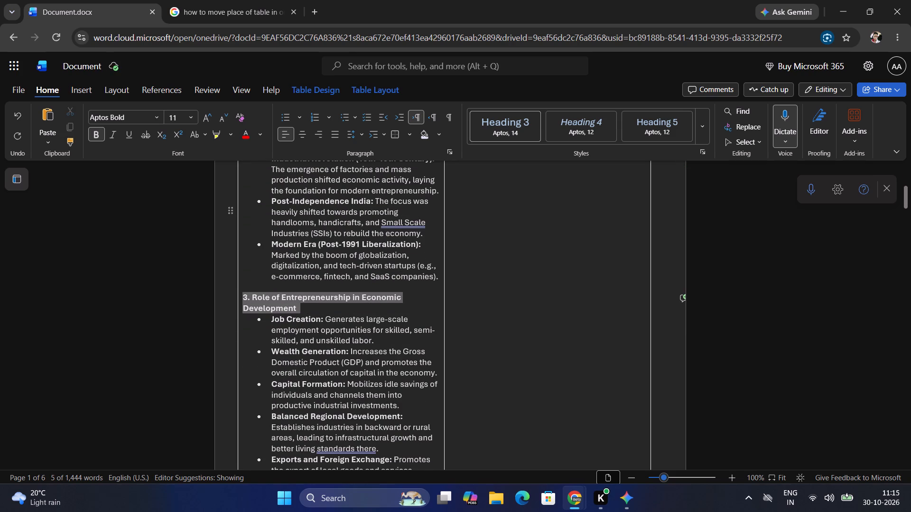
pyautogui.hotkey('ctrl', 'shift', '.')
# Replace the indented list bullet before "Entrepreneur (Person)" with a plain "•" symbol and a space at the cell's left edge.
pyautogui.scroll(-4, 456, 306)
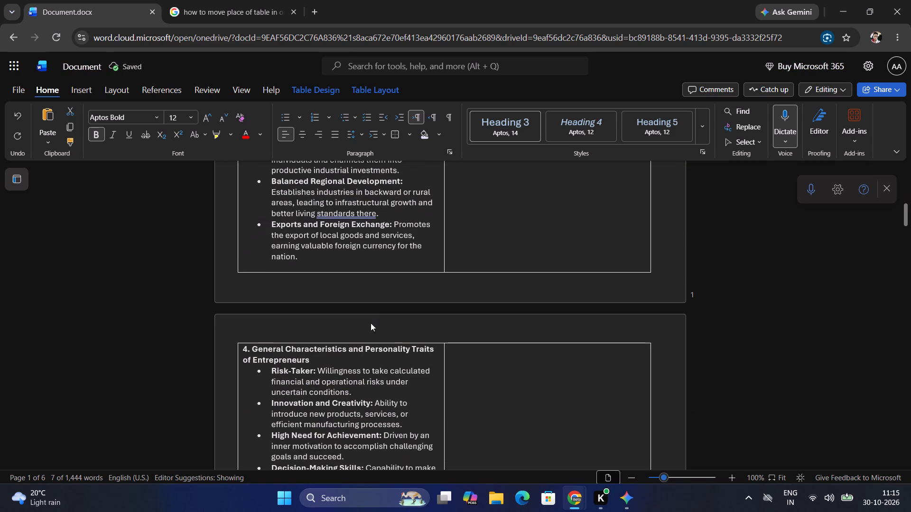
pyautogui.scroll(6, 358, 346)
pyautogui.click(358, 346)
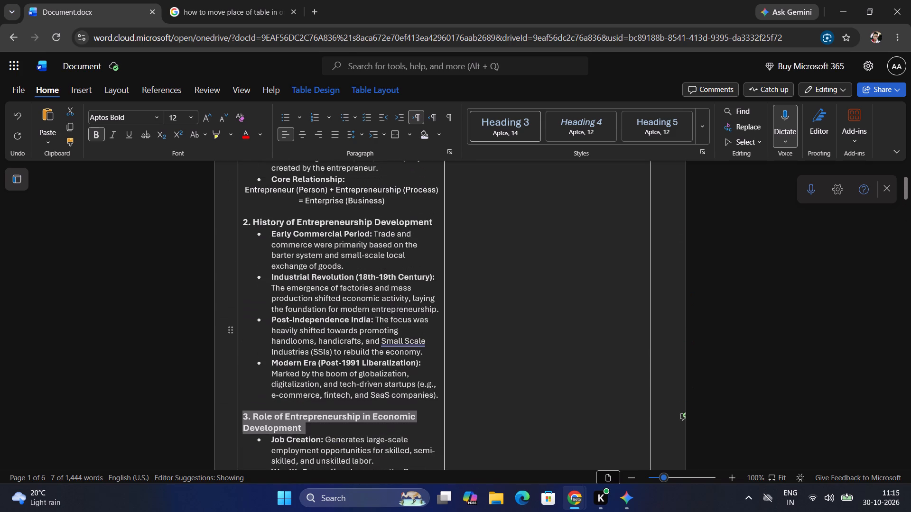
pyautogui.scroll(4, 358, 346)
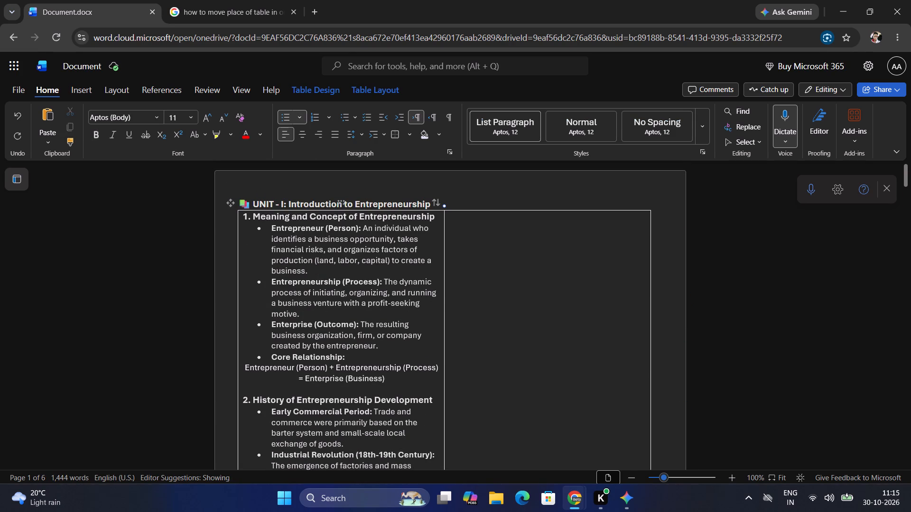
pyautogui.click(270, 229)
pyautogui.press('BackSpace')
pyautogui.press('BackSpace')
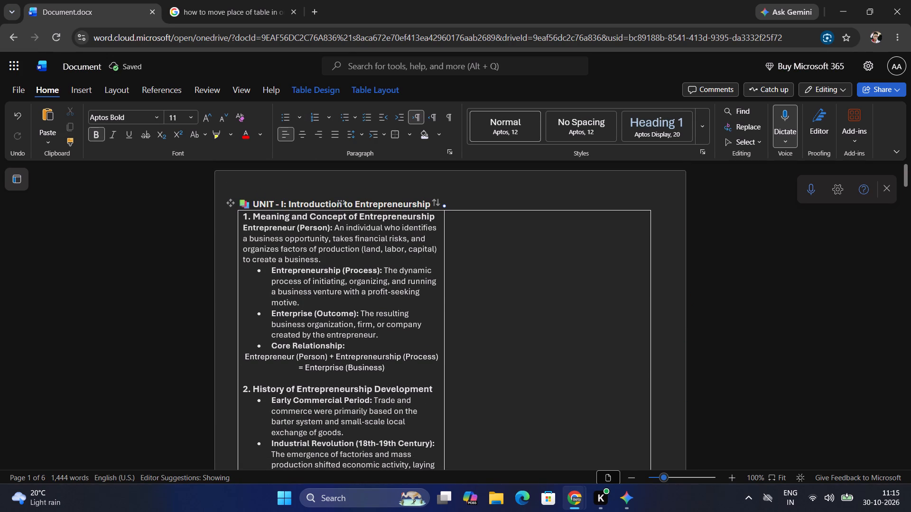
pyautogui.press('super+period')
pyautogui.scroll(-3, 341, 283)
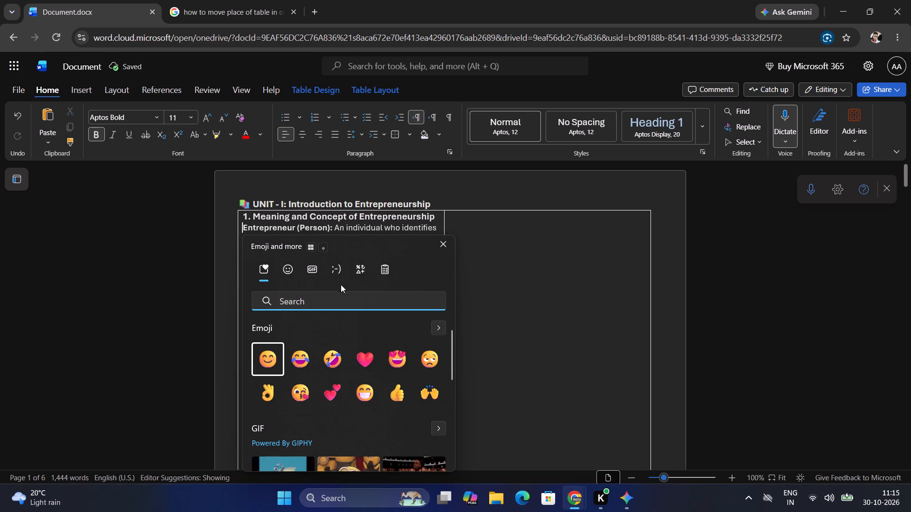
pyautogui.scroll(-12, 340, 316)
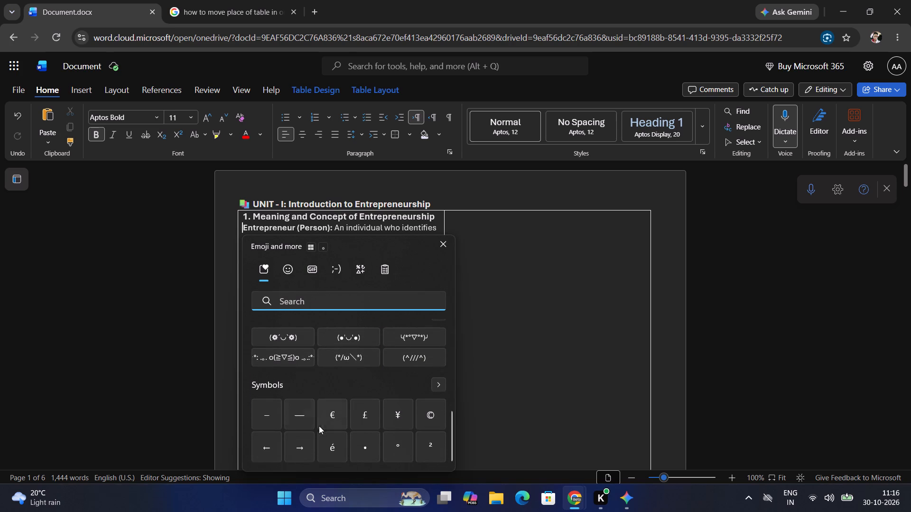
pyautogui.click(372, 449)
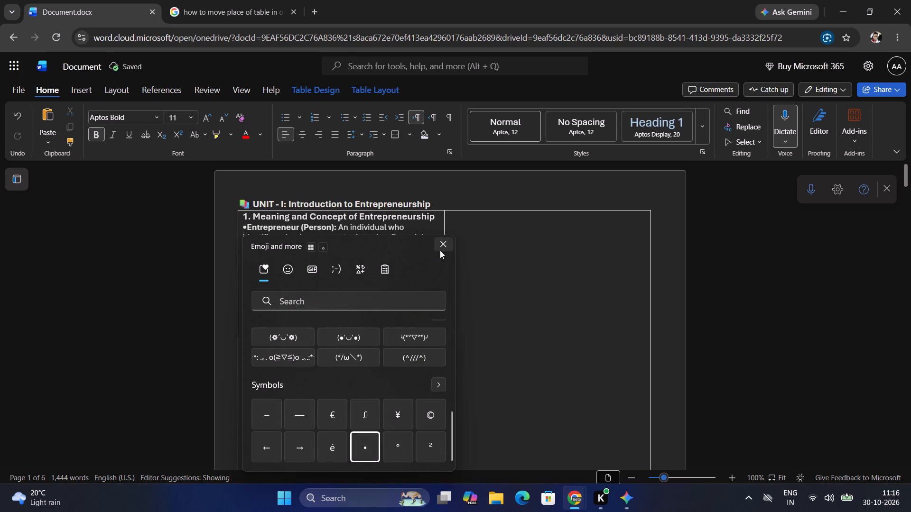
pyautogui.click(440, 249)
pyautogui.press('space')
# Copy the plain "•" symbol with its space in front of "Entrepreneur (Person)".
pyautogui.press('Down')
pyautogui.press('Down')
pyautogui.press('Down')
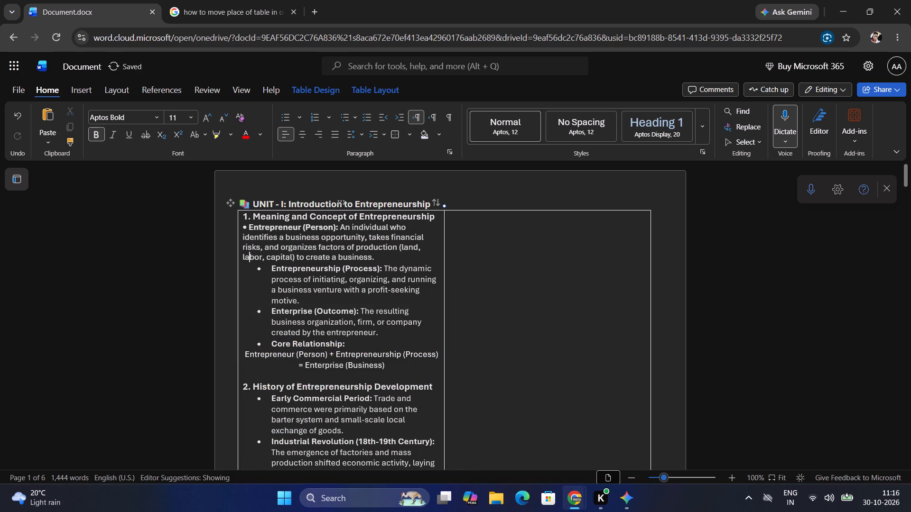
pyautogui.press('Up')
pyautogui.press('Up')
pyautogui.press('Up')
pyautogui.hotkey('ctrl', 'shift', 'Left')
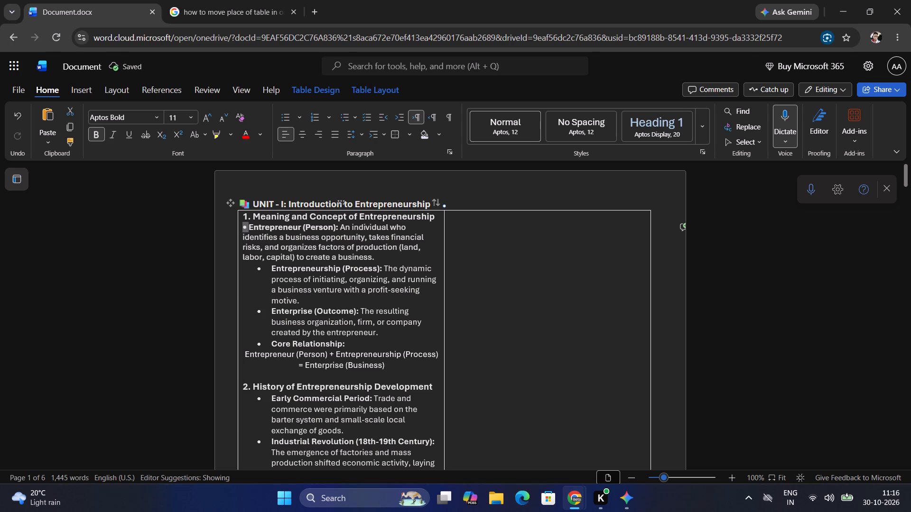
pyautogui.hotkey('ctrl', 'c')
# Replace the indented list bullets of "Entrepreneurship (Process)" and "Enterprise (Outcome)" with the copied plain "•" and space.
pyautogui.press('Down')
pyautogui.press('Down')
pyautogui.press('Down')
pyautogui.press('Down')
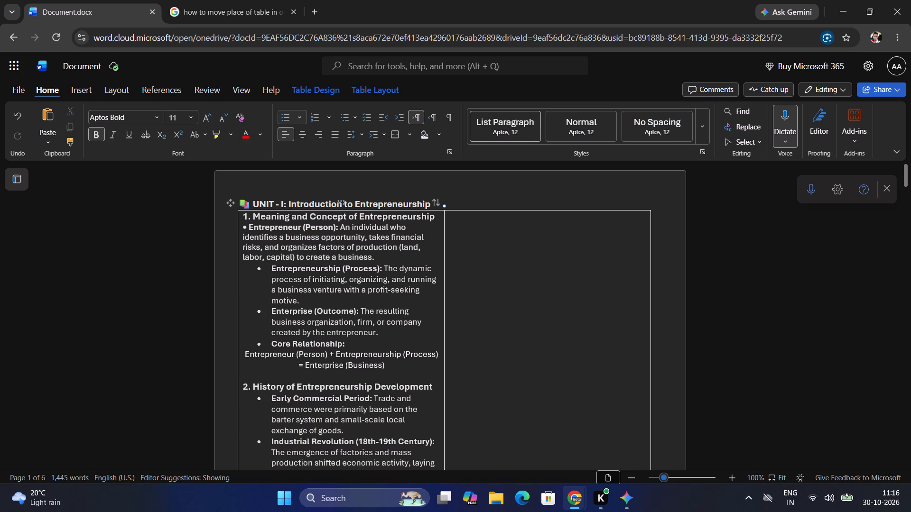
pyautogui.press('BackSpace')
pyautogui.press('BackSpace')
pyautogui.hotkey('ctrl', 'v')
pyautogui.press('Down')
pyautogui.press('Down')
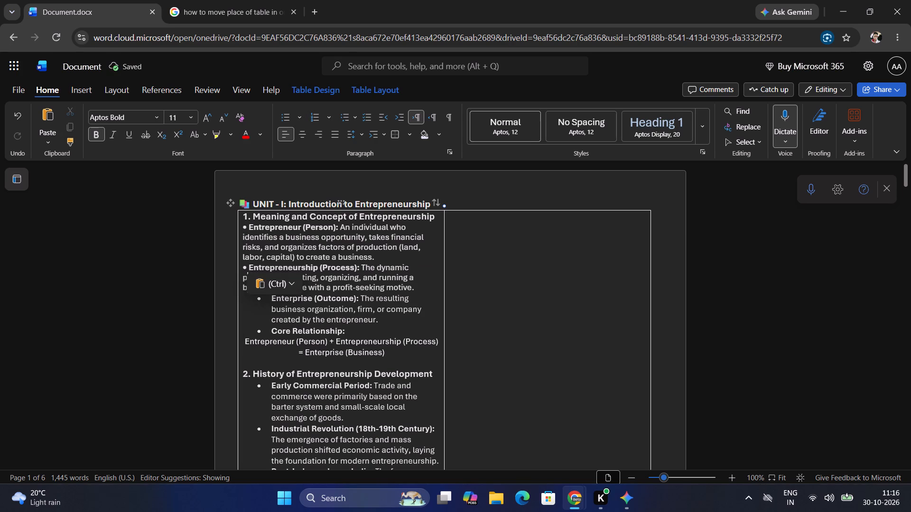
pyautogui.press('Down')
pyautogui.press('BackSpace')
pyautogui.press('BackSpace')
pyautogui.hotkey('ctrl', 'v')
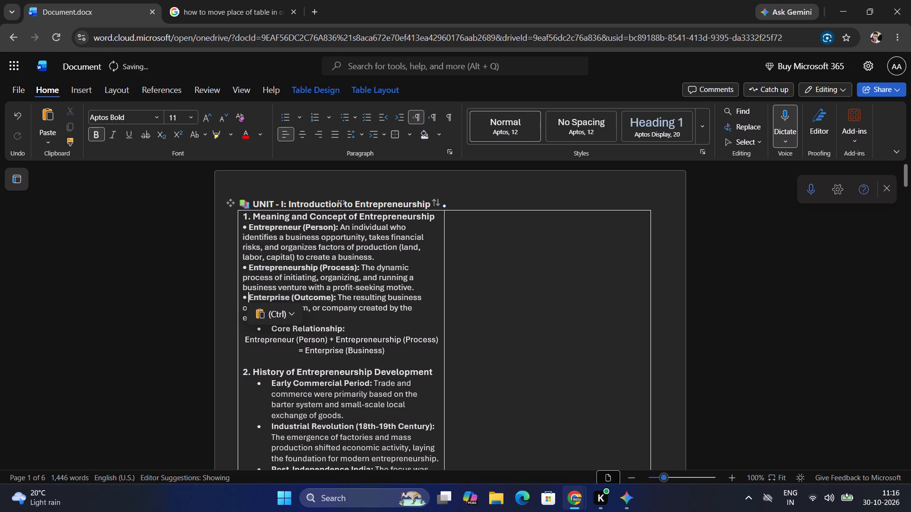
# Replace the indented list bullet before "Core Relationship:" with the copied plain "•" and space.
pyautogui.press('Down')
pyautogui.press('Down')
pyautogui.press('Down')
pyautogui.press('Down')
pyautogui.press('Up')
pyautogui.press('BackSpace')
pyautogui.press('BackSpace')
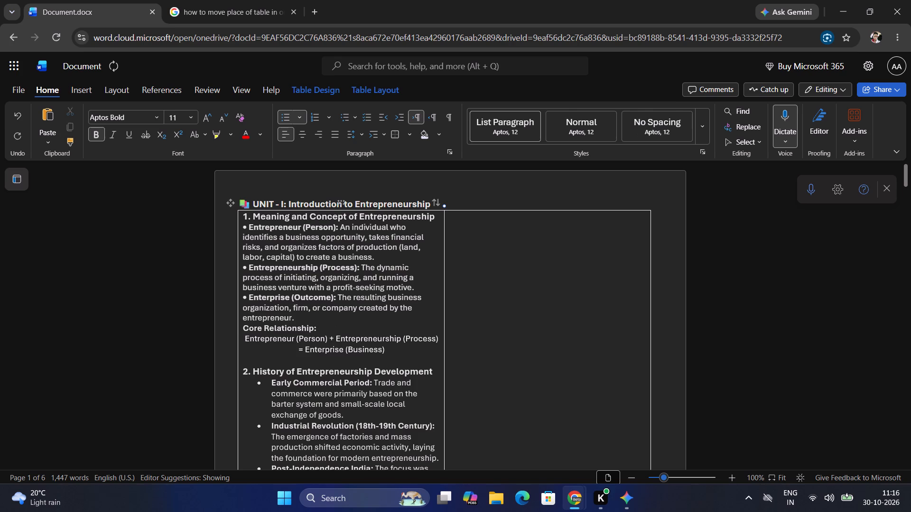
pyautogui.hotkey('ctrl', 'v')
# Left-align the formula line "Entrepreneur (Person) + Entrepreneurship (Process) = Enterprise (Business)".
pyautogui.press('Down')
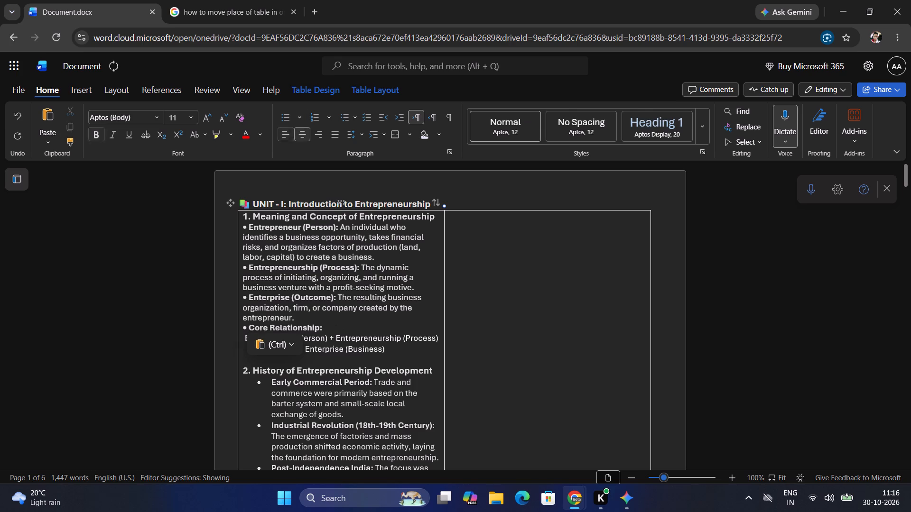
pyautogui.click(289, 130)
pyautogui.click(367, 353)
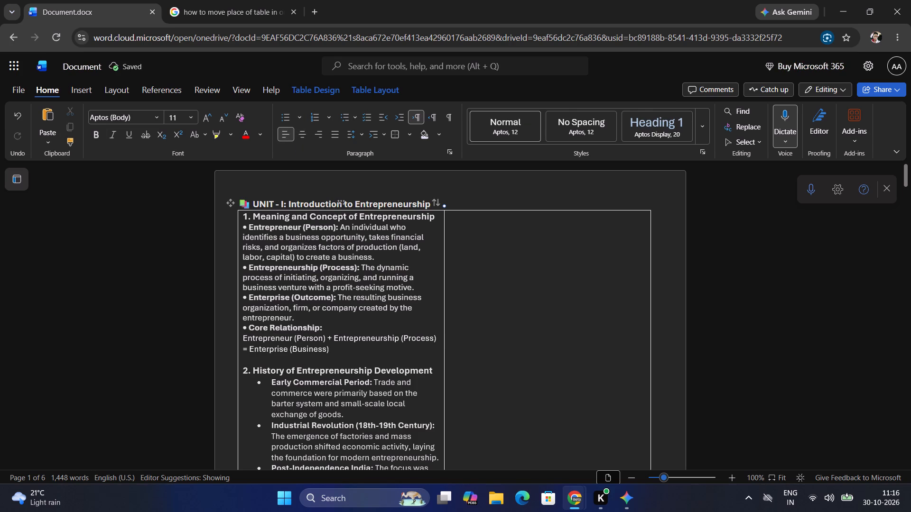
# Under heading 2, replace the indented list bullets of "Early Commercial Period" and "Industrial Revolution (18th-19th Century)" with the copied plain "•" and space.
pyautogui.click(270, 386)
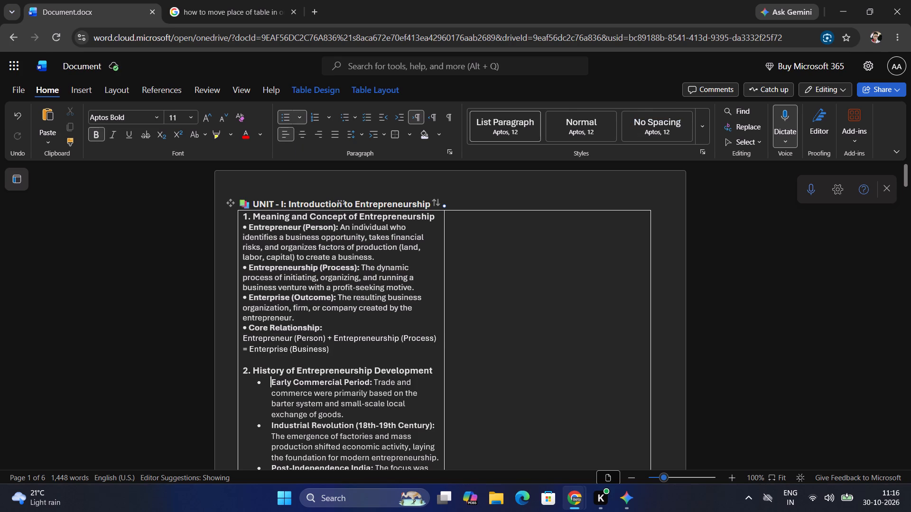
pyautogui.press('BackSpace')
pyautogui.press('BackSpace')
pyautogui.hotkey('ctrl', 'v')
pyautogui.press('Down')
pyautogui.press('Down')
pyautogui.press('Down')
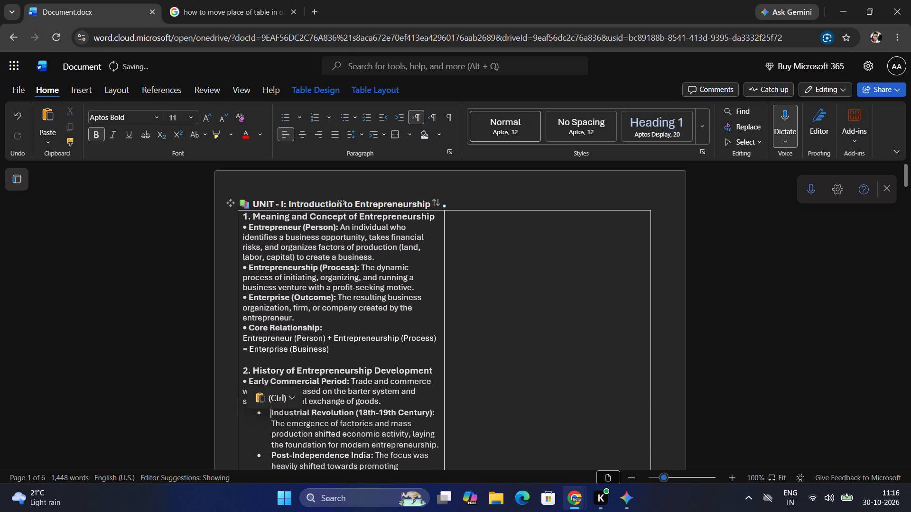
pyautogui.press('BackSpace')
pyautogui.press('BackSpace')
pyautogui.hotkey('ctrl', 'v')
# Replace the indented list bullet before "Post-Independence India" with the copied plain "•" and space.
pyautogui.press('Down')
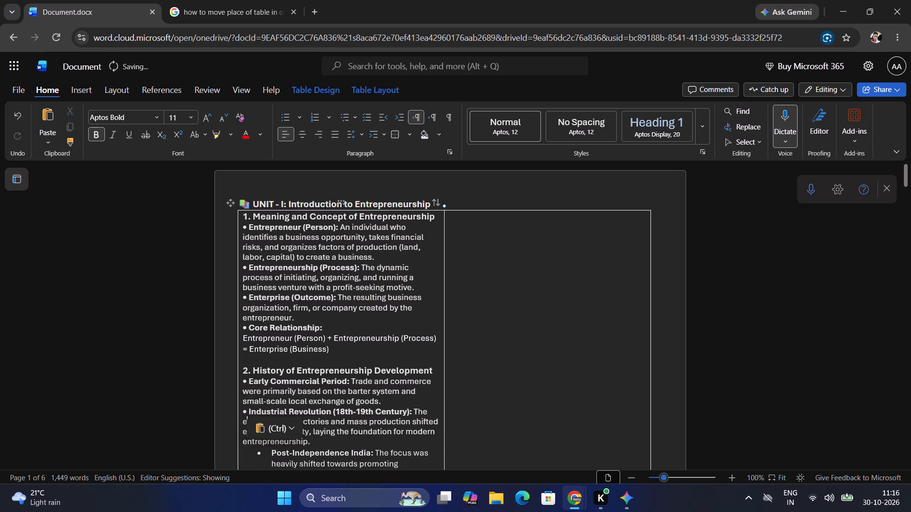
pyautogui.press('Down')
pyautogui.press('Down')
pyautogui.press('Down')
pyautogui.press('BackSpace')
pyautogui.press('BackSpace')
pyautogui.hotkey('ctrl', 'v')
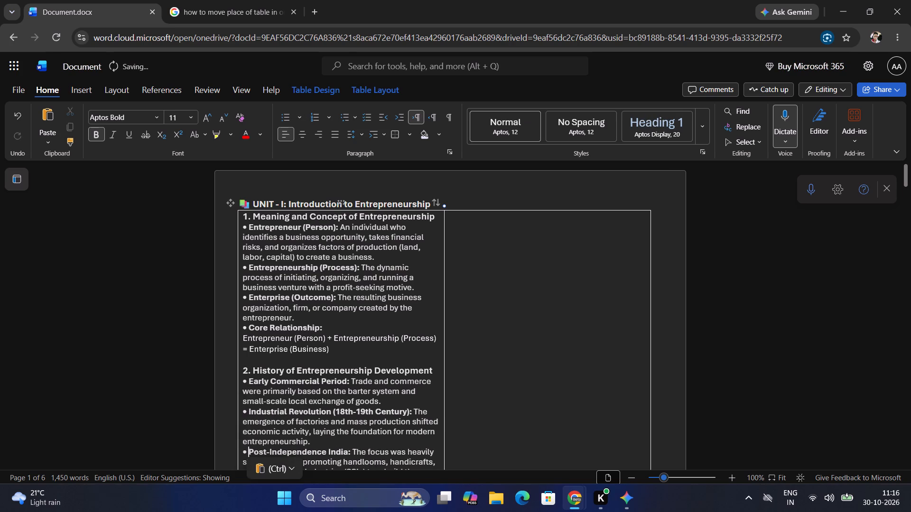
# Replace the indented list bullet before "Modern Era (Post-1991 Liberalization)" with the copied plain "•" and space.
pyautogui.scroll(-5, 337, 385)
pyautogui.scroll(1, 316, 337)
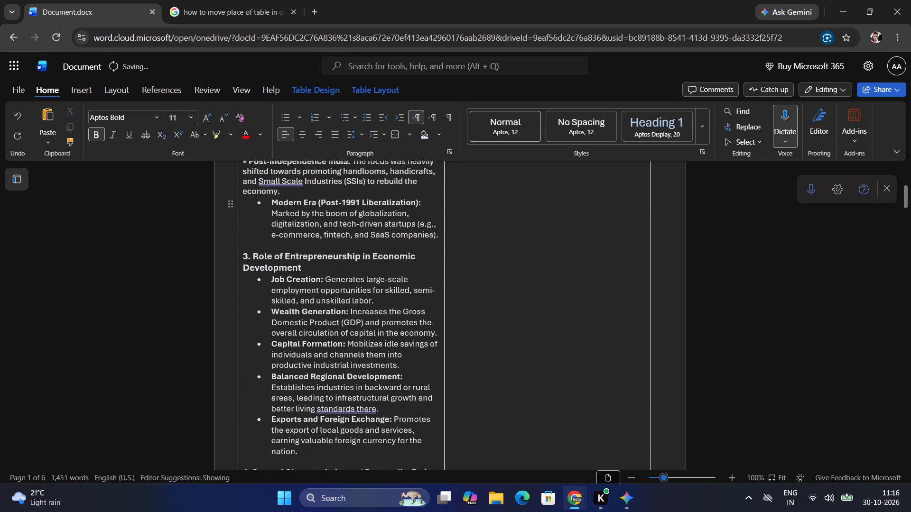
pyautogui.click(267, 258)
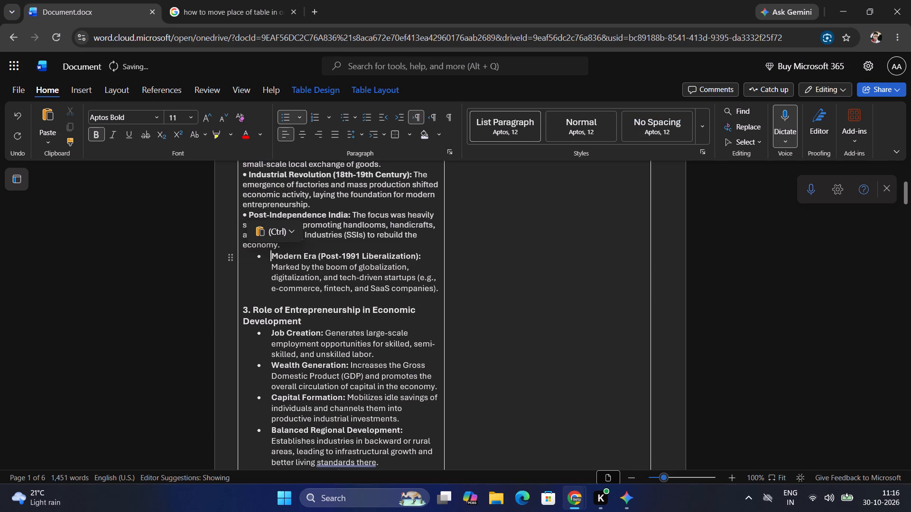
pyautogui.press('BackSpace')
pyautogui.press('BackSpace')
pyautogui.hotkey('ctrl', 'v')
# Under heading 3, replace the indented list bullet before "Job Creation" with the copied plain "•" and space.
pyautogui.press('Down')
pyautogui.press('Down')
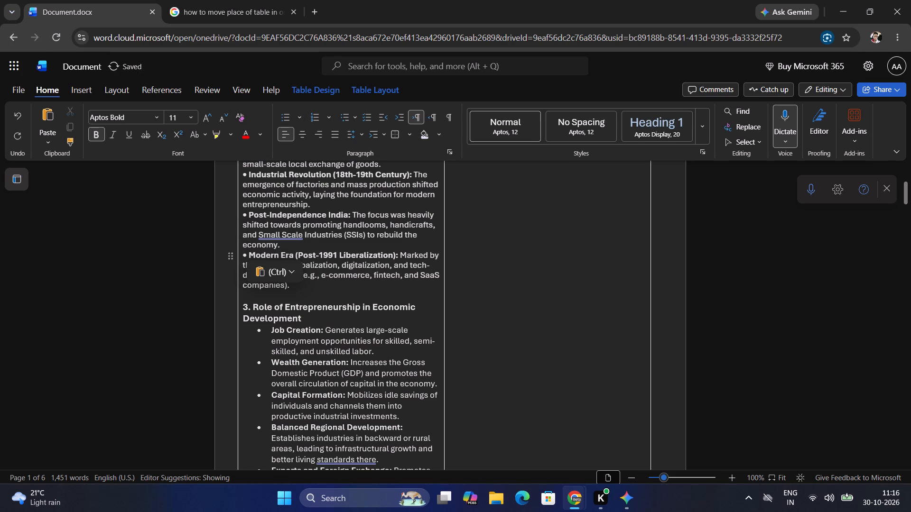
pyautogui.press('Down')
pyautogui.press('Down')
pyautogui.press('Down')
pyautogui.press('Down')
pyautogui.press('Down')
pyautogui.press('Down')
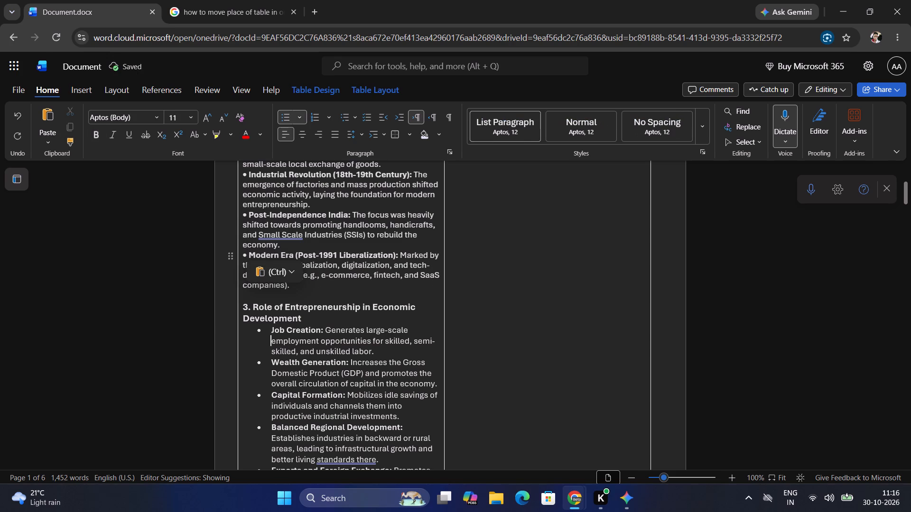
pyautogui.press('Up')
pyautogui.press('BackSpace')
pyautogui.press('BackSpace')
pyautogui.hotkey('ctrl', 'v')
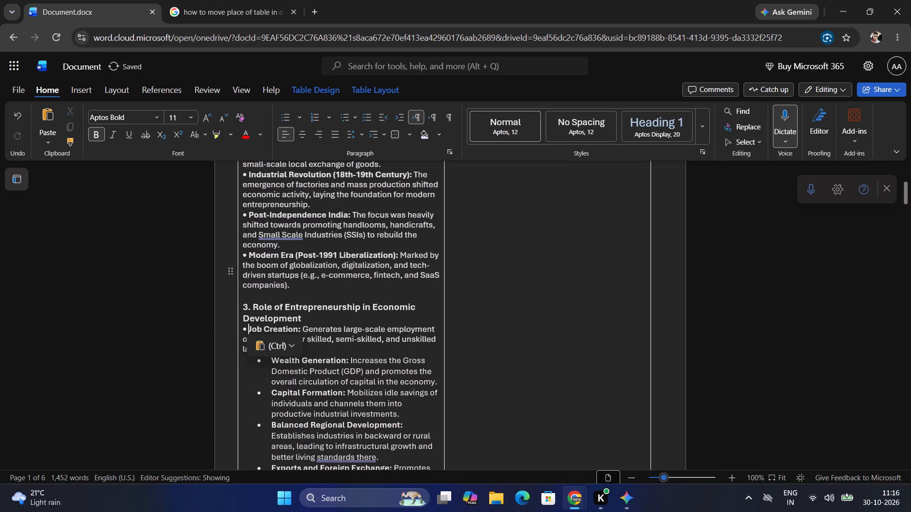
# Retype the space between the plain bullet and "Job Creation".
pyautogui.press('Down')
pyautogui.press('Down')
pyautogui.press('Down')
pyautogui.press('Up')
pyautogui.press('Up')
pyautogui.press('Up')
pyautogui.press('BackSpace')
pyautogui.press('space')
# Replace the indented list bullet before "Wealth Generation" with the copied plain "•" and space.
pyautogui.press('Down')
pyautogui.press('Down')
pyautogui.press('Down')
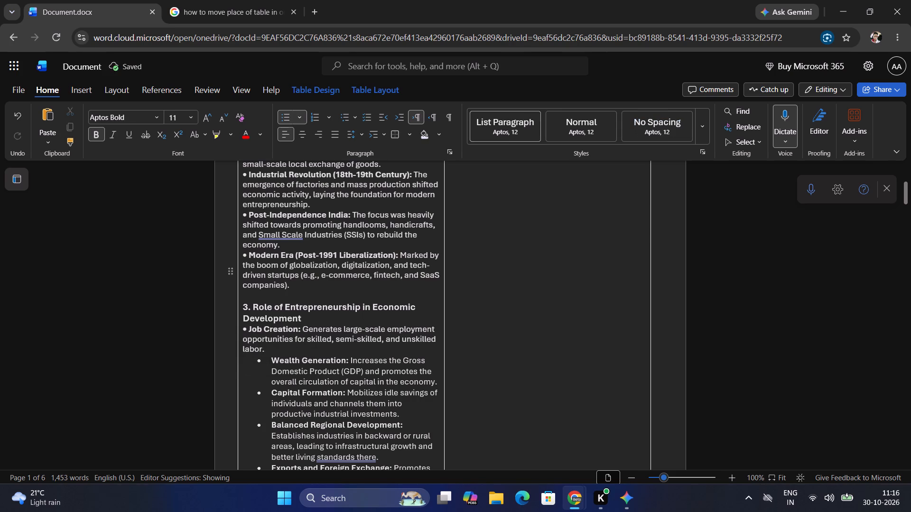
pyautogui.press('BackSpace')
pyautogui.press('BackSpace')
pyautogui.hotkey('ctrl', 'v')
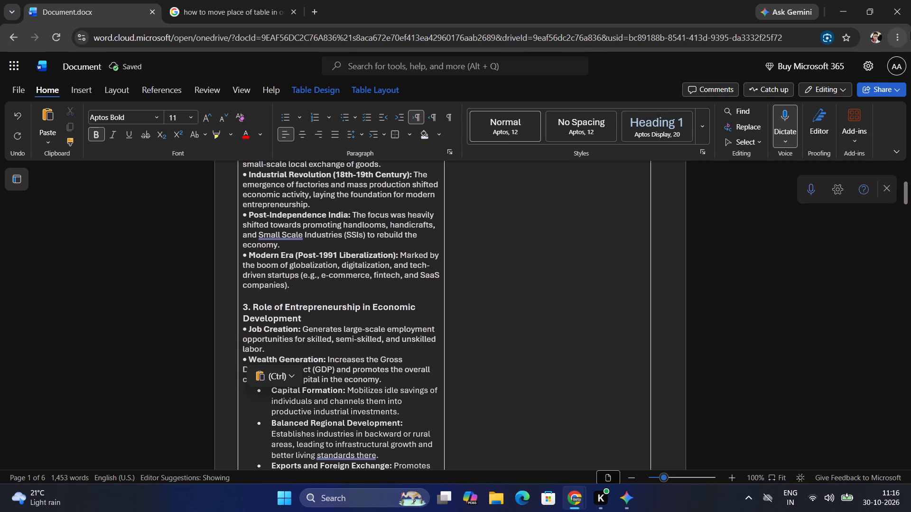
# Switch the browser window to full-screen view.
pyautogui.click(906, 33)
pyautogui.click(882, 344)
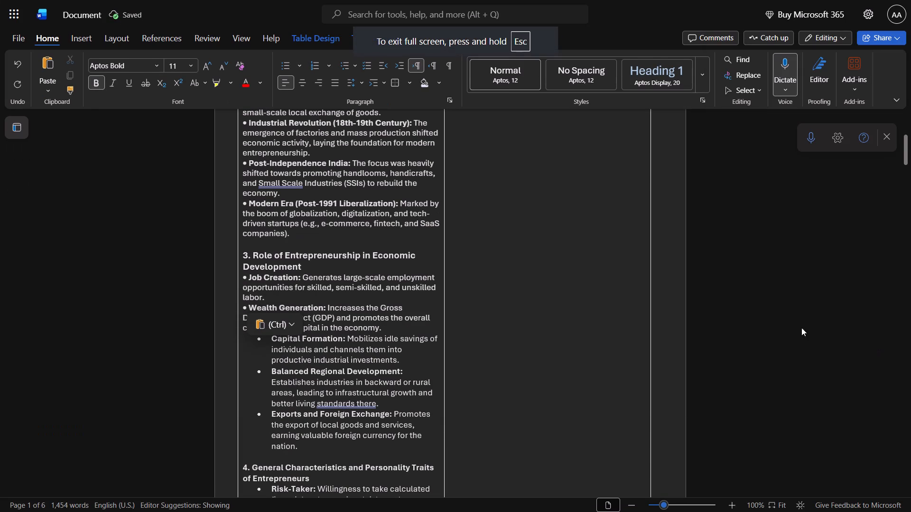
# Replace the indented list bullets of "Capital Formation" and "Balanced Regional Development" with the copied plain "•" and space.
pyautogui.click(270, 346)
pyautogui.click(272, 341)
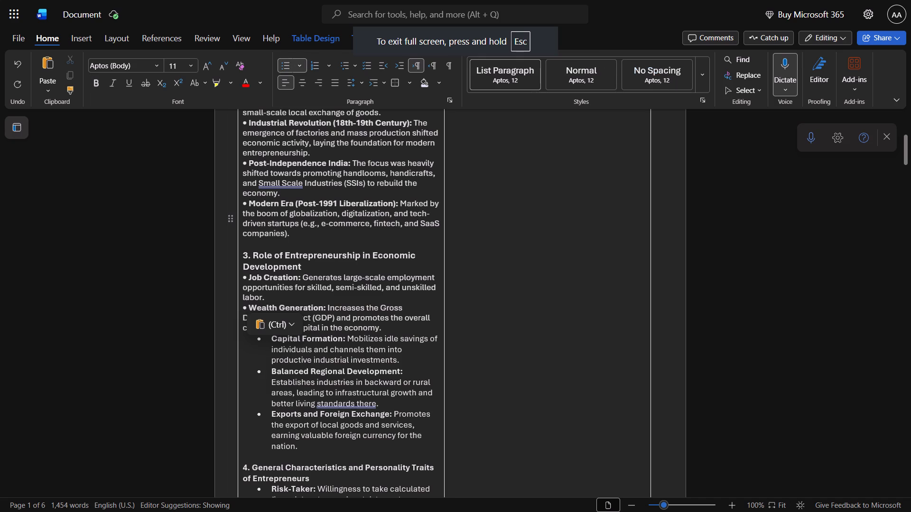
pyautogui.press('BackSpace')
pyautogui.press('BackSpace')
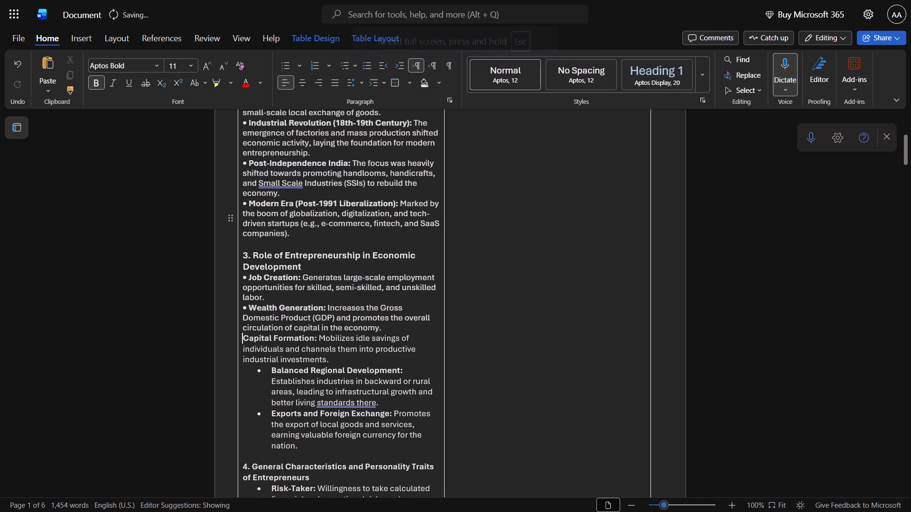
pyautogui.hotkey('ctrl', 'v')
pyautogui.press('Down')
pyautogui.press('Down')
pyautogui.press('Down')
pyautogui.press('BackSpace')
pyautogui.press('BackSpace')
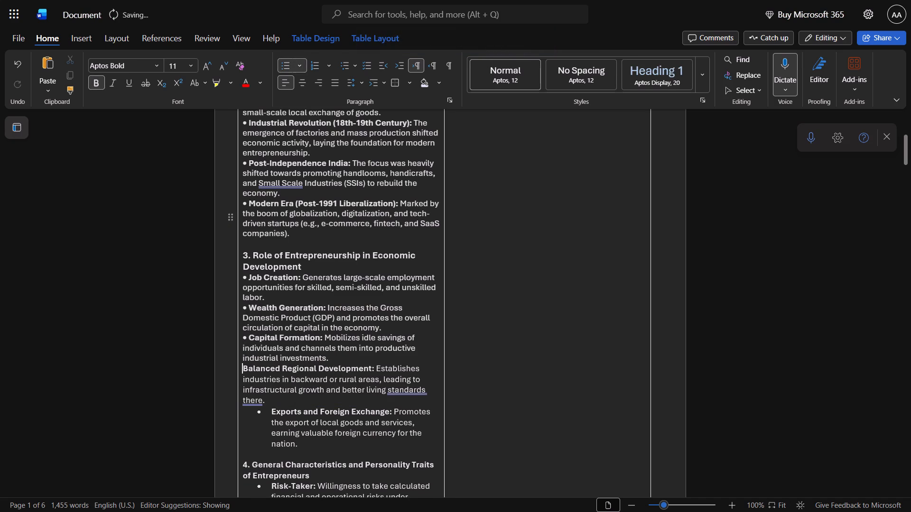
pyautogui.hotkey('ctrl', 'v')
# Replace the indented list bullet before "Exports and Foreign Exchange" with the copied plain "•" and space.
pyautogui.press('Down')
pyautogui.press('Down')
pyautogui.press('Down')
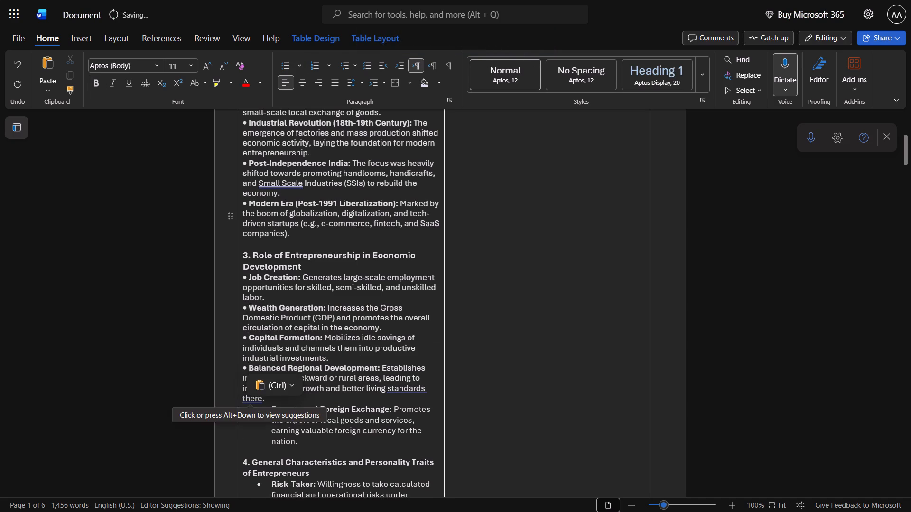
pyautogui.press('Down')
pyautogui.press('BackSpace')
pyautogui.press('BackSpace')
pyautogui.hotkey('ctrl', 'v')
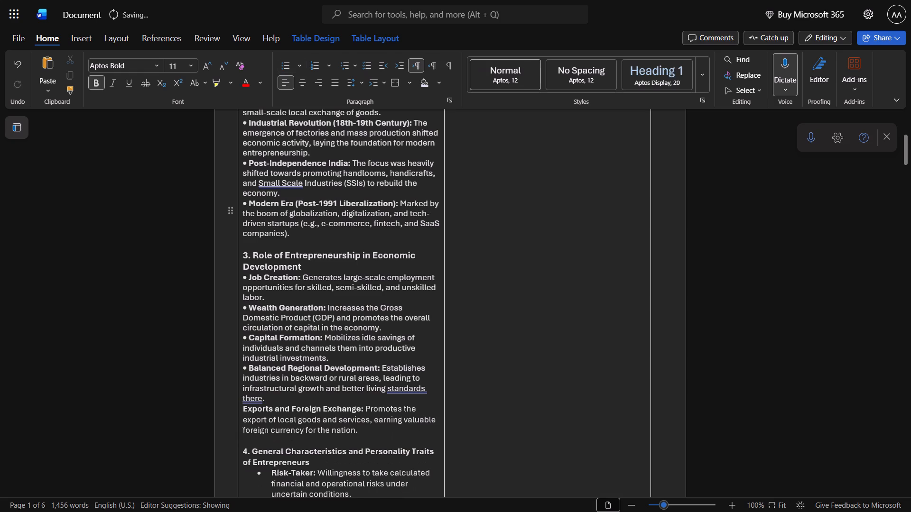
# Under heading 4, replace the indented list bullet before "Risk-Taker" with the copied plain "•" and space.
pyautogui.press('Down')
pyautogui.press('Down')
pyautogui.press('Down')
pyautogui.press('Down')
pyautogui.press('Down')
pyautogui.press('Down')
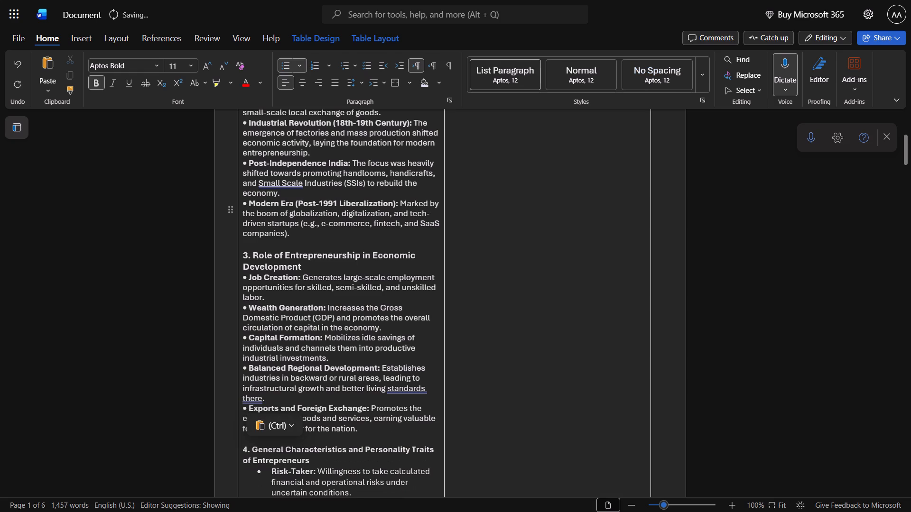
pyautogui.scroll(-4, 278, 329)
pyautogui.scroll(1, 269, 320)
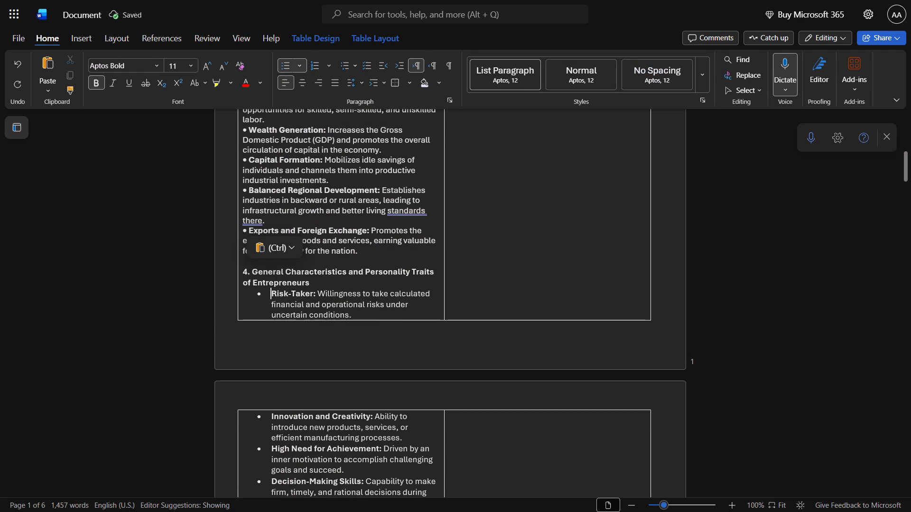
pyautogui.press('BackSpace')
pyautogui.press('BackSpace')
pyautogui.hotkey('ctrl', 'v')
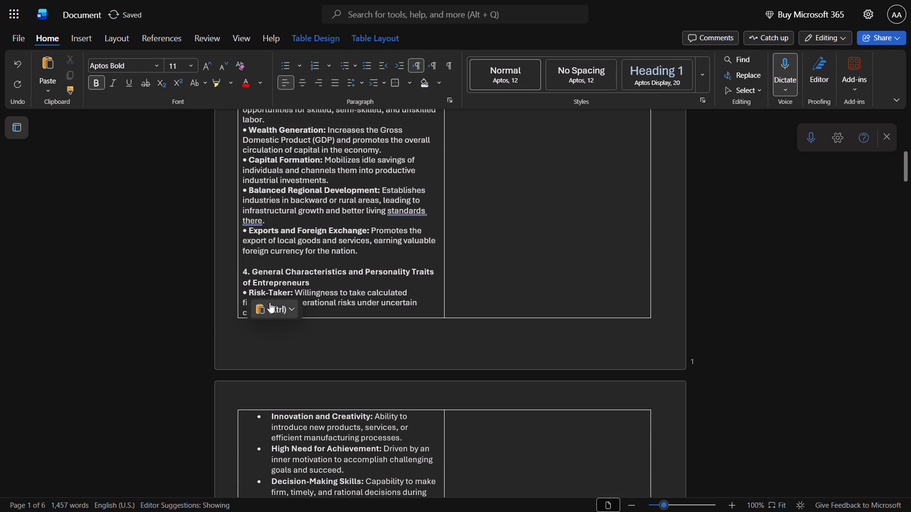
# Replace the indented list bullets of "Innovation and Creativity" and "High Need for Achievement" with the copied plain "•" and space.
pyautogui.press('Down')
pyautogui.press('Down')
pyautogui.press('Down')
pyautogui.press('Down')
pyautogui.press('Up')
pyautogui.press('BackSpace')
pyautogui.press('BackSpace')
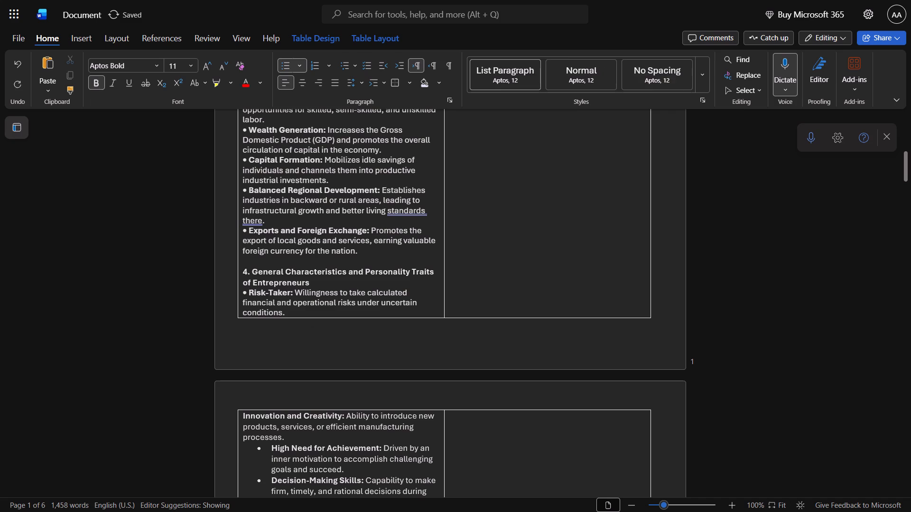
pyautogui.hotkey('ctrl', 'v')
pyautogui.press('Down')
pyautogui.press('Down')
pyautogui.press('Down')
pyautogui.press('BackSpace')
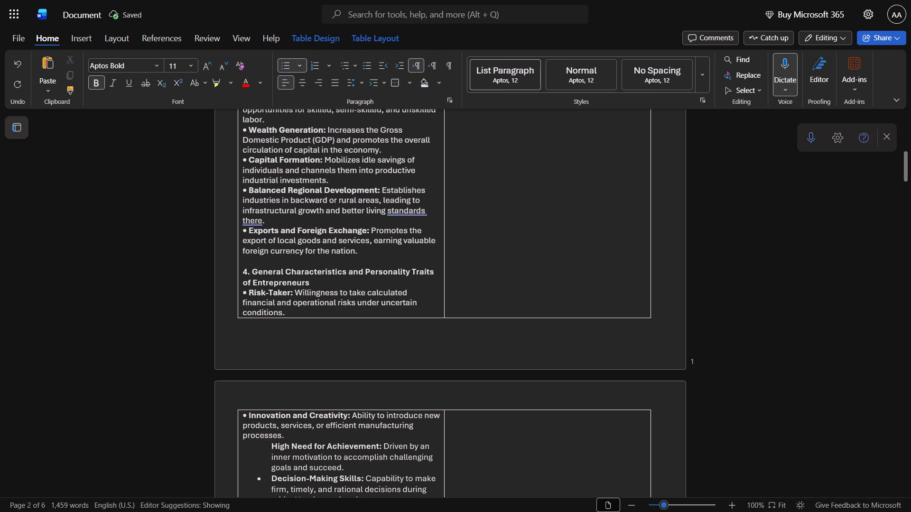
pyautogui.press('BackSpace')
pyautogui.hotkey('ctrl', 'v')
# Replace the indented list bullets of "Decision-Making Skills" and "Leadership and Team Building" with the copied plain "•" and space.
pyautogui.press('Down')
pyautogui.press('Down')
pyautogui.press('Down')
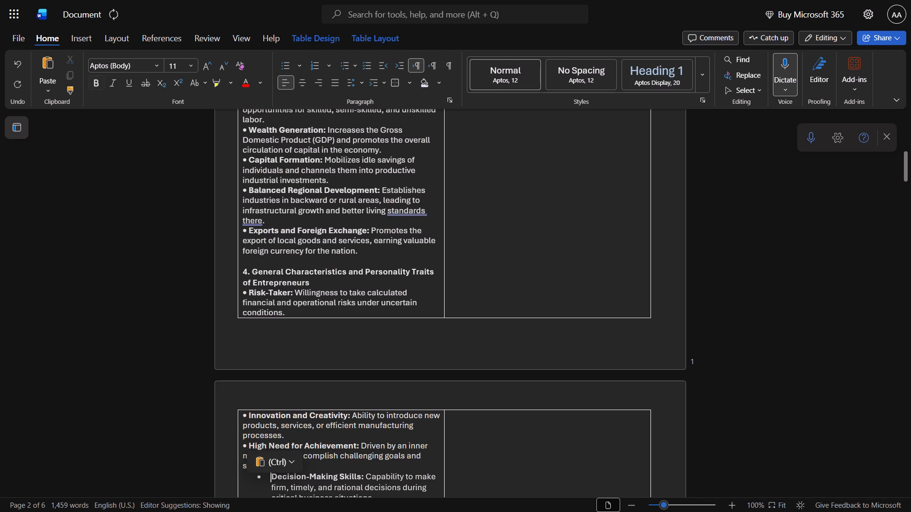
pyautogui.press('BackSpace')
pyautogui.press('BackSpace')
pyautogui.hotkey('ctrl', 'v')
pyautogui.press('Down')
pyautogui.press('Down')
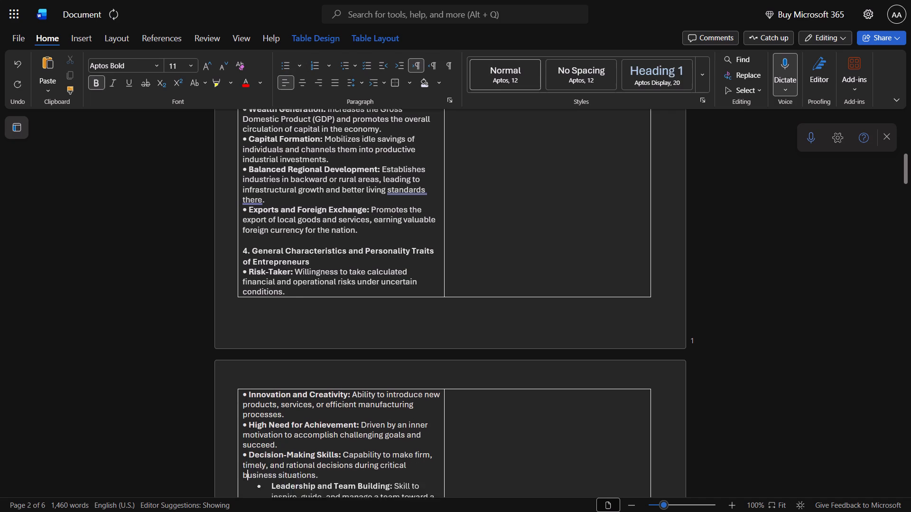
pyautogui.press('Down')
pyautogui.press('BackSpace')
pyautogui.press('BackSpace')
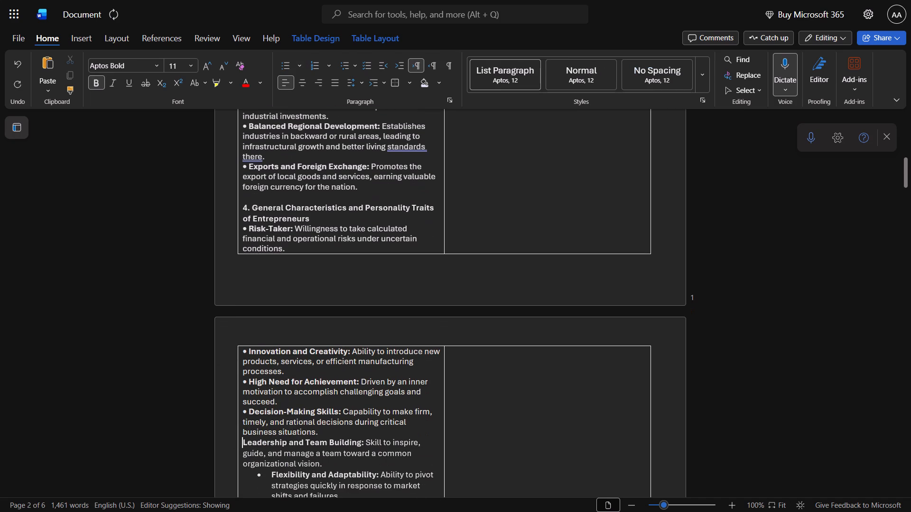
pyautogui.hotkey('ctrl', 'v')
# Replace the indented list bullet before "Flexibility and Adaptability" with the copied plain "•" and space.
pyautogui.press('Down')
pyautogui.press('Down')
pyautogui.press('Down')
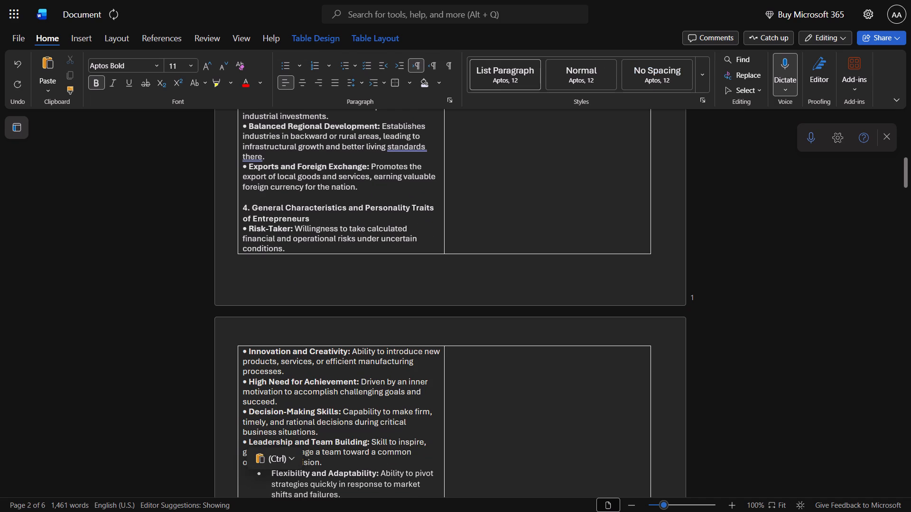
pyautogui.press('BackSpace')
pyautogui.press('BackSpace')
pyautogui.hotkey('ctrl', 'v')
# Under "A. Economic Factors", replace the indented list bullet before "Capital Availability" with the copied plain "•" and space.
pyautogui.press('Down')
pyautogui.press('Down')
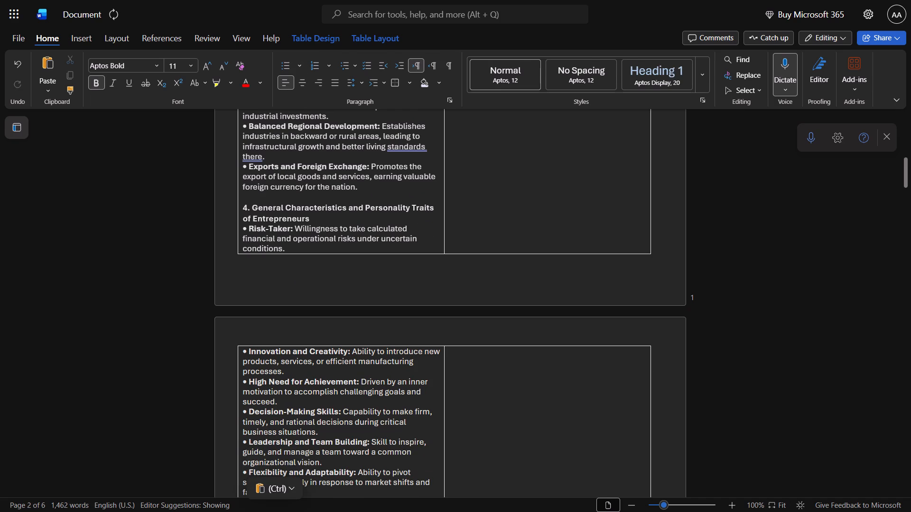
pyautogui.press('Down')
pyautogui.press('Down')
pyautogui.press('Up')
pyautogui.press('Down')
pyautogui.press('Down')
pyautogui.press('Down')
pyautogui.press('Down')
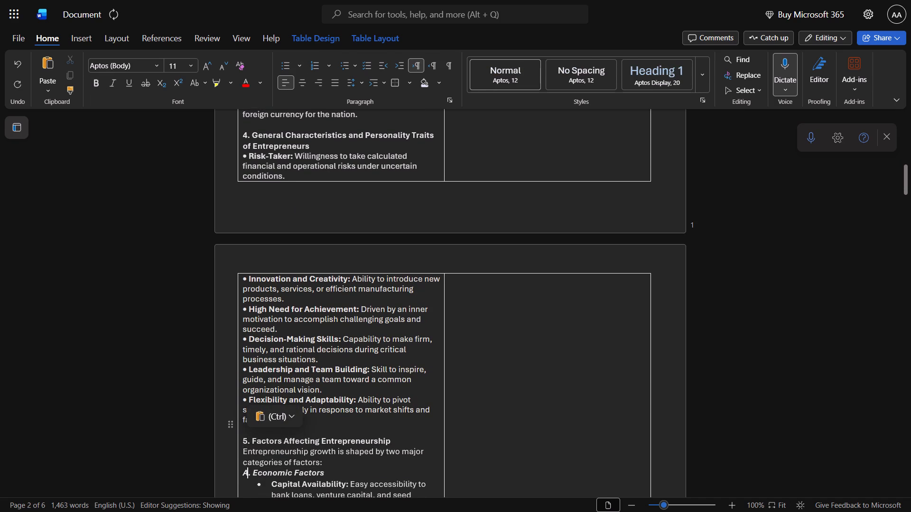
pyautogui.press('Down')
pyautogui.press('BackSpace')
pyautogui.press('BackSpace')
pyautogui.hotkey('ctrl', 'v')
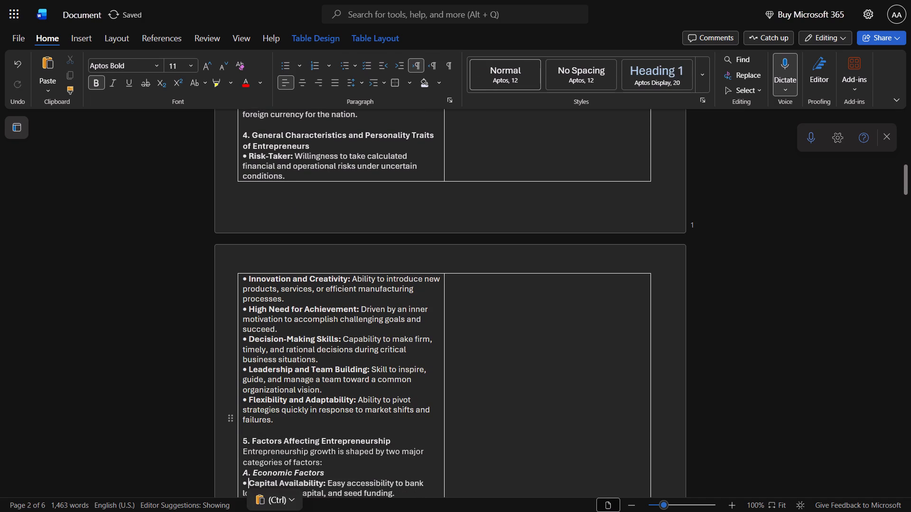
# Replace the indented list bullet before "Infrastructure" with the copied plain "•" and space.
pyautogui.press('Down')
pyautogui.press('Down')
pyautogui.press('Up')
pyautogui.press('Down')
pyautogui.press('Down')
pyautogui.press('Down')
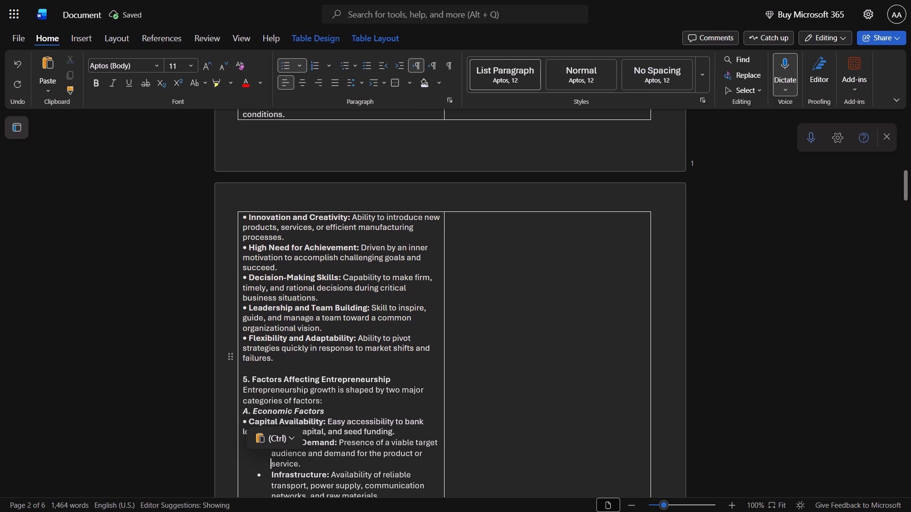
pyautogui.press('Down')
pyautogui.press('BackSpace')
pyautogui.press('BackSpace')
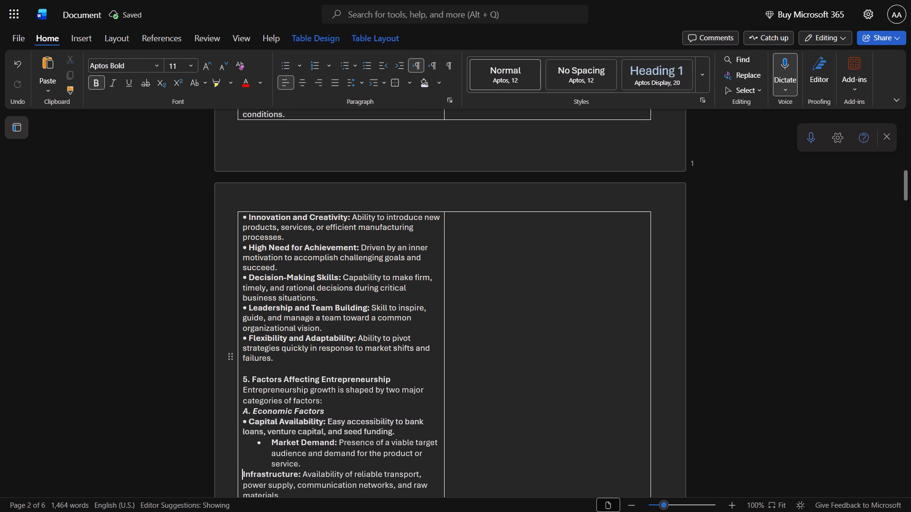
pyautogui.hotkey('ctrl', 'v')
# Replace the indented list bullet before "Market Demand" with the copied plain "•" and space.
pyautogui.press('Up')
pyautogui.press('Up')
pyautogui.press('Up')
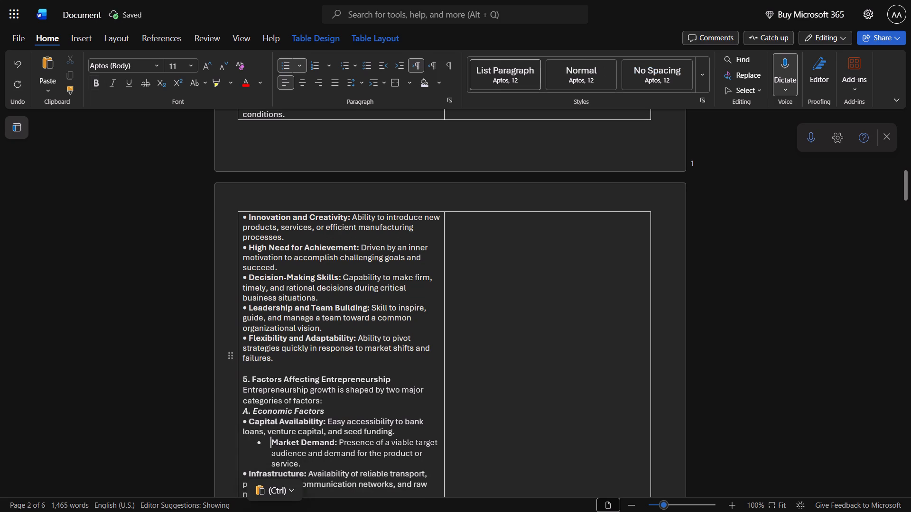
pyautogui.press('BackSpace')
pyautogui.press('BackSpace')
pyautogui.hotkey('ctrl', 'v')
# Under "B. Non-Economic Factors", replace the indented list bullet before "Social Culture" with the copied plain "•" and space.
pyautogui.press('Down')
pyautogui.press('Down')
pyautogui.press('Down')
pyautogui.press('Down')
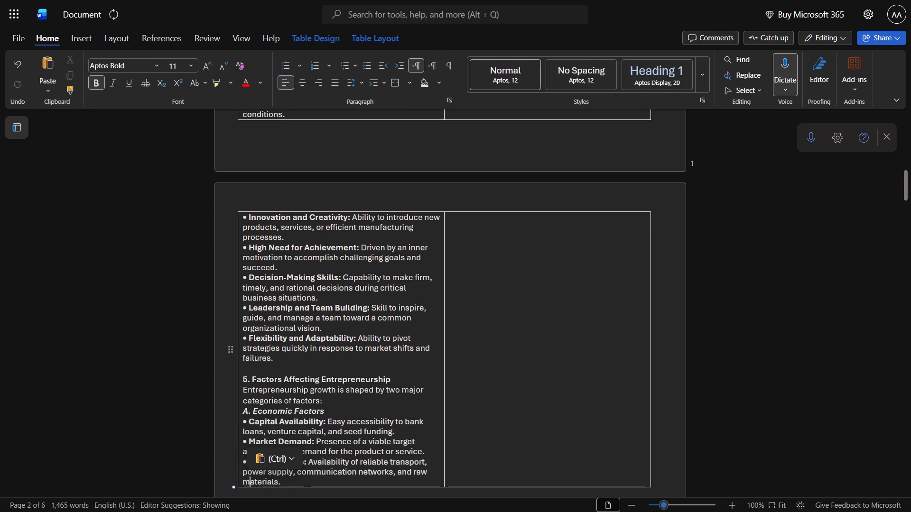
pyautogui.press('Down')
pyautogui.press('Down')
pyautogui.press('Down')
pyautogui.press('Down')
pyautogui.press('Down')
pyautogui.press('Up')
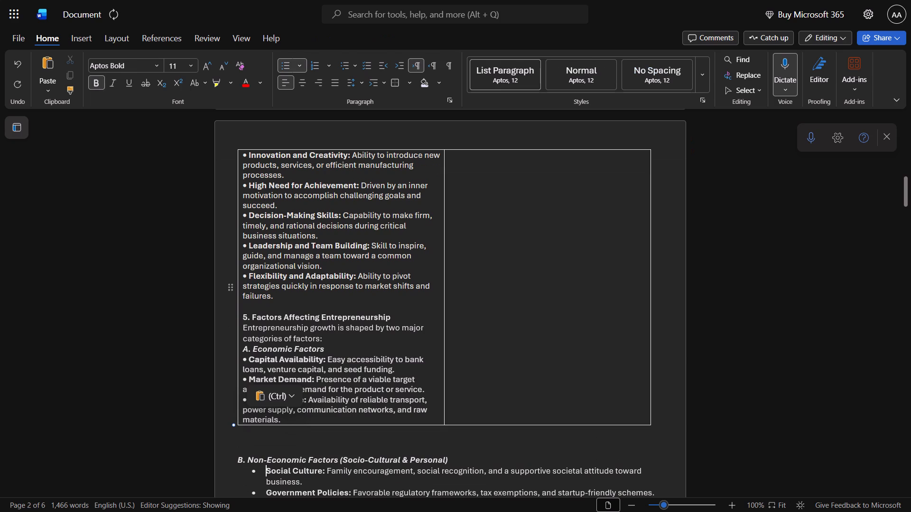
pyautogui.press('BackSpace')
pyautogui.press('BackSpace')
pyautogui.hotkey('ctrl', 'v')
# Under heading 6, replace the indented list bullet before "SIDO (Small Industries Development Organization)" with the copied plain "•" and space.
pyautogui.press('Down')
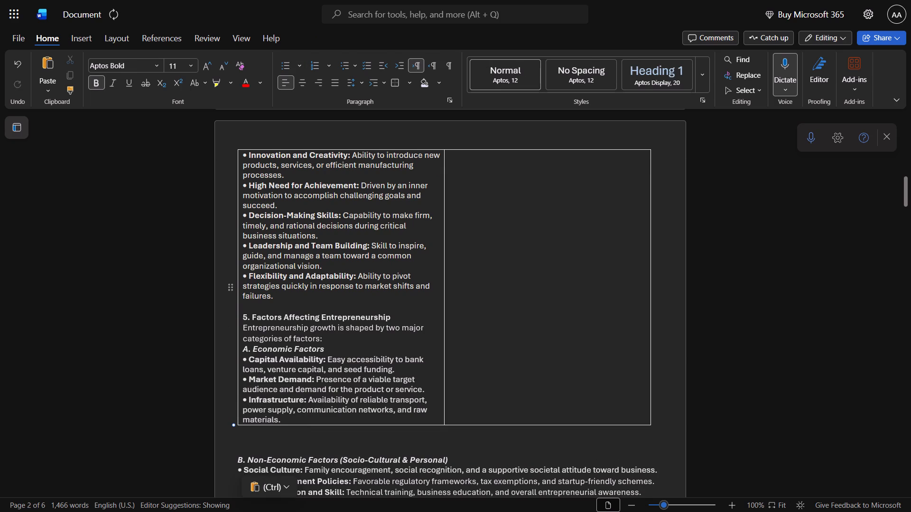
pyautogui.press('Down')
pyautogui.press('Up')
pyautogui.press('Down')
pyautogui.press('Down')
pyautogui.press('Down')
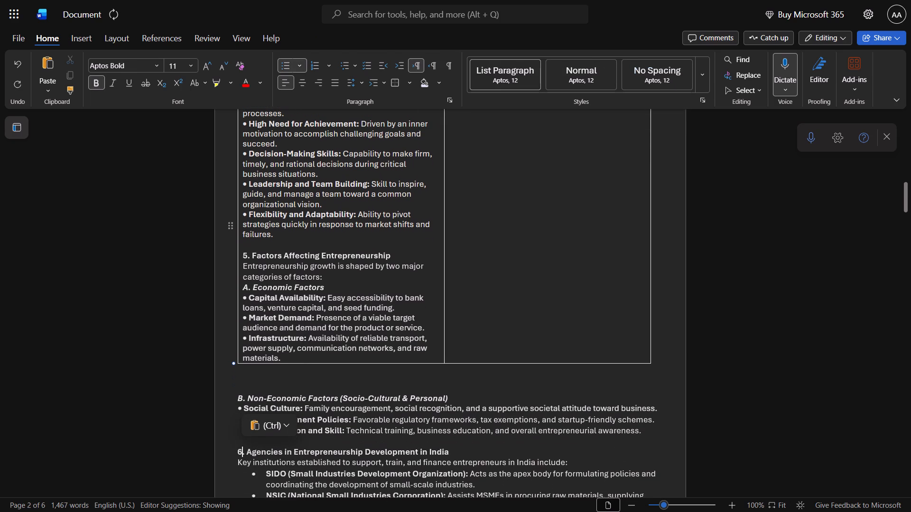
pyautogui.press('Down')
pyautogui.press('Down')
pyautogui.press('BackSpace')
pyautogui.press('BackSpace')
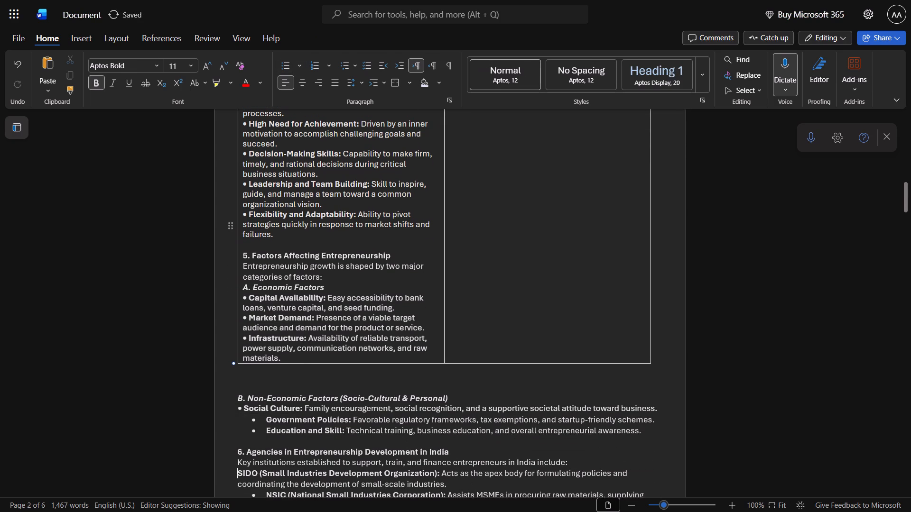
pyautogui.hotkey('ctrl', 'v')
# Under "B. Non-Economic Factors", replace the indented list bullet before "Education and Skill" with the copied plain "•" and space.
pyautogui.press('Up')
pyautogui.press('Up')
pyautogui.press('Up')
pyautogui.press('Right')
pyautogui.press('Up')
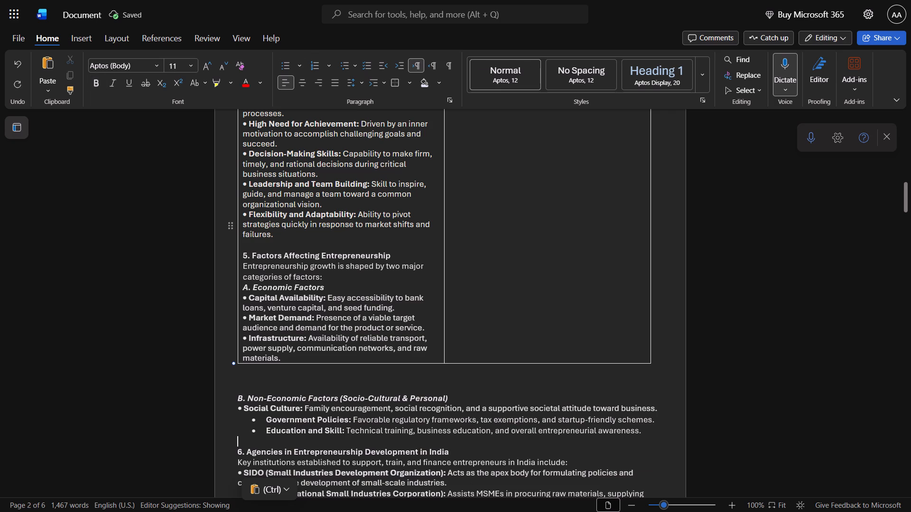
pyautogui.press('Up')
pyautogui.press('BackSpace')
pyautogui.press('BackSpace')
pyautogui.hotkey('ctrl', 'v')
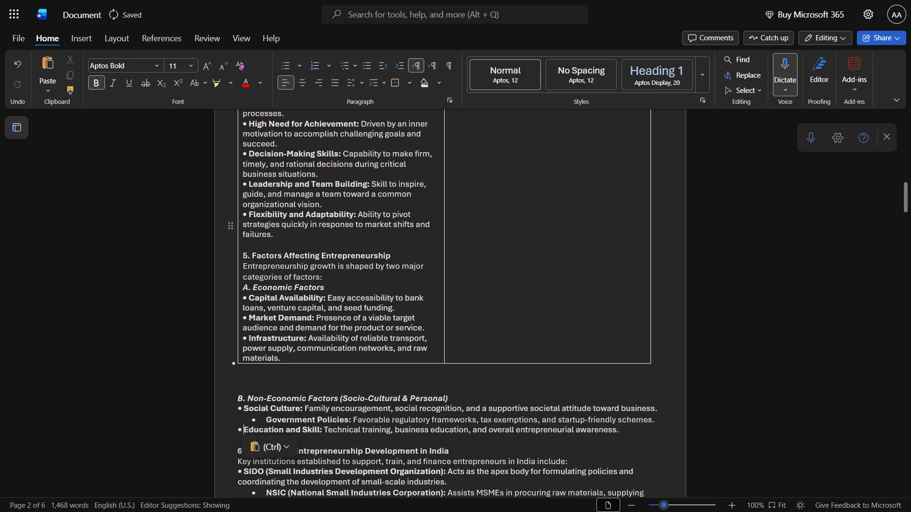
# Replace the indented list bullet before "Government Policies" with the copied plain "•" and space.
pyautogui.press('Up')
pyautogui.press('BackSpace')
pyautogui.press('BackSpace')
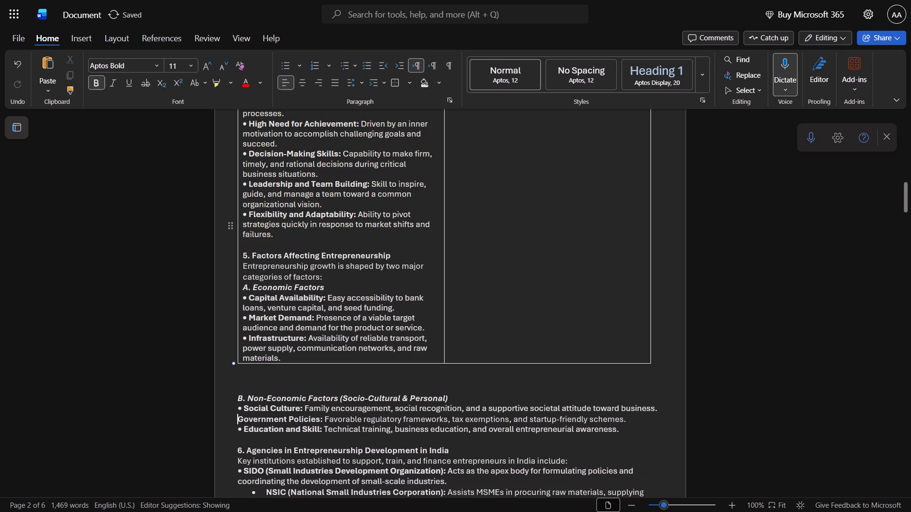
pyautogui.hotkey('ctrl', 'v')
# Under heading 6, replace the indented list bullet before "SIDBI (Small Industries Development Bank of India)" with the copied plain "•" and space.
pyautogui.press('Down')
pyautogui.press('Down')
pyautogui.press('Down')
pyautogui.press('Down')
pyautogui.press('Down')
pyautogui.press('Down')
pyautogui.press('Down')
pyautogui.press('Down')
pyautogui.press('Down')
pyautogui.press('Down')
pyautogui.press('Down')
pyautogui.press('Down')
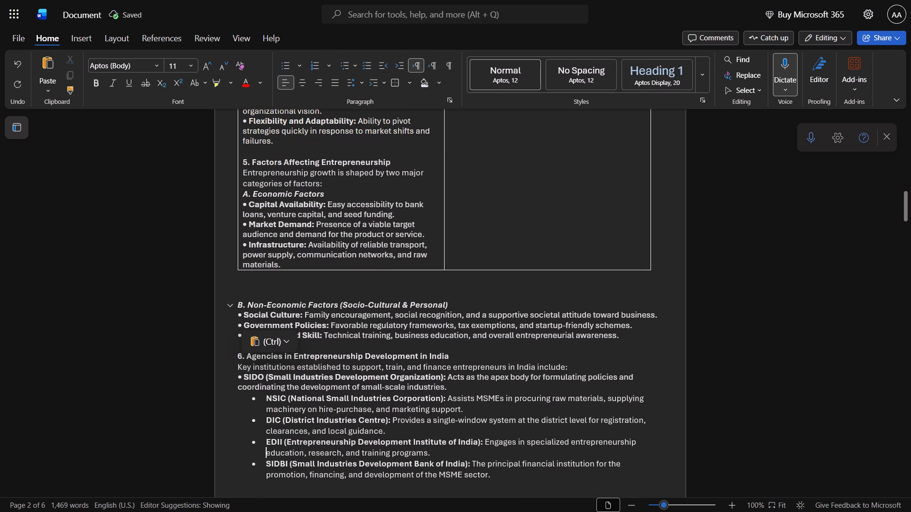
pyautogui.press('Down')
pyautogui.press('BackSpace')
pyautogui.press('BackSpace')
pyautogui.hotkey('ctrl', 'v')
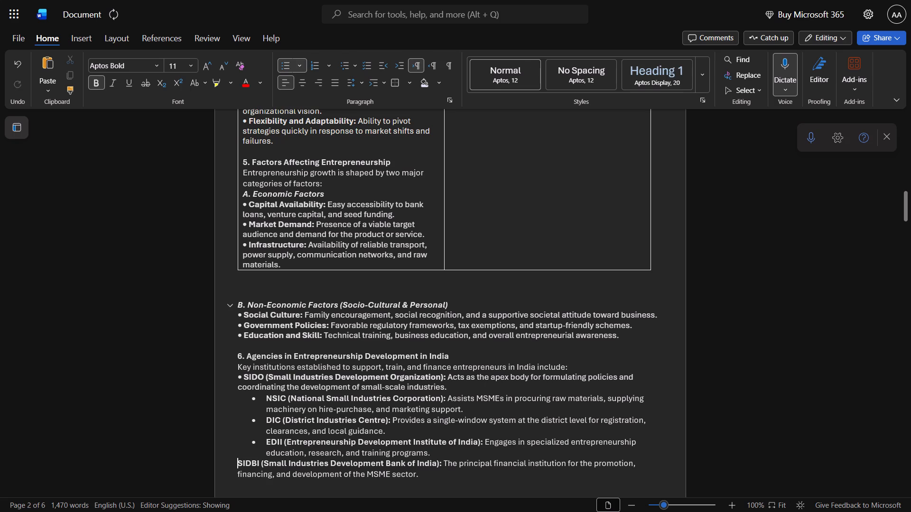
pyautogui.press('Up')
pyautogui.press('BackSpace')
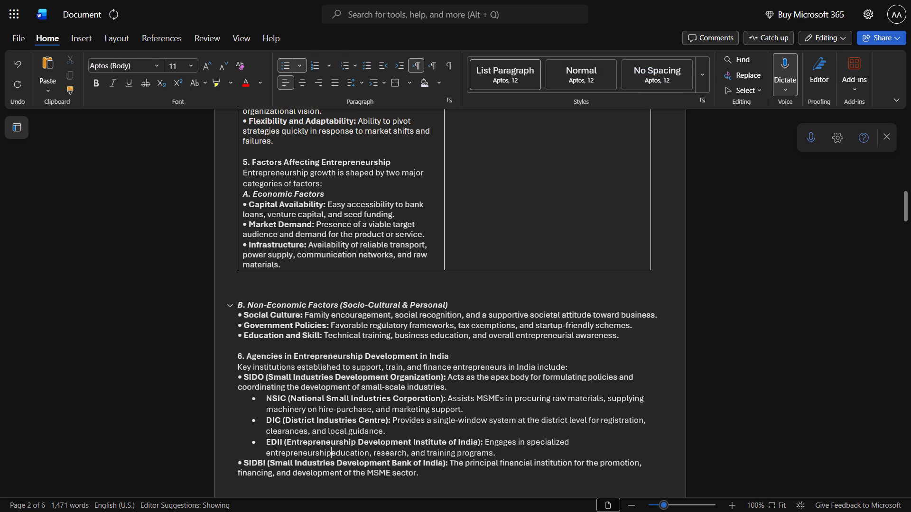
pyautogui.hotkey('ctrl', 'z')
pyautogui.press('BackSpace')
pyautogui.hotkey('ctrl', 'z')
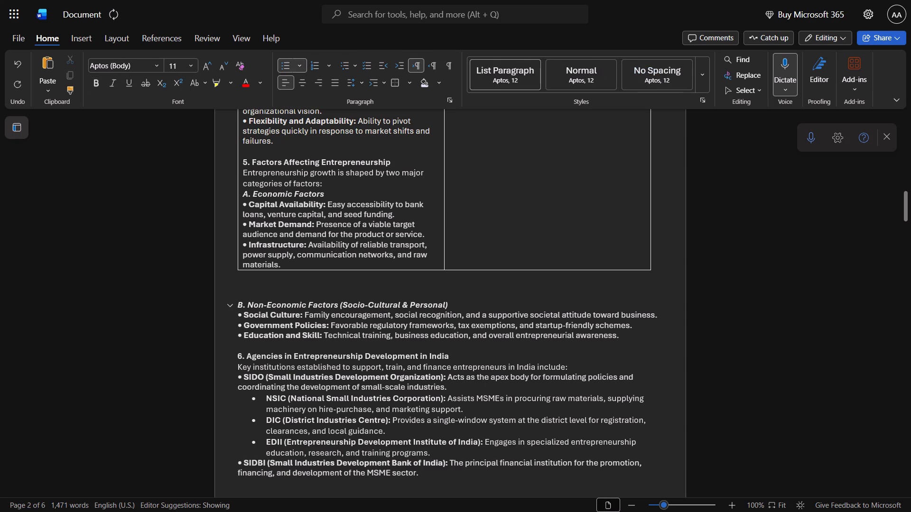
# Replace the indented list bullet before "EDII (Entrepreneurship Development Institute of India)" with the copied plain "•" and space.
pyautogui.press('Up')
pyautogui.press('BackSpace')
pyautogui.press('BackSpace')
pyautogui.hotkey('ctrl', 'c')
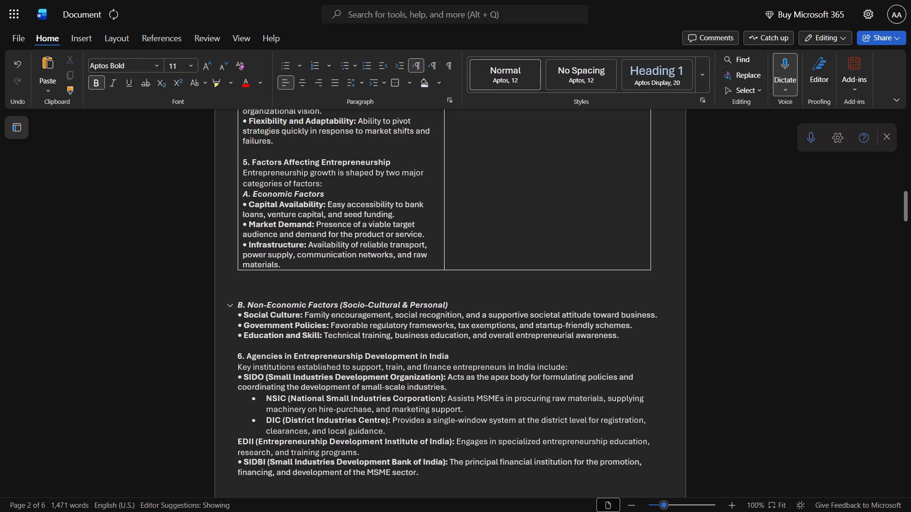
pyautogui.hotkey('ctrl', 'v')
# Replace the indented list bullet before "DIC (District Industries Centre)" with the copied plain "•" and space.
pyautogui.press('Up')
pyautogui.press('Up')
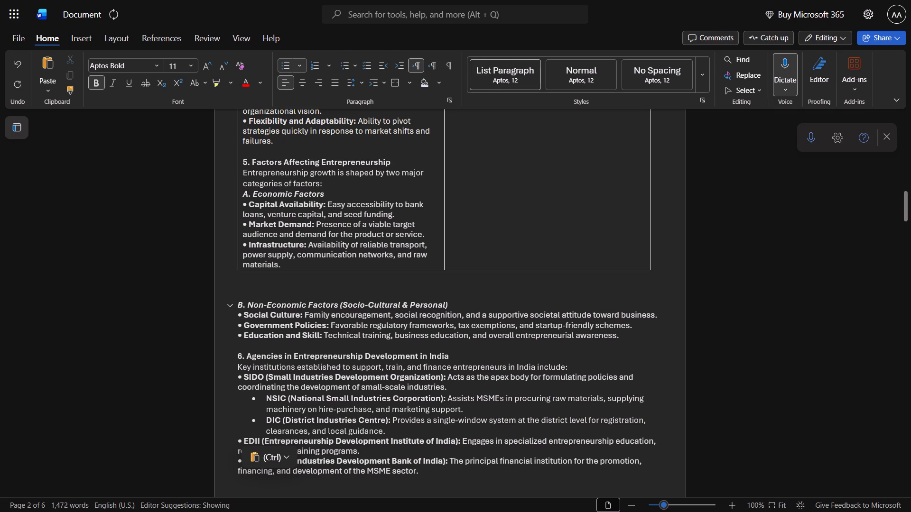
pyautogui.press('BackSpace')
pyautogui.press('BackSpace')
pyautogui.hotkey('ctrl', 'v')
# Replace the indented list bullet before "NSIC (National Small Industries Corporation)" with the copied plain "•" and space.
pyautogui.press('Up')
pyautogui.press('Up')
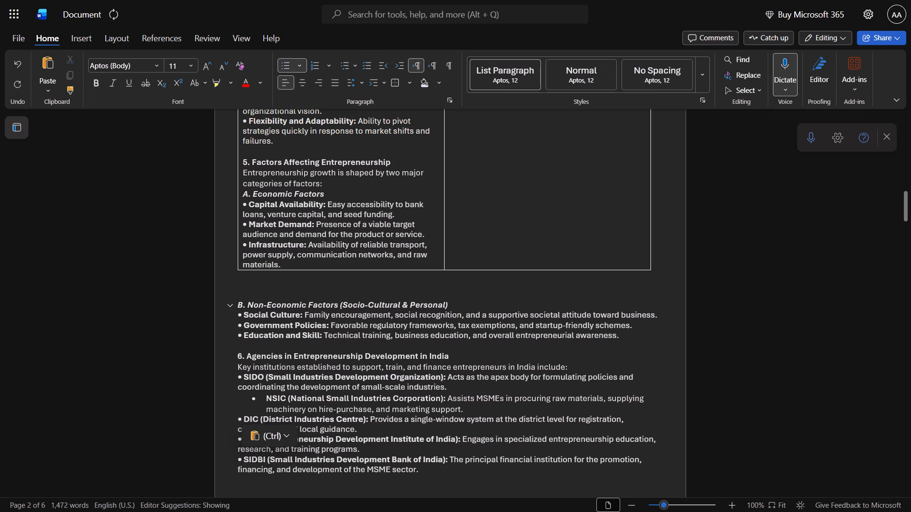
pyautogui.press('BackSpace')
pyautogui.press('BackSpace')
pyautogui.hotkey('ctrl', 'v')
# Delete the surplus empty paragraphs above "UNIT - II: Creativity & Innovation" so the heading starts page 3, keeping the blank lines after section 6.
pyautogui.press('Down')
pyautogui.press('Down')
pyautogui.press('Down')
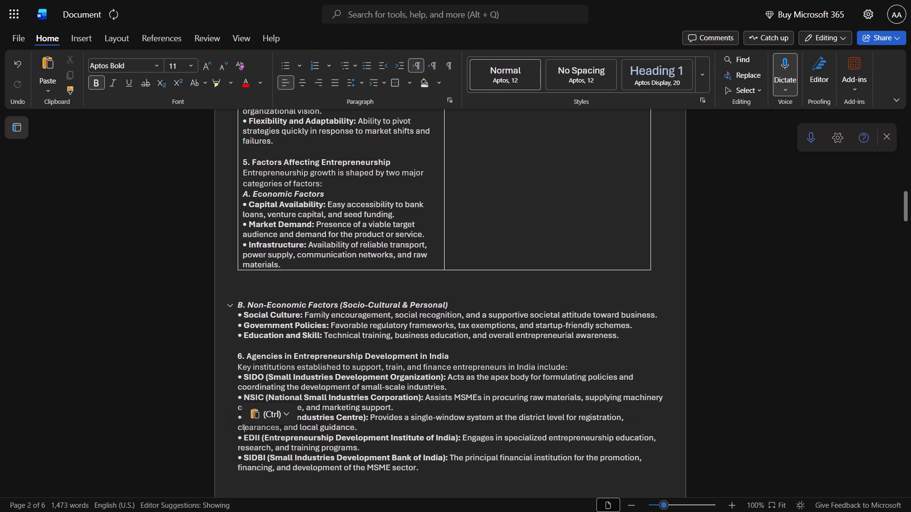
pyautogui.press('Down')
pyautogui.press('Down')
pyautogui.press('Down')
pyautogui.press('Down')
pyautogui.press('Down')
pyautogui.press('Down')
pyautogui.press('Down')
pyautogui.press('Down')
pyautogui.press('Down')
pyautogui.press('Down')
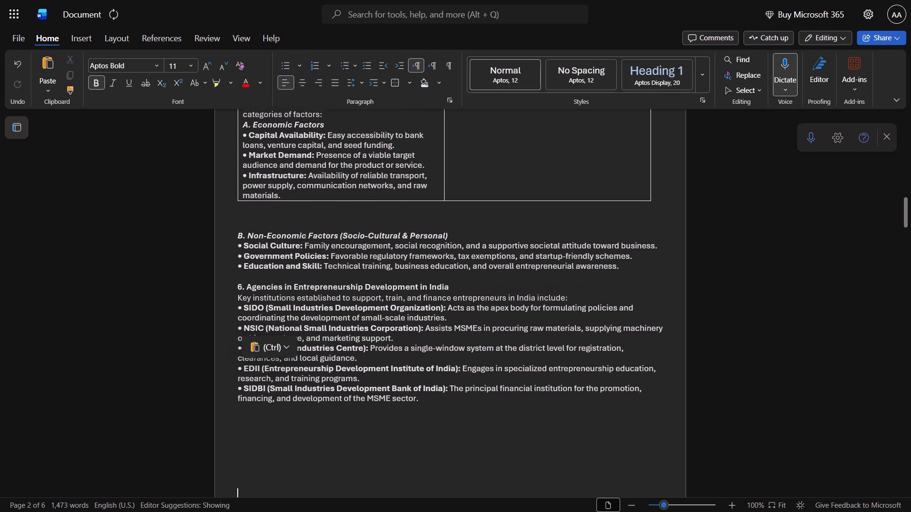
pyautogui.press('Down')
pyautogui.press('Down')
pyautogui.press('Down')
pyautogui.press('Down')
pyautogui.press('Up')
pyautogui.press('Up')
pyautogui.press('Up')
pyautogui.press('Up')
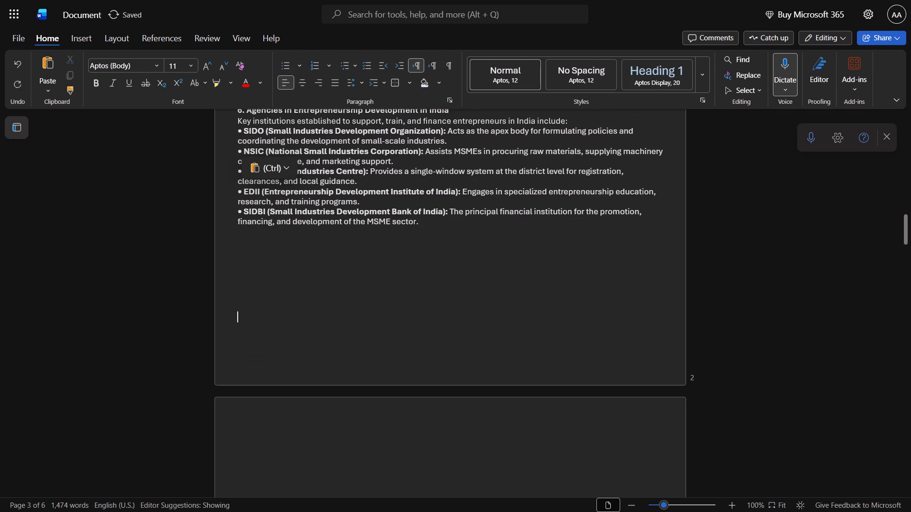
pyautogui.press('Down')
pyautogui.press('Down')
pyautogui.press('Down')
pyautogui.press('Down')
pyautogui.press('Down')
pyautogui.press('Down')
pyautogui.press('Down')
pyautogui.press('Down')
pyautogui.press('Down')
pyautogui.press('Down')
pyautogui.press('Down')
pyautogui.press('Down')
pyautogui.press('Down')
pyautogui.press('Down')
pyautogui.press('Down')
pyautogui.press('Down')
pyautogui.press('Down')
pyautogui.press('Down')
pyautogui.press('Down')
pyautogui.press('Down')
pyautogui.press('Up')
pyautogui.press('Up')
pyautogui.press('Up')
pyautogui.press('Up')
pyautogui.press('Up')
pyautogui.press('Up')
pyautogui.press('Up')
pyautogui.press('Up')
pyautogui.press('Up')
pyautogui.press('Up')
pyautogui.press('Up')
pyautogui.press('Up')
pyautogui.press('Up')
pyautogui.press('Up')
pyautogui.press('Up')
pyautogui.press('Up')
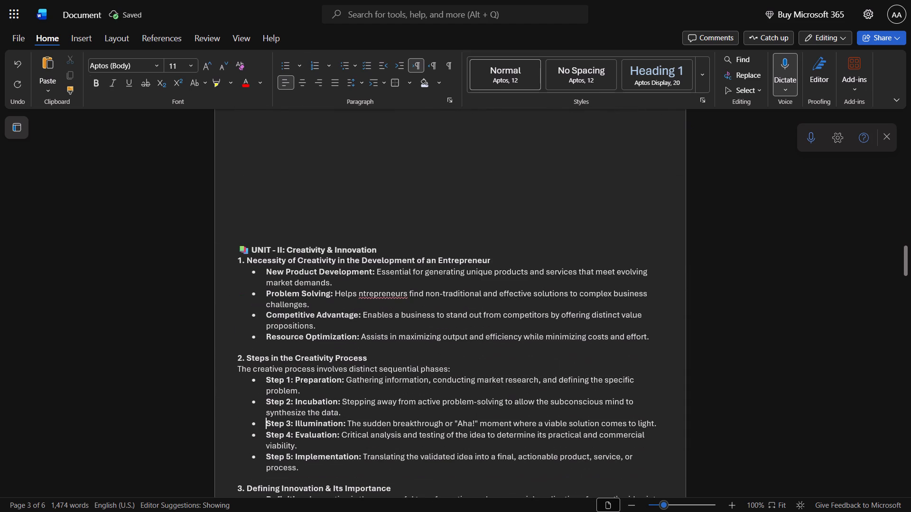
pyautogui.press('Up')
pyautogui.press('Up')
pyautogui.hotkey('ctrl', 'shift', 'Up')
pyautogui.hotkey('ctrl', 'shift', 'Up')
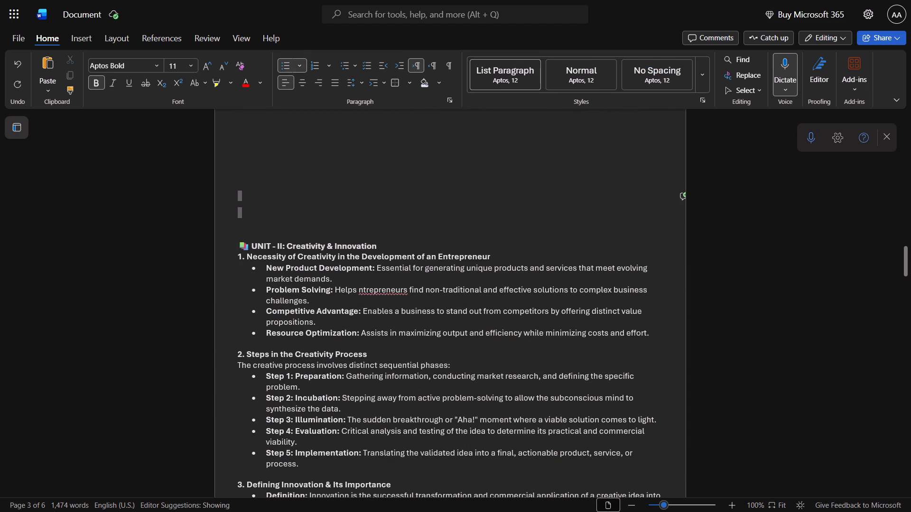
pyautogui.hotkey('ctrl', 'shift', 'Up')
pyautogui.hotkey('ctrl', 'shift', 'Up')
pyautogui.hotkey('ctrl', 'shift', 'Up')
pyautogui.hotkey('ctrl', 'shift', 'Up')
pyautogui.hotkey('ctrl', 'shift', 'Up')
pyautogui.hotkey('ctrl', 'shift', 'Up')
pyautogui.hotkey('ctrl', 'shift', 'Up')
pyautogui.hotkey('ctrl', 'shift', 'Up')
pyautogui.hotkey('ctrl', 'shift', 'Up')
pyautogui.hotkey('ctrl', 'shift', 'Up')
pyautogui.hotkey('ctrl', 'shift', 'Up')
pyautogui.hotkey('ctrl', 'shift', 'Up')
pyautogui.hotkey('ctrl', 'shift', 'Up')
pyautogui.hotkey('ctrl', 'shift', 'Up')
pyautogui.hotkey('ctrl', 'shift', 'Up')
pyautogui.hotkey('ctrl', 'shift', 'Up')
pyautogui.hotkey('ctrl', 'shift', 'Up')
pyautogui.hotkey('ctrl', 'shift', 'Up')
pyautogui.hotkey('ctrl', 'shift', 'Up')
pyautogui.hotkey('ctrl', 'shift', 'Up')
pyautogui.hotkey('ctrl', 'shift', 'Up')
pyautogui.hotkey('ctrl', 'shift', 'Up')
pyautogui.hotkey('ctrl', 'shift', 'Down')
pyautogui.hotkey('ctrl', 'shift', 'Down')
pyautogui.hotkey('ctrl', 'shift', 'Down')
pyautogui.hotkey('ctrl', 'shift', 'Down')
pyautogui.hotkey('ctrl', 'shift', 'Down')
pyautogui.hotkey('ctrl', 'shift', 'Down')
pyautogui.hotkey('ctrl', 'shift', 'Down')
pyautogui.hotkey('ctrl', 'shift', 'Down')
pyautogui.hotkey('ctrl', 'shift', 'Down')
pyautogui.hotkey('ctrl', 'shift', 'Down')
pyautogui.hotkey('ctrl', 'shift', 'Down')
pyautogui.hotkey('ctrl', 'shift', 'Down')
pyautogui.hotkey('ctrl', 'shift', 'Down')
pyautogui.hotkey('ctrl', 'shift', 'Down')
pyautogui.hotkey('ctrl', 'shift', 'Down')
pyautogui.hotkey('ctrl', 'shift', 'Down')
pyautogui.hotkey('ctrl', 'shift', 'Down')
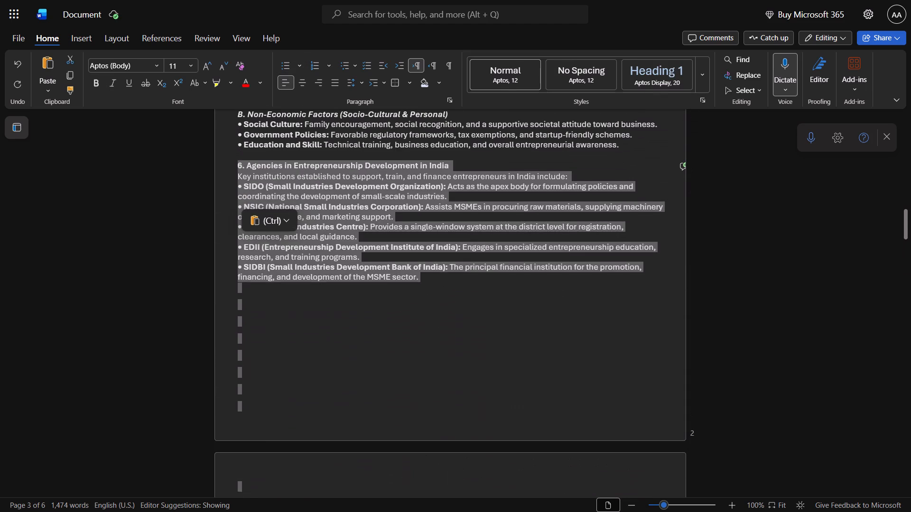
pyautogui.hotkey('ctrl', 'shift', 'Up')
pyautogui.hotkey('ctrl', 'shift', 'Up')
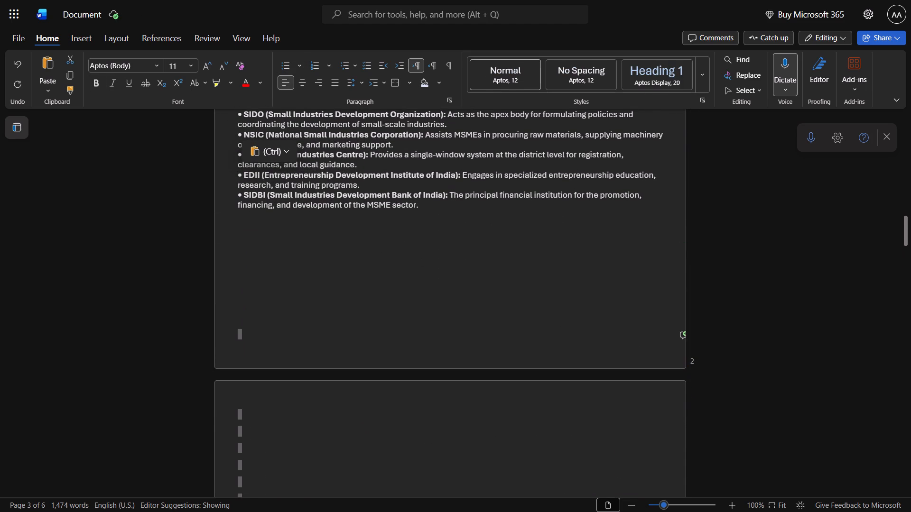
pyautogui.hotkey('ctrl', 'shift', 'Down')
pyautogui.press('BackSpace')
pyautogui.press('BackSpace')
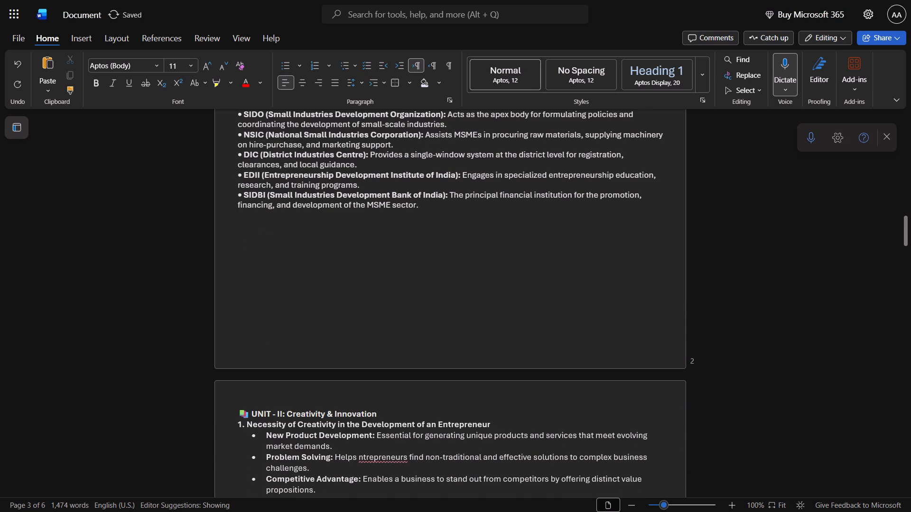
pyautogui.press('BackSpace')
pyautogui.press('BackSpace')
pyautogui.press('Return')
pyautogui.press('Return')
pyautogui.scroll(2, 314, 333)
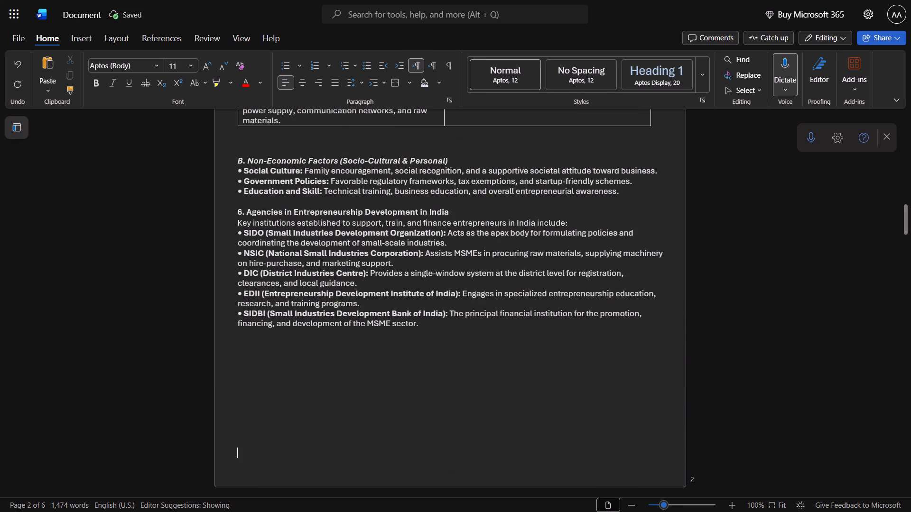
# Increase the heading "4. General Characteristics and Personality Traits of Entrepreneurs" to 12 points.
pyautogui.scroll(15, 326, 368)
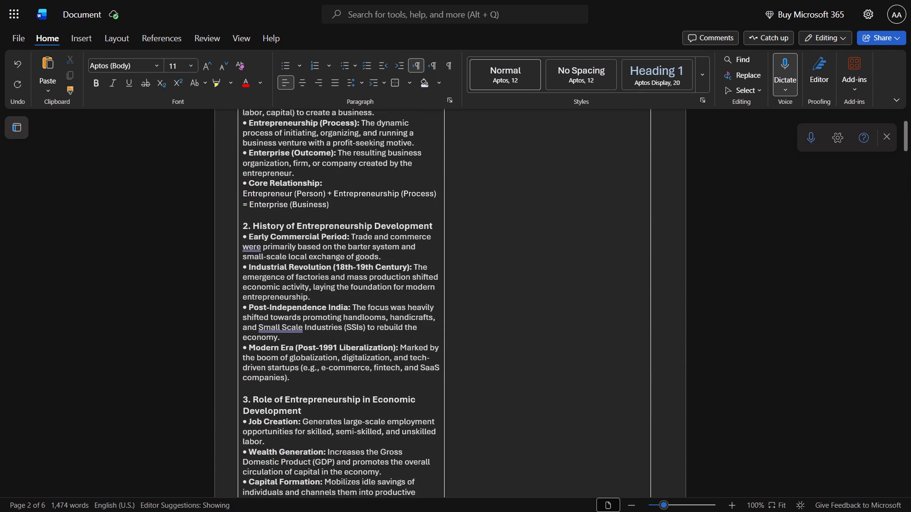
pyautogui.scroll(3, 331, 366)
pyautogui.scroll(-4, 331, 366)
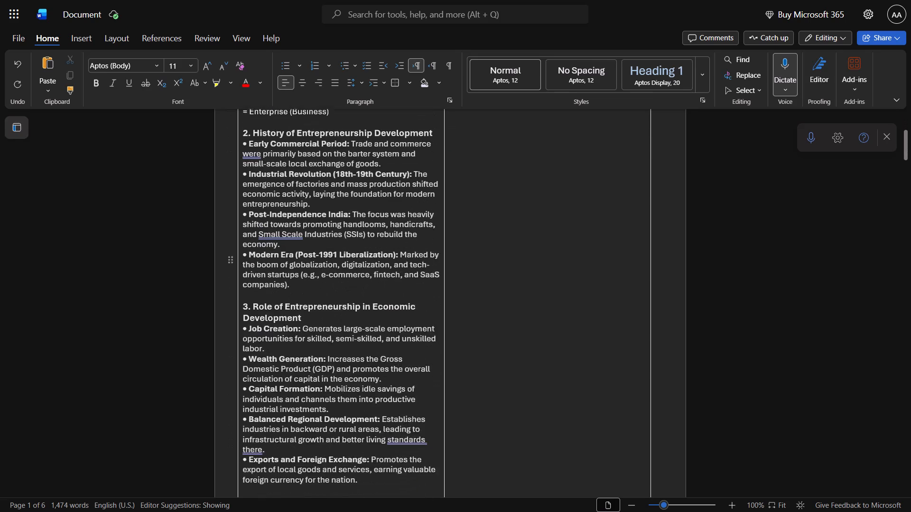
pyautogui.scroll(-2, 337, 378)
pyautogui.moveTo(336, 342); pyautogui.dragTo(267, 334)
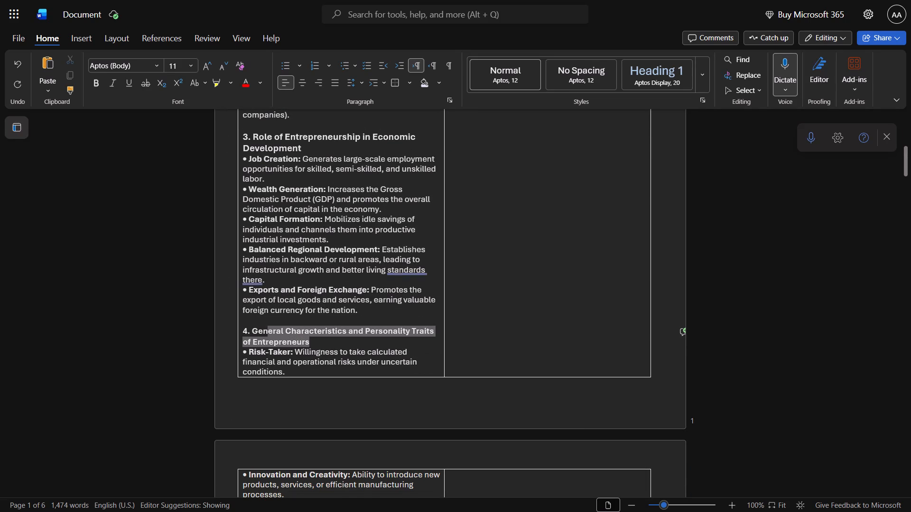
pyautogui.moveTo(267, 334); pyautogui.dragTo(242, 330)
pyautogui.hotkey('ctrl', 'shift', '.')
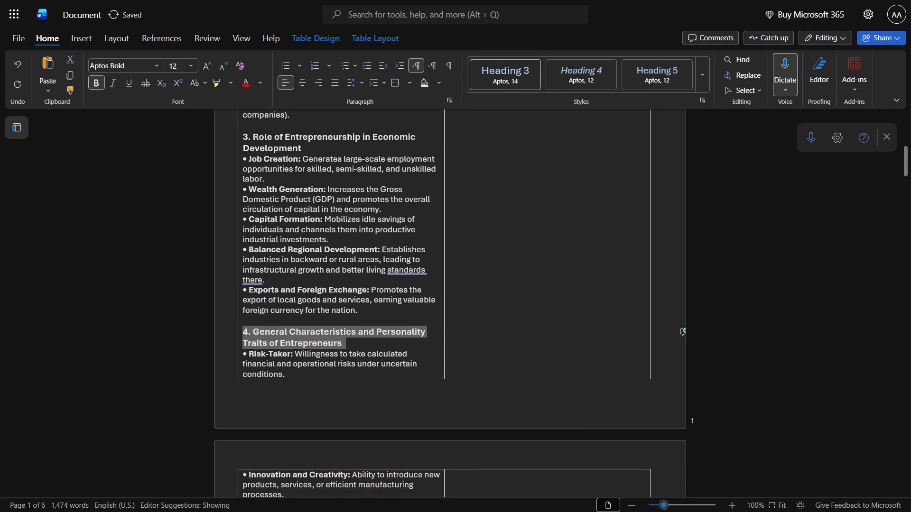
# Increase the heading "5. Factors Affecting Entrepreneurship" to 12 points.
pyautogui.scroll(-2, 262, 389)
pyautogui.scroll(-1, 317, 369)
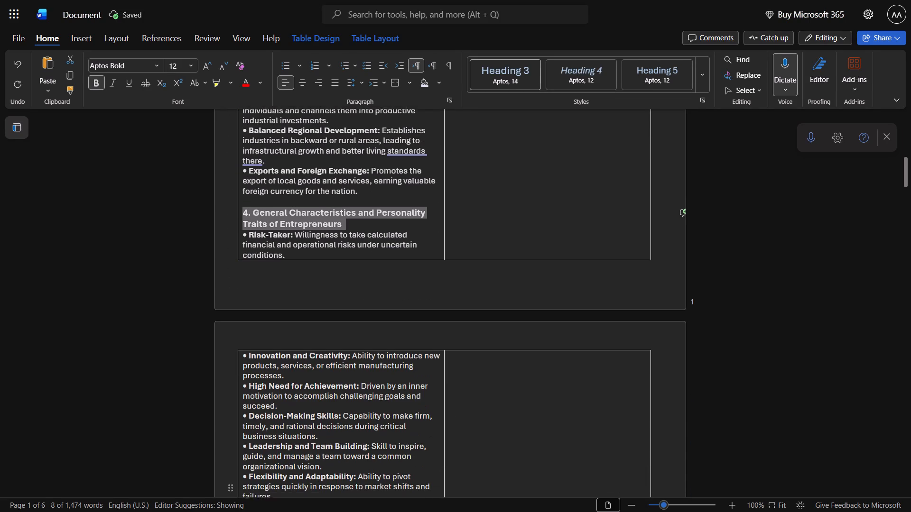
pyautogui.scroll(-1, 317, 369)
pyautogui.click(395, 401)
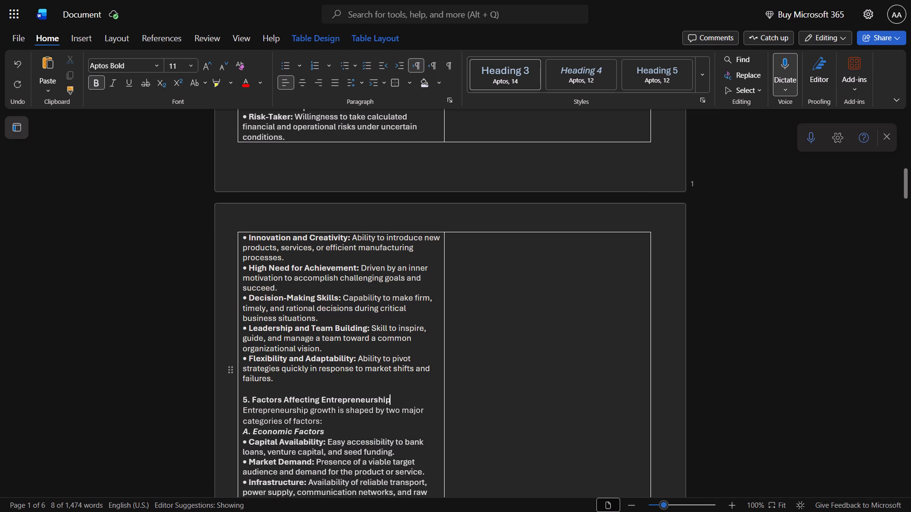
pyautogui.hotkey('ctrl', 'shift', 'Up')
pyautogui.hotkey('ctrl', 'shift', '.')
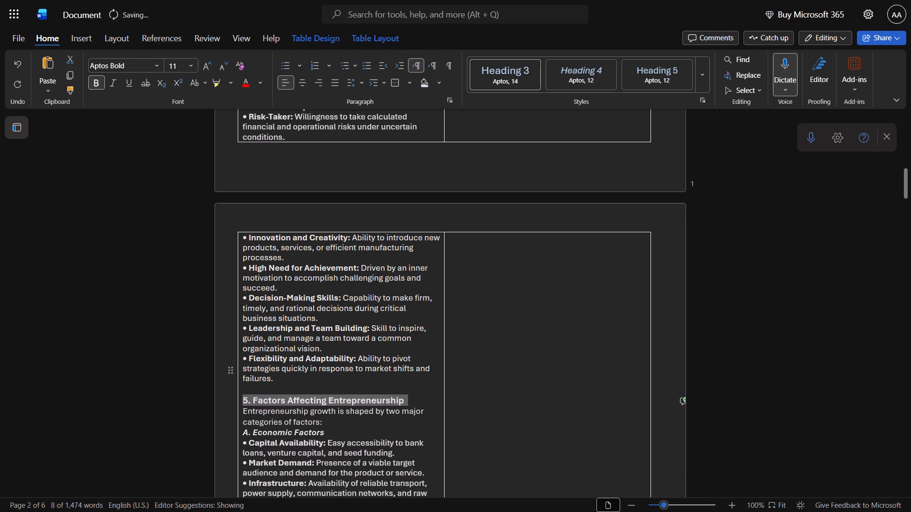
pyautogui.click(396, 400)
# Set custom page margins of 0.3" on the left and right, undoing and redoing the change to compare.
pyautogui.scroll(-3, 396, 400)
pyautogui.scroll(2, 396, 400)
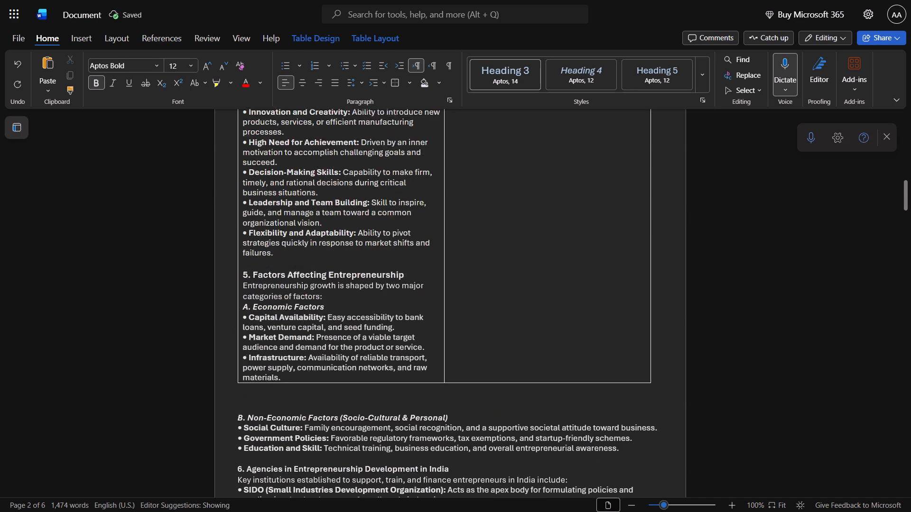
pyautogui.scroll(9, 396, 400)
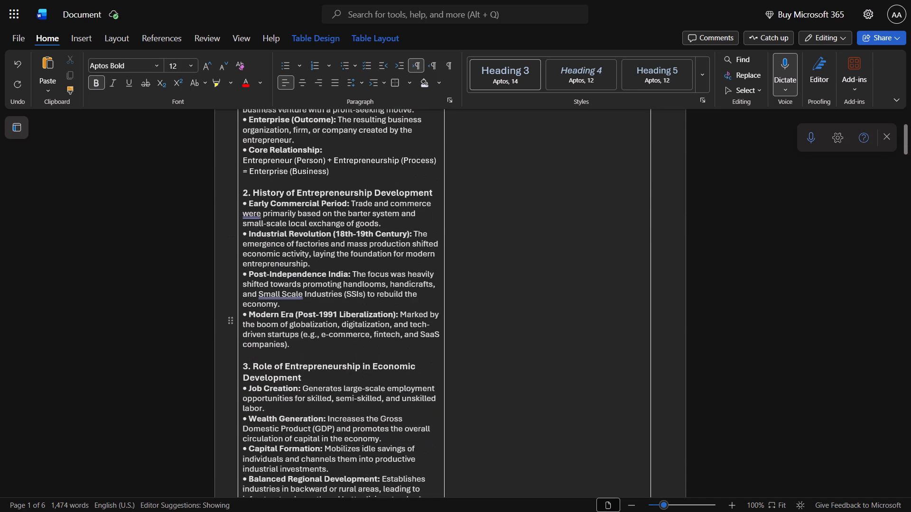
pyautogui.scroll(3, 396, 400)
pyautogui.click(321, 226)
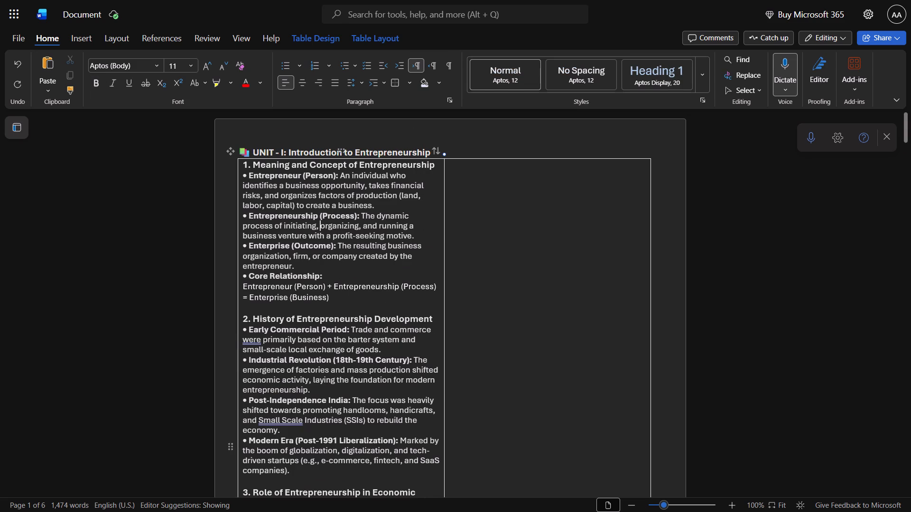
pyautogui.click(29, 38)
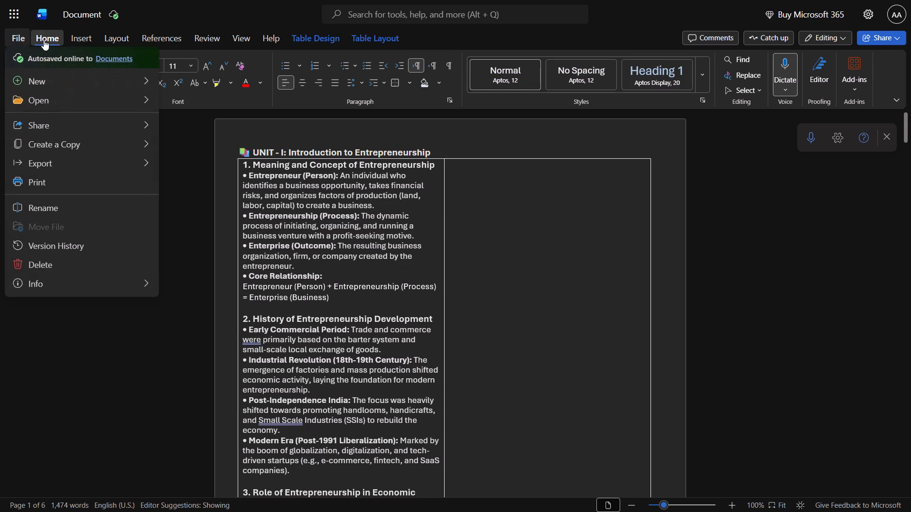
pyautogui.click(83, 42)
pyautogui.click(109, 43)
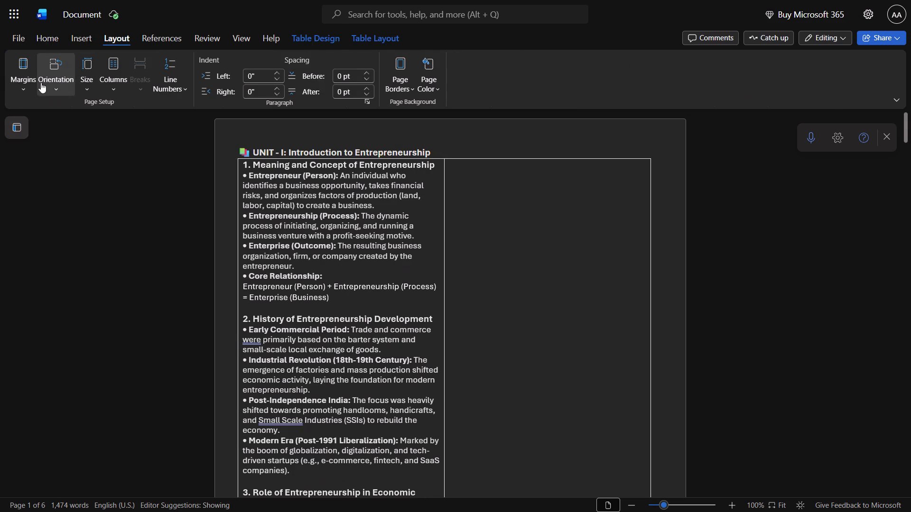
pyautogui.click(28, 87)
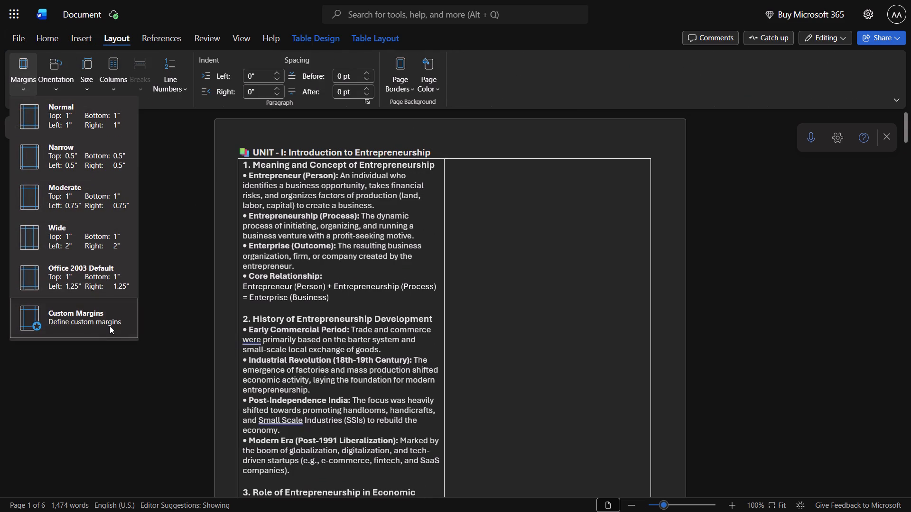
pyautogui.click(110, 326)
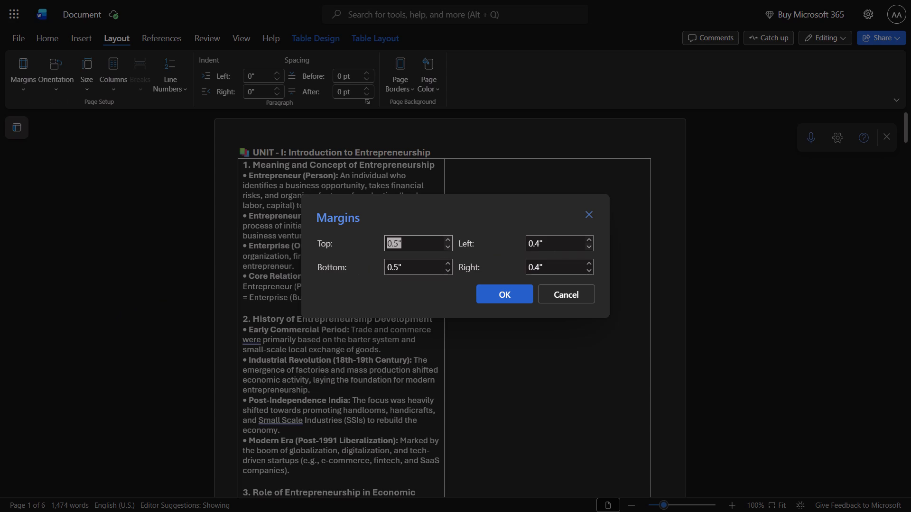
pyautogui.click(588, 249)
pyautogui.click(588, 274)
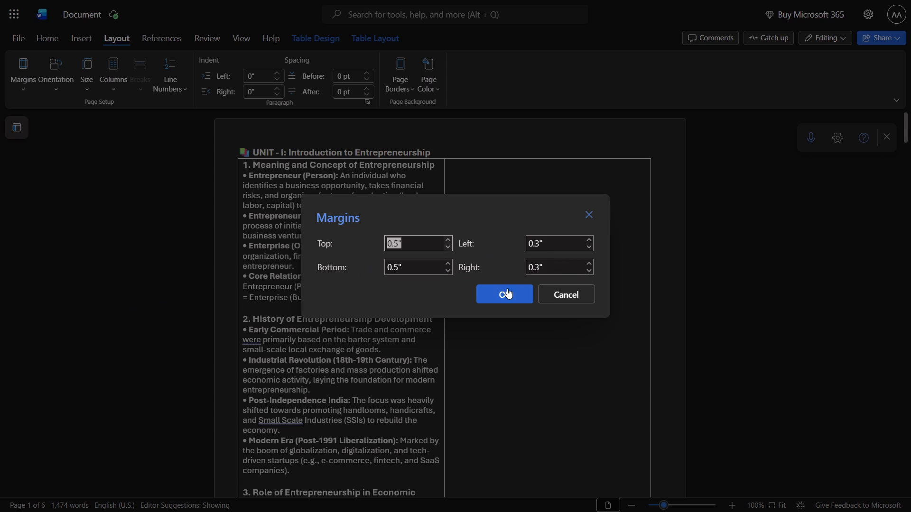
pyautogui.click(503, 291)
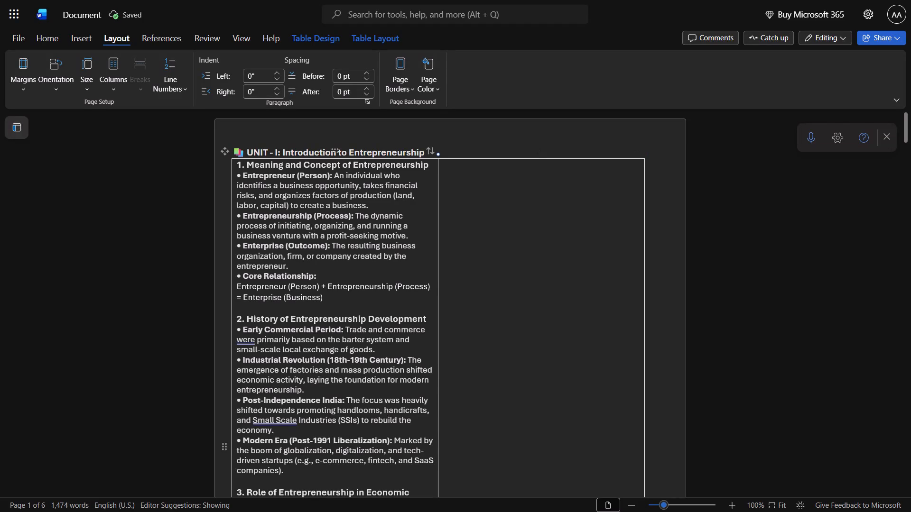
pyautogui.hotkey('ctrl', 'z')
pyautogui.hotkey('ctrl', 'y')
# Review how the table text flows down page 1 and onto page 2 with the new margins.
pyautogui.click(384, 254)
pyautogui.scroll(-6, 384, 254)
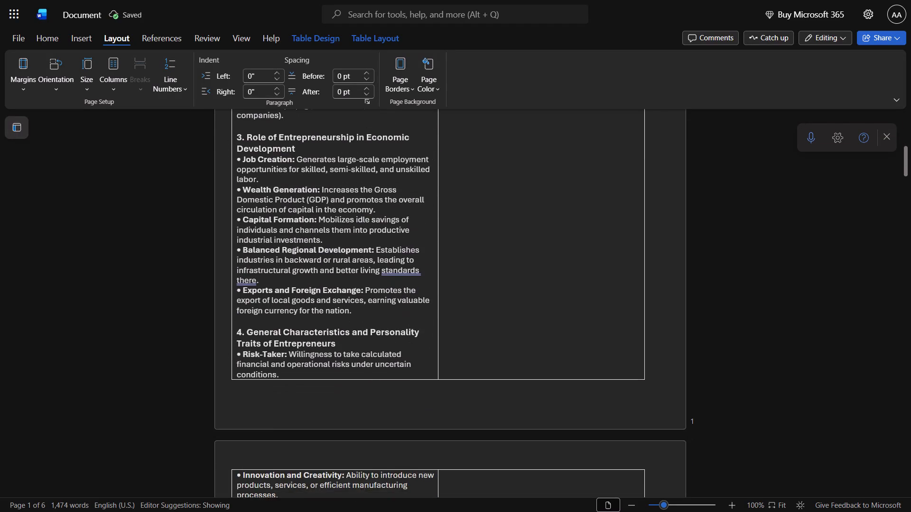
pyautogui.scroll(-1, 384, 252)
pyautogui.scroll(8, 384, 252)
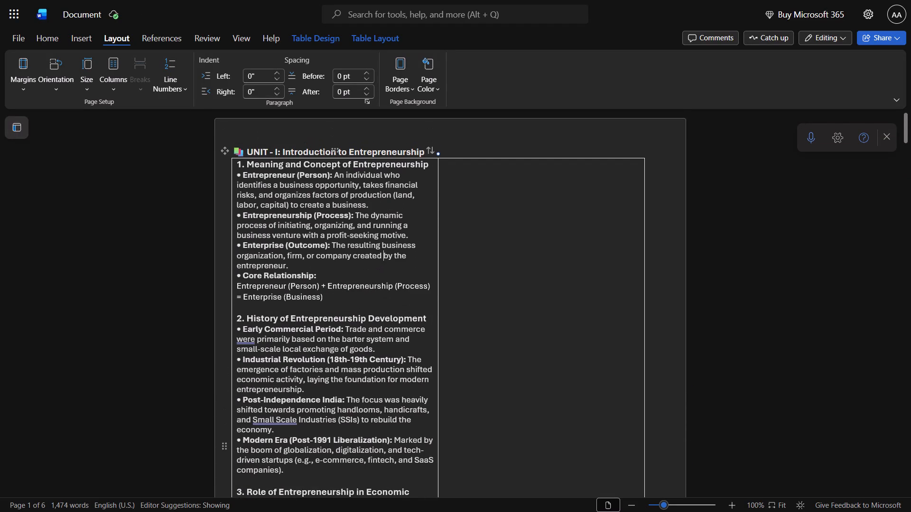
pyautogui.scroll(3, 384, 252)
pyautogui.scroll(-2, 384, 252)
pyautogui.scroll(2, 384, 252)
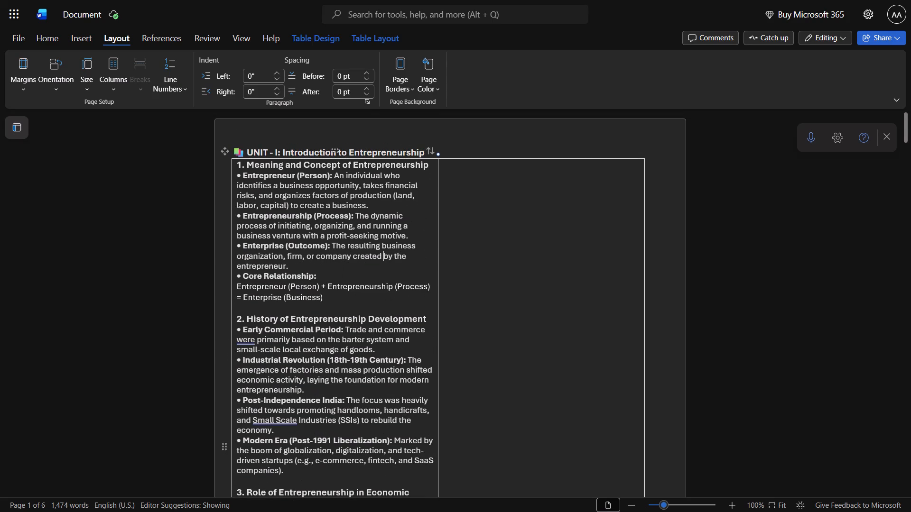
# Widen the table's first column in small increments until the "Flexibility and Adaptability" bullet fits on page 1.
pyautogui.moveTo(437, 179); pyautogui.dragTo(453, 179)
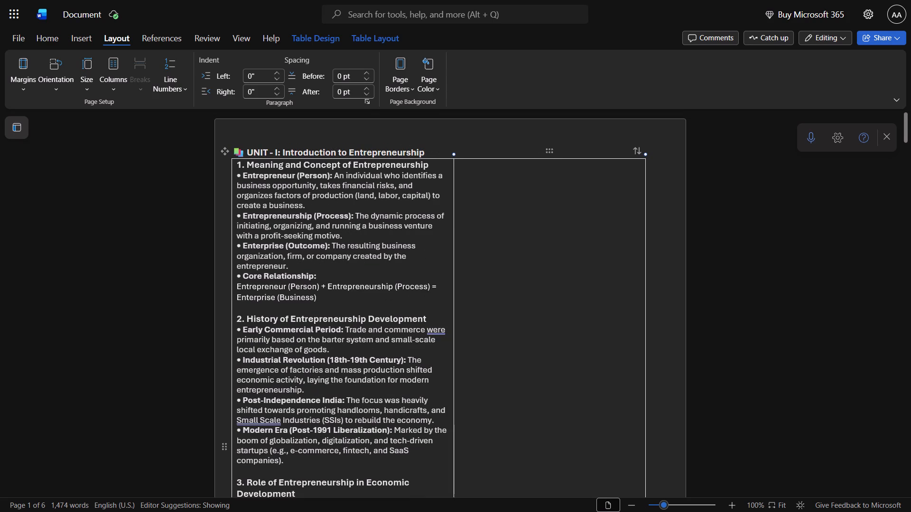
pyautogui.moveTo(453, 179); pyautogui.dragTo(453, 179)
pyautogui.scroll(-4, 452, 182)
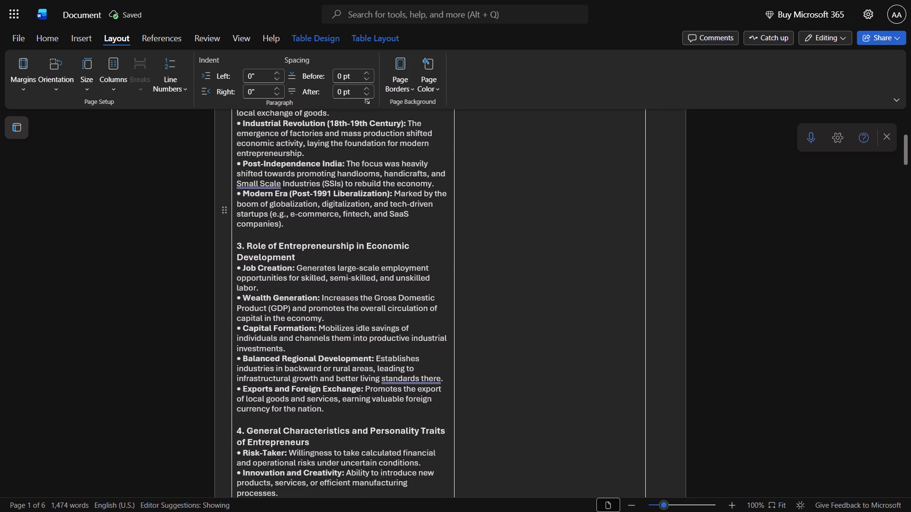
pyautogui.scroll(-4, 452, 214)
pyautogui.scroll(5, 452, 214)
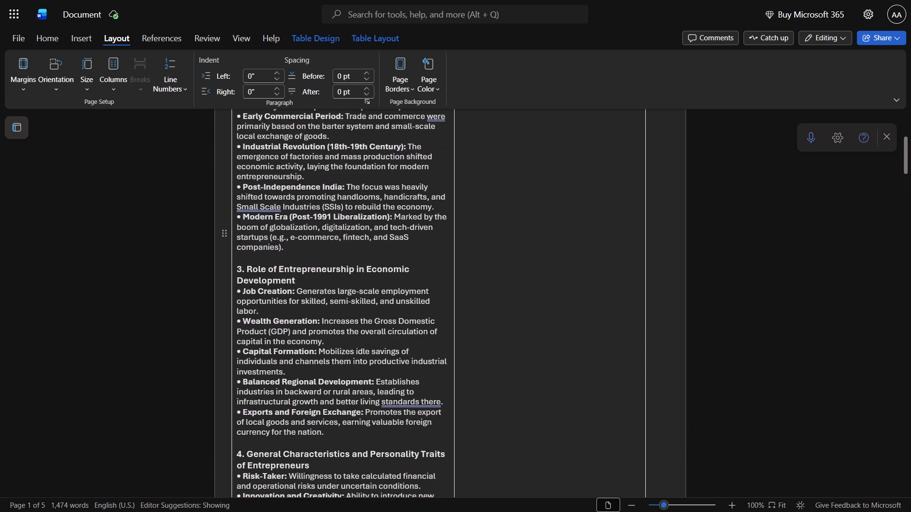
pyautogui.scroll(4, 452, 214)
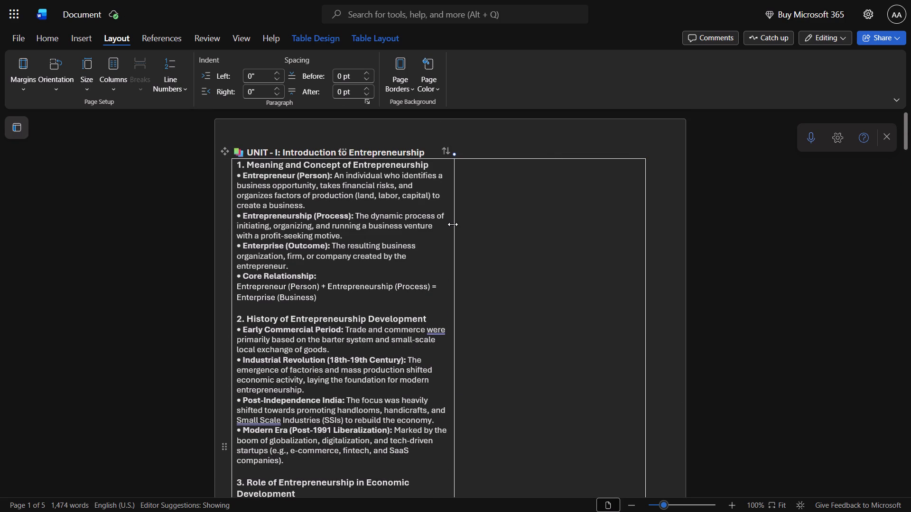
pyautogui.moveTo(453, 224); pyautogui.dragTo(465, 224)
pyautogui.scroll(-5, 465, 225)
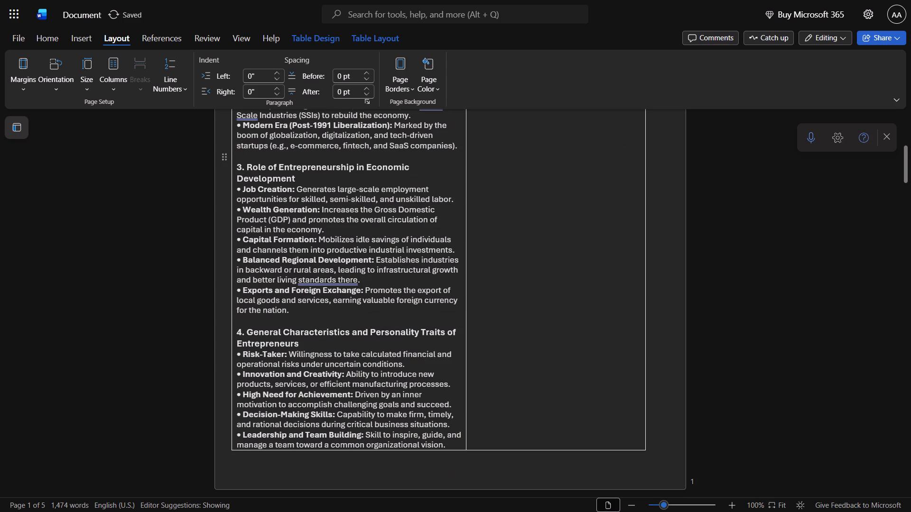
pyautogui.scroll(-4, 465, 225)
pyautogui.scroll(4, 465, 225)
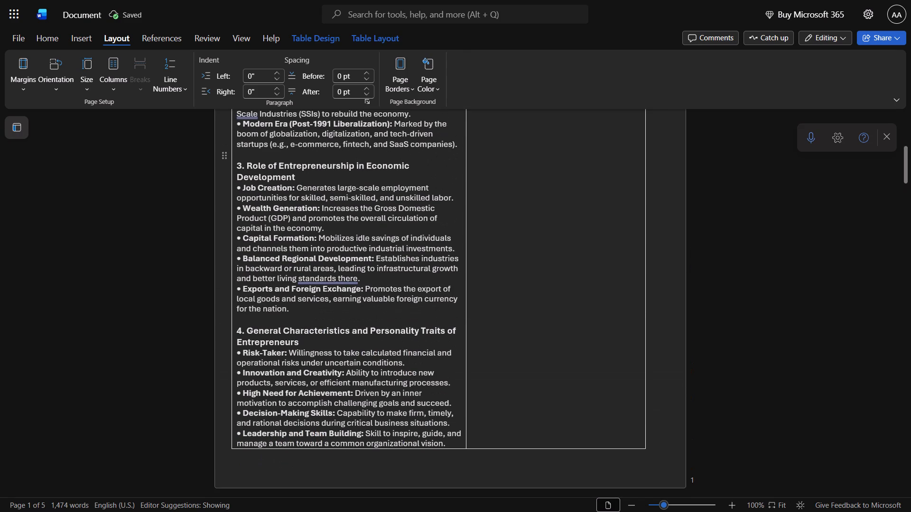
pyautogui.moveTo(465, 221); pyautogui.dragTo(469, 221)
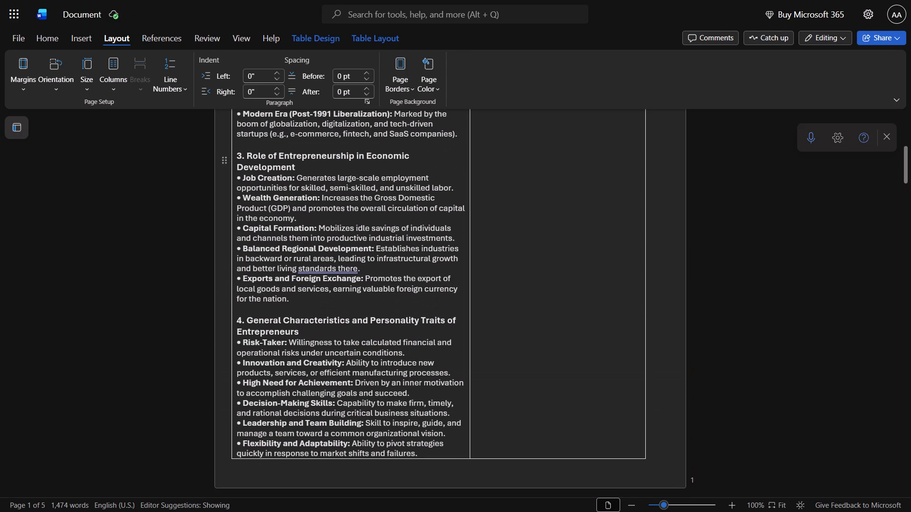
pyautogui.moveTo(469, 221); pyautogui.dragTo(471, 221)
# Shift the divider between the two table columns slightly back, narrowing the first column a little.
pyautogui.scroll(-4, 471, 221)
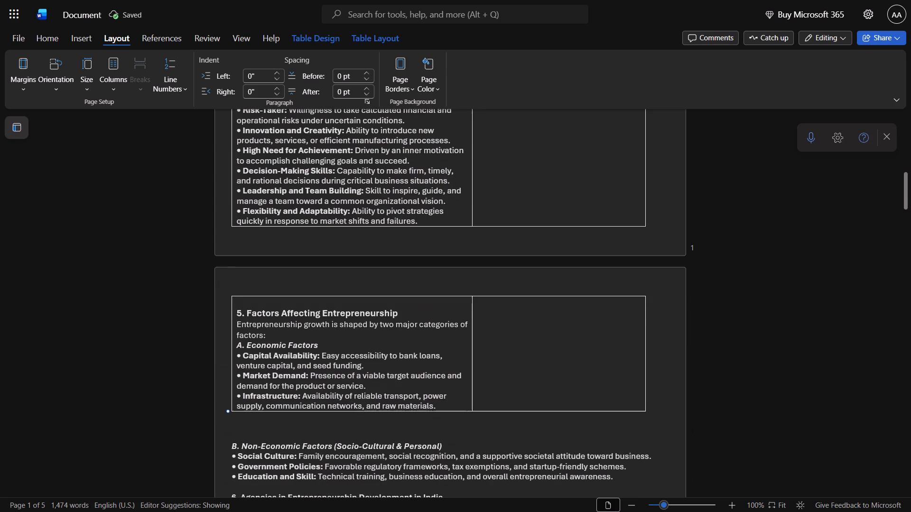
pyautogui.scroll(2, 471, 221)
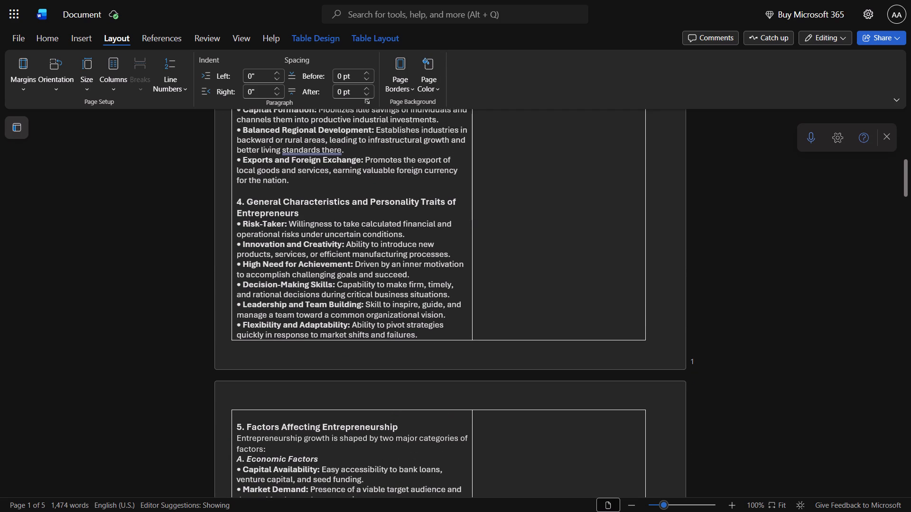
pyautogui.click(471, 223)
# Delete the blank line above the heading "2. History of Entrepreneurship Development".
pyautogui.scroll(1, 480, 244)
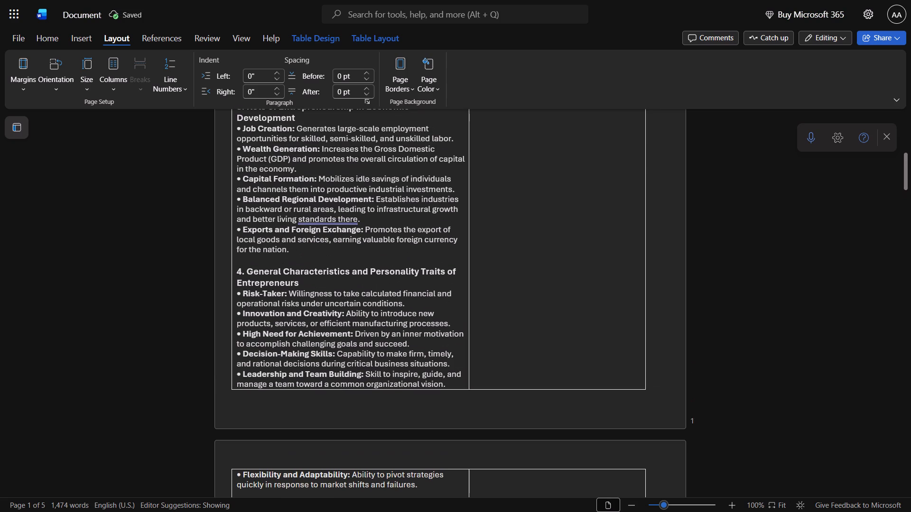
pyautogui.scroll(-1, 481, 245)
pyautogui.scroll(5, 481, 245)
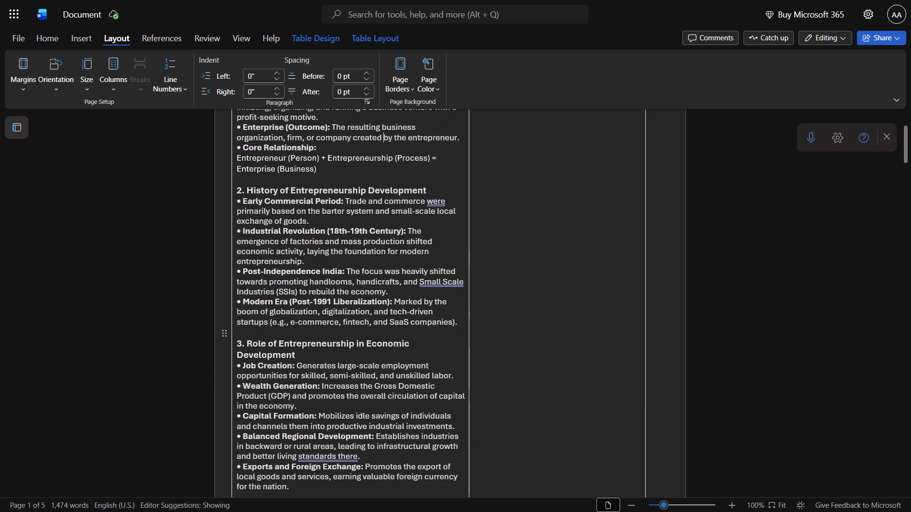
pyautogui.click(282, 179)
pyautogui.press('BackSpace')
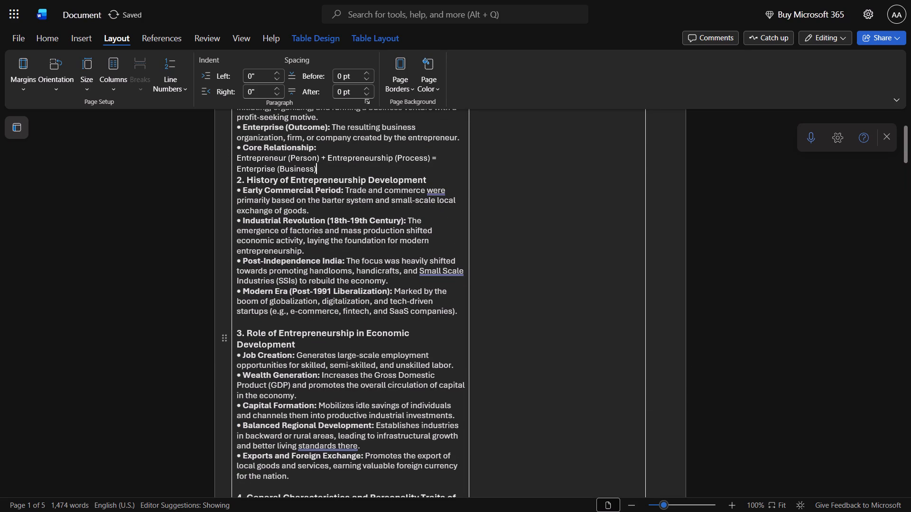
# Delete the blank line above the heading "3. Role of Entrepreneurship in Economic Development".
pyautogui.press('Down')
pyautogui.press('Down')
pyautogui.press('Down')
pyautogui.press('Down')
pyautogui.press('Down')
pyautogui.press('Down')
pyautogui.press('Down')
pyautogui.press('Down')
pyautogui.press('Down')
pyautogui.press('Down')
pyautogui.press('Down')
pyautogui.press('Down')
pyautogui.press('Down')
pyautogui.press('Down')
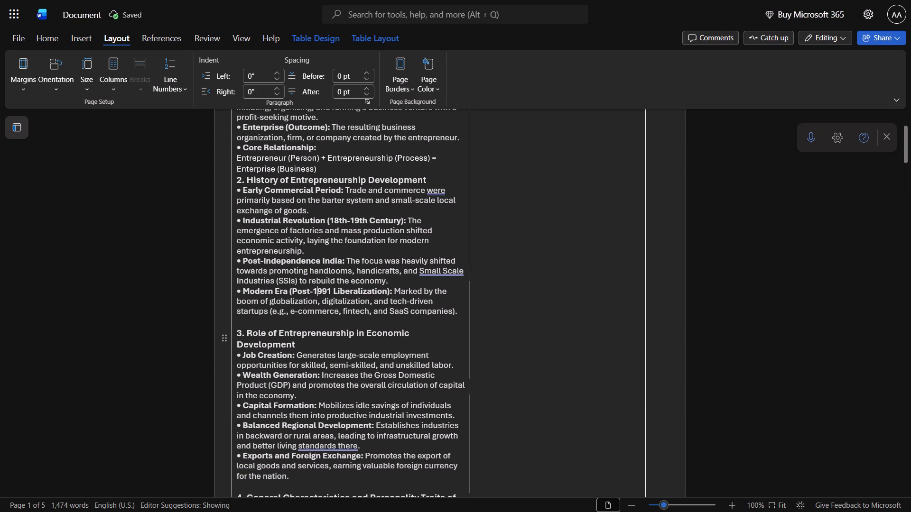
pyautogui.press('Up')
pyautogui.press('Down')
pyautogui.press('Down')
pyautogui.press('BackSpace')
pyautogui.press('Down')
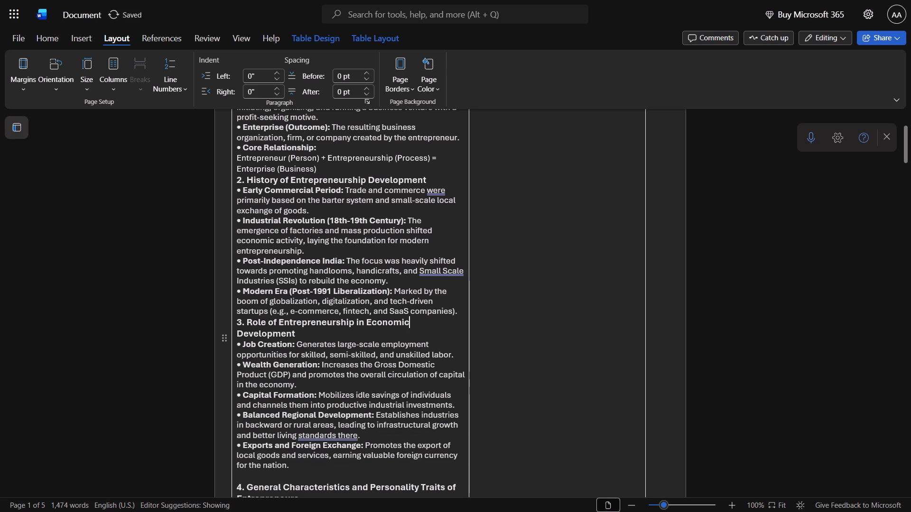
# Delete the blank line above the heading "4. General Characteristics and Personality Traits of Entrepreneurs".
pyautogui.press('Down')
pyautogui.press('Down')
pyautogui.press('Down')
pyautogui.press('Down')
pyautogui.press('Down')
pyautogui.press('Down')
pyautogui.press('Down')
pyautogui.press('Down')
pyautogui.press('Down')
pyautogui.press('Down')
pyautogui.press('Down')
pyautogui.press('Down')
pyautogui.press('Down')
pyautogui.press('Down')
pyautogui.press('Down')
pyautogui.press('BackSpace')
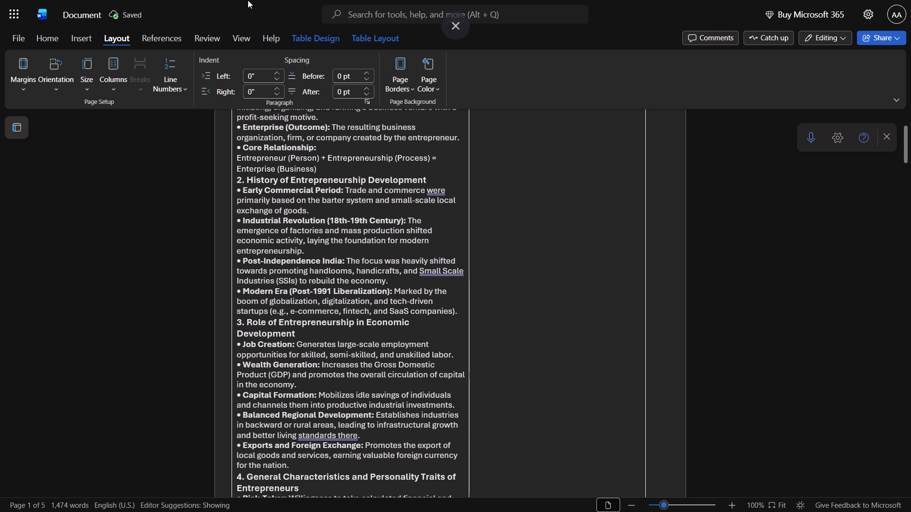
# Open the print preview and examine the table layout and page breaks across all pages, without printing.
pyautogui.click(339, 213)
pyautogui.hotkey('ctrl', 'p')
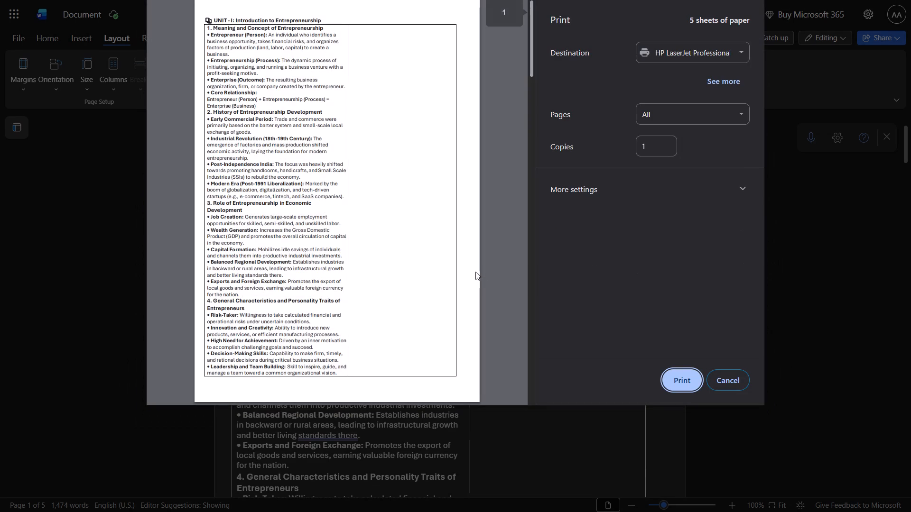
pyautogui.scroll(-2, 371, 248)
pyautogui.scroll(3, 371, 248)
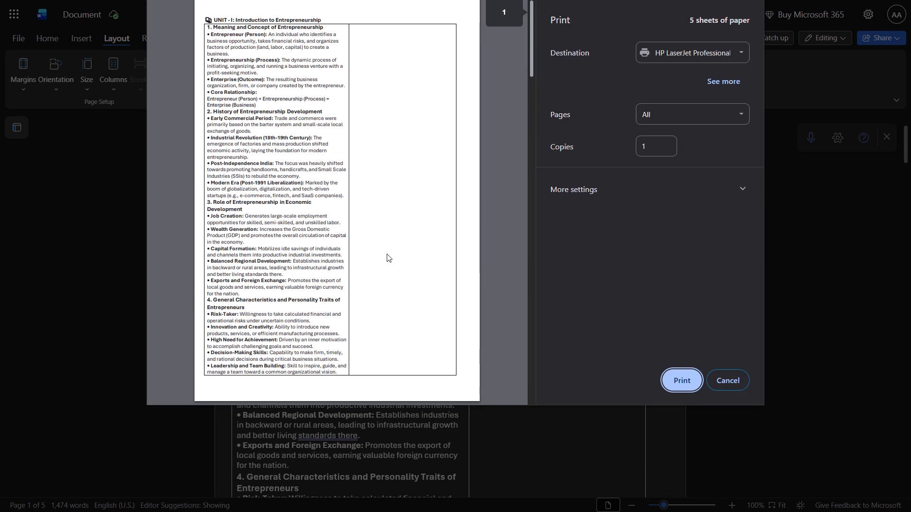
pyautogui.scroll(2, 390, 255)
pyautogui.scroll(-14, 390, 255)
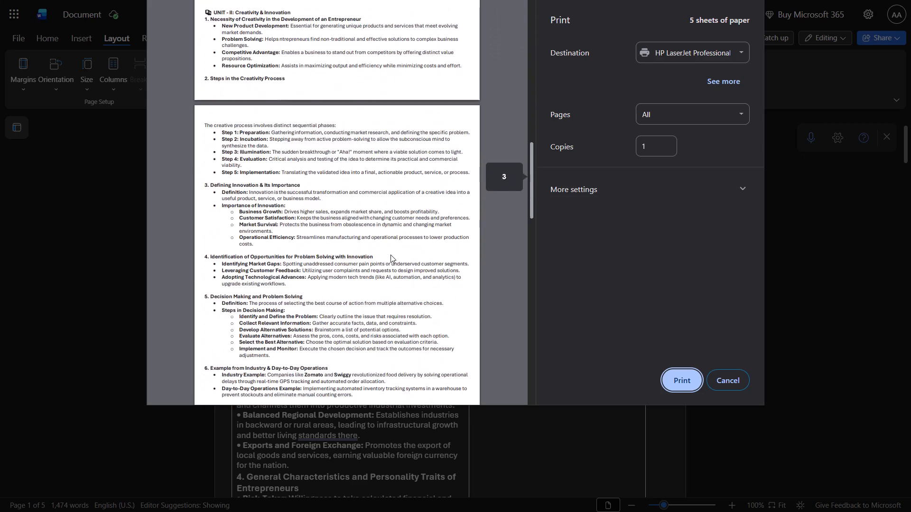
pyautogui.scroll(-20, 390, 255)
pyautogui.scroll(3, 390, 255)
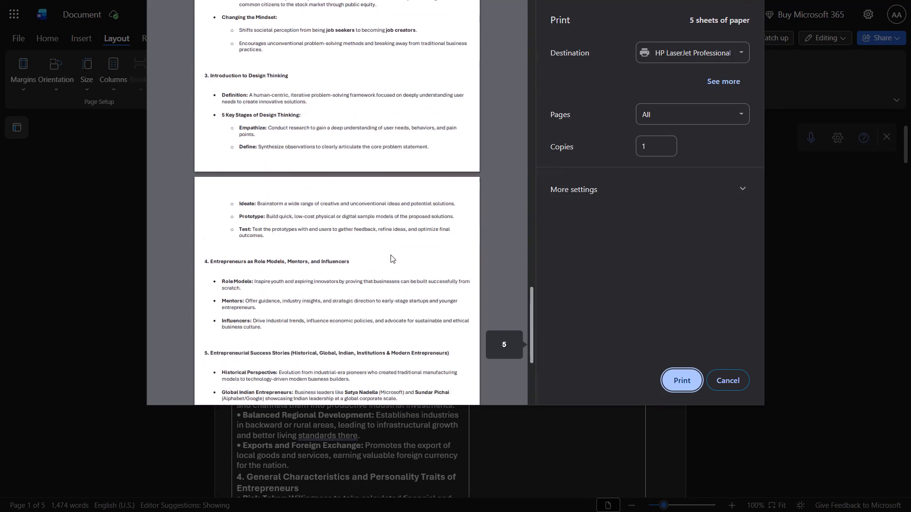
pyautogui.scroll(9, 390, 255)
pyautogui.scroll(12, 390, 255)
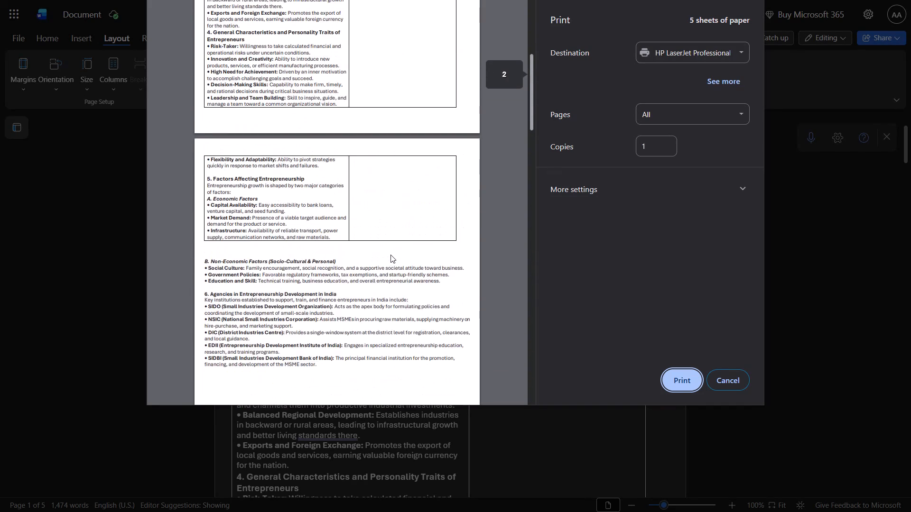
pyautogui.scroll(2, 390, 255)
pyautogui.click(728, 368)
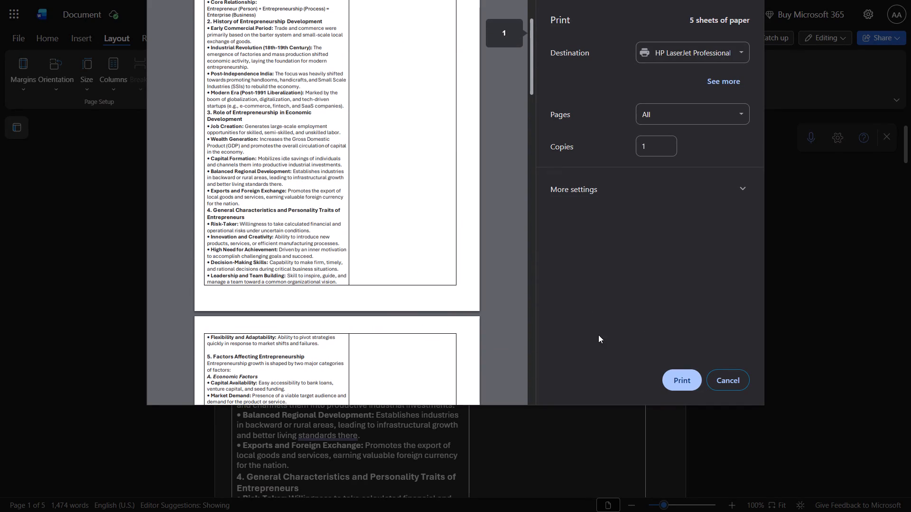
pyautogui.click(727, 376)
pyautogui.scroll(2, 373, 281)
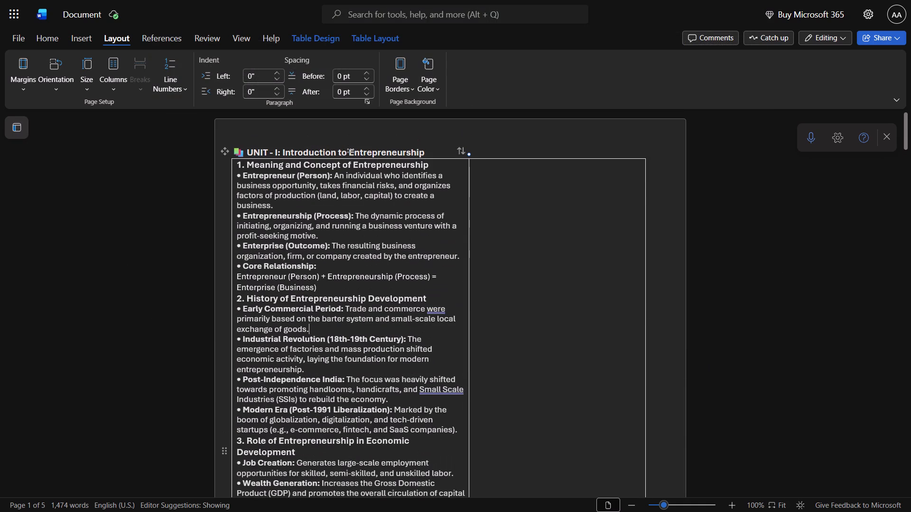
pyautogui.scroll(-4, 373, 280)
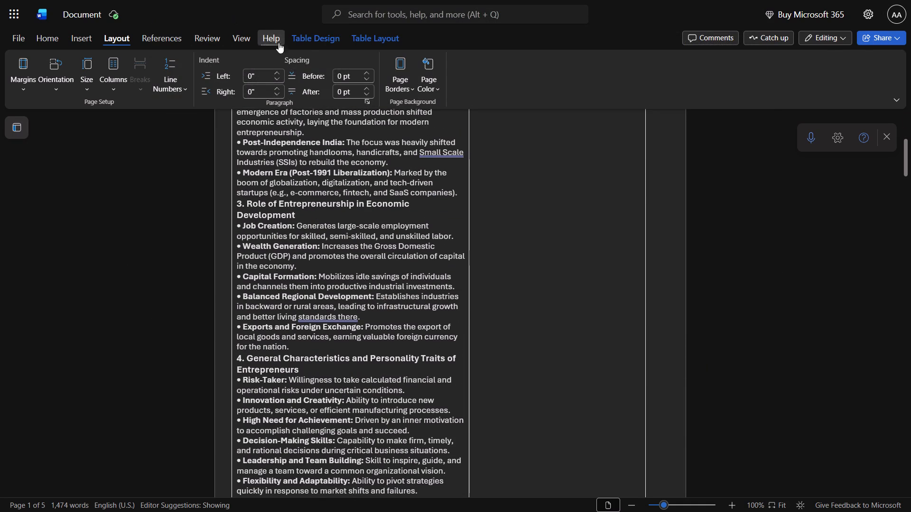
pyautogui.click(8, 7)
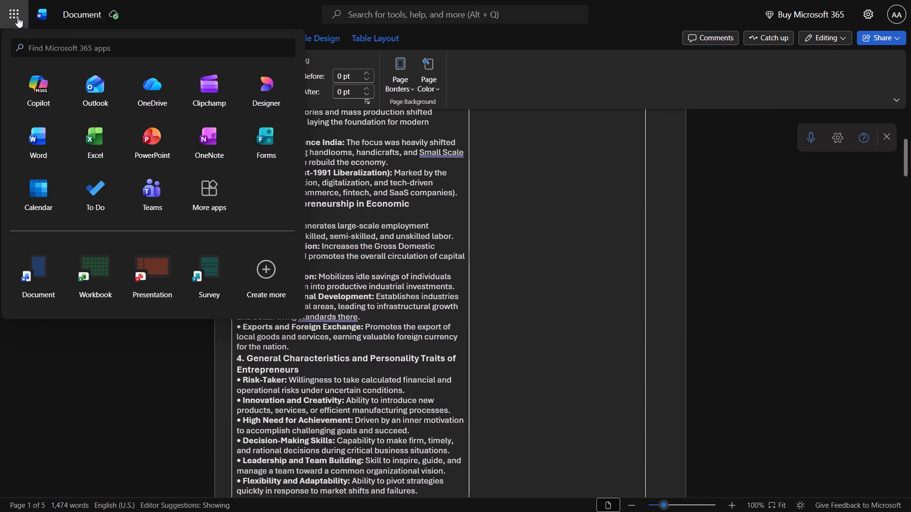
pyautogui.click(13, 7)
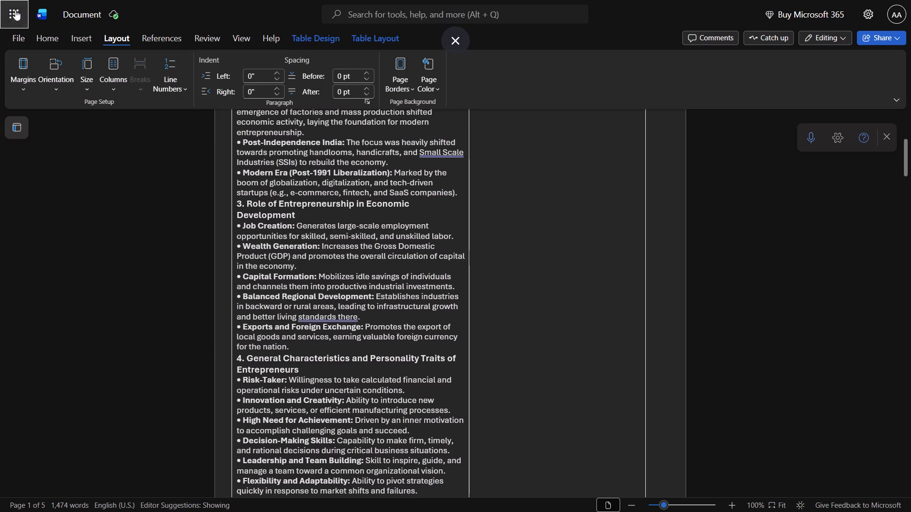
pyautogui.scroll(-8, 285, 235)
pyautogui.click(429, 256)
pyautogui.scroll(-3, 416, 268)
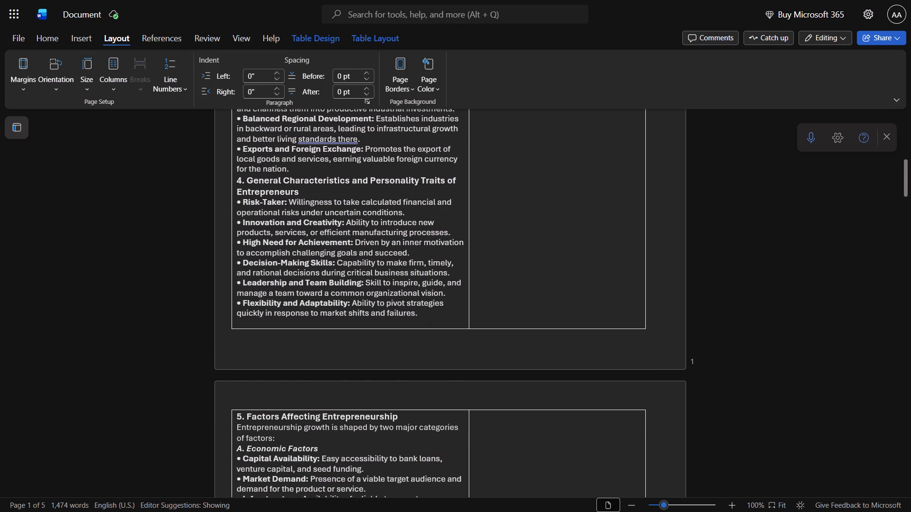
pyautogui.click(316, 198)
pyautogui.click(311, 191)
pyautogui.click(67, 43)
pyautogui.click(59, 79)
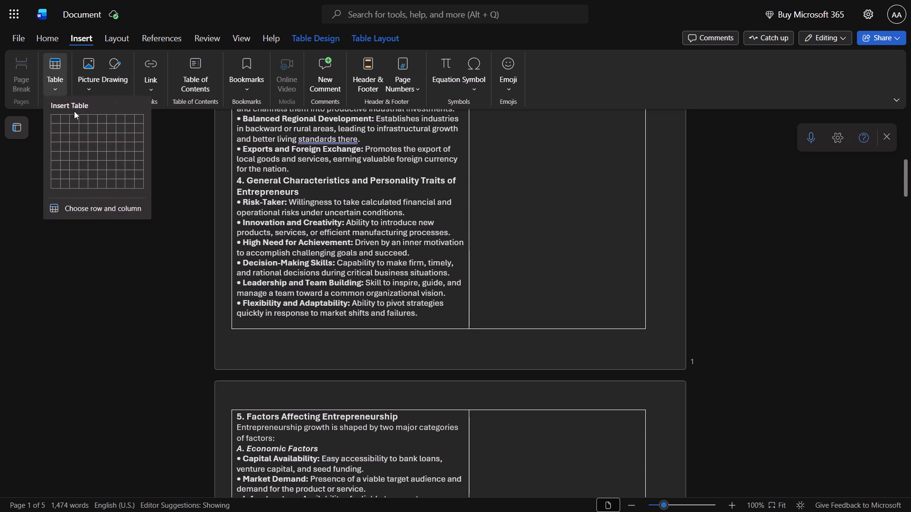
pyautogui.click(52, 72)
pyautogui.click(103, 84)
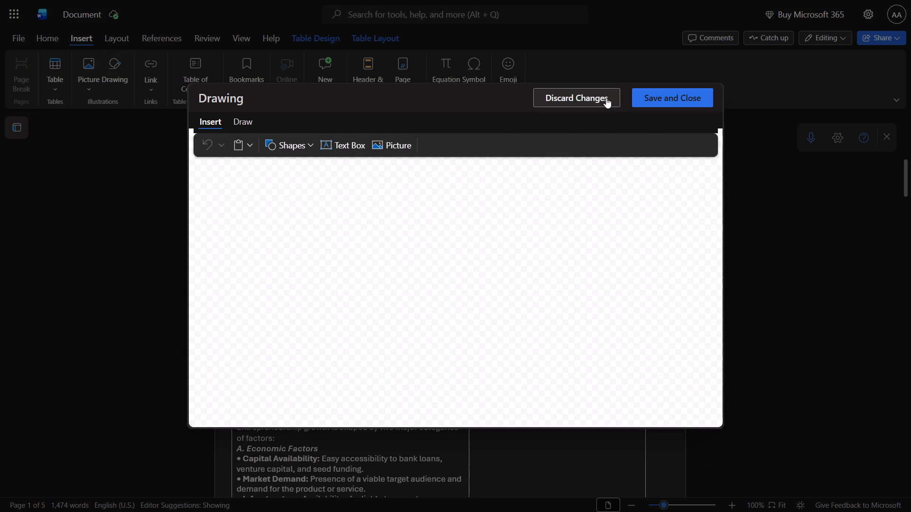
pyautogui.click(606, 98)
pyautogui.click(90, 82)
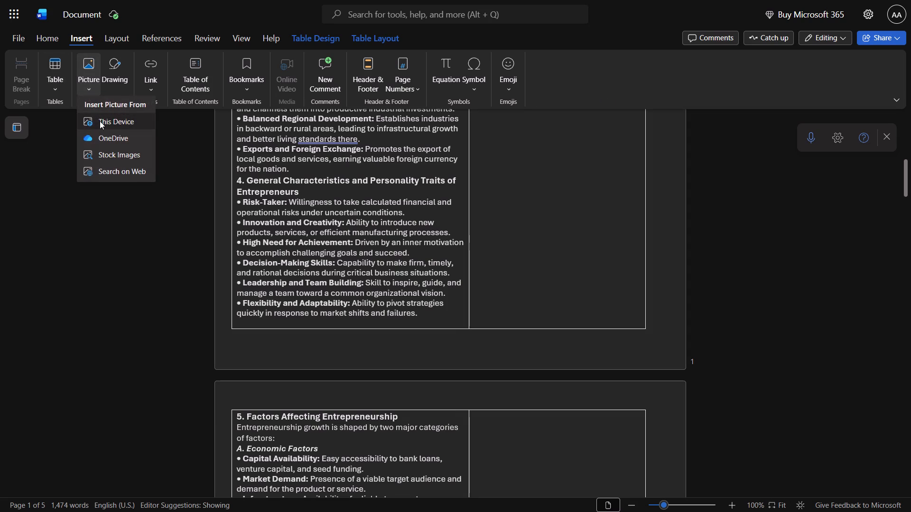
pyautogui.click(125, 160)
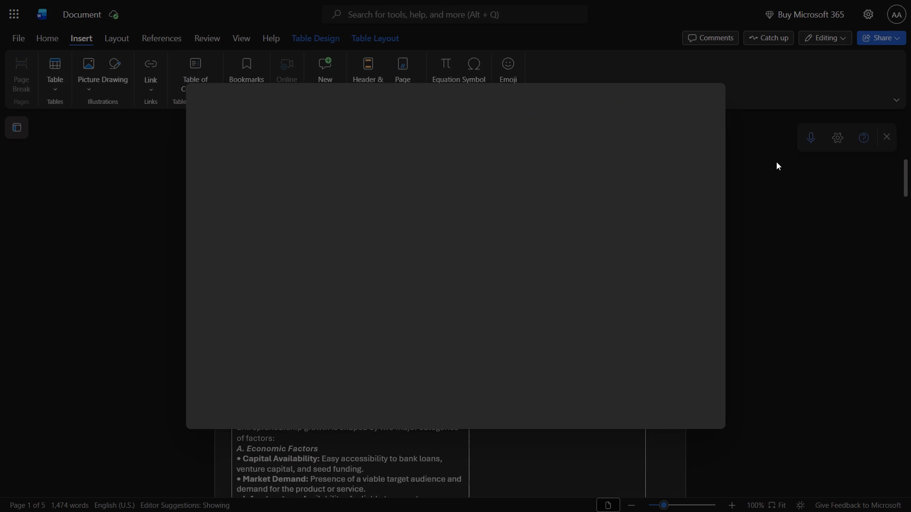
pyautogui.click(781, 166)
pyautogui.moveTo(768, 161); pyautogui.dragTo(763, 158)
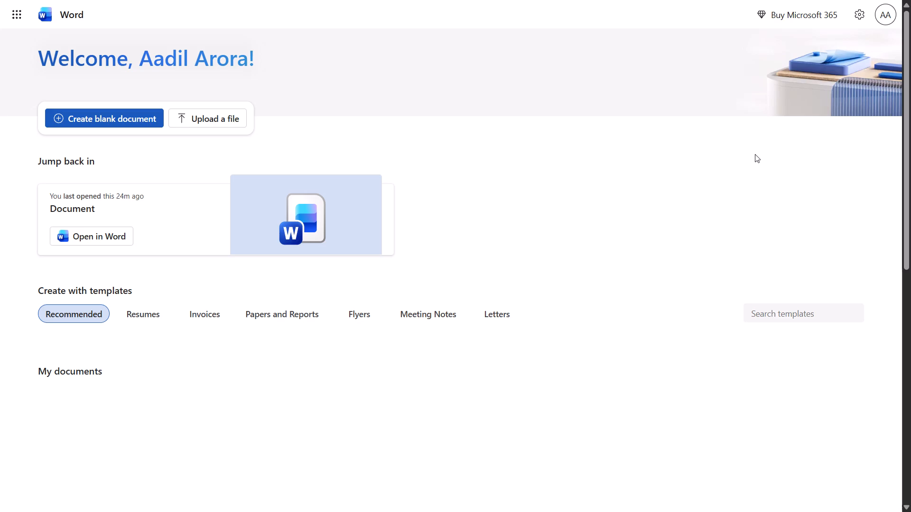
# Reopen the recent file "Document" from the Word start page for editing.
pyautogui.click(312, 208)
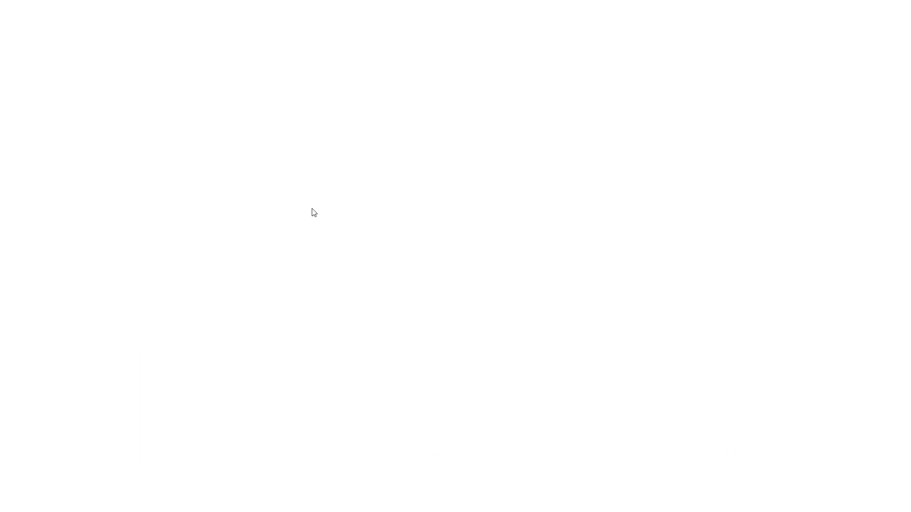
pyautogui.click(234, 170)
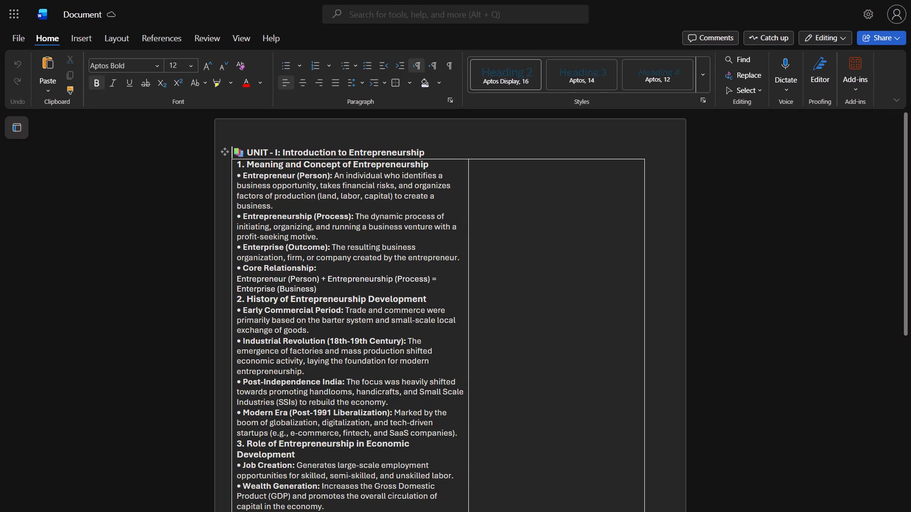
pyautogui.click(305, 201)
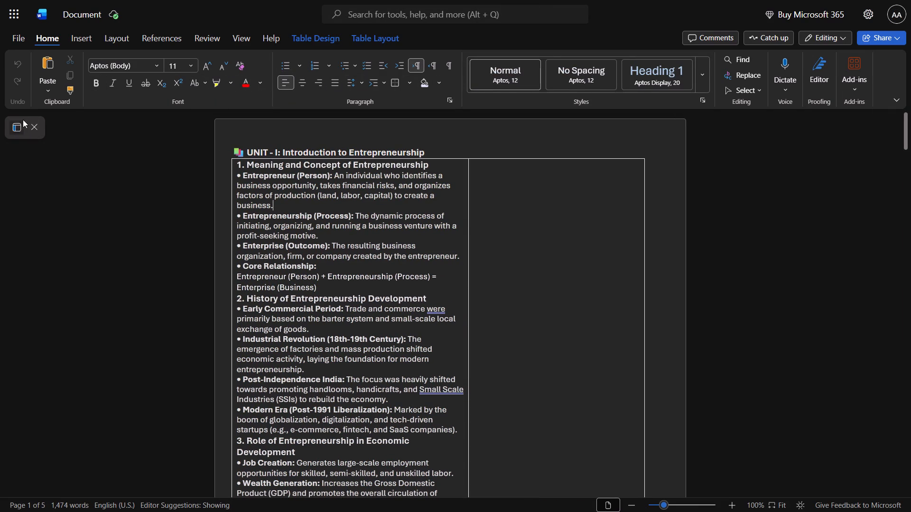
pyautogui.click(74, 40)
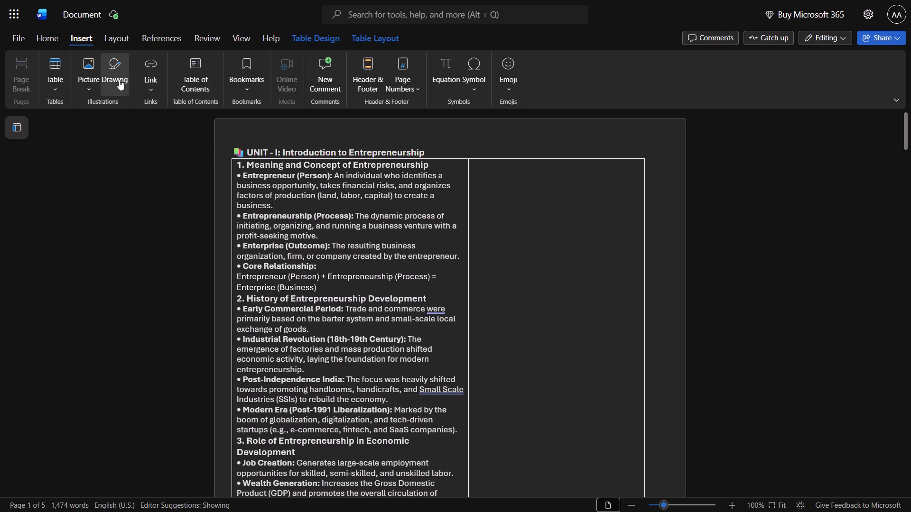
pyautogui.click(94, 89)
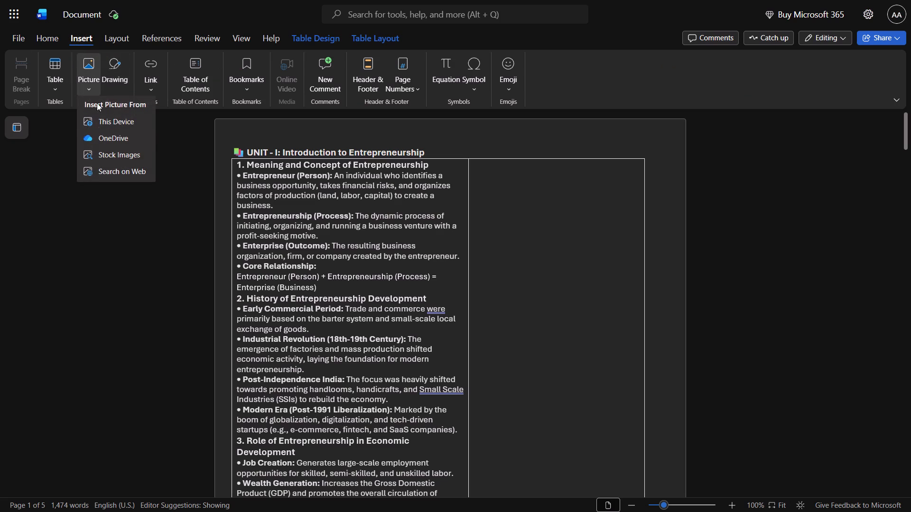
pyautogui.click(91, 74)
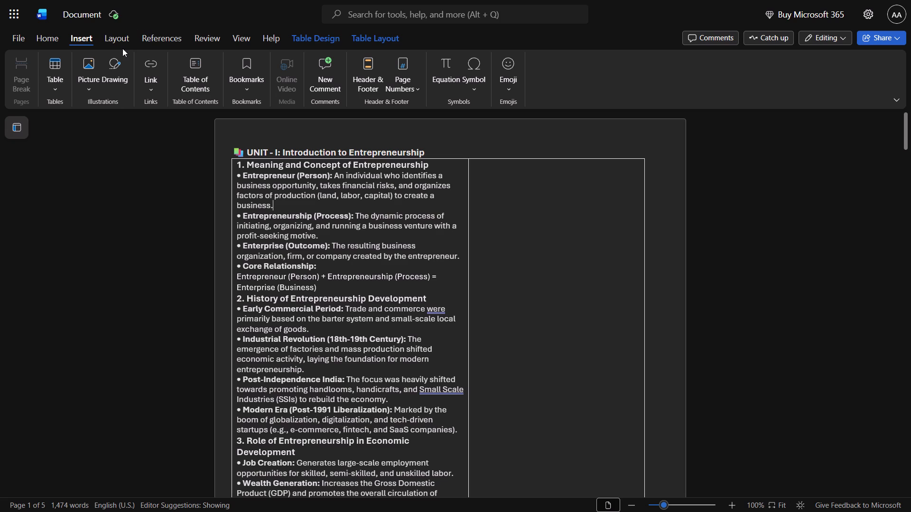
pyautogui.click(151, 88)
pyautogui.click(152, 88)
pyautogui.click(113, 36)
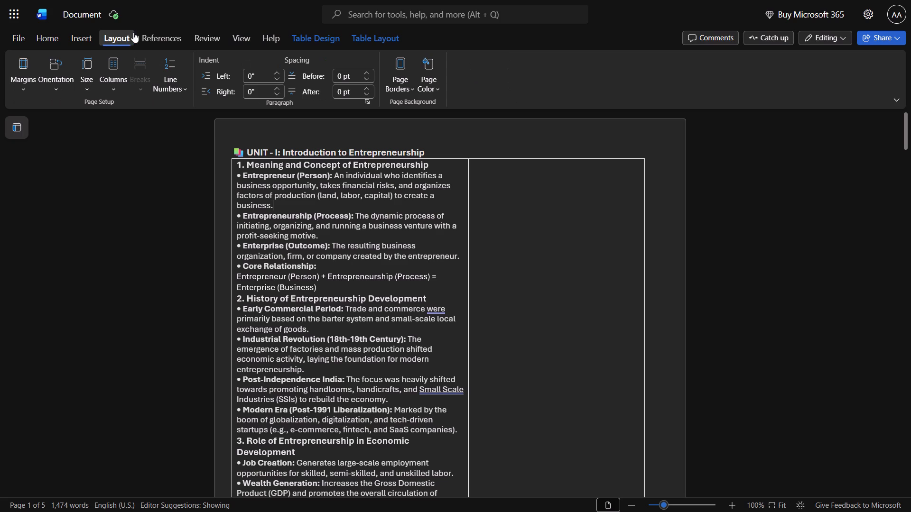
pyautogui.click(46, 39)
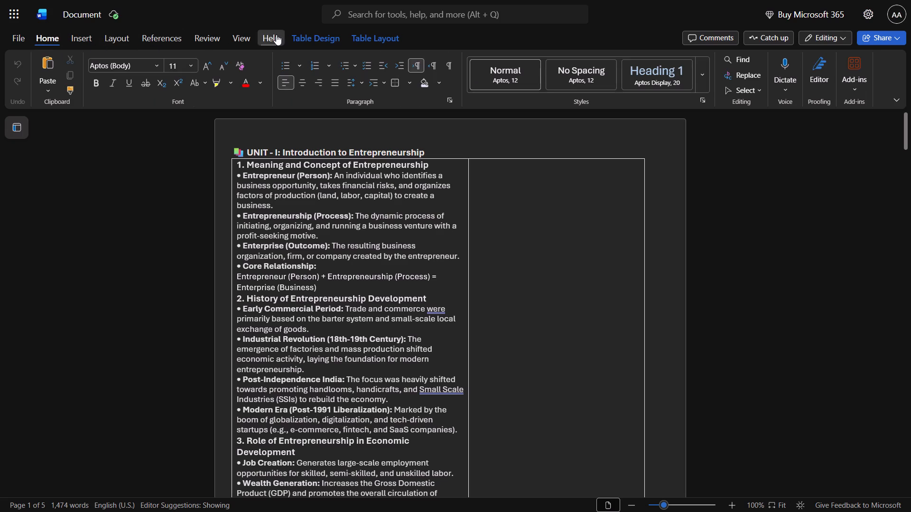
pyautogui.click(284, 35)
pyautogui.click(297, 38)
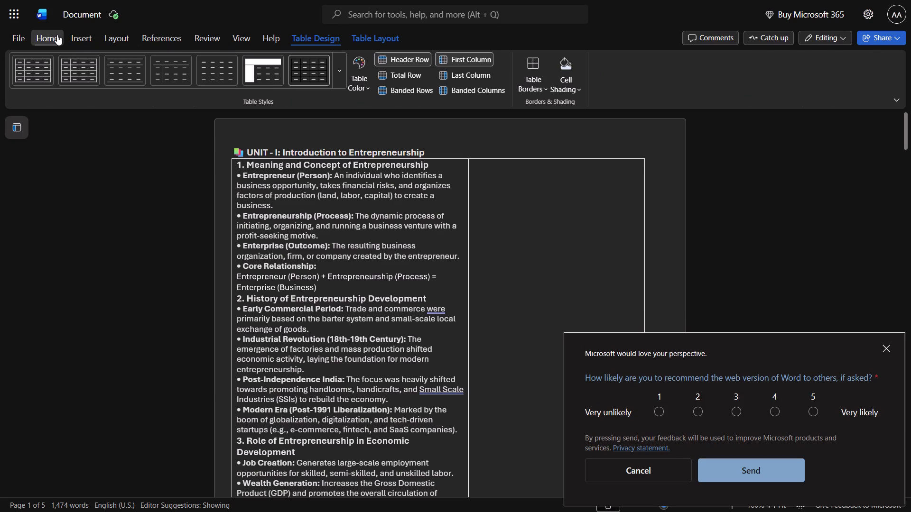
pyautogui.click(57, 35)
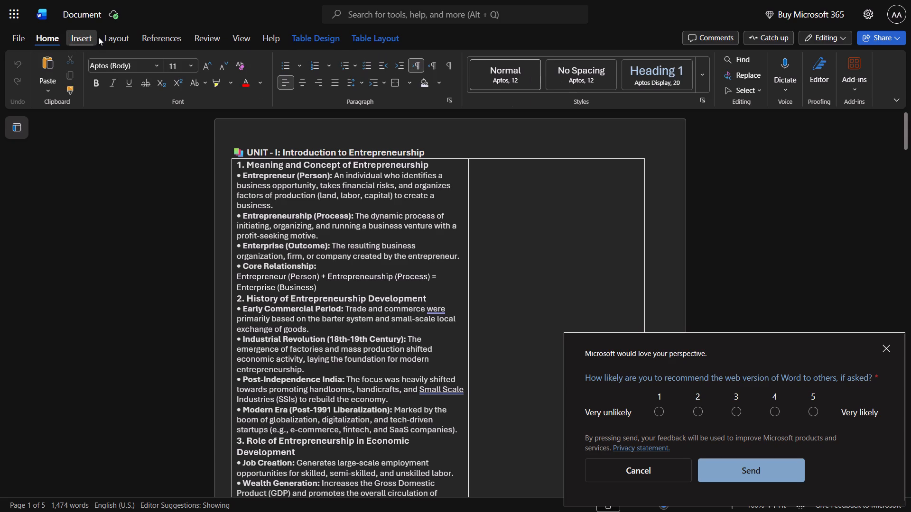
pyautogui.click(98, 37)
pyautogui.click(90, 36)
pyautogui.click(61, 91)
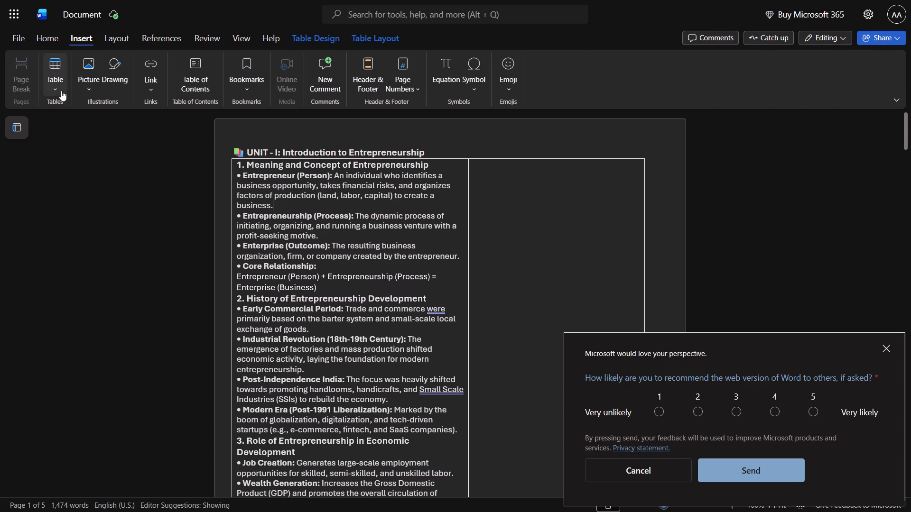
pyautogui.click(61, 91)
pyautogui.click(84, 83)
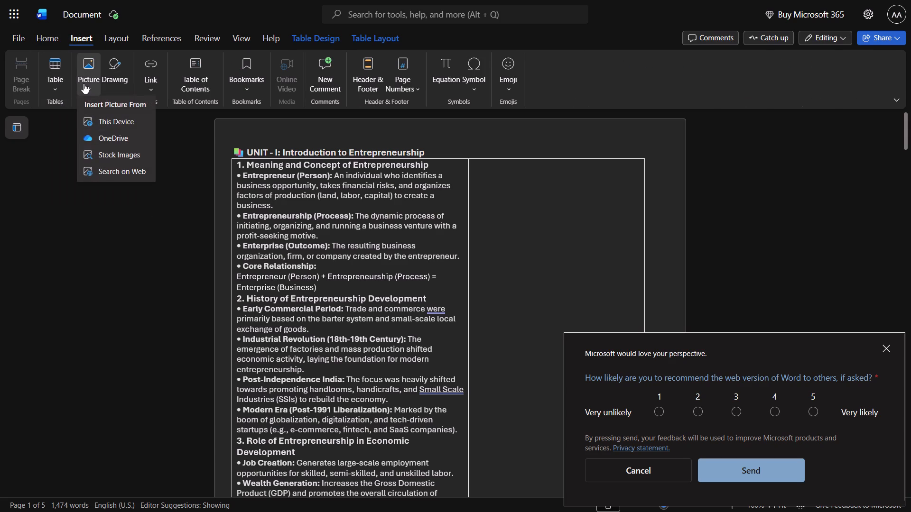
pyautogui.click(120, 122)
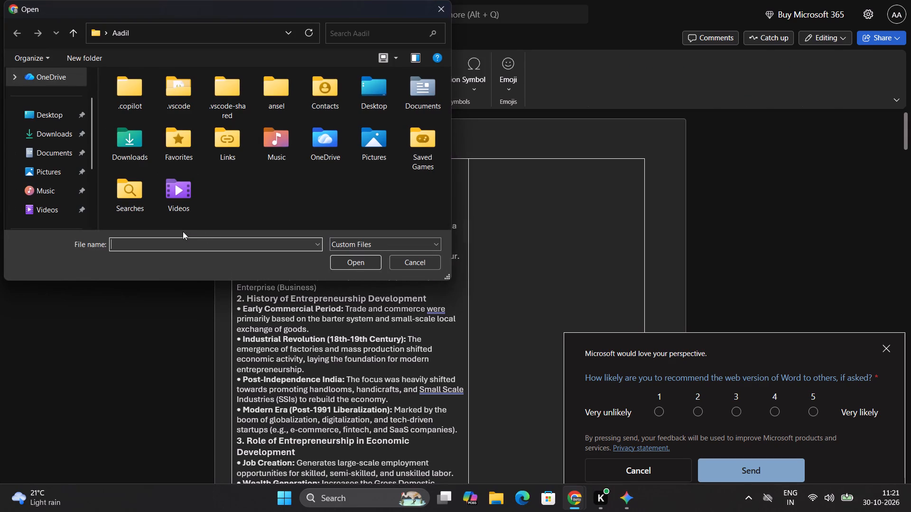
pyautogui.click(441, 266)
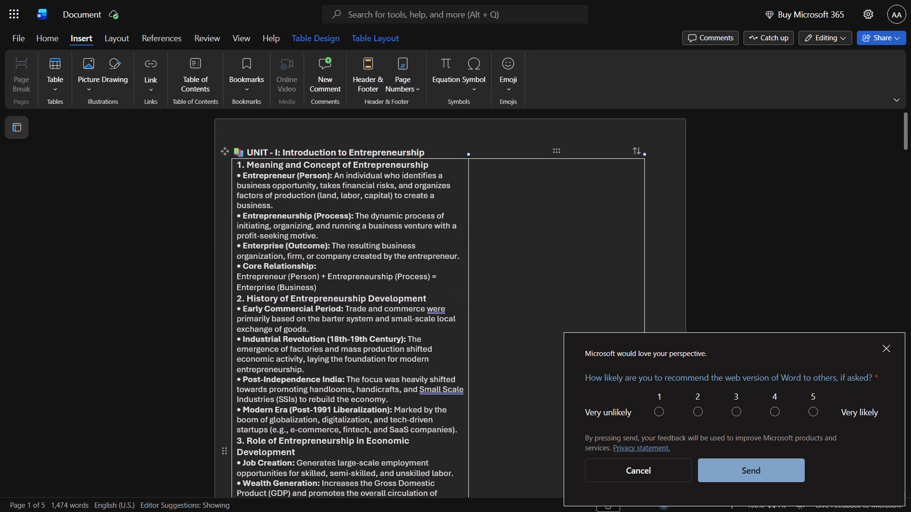
# Dismiss the feedback survey without sending a rating.
pyautogui.click(661, 464)
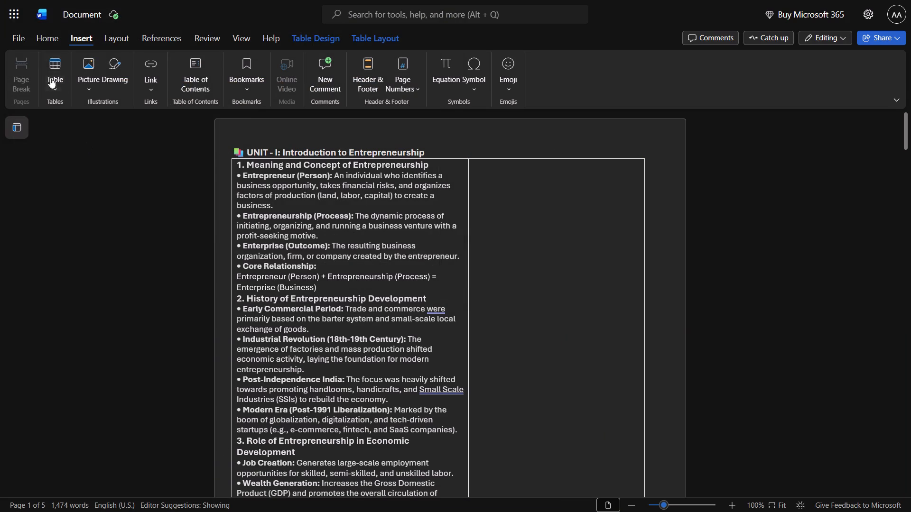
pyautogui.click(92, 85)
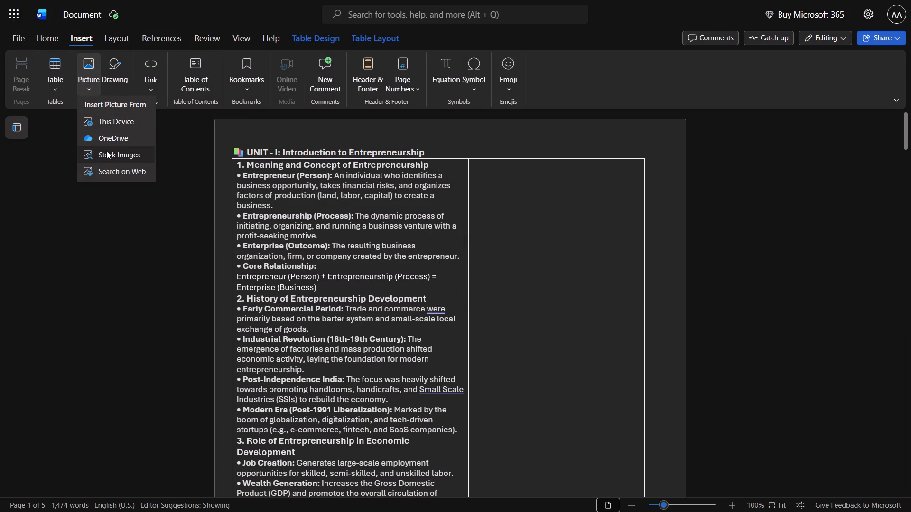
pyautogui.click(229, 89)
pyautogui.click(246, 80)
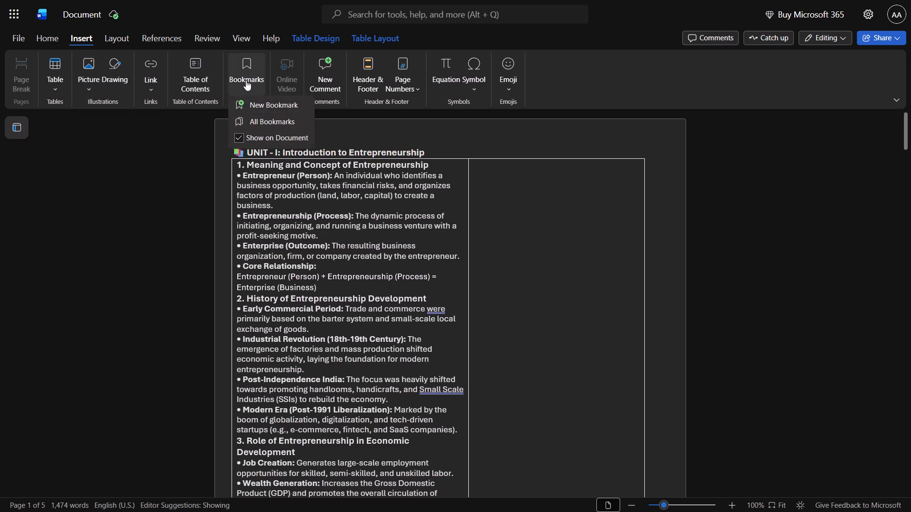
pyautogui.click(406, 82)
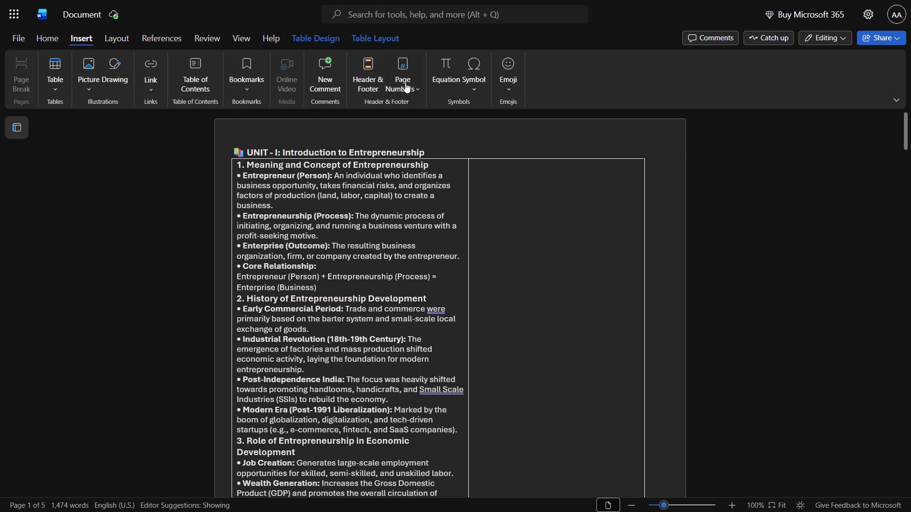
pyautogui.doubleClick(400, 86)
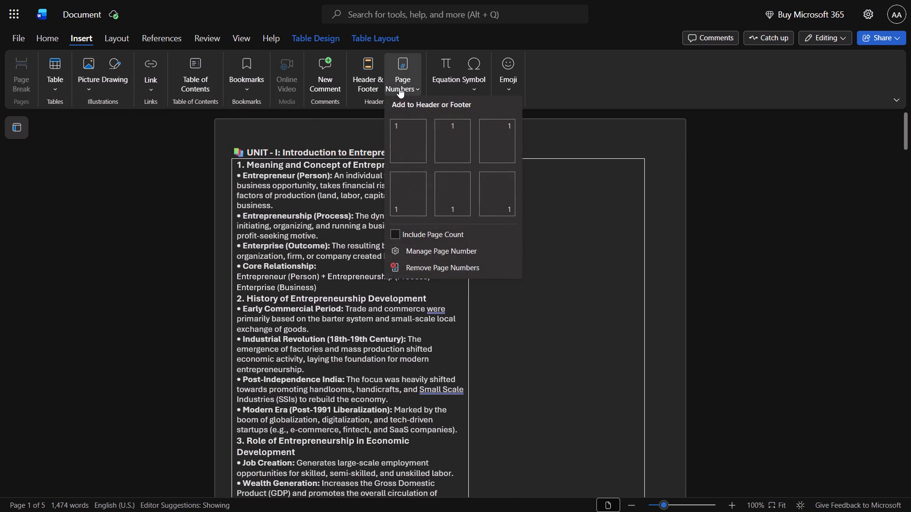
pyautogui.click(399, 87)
# Narrow the table's first column slightly by moving the divider between the two columns.
pyautogui.scroll(-2, 443, 174)
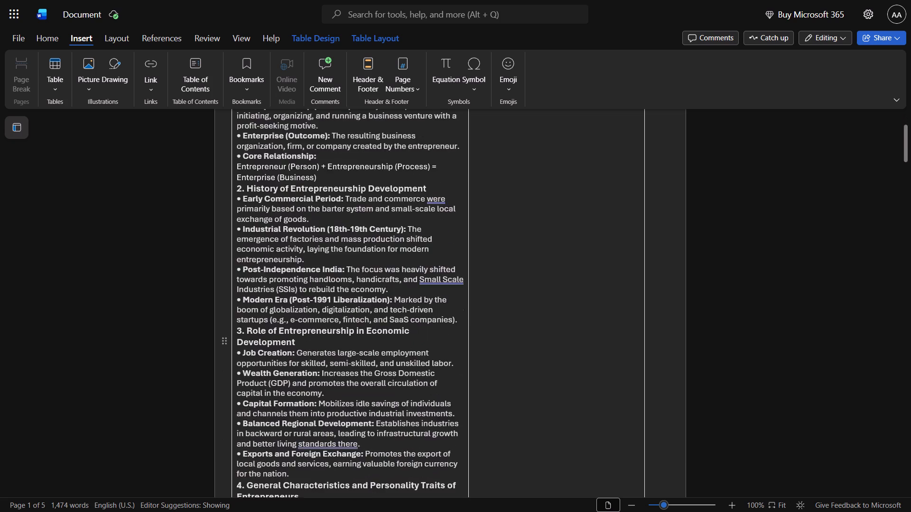
pyautogui.scroll(-7, 445, 180)
pyautogui.scroll(7, 446, 182)
pyautogui.scroll(-2, 446, 182)
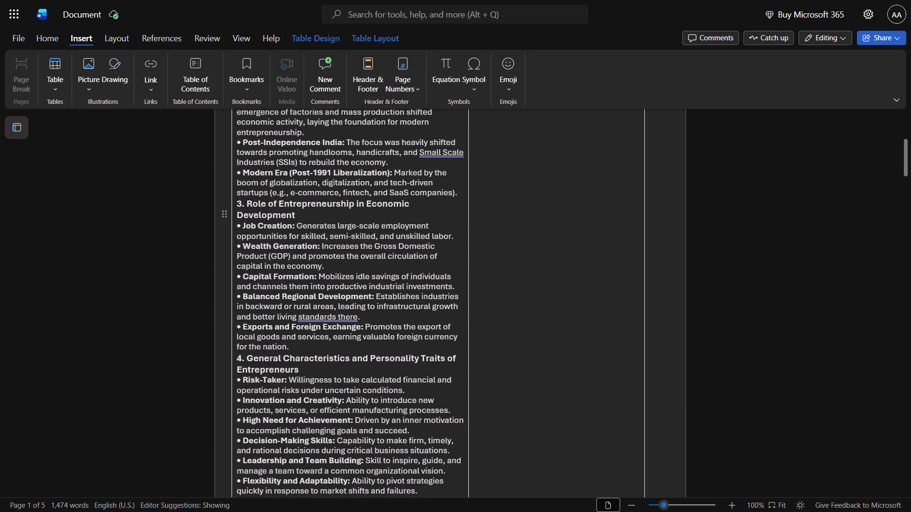
pyautogui.scroll(-2, 302, 203)
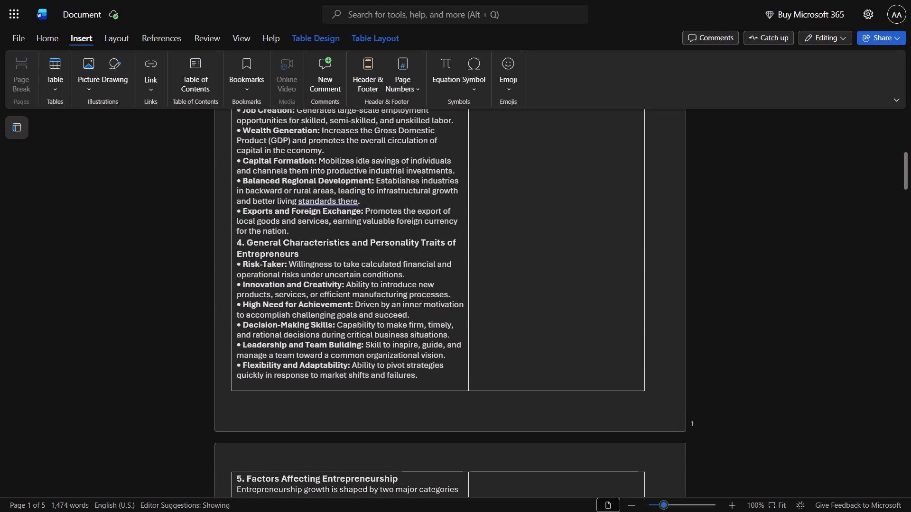
pyautogui.click(278, 378)
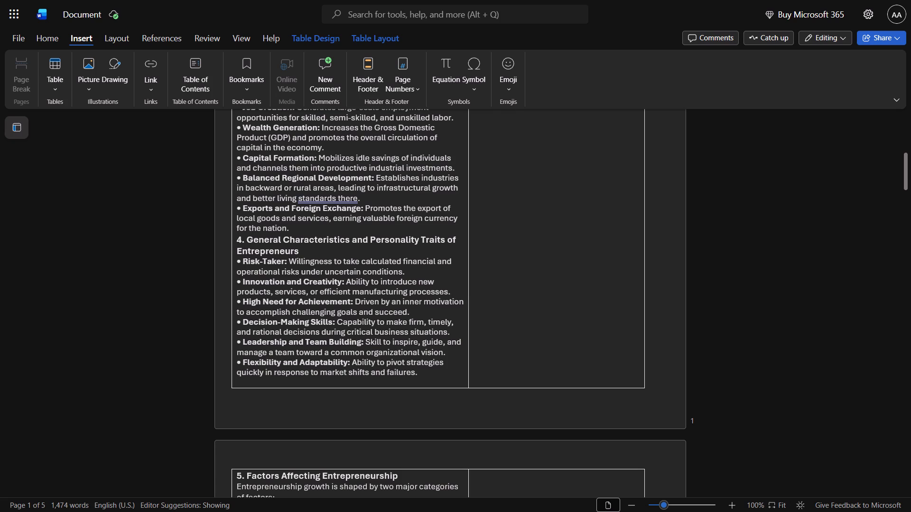
pyautogui.click(467, 254)
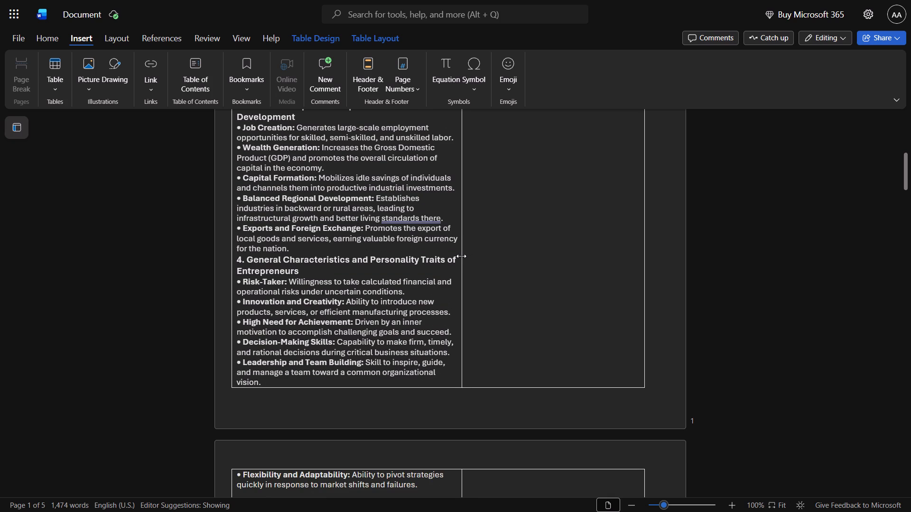
# Examine how the first page's text wraps and fits in the table's first column, from the UNIT - I heading to section 4.
pyautogui.scroll(3, 482, 258)
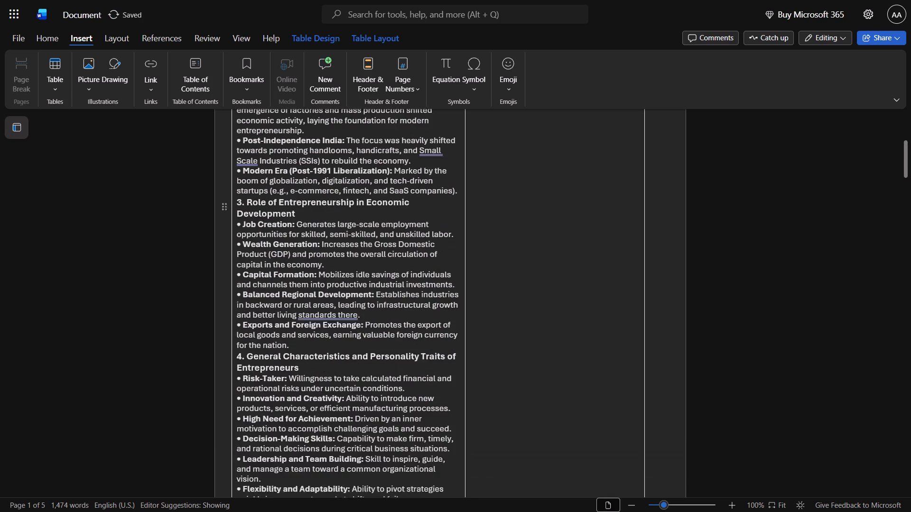
pyautogui.scroll(8, 482, 258)
pyautogui.click(476, 262)
pyautogui.scroll(-2, 476, 262)
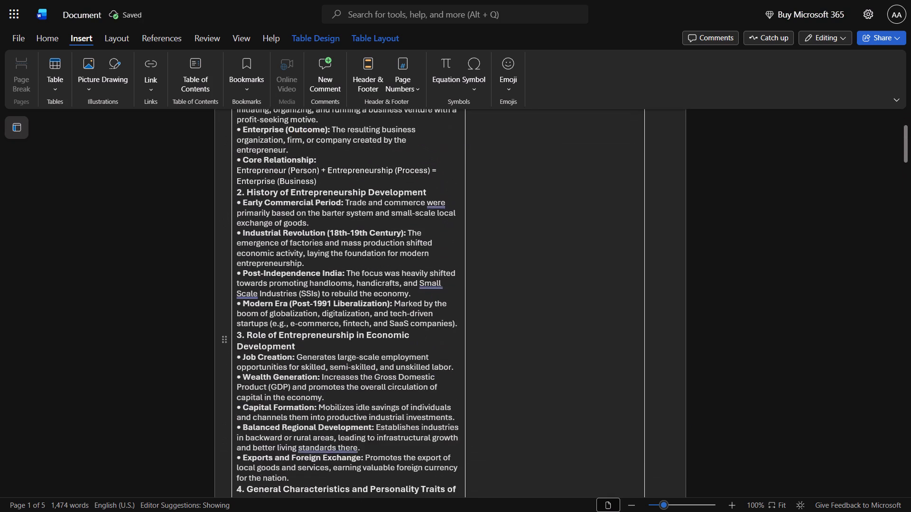
pyautogui.scroll(3, 476, 262)
pyautogui.scroll(-3, 412, 247)
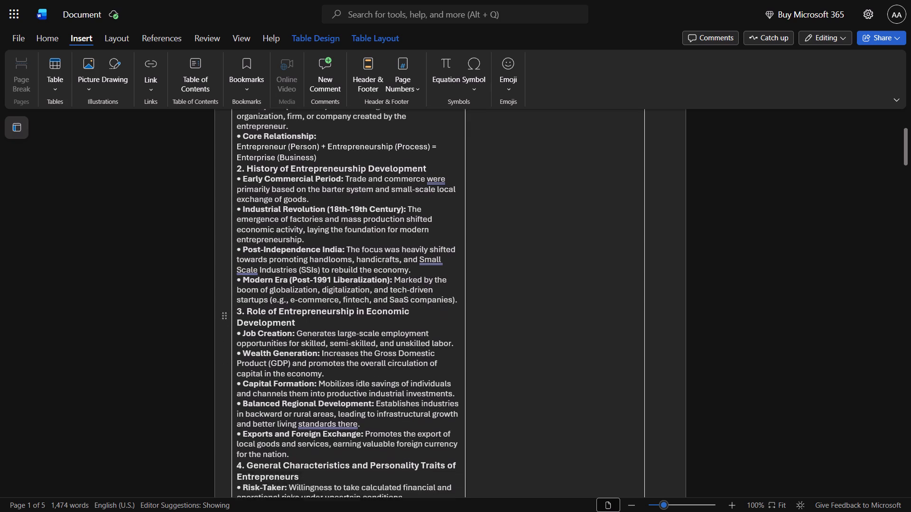
pyautogui.scroll(-2, 409, 251)
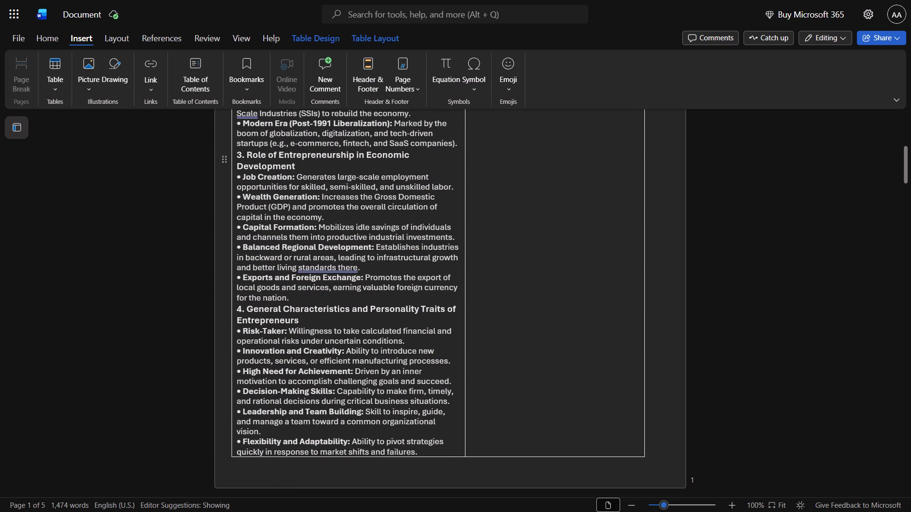
pyautogui.scroll(7, 404, 280)
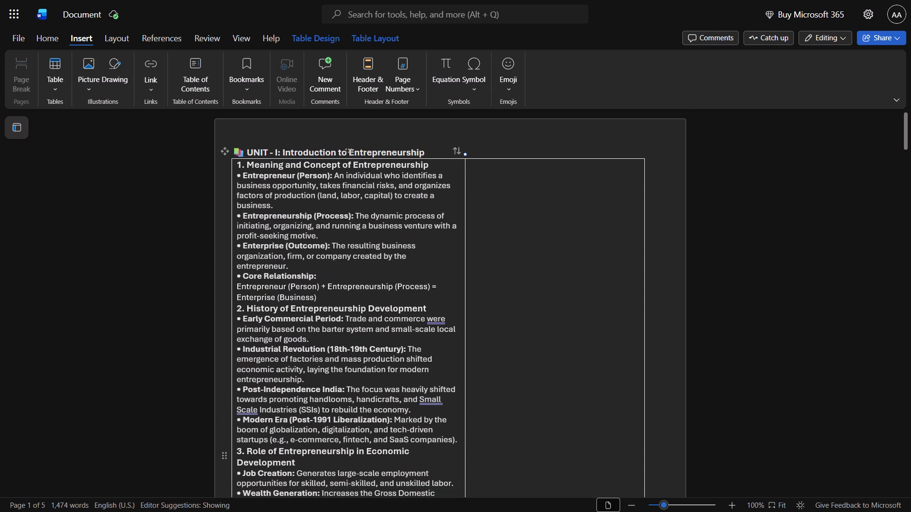
pyautogui.scroll(-1, 414, 232)
pyautogui.scroll(4, 415, 233)
pyautogui.scroll(-2, 415, 233)
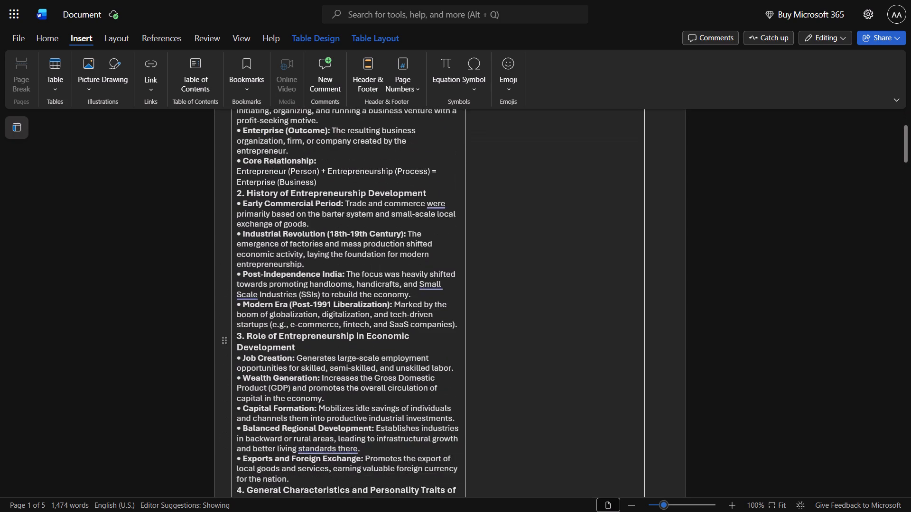
pyautogui.scroll(4, 415, 233)
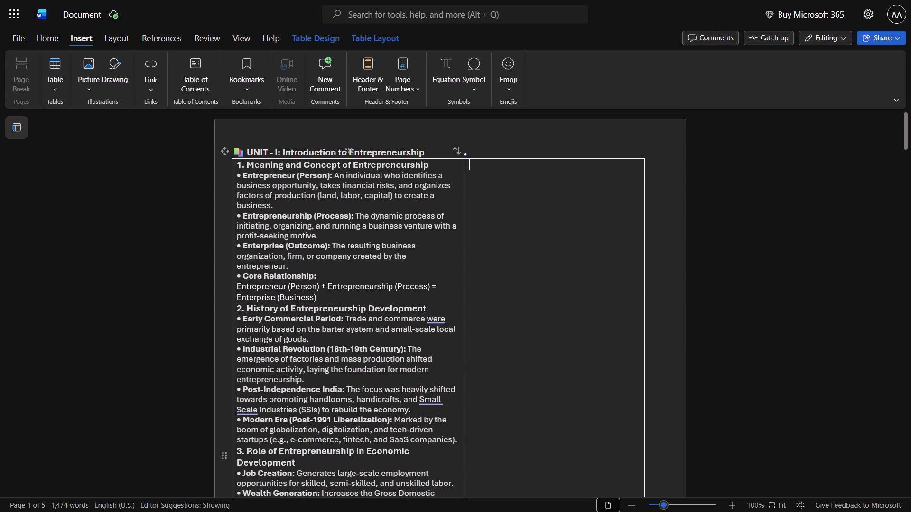
# Cut the heading "UNIT - I: Introduction to Entrepreneurship" from above the table.
pyautogui.click(481, 184)
pyautogui.click(482, 154)
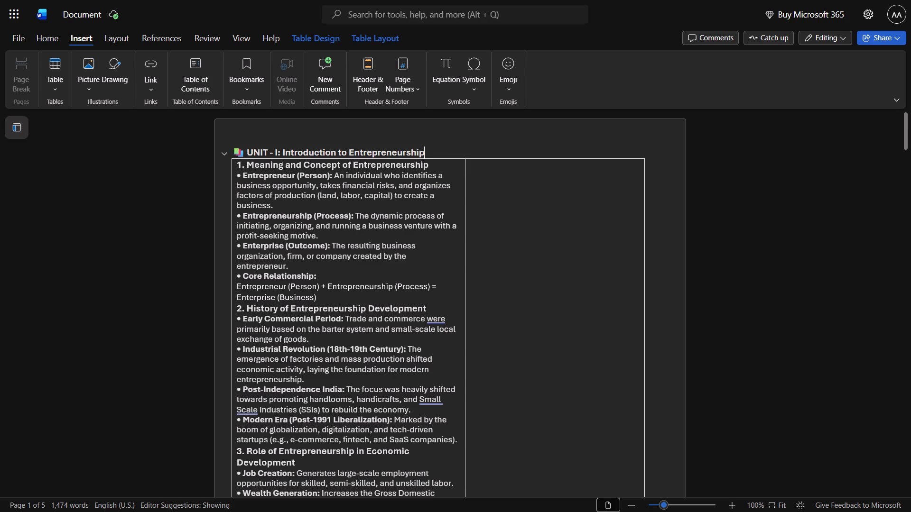
pyautogui.moveTo(452, 155); pyautogui.dragTo(243, 158)
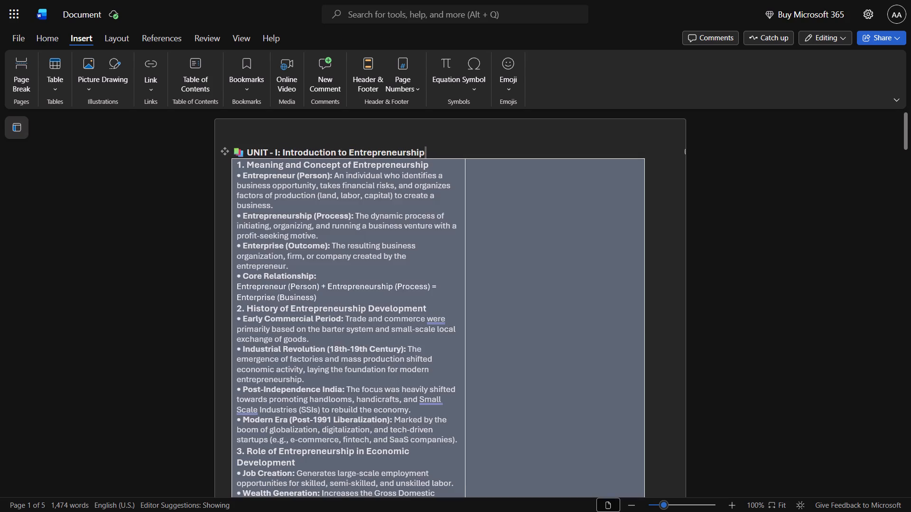
pyautogui.moveTo(243, 158); pyautogui.dragTo(237, 152)
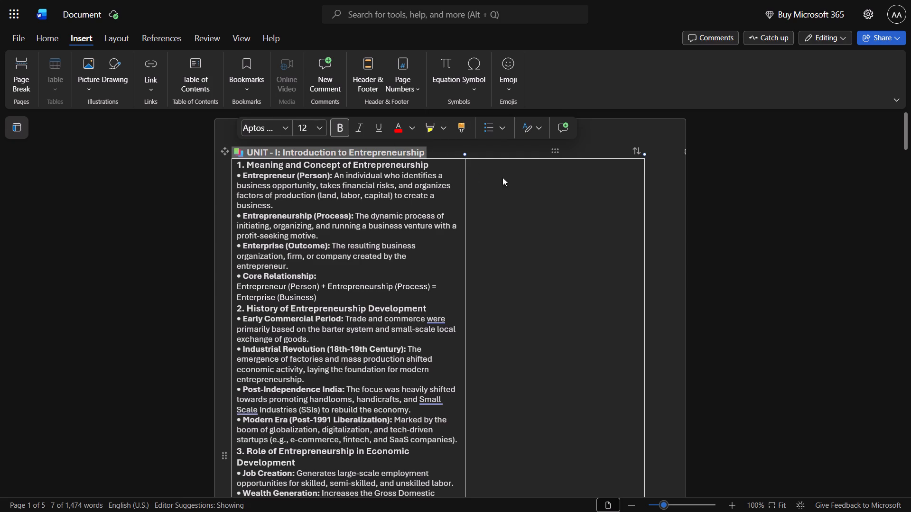
pyautogui.click(562, 226)
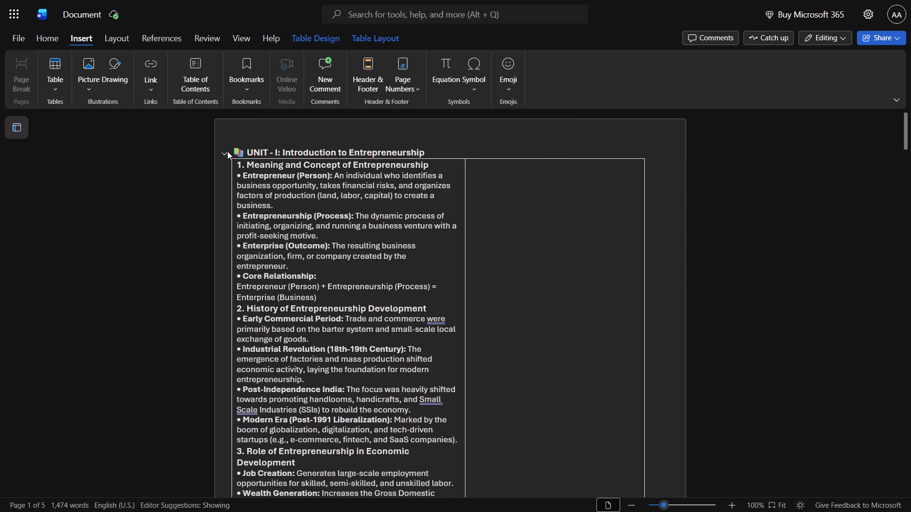
pyautogui.click(223, 151)
pyautogui.click(223, 151)
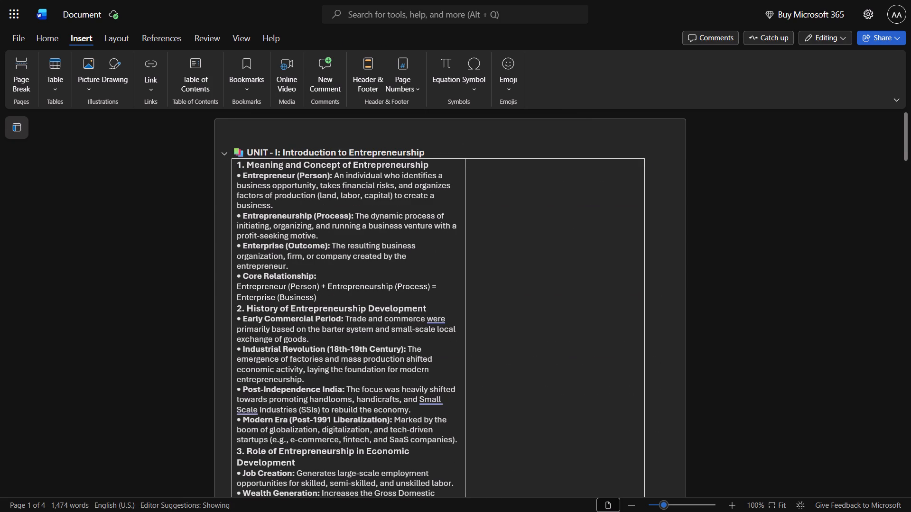
pyautogui.click(431, 153)
pyautogui.hotkey('ctrl', 'Up')
pyautogui.hotkey('ctrl', 'shift', 'Down')
pyautogui.hotkey('ctrl', 'x')
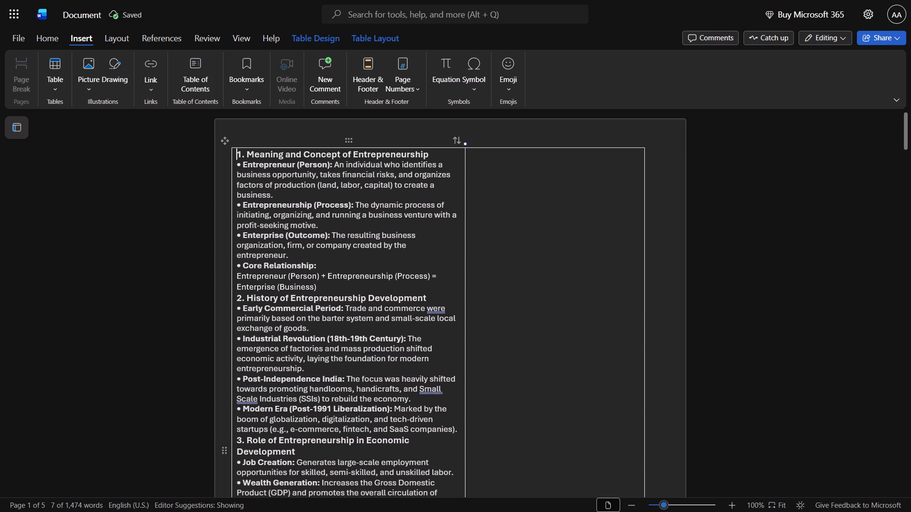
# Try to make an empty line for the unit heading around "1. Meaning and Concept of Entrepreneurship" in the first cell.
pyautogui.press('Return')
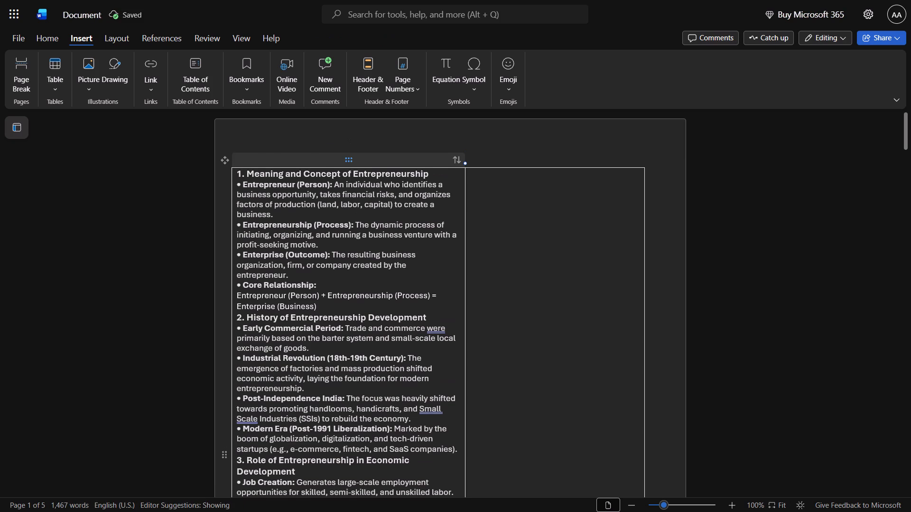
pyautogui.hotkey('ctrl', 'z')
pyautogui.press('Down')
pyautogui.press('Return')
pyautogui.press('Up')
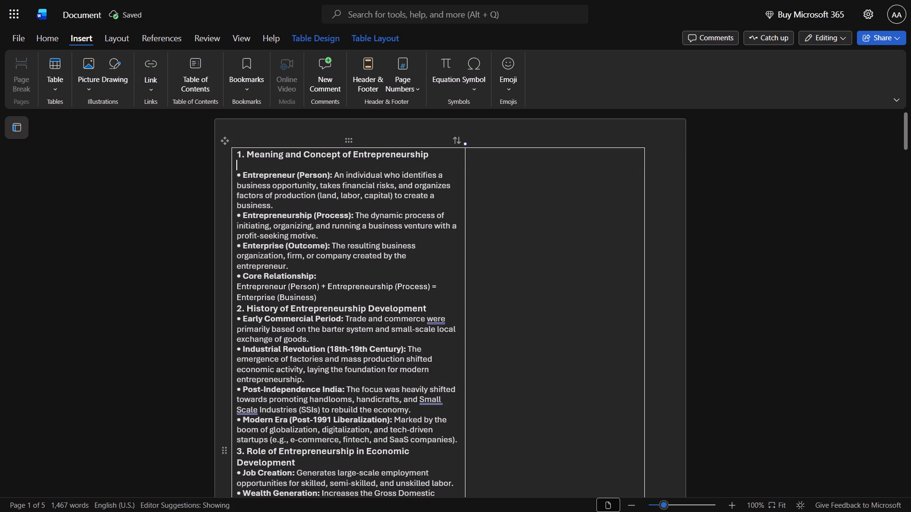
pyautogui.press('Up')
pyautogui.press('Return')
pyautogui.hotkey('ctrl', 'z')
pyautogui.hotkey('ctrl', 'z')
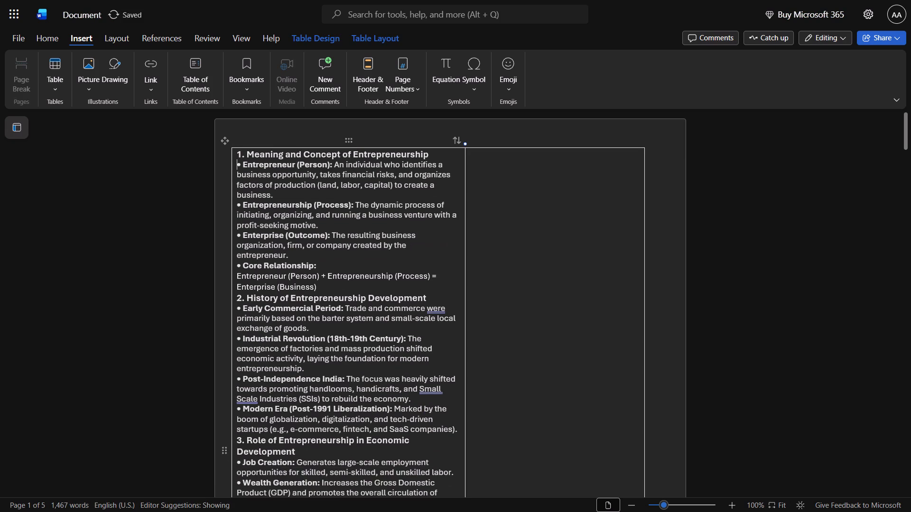
# Create a blank line at the top of the first cell, with "1. Meaning and Concept of Entrepreneurship" on the line below it.
pyautogui.click(248, 154)
pyautogui.press('Return')
pyautogui.press('Up')
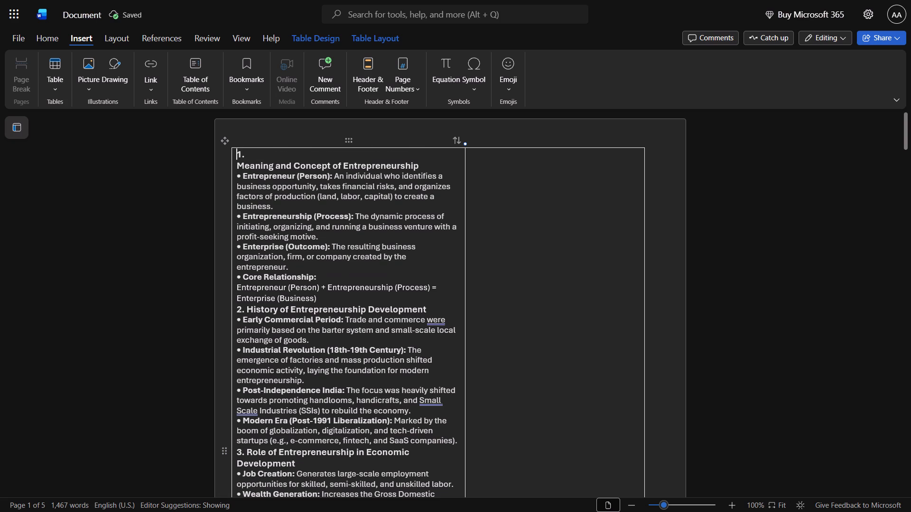
pyautogui.press('Delete')
pyautogui.press('Delete')
pyautogui.press('Down')
pyautogui.write('1.')
pyautogui.press('Up')
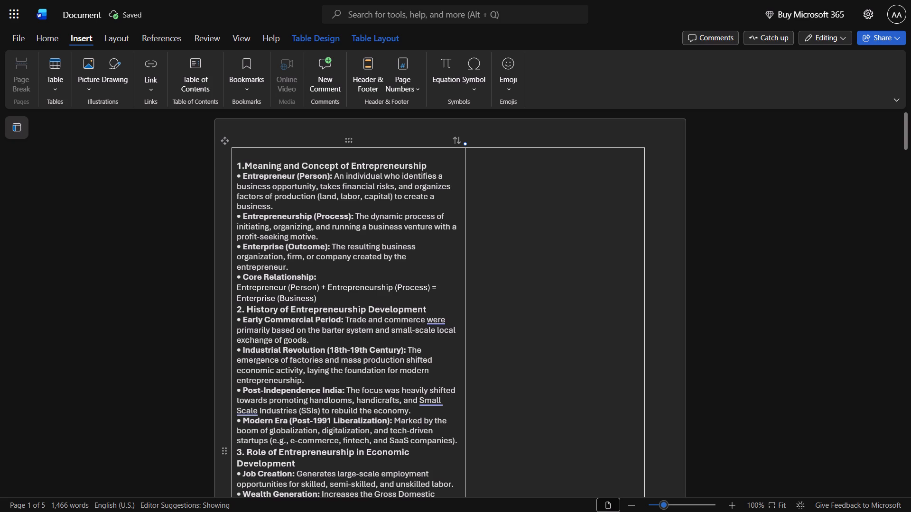
pyautogui.press('Down')
pyautogui.press('Down')
pyautogui.press('Up')
pyautogui.press('Right')
pyautogui.press('Right')
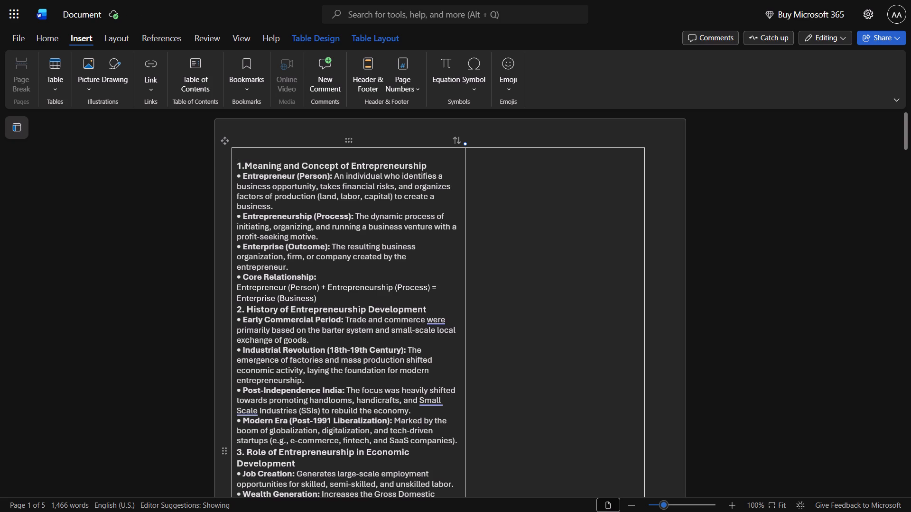
pyautogui.press('space')
pyautogui.hotkey('ctrl', 'z')
# Paste the cut UNIT - I heading into the first cell's top blank line and remove the extra line beneath it.
pyautogui.press('Up')
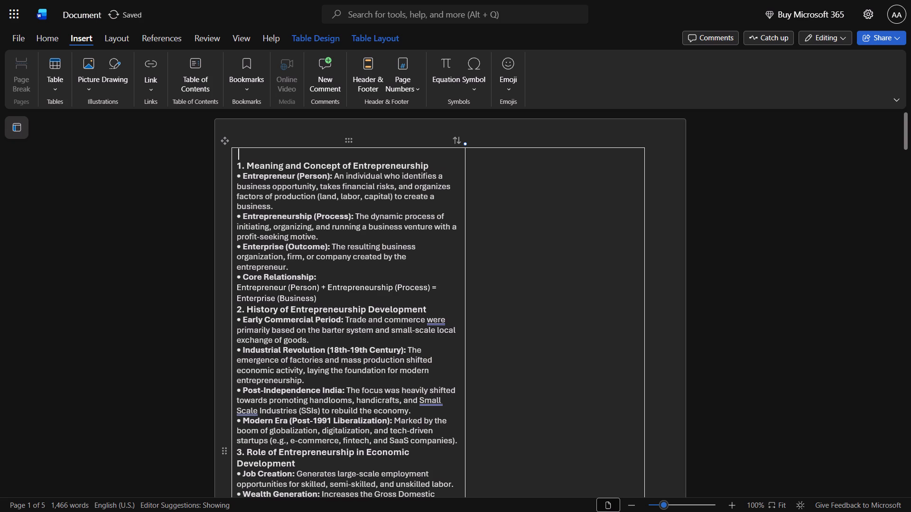
pyautogui.hotkey('ctrl', 'v')
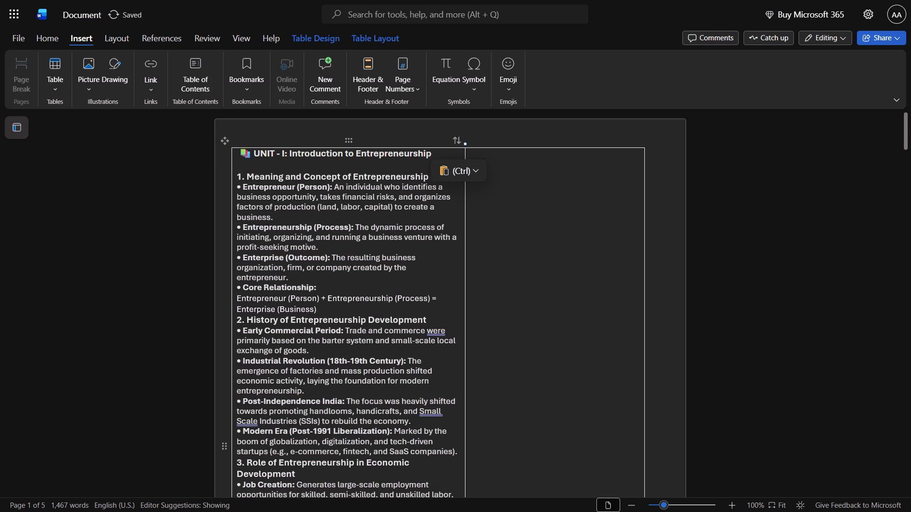
pyautogui.press('BackSpace')
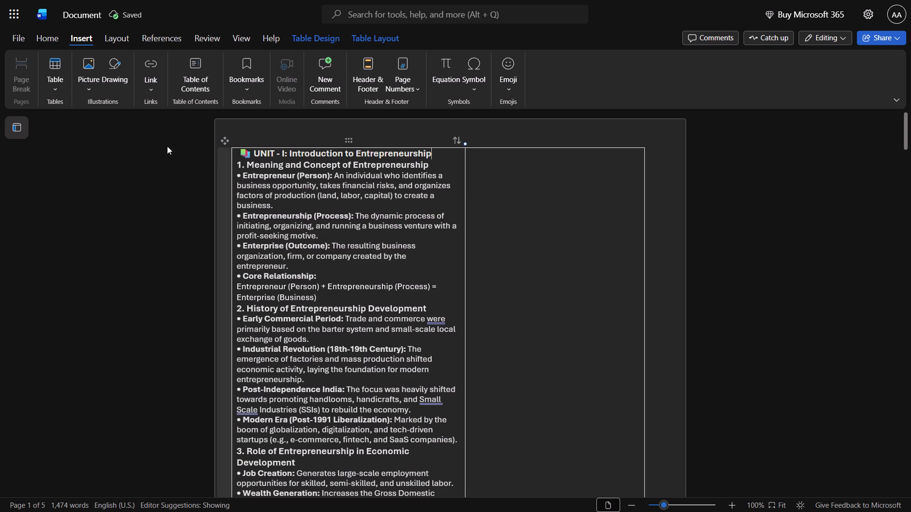
# Look over the two-column table from the UNIT - I heading through section 5 and the text following it.
pyautogui.click(240, 155)
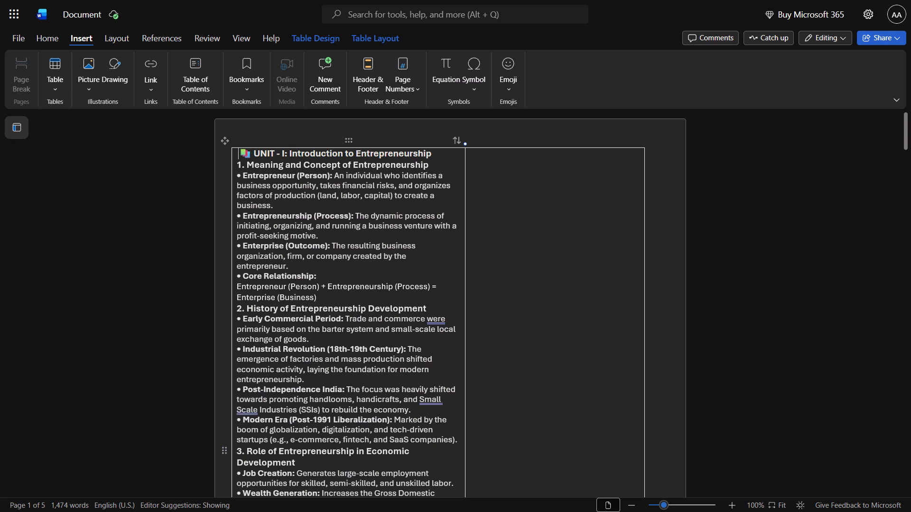
pyautogui.click(246, 154)
pyautogui.click(251, 143)
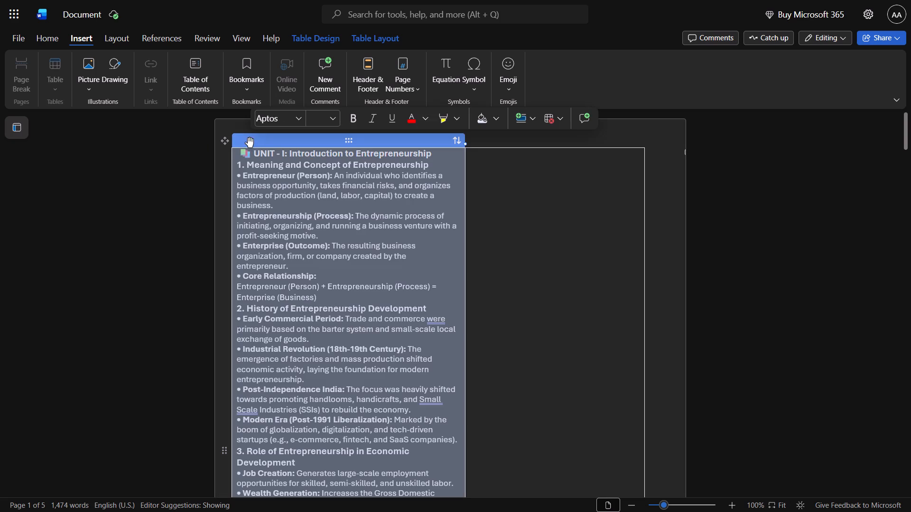
pyautogui.click(498, 183)
pyautogui.scroll(-4, 492, 197)
pyautogui.scroll(3, 492, 198)
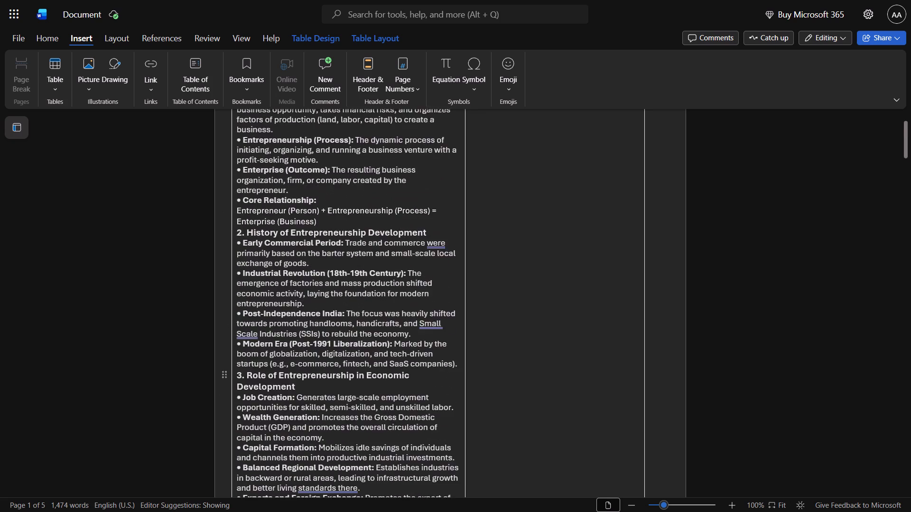
pyautogui.scroll(5, 491, 198)
pyautogui.scroll(-14, 486, 195)
pyautogui.scroll(4, 486, 195)
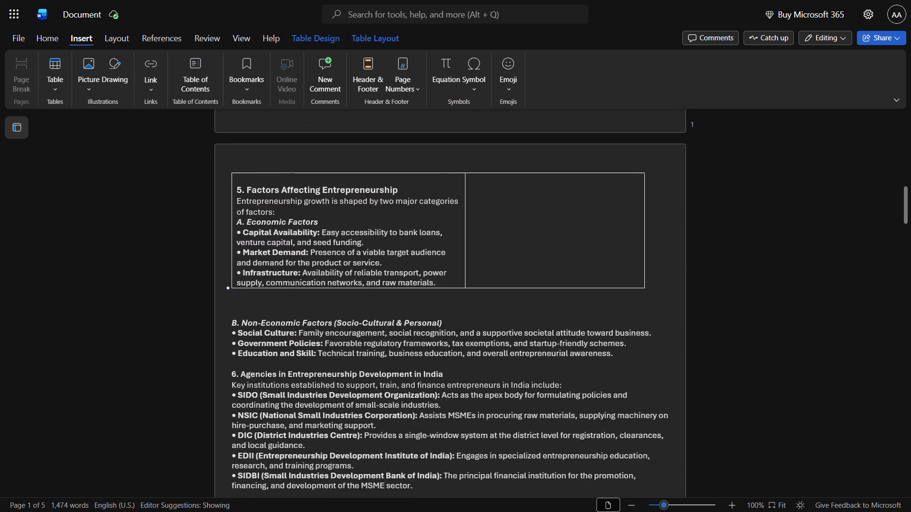
pyautogui.scroll(2, 486, 195)
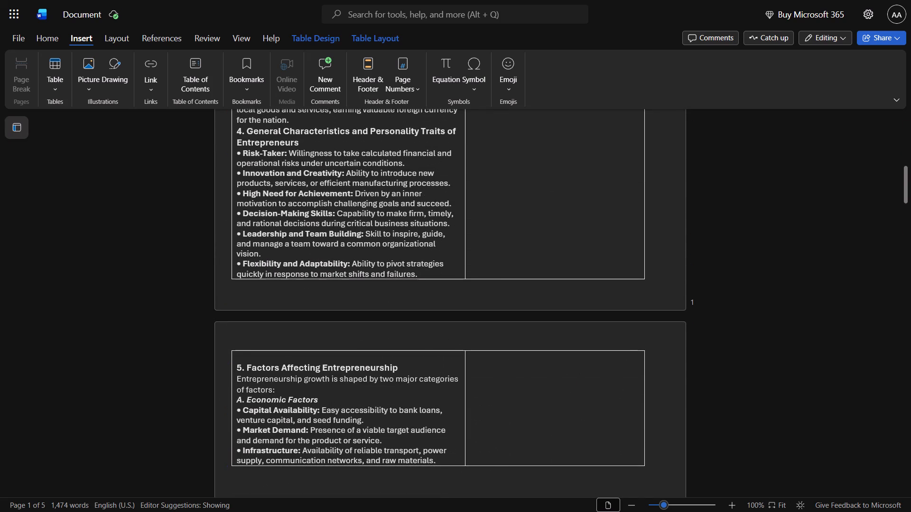
pyautogui.scroll(1, 347, 321)
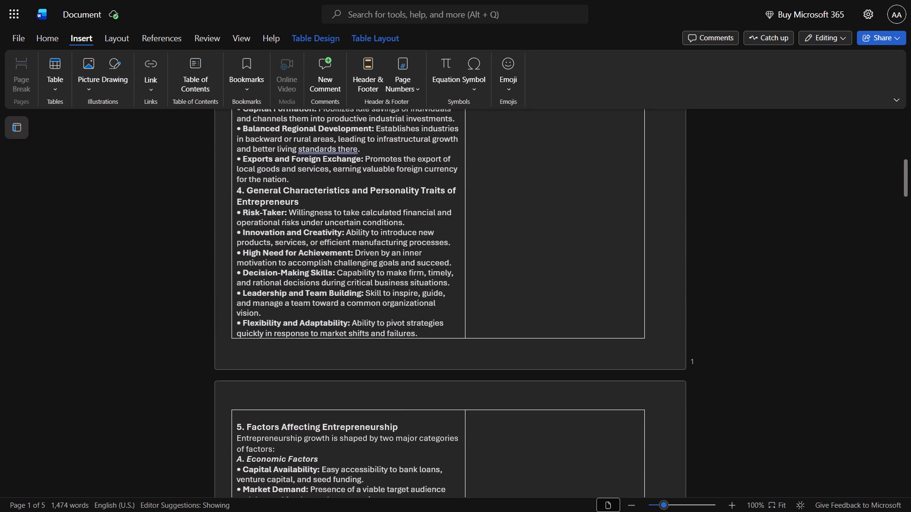
pyautogui.click(463, 233)
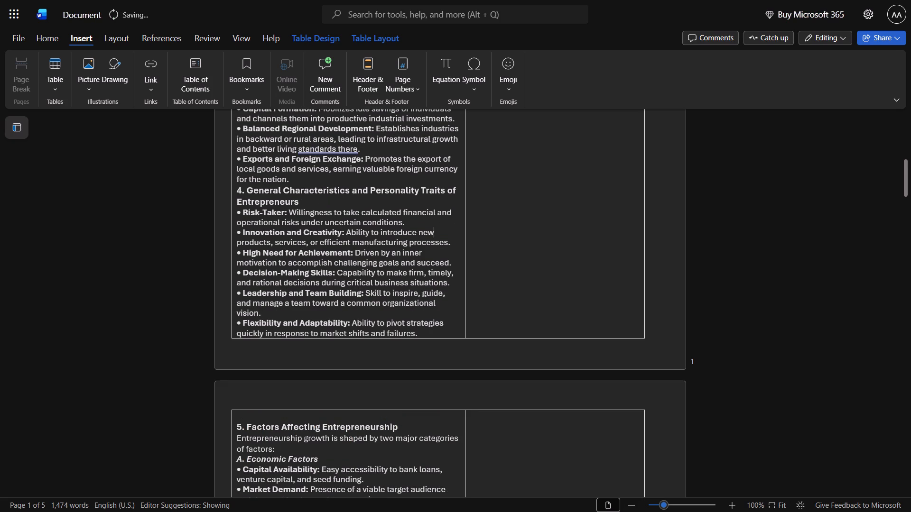
pyautogui.scroll(7, 477, 240)
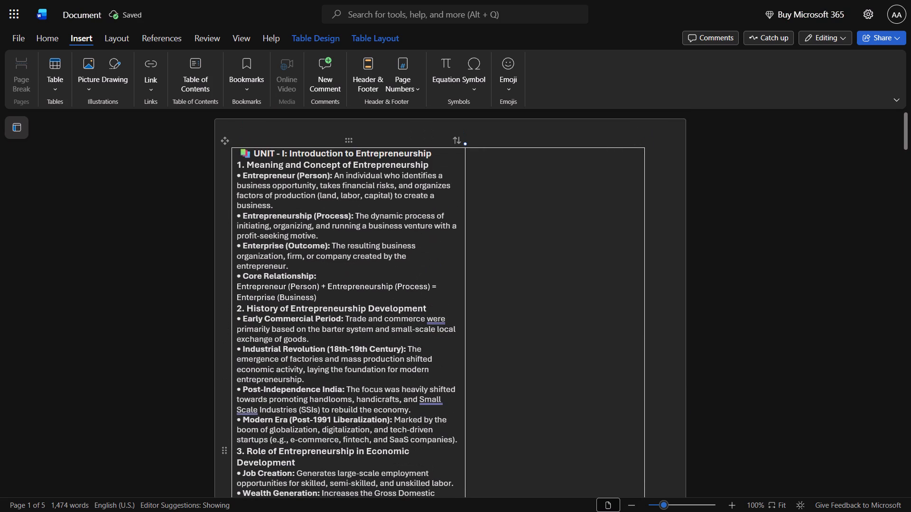
# Remove the extra space in front of the UNIT - I heading in the first cell.
pyautogui.click(241, 152)
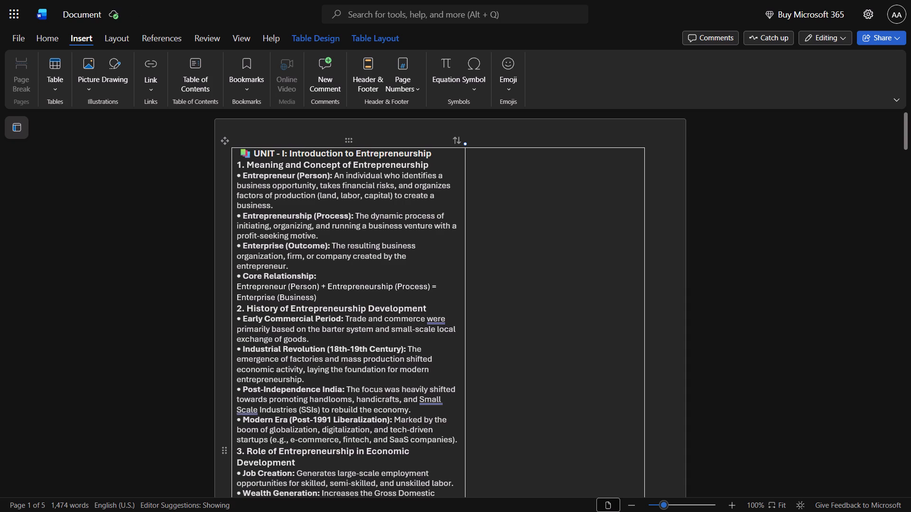
pyautogui.press('BackSpace')
pyautogui.press('BackSpace')
pyautogui.press('Down')
pyautogui.press('Down')
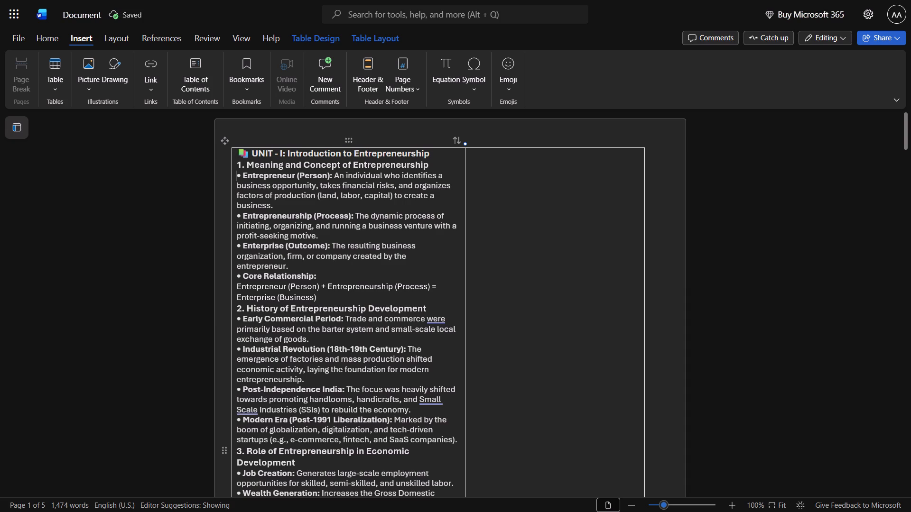
pyautogui.press('Up')
pyautogui.press('Up')
pyautogui.press('Down')
pyautogui.press('Down')
pyautogui.press('Down')
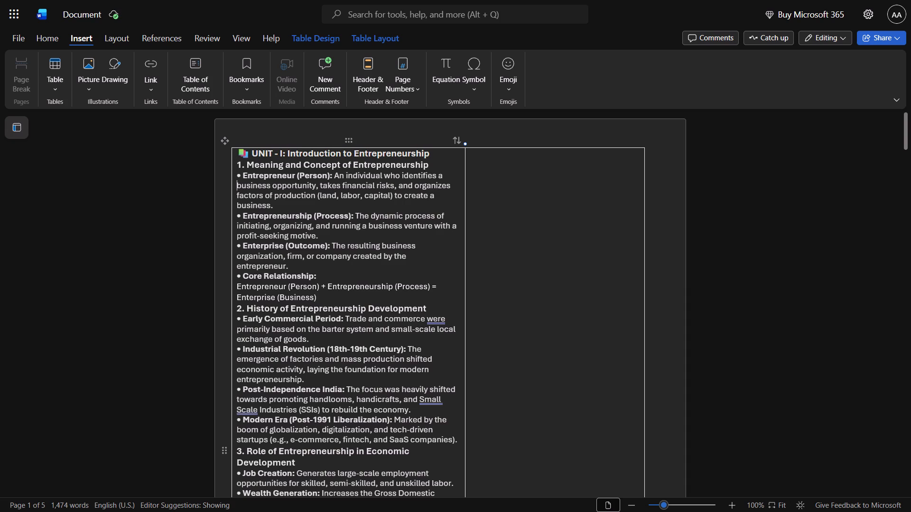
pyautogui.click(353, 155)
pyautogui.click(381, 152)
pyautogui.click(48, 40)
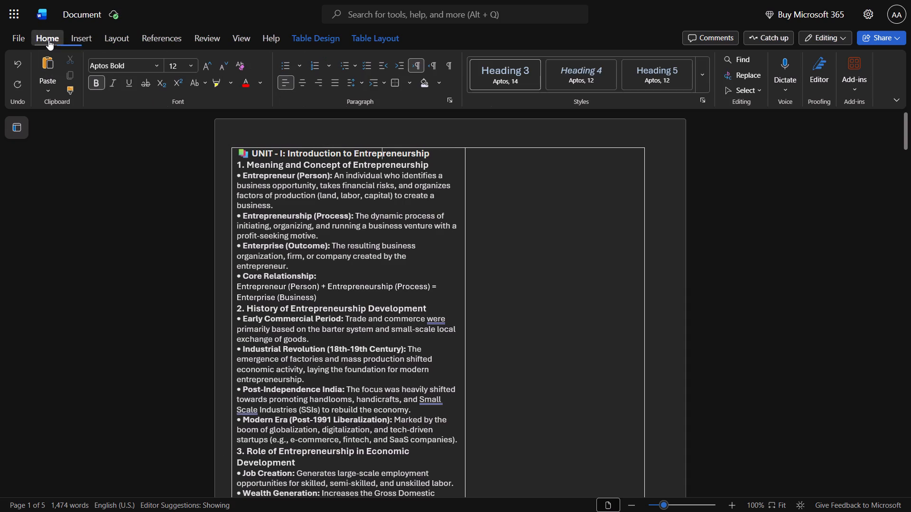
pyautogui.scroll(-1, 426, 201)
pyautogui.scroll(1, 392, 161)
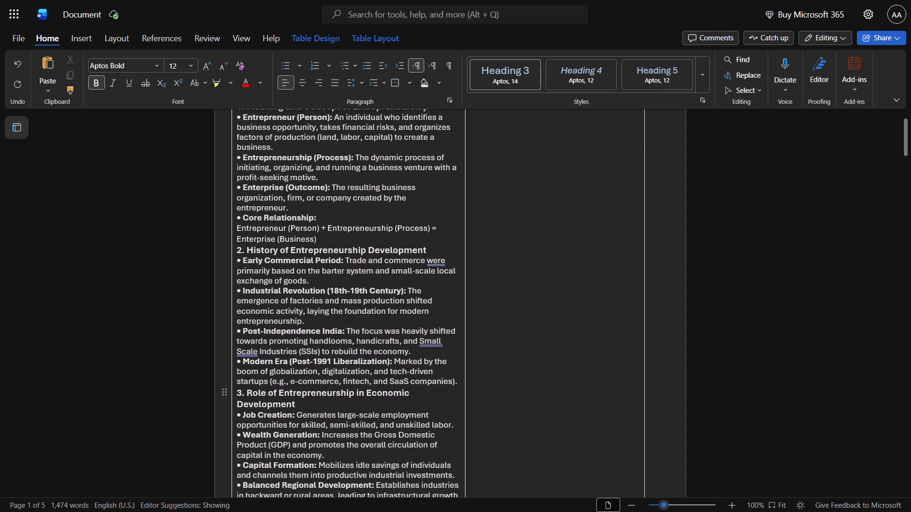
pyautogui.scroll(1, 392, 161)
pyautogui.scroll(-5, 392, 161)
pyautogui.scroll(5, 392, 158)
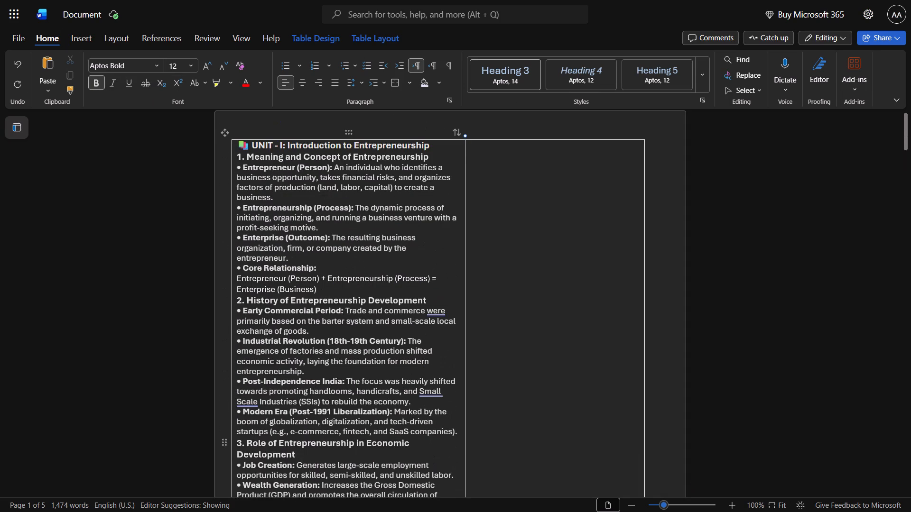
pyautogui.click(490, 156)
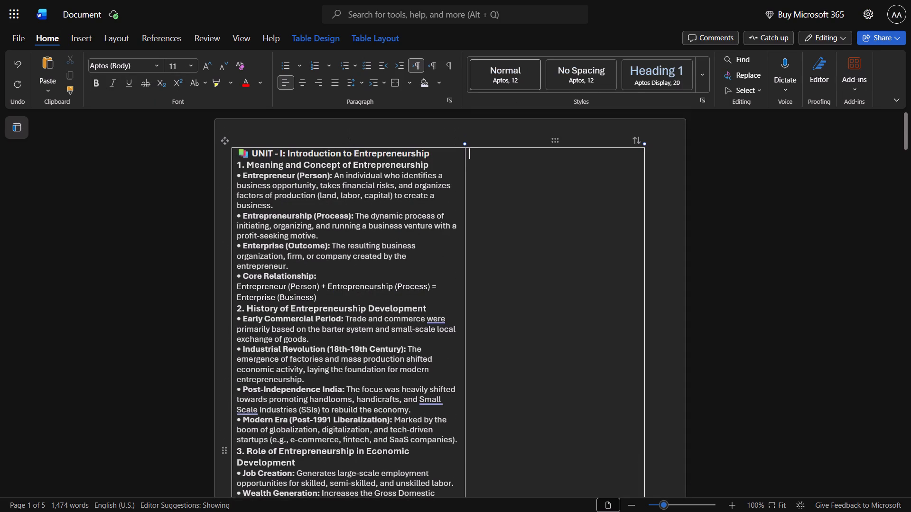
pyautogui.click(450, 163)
# Move section "5. Factors Affecting Entrepreneurship", through its Infrastructure bullet, from the table's first column to the top of the empty second column.
pyautogui.scroll(-5, 449, 164)
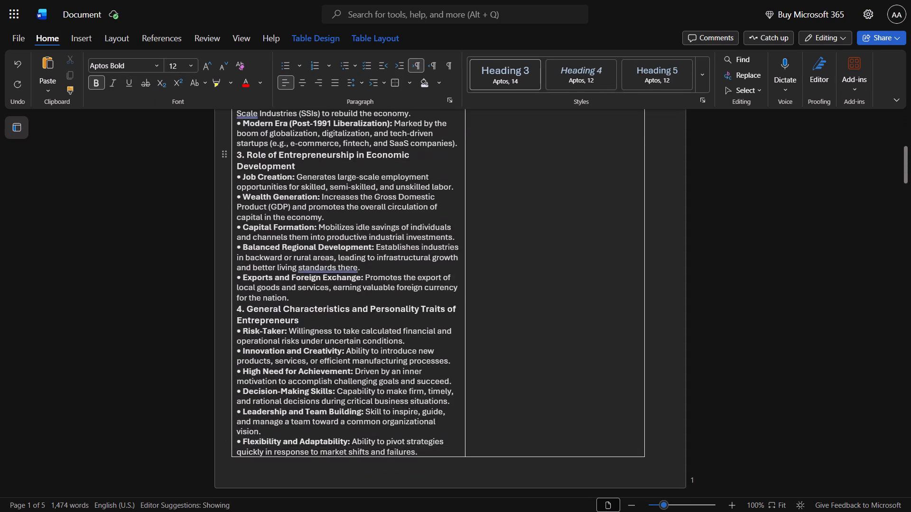
pyautogui.scroll(-2, 434, 262)
pyautogui.scroll(2, 402, 268)
pyautogui.scroll(-2, 402, 267)
pyautogui.scroll(-2, 294, 458)
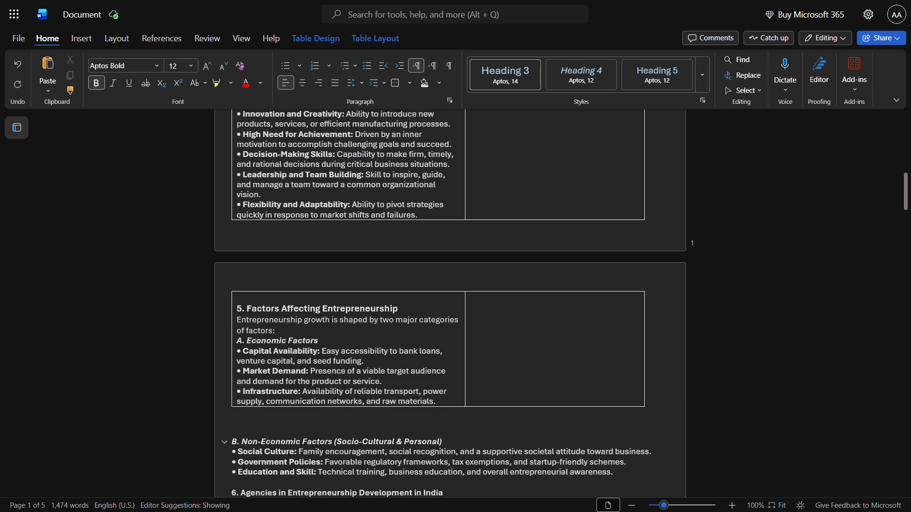
pyautogui.scroll(-1, 266, 430)
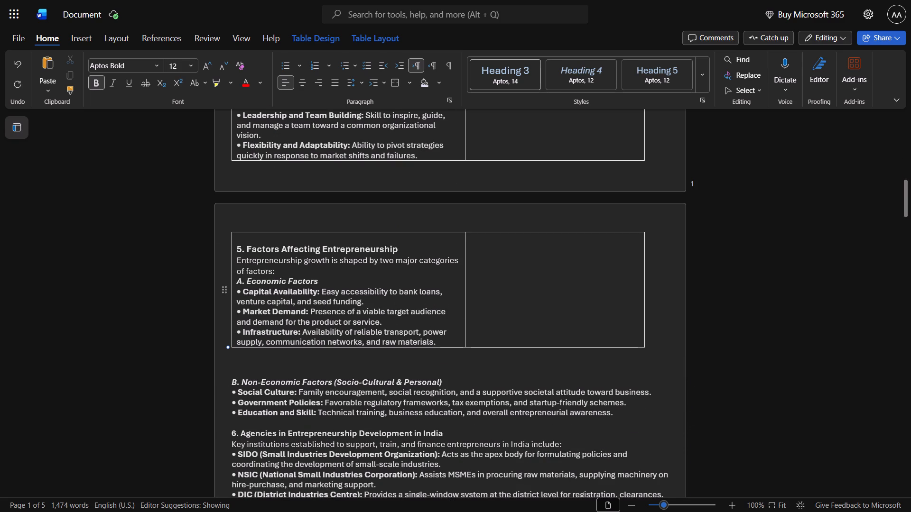
pyautogui.moveTo(447, 338); pyautogui.dragTo(227, 245)
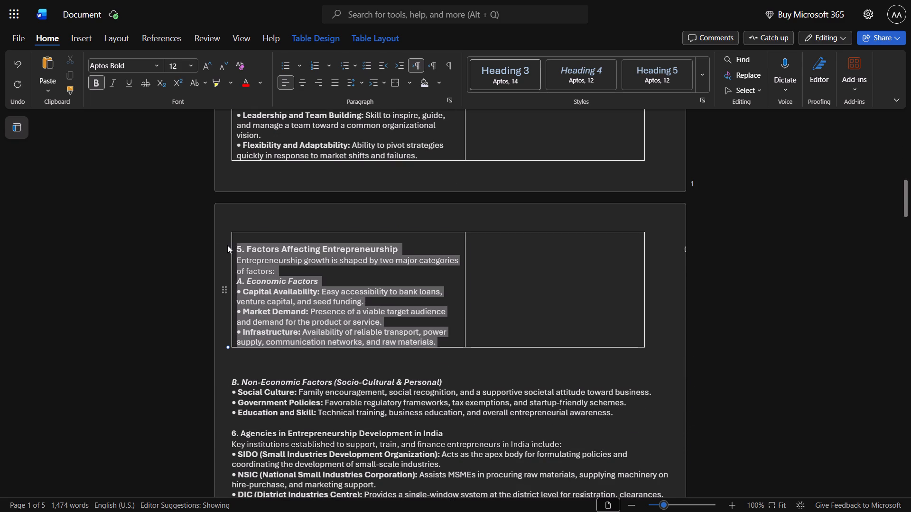
pyautogui.moveTo(227, 245); pyautogui.dragTo(229, 245)
pyautogui.scroll(1, 260, 264)
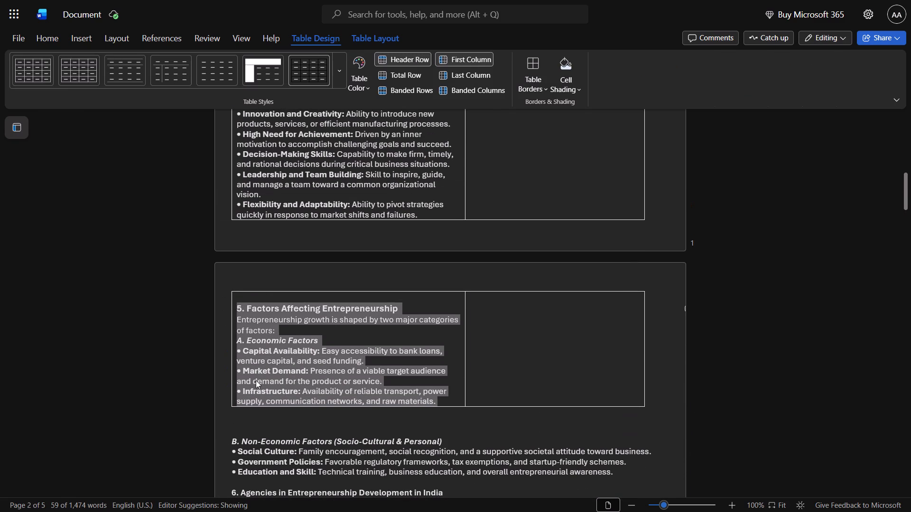
pyautogui.moveTo(271, 350); pyautogui.dragTo(529, 185)
pyautogui.scroll(2, 467, 268)
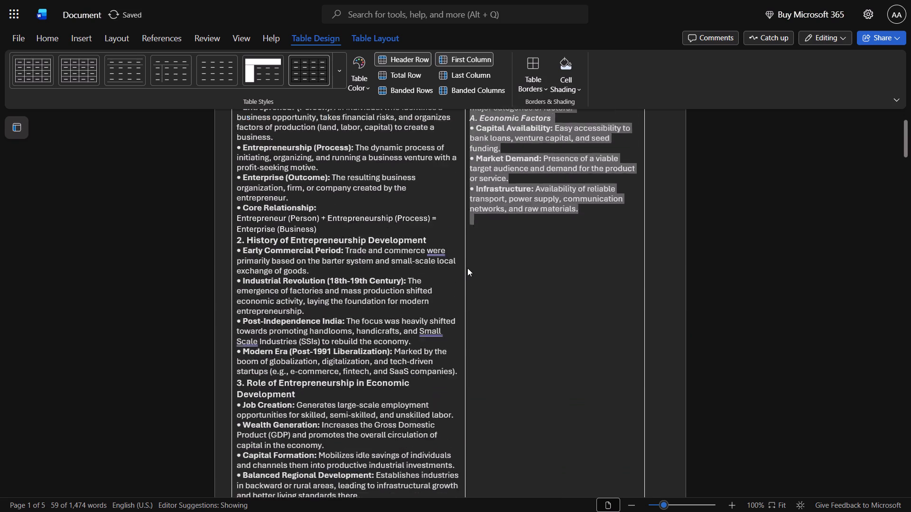
pyautogui.scroll(1, 467, 268)
pyautogui.click(498, 293)
# Move "B. Non-Economic Factors (Socio-Cultural & Personal)" with its three bullets from below the table into the second column, under the Infrastructure bullet.
pyautogui.scroll(-5, 493, 308)
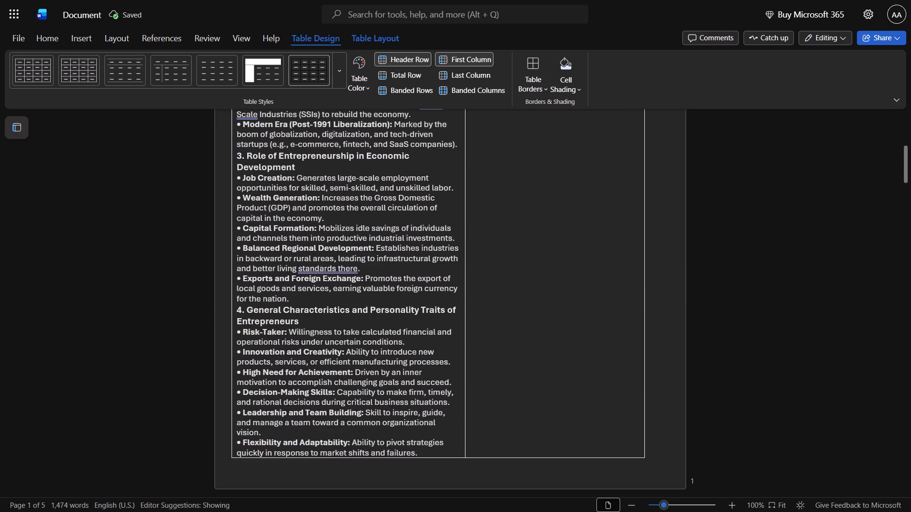
pyautogui.scroll(-2, 493, 308)
pyautogui.scroll(2, 493, 308)
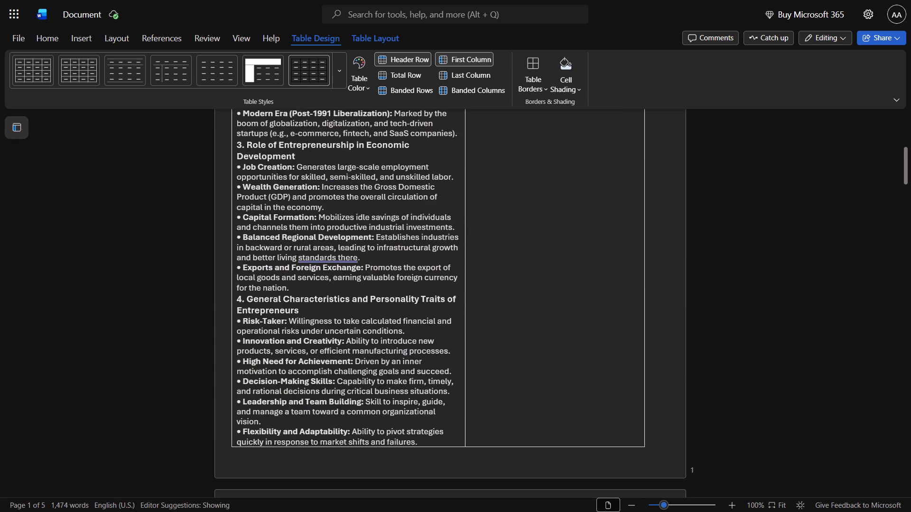
pyautogui.scroll(6, 493, 308)
pyautogui.scroll(-2, 493, 308)
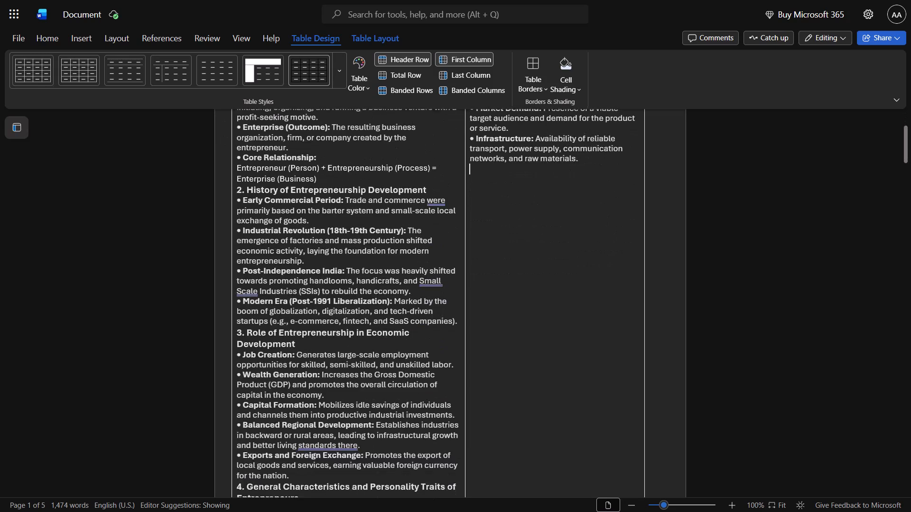
pyautogui.scroll(-9, 493, 308)
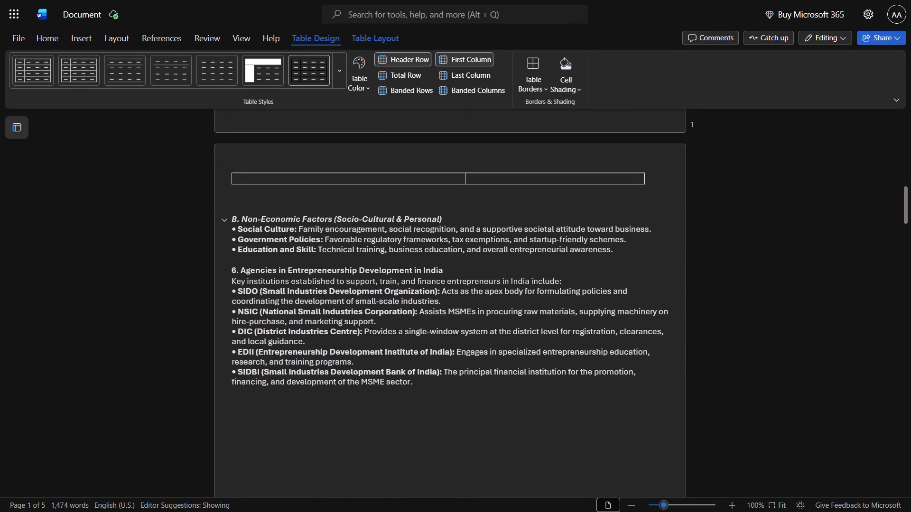
pyautogui.moveTo(232, 218); pyautogui.dragTo(622, 254)
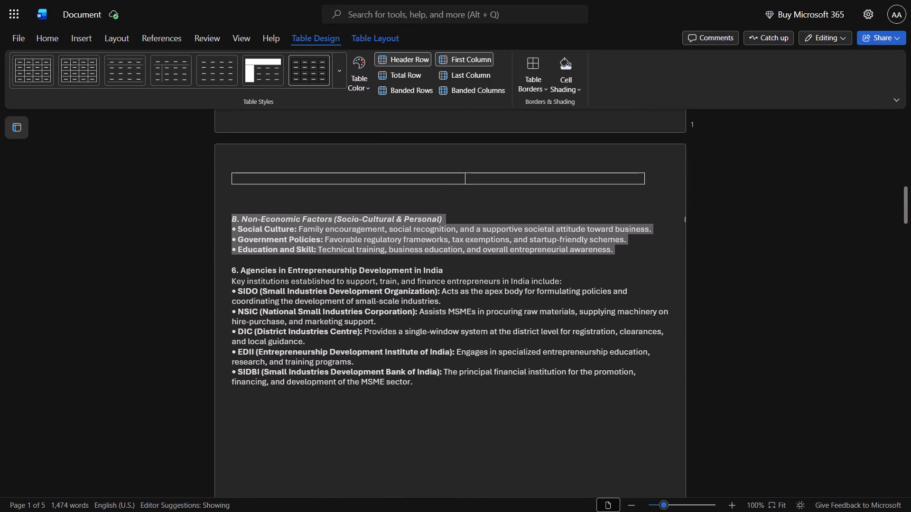
pyautogui.moveTo(622, 254); pyautogui.dragTo(621, 254)
pyautogui.moveTo(267, 233); pyautogui.dragTo(536, 97)
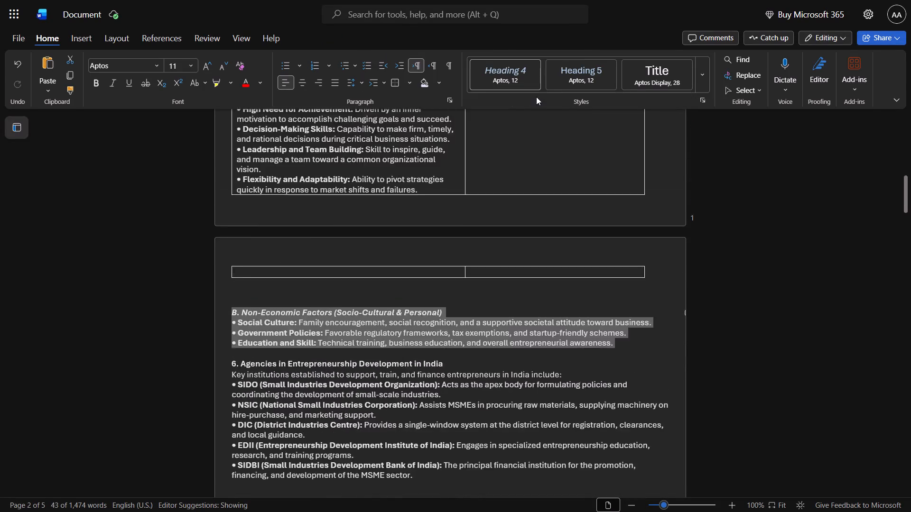
pyautogui.moveTo(536, 97); pyautogui.dragTo(514, 158)
pyautogui.scroll(1, 514, 158)
pyautogui.scroll(2, 521, 198)
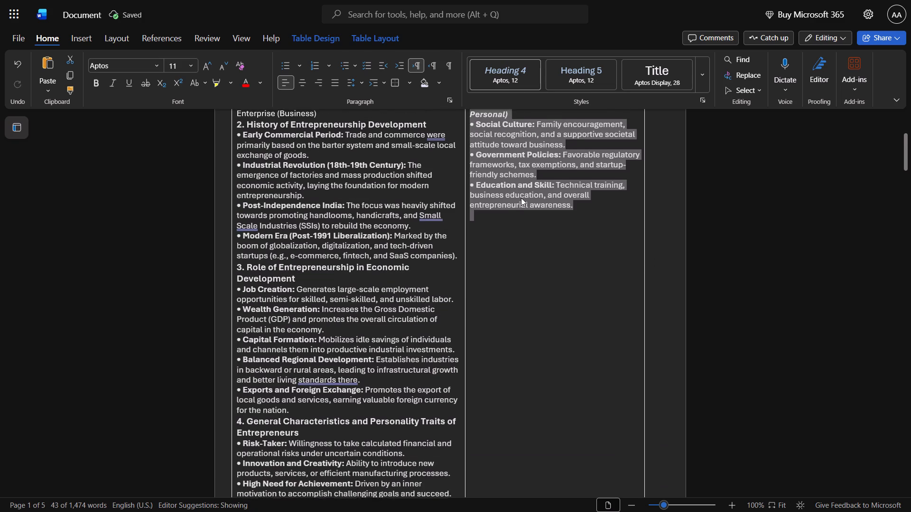
# Insert a blank line between the Infrastructure bullet and the "B. Non-Economic Factors" heading in the second column.
pyautogui.click(583, 212)
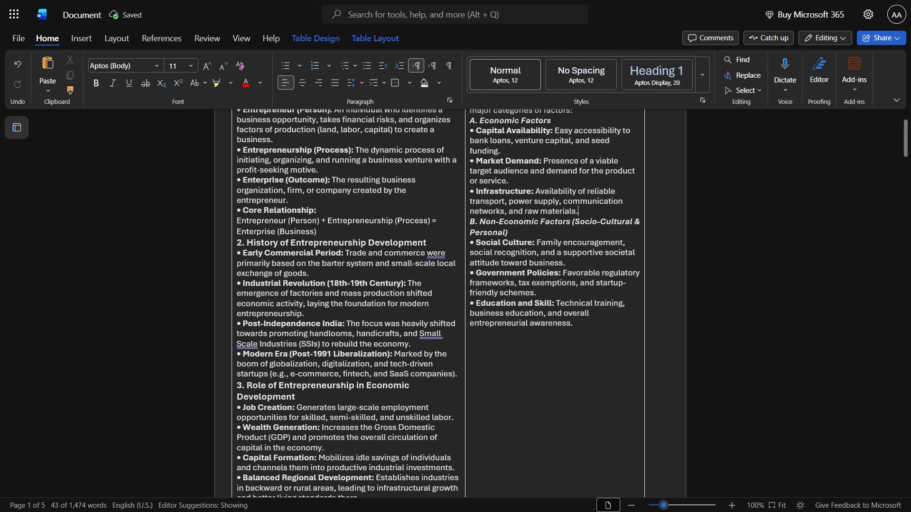
pyautogui.press('Return')
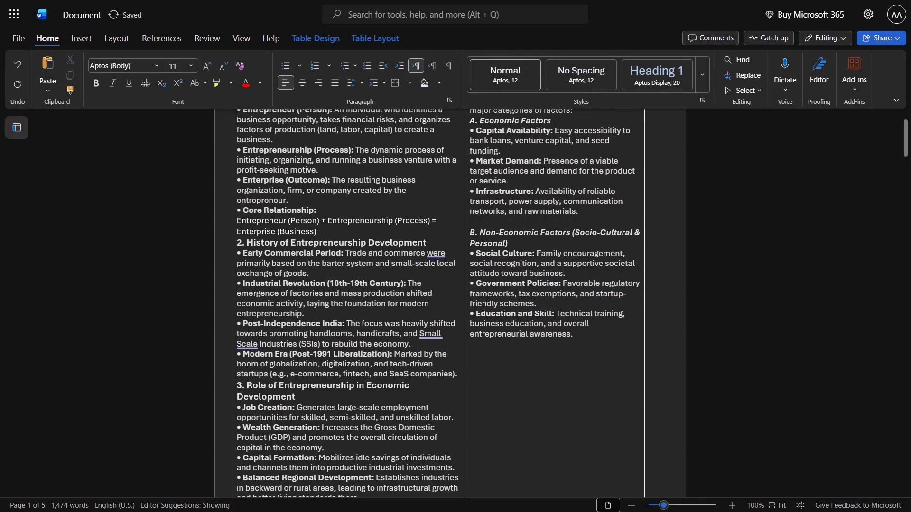
# Move section "6. Agencies in Entrepreneurship Development in India", through its SIDBI bullet, from below the table into the second column after "Education and Skill".
pyautogui.scroll(-5, 561, 221)
pyautogui.scroll(-5, 342, 308)
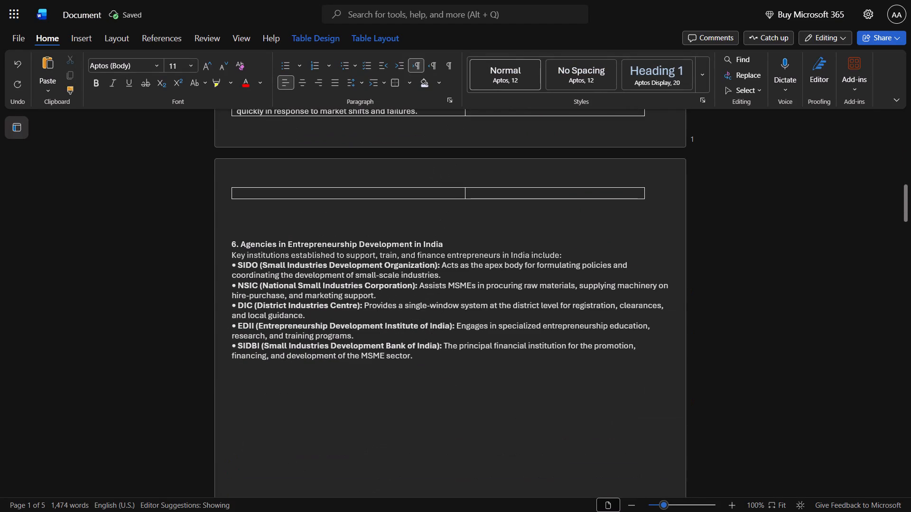
pyautogui.moveTo(232, 221); pyautogui.dragTo(418, 327)
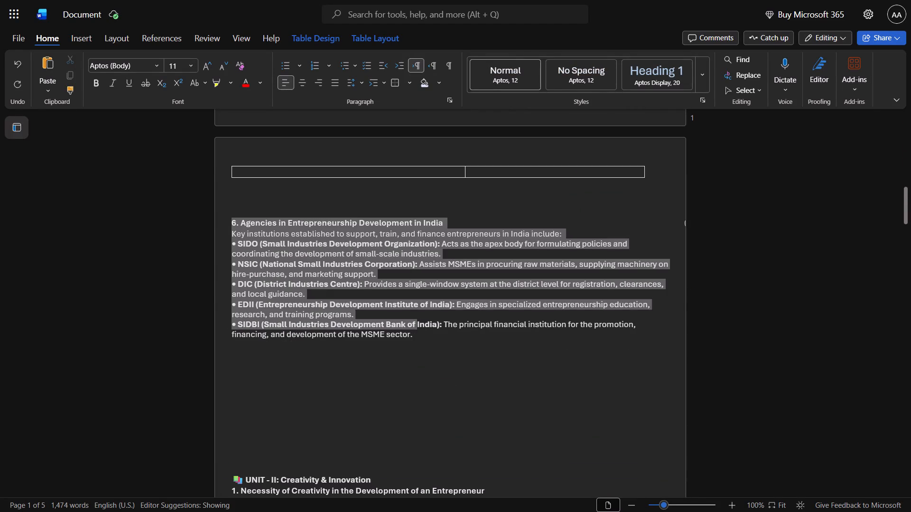
pyautogui.moveTo(418, 327); pyautogui.dragTo(414, 332)
pyautogui.scroll(3, 300, 245)
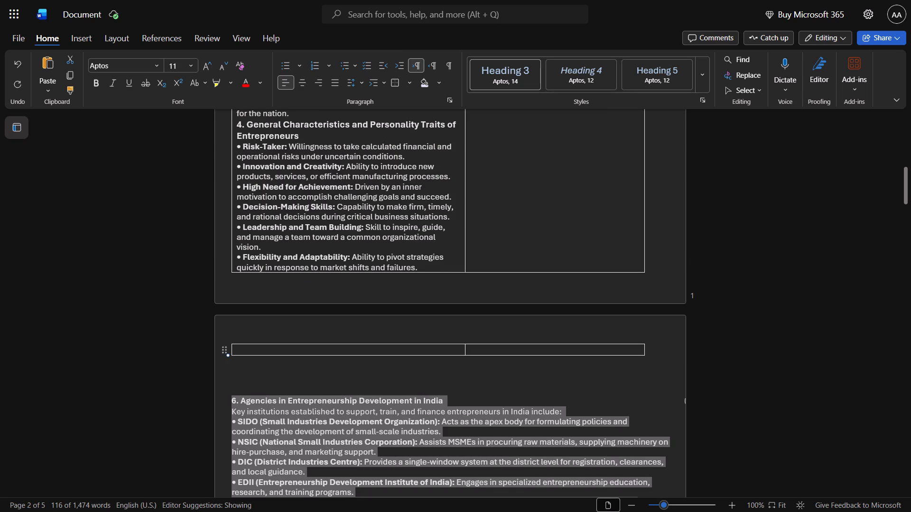
pyautogui.moveTo(304, 419); pyautogui.dragTo(542, 201)
pyautogui.scroll(1, 541, 207)
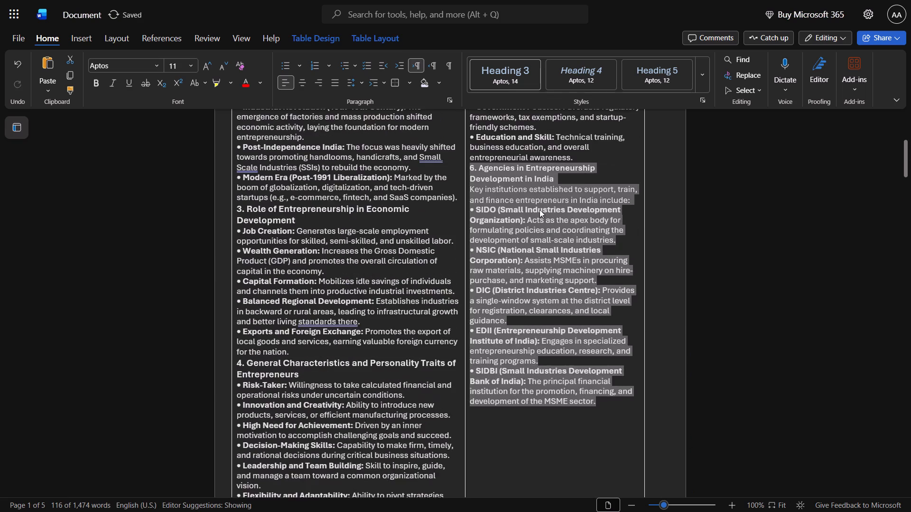
pyautogui.scroll(2, 539, 212)
pyautogui.click(591, 293)
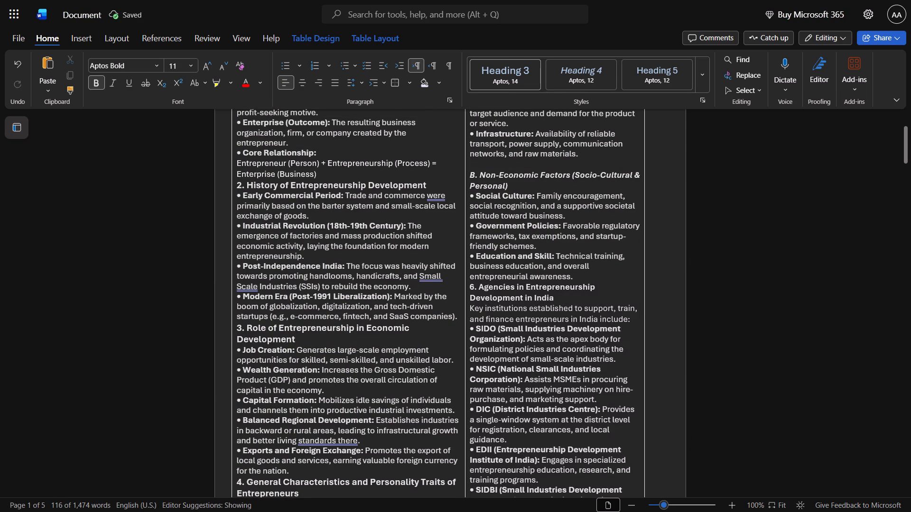
# Increase the font size of the "6. Agencies in Entrepreneurship Development in India" heading to 12.
pyautogui.hotkey('ctrl', 'shift', 'Up')
pyautogui.hotkey('ctrl', 'shift', '.')
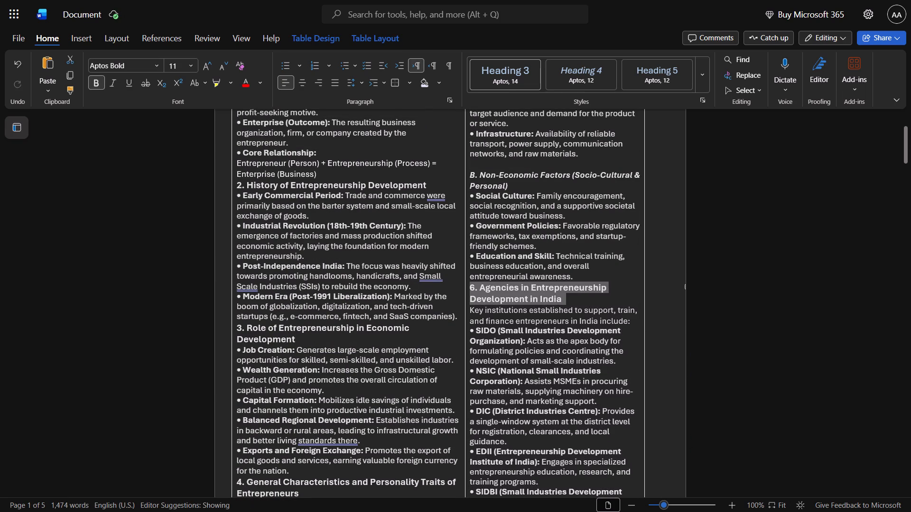
# Check the font formatting of the "5. Factors Affecting Entrepreneurship" heading and its A and B subheadings in the second column.
pyautogui.press('Up')
pyautogui.press('Up')
pyautogui.press('Up')
pyautogui.press('Up')
pyautogui.press('Up')
pyautogui.press('Up')
pyautogui.press('Up')
pyautogui.press('Up')
pyautogui.press('Up')
pyautogui.press('Up')
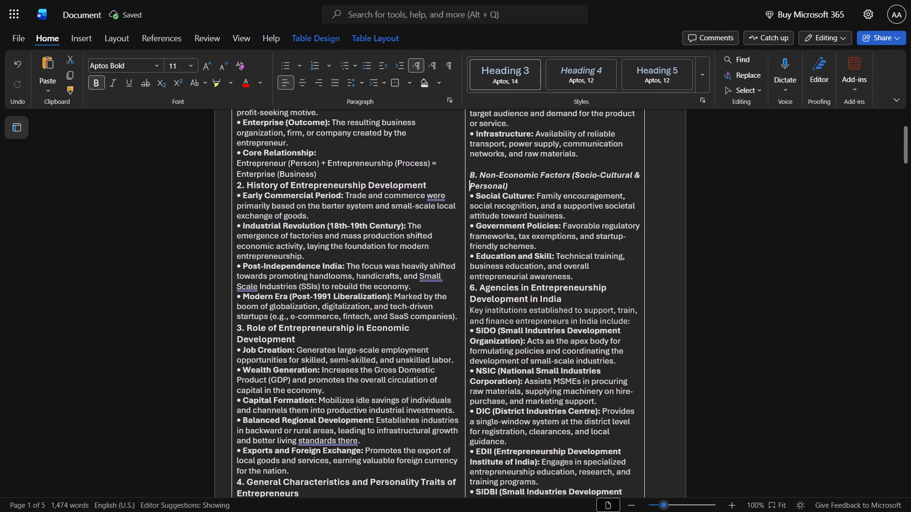
pyautogui.scroll(2, 562, 295)
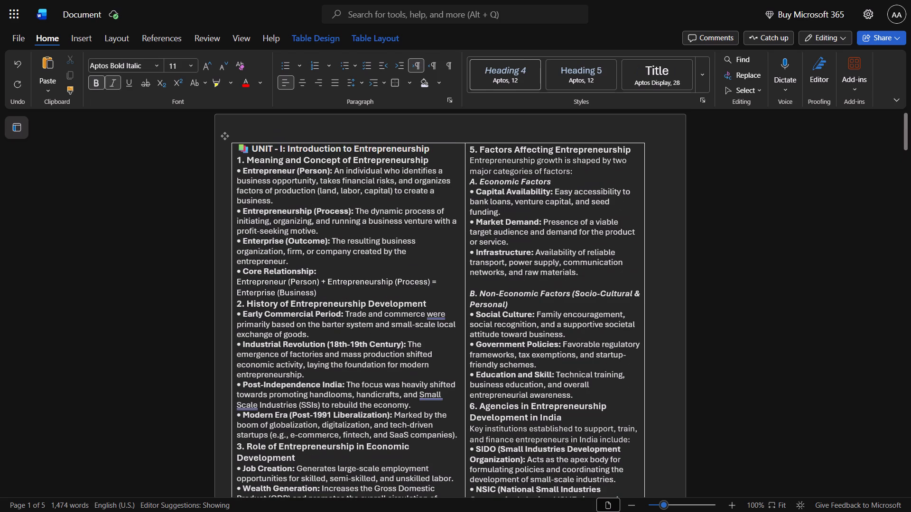
pyautogui.click(469, 149)
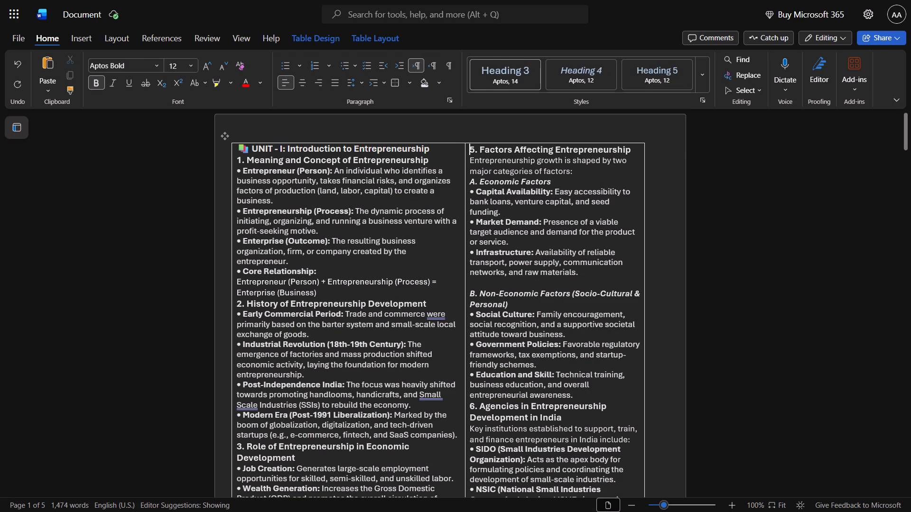
pyautogui.moveTo(471, 150); pyautogui.dragTo(629, 151)
pyautogui.click(627, 151)
pyautogui.scroll(-1, 555, 206)
pyautogui.click(508, 230)
pyautogui.click(508, 235)
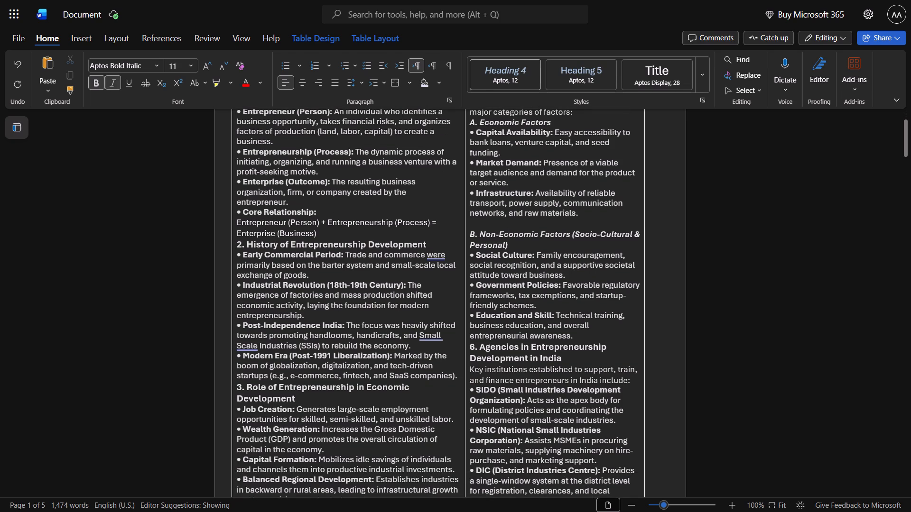
pyautogui.moveTo(539, 241); pyautogui.dragTo(491, 281)
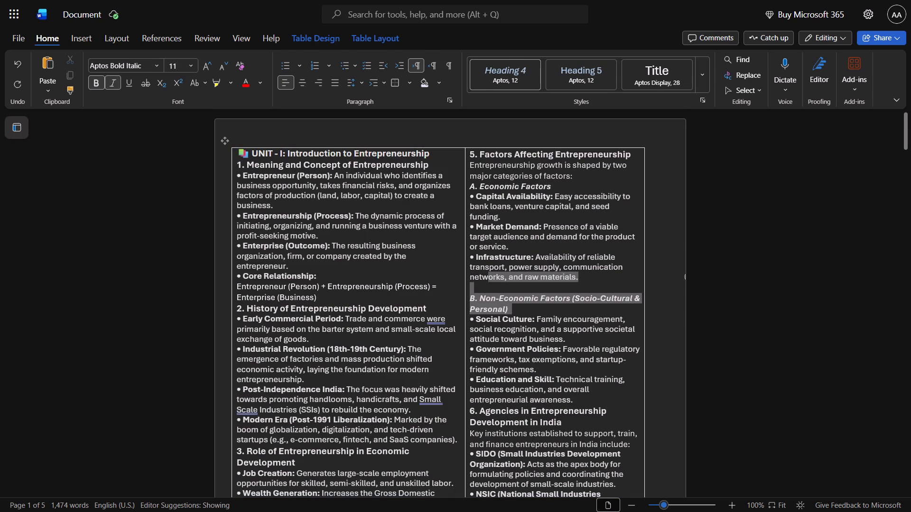
pyautogui.moveTo(491, 281); pyautogui.dragTo(470, 298)
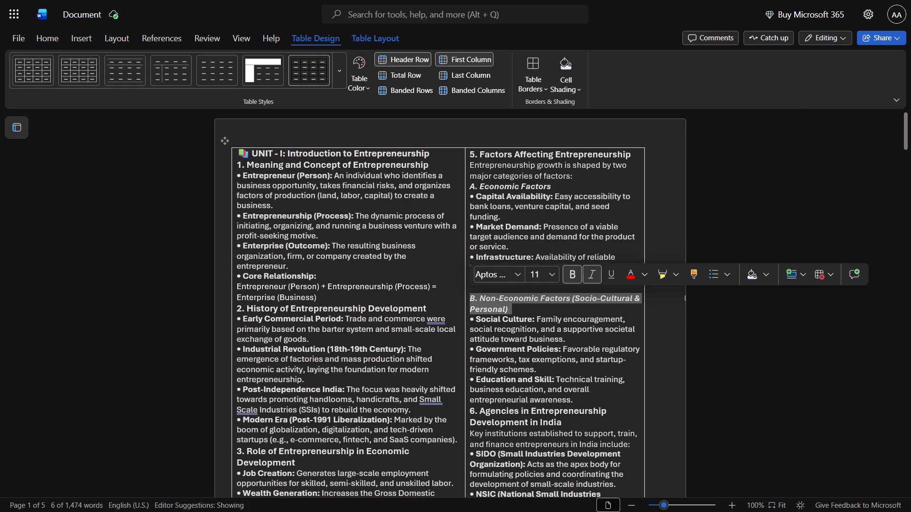
pyautogui.click(55, 41)
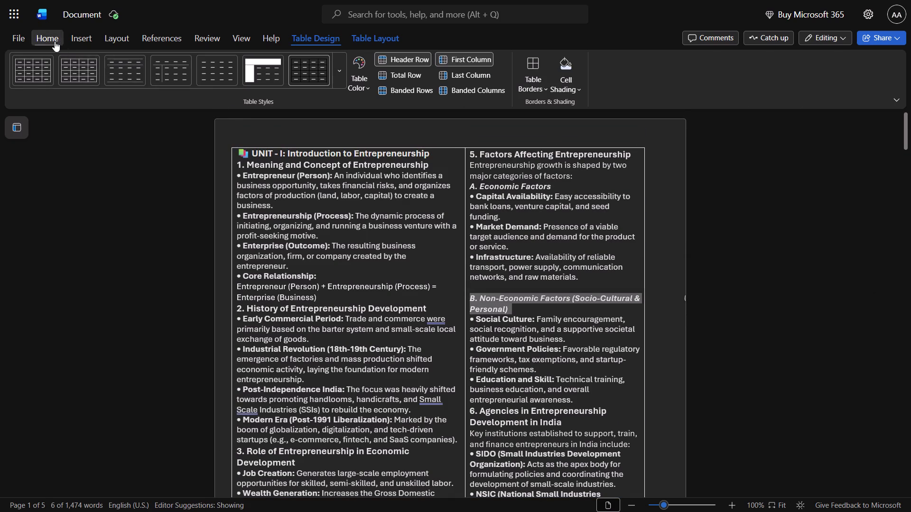
pyautogui.click(570, 301)
pyautogui.click(546, 310)
pyautogui.click(520, 200)
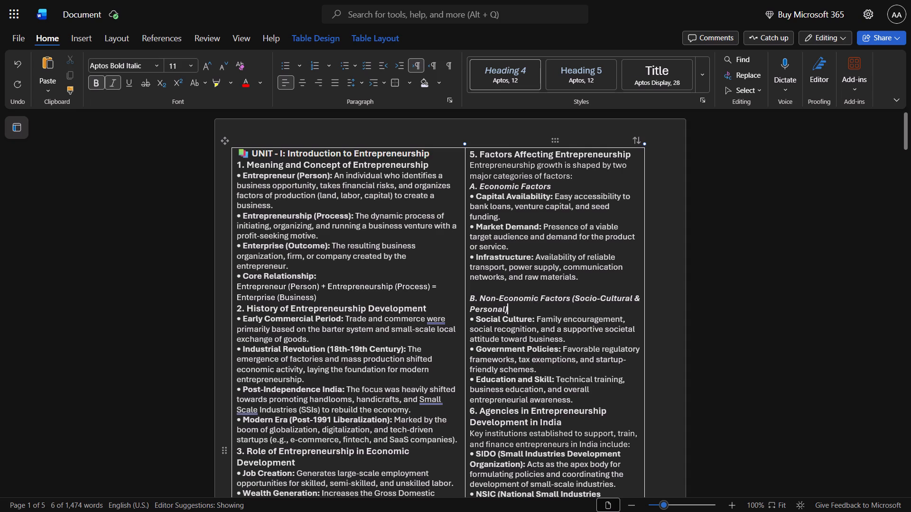
pyautogui.click(512, 194)
pyautogui.click(556, 191)
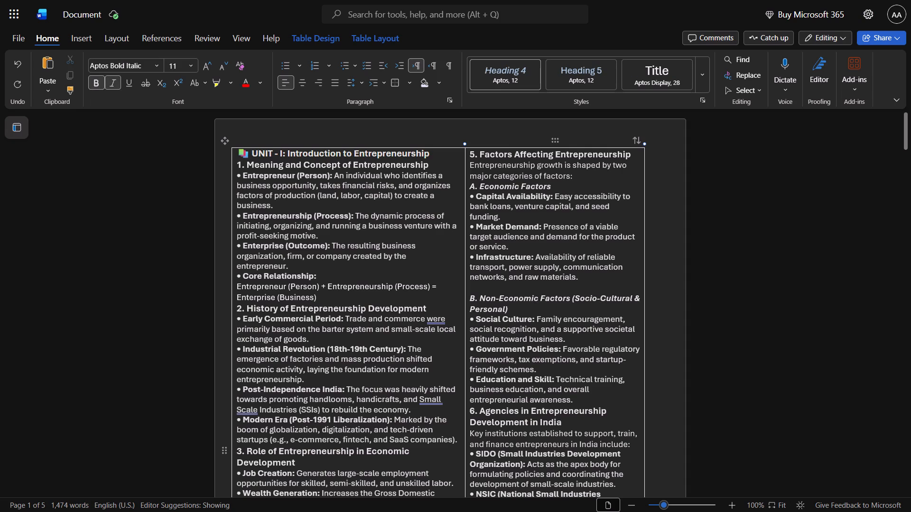
# Delete the blank line between the Infrastructure bullet and the "B. Non-Economic Factors" heading.
pyautogui.click(496, 287)
pyautogui.press('BackSpace')
# Increase the font size of the "B. Non-Economic Factors (Socio-Cultural & Personal)" heading to 12.
pyautogui.press('Down')
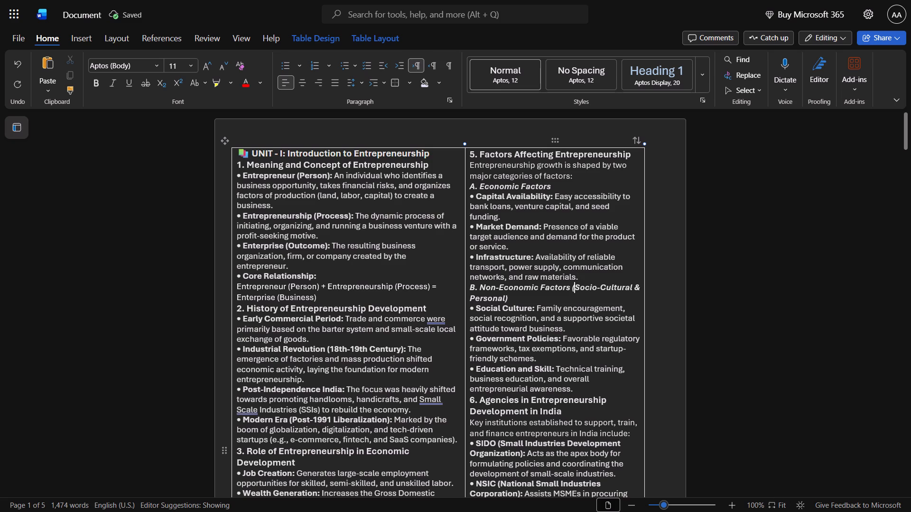
pyautogui.hotkey('ctrl', 'Down')
pyautogui.press('Up')
pyautogui.press('Up')
pyautogui.hotkey('ctrl', 'shift', 'Down')
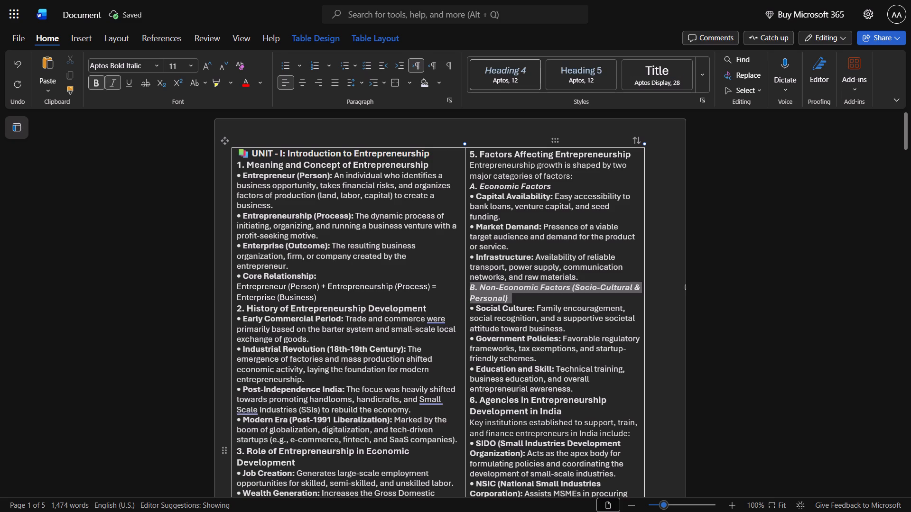
pyautogui.hotkey('ctrl', 'shift', '.')
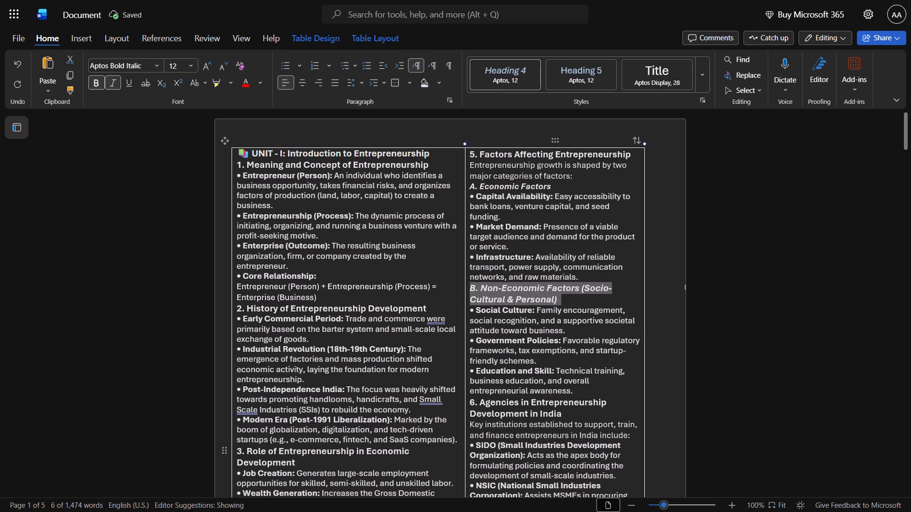
# Increase the font size of the "A. Economic Factors" heading in the second column to 12.
pyautogui.click(515, 185)
pyautogui.click(557, 187)
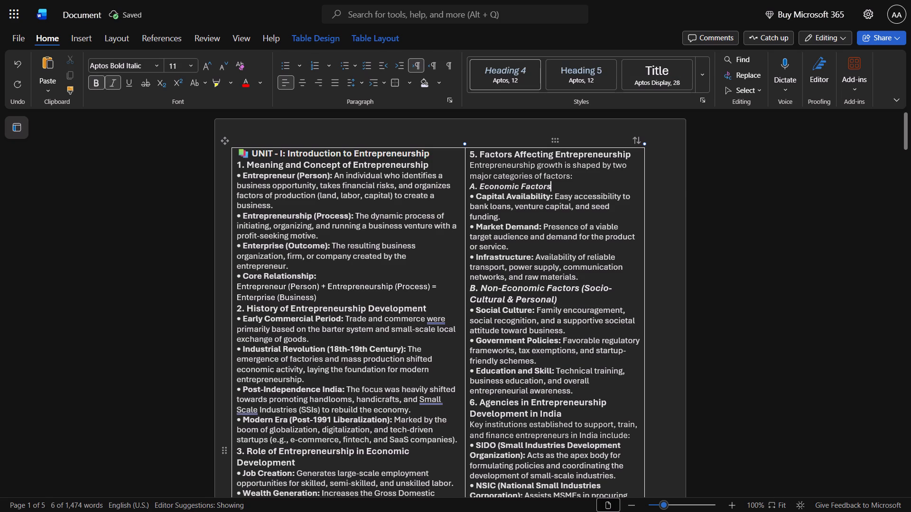
pyautogui.hotkey('ctrl', 'shift', 'Left')
pyautogui.hotkey('ctrl', 'shift', 'Left')
pyautogui.hotkey('ctrl', 'shift', 'Left')
pyautogui.hotkey('ctrl', 'shift', 'Left')
pyautogui.hotkey('ctrl', 'shift', '.')
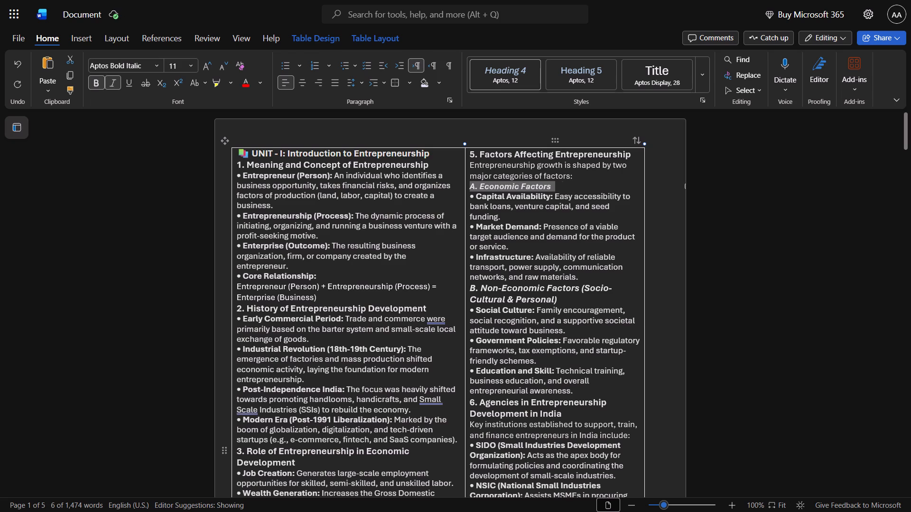
# Review the headings and the fill of both table columns from the top of page one to the start of page two.
pyautogui.click(595, 211)
pyautogui.scroll(-3, 595, 277)
pyautogui.click(534, 217)
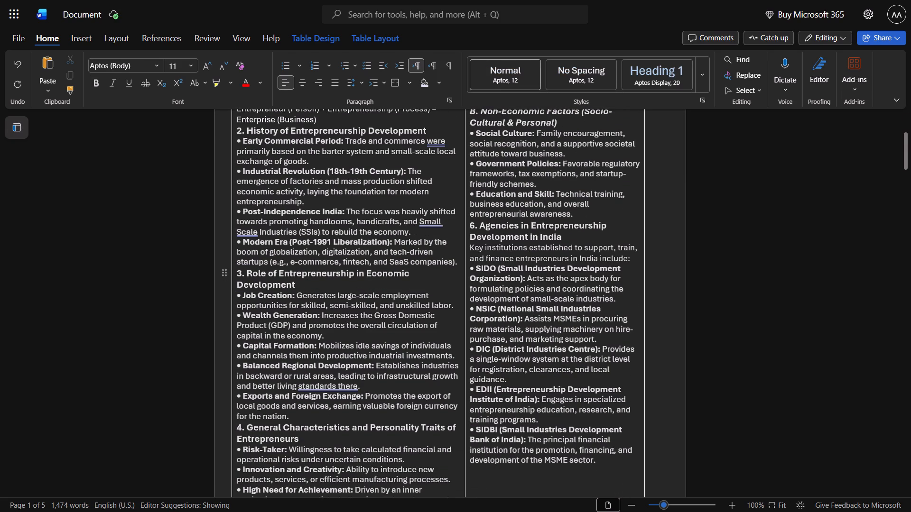
pyautogui.click(536, 226)
pyautogui.click(561, 231)
pyautogui.click(573, 234)
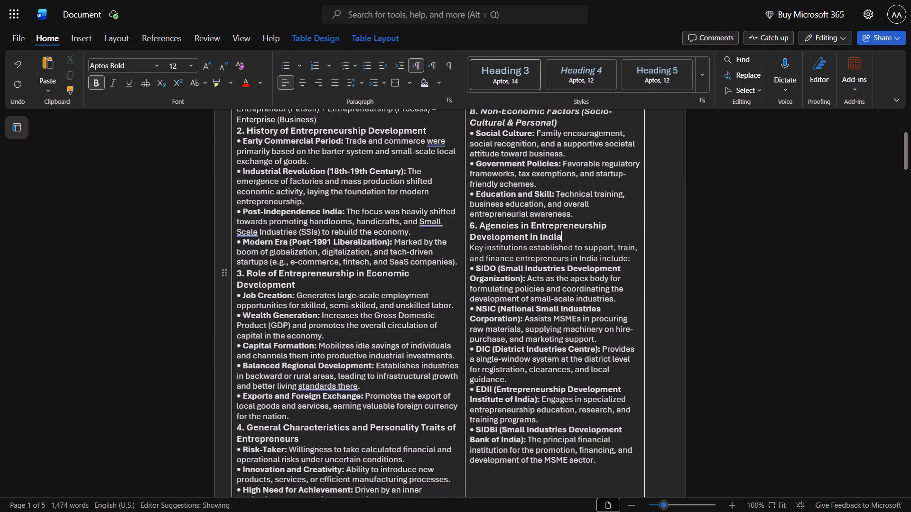
pyautogui.scroll(-2, 570, 253)
pyautogui.scroll(-1, 539, 289)
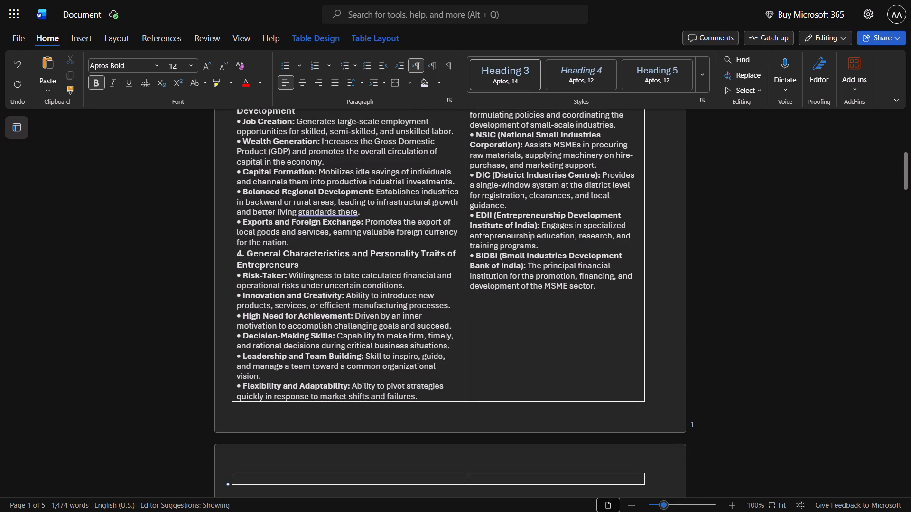
pyautogui.scroll(9, 539, 294)
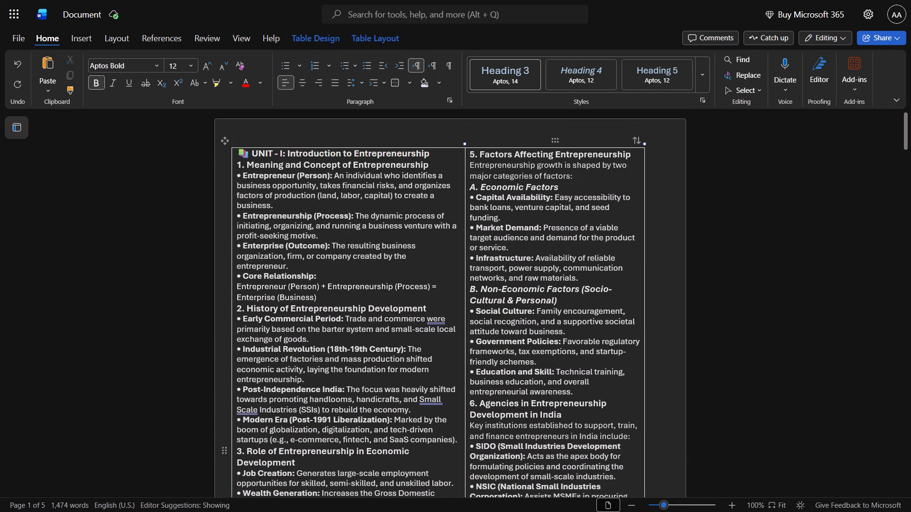
pyautogui.scroll(3, 539, 294)
pyautogui.scroll(-6, 539, 294)
pyautogui.scroll(3, 539, 294)
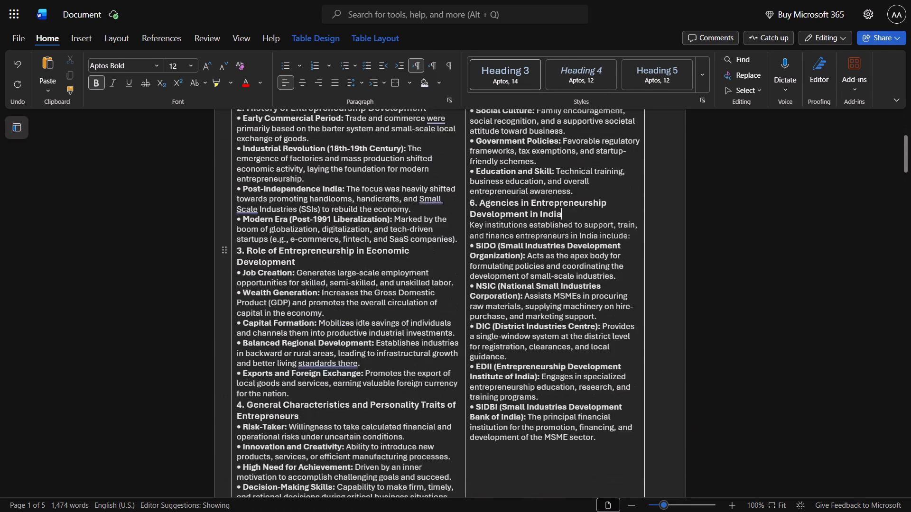
pyautogui.scroll(1, 539, 294)
pyautogui.scroll(-4, 539, 294)
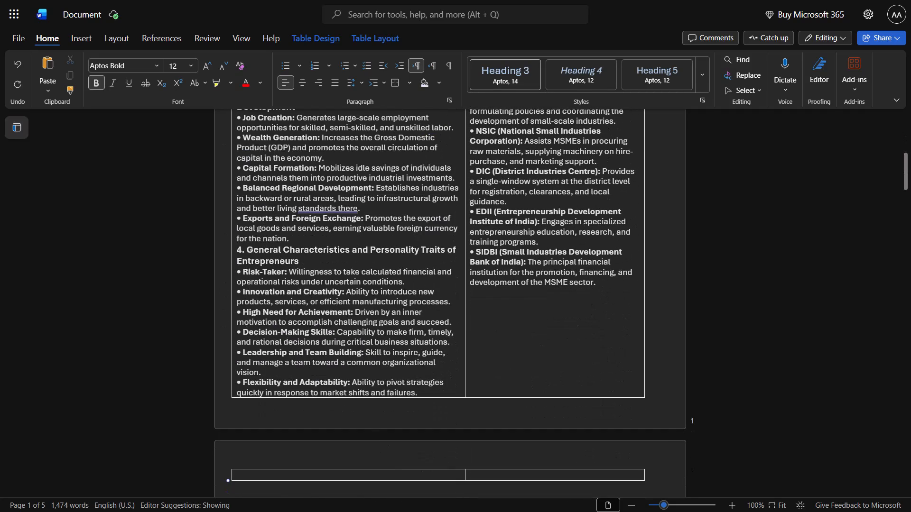
pyautogui.scroll(4, 593, 293)
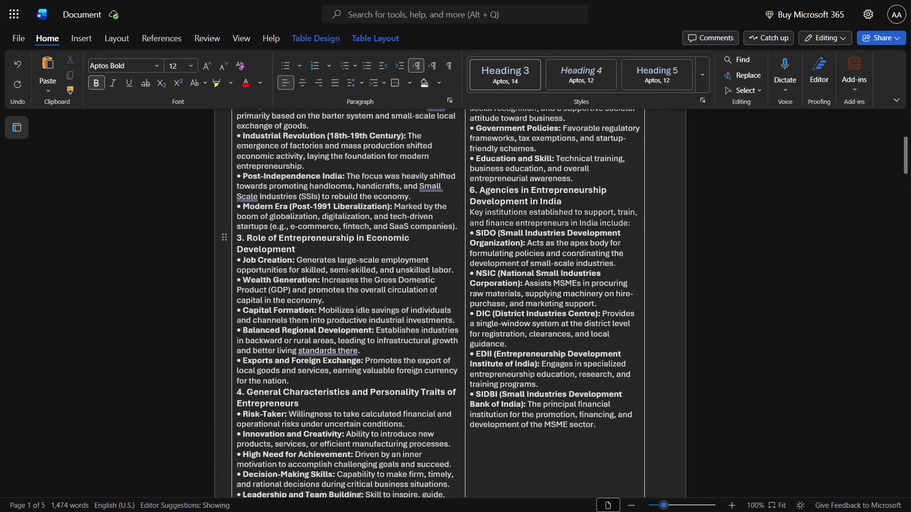
pyautogui.scroll(5, 593, 293)
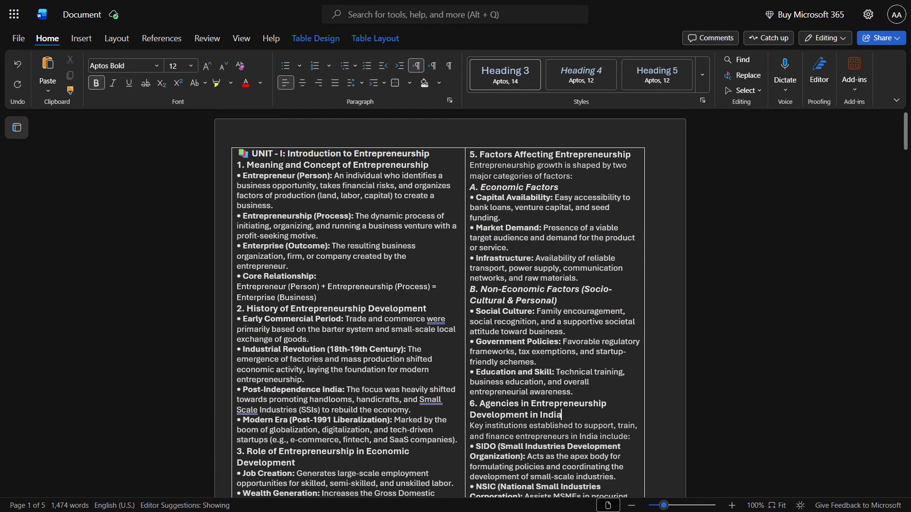
# Widen the table's second column by moving its outer border outward, close to the page edge.
pyautogui.moveTo(646, 259); pyautogui.dragTo(670, 261)
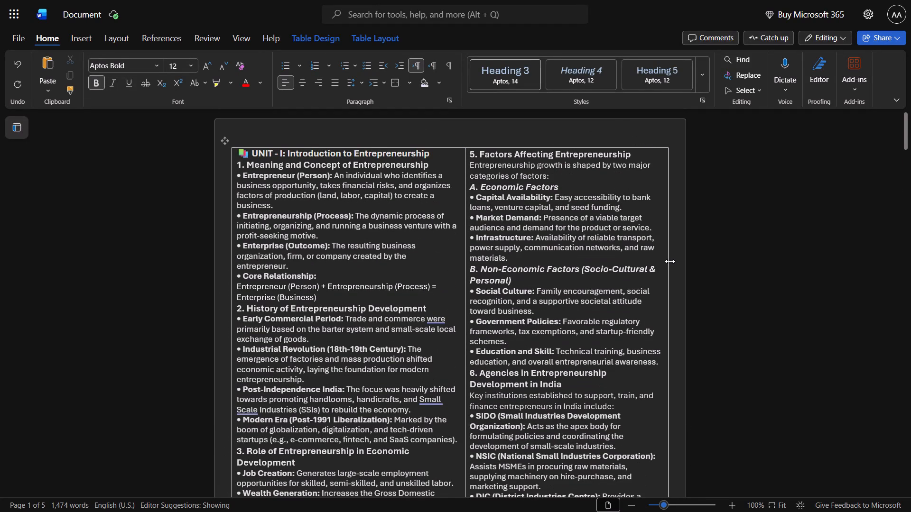
pyautogui.moveTo(670, 261); pyautogui.dragTo(692, 263)
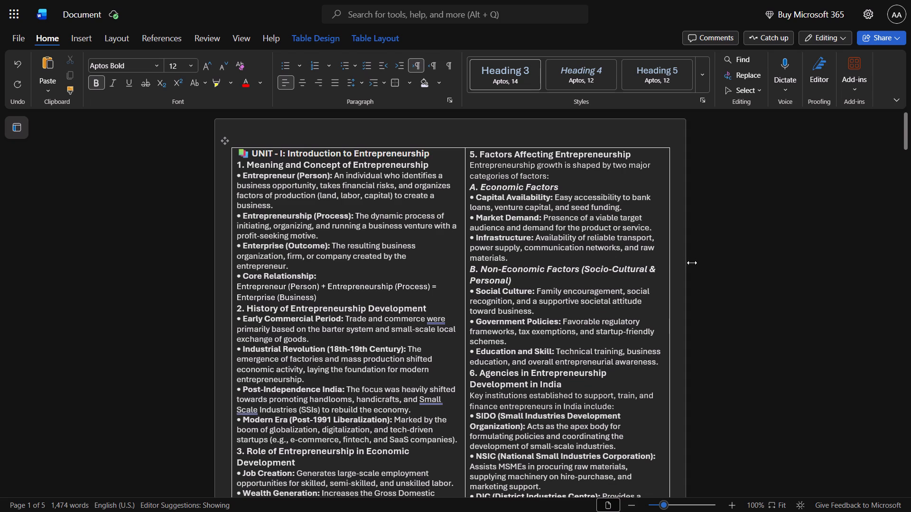
pyautogui.moveTo(692, 263); pyautogui.dragTo(668, 265)
# Delete the empty table row at the top of the second page.
pyautogui.scroll(-4, 649, 271)
pyautogui.scroll(-3, 567, 275)
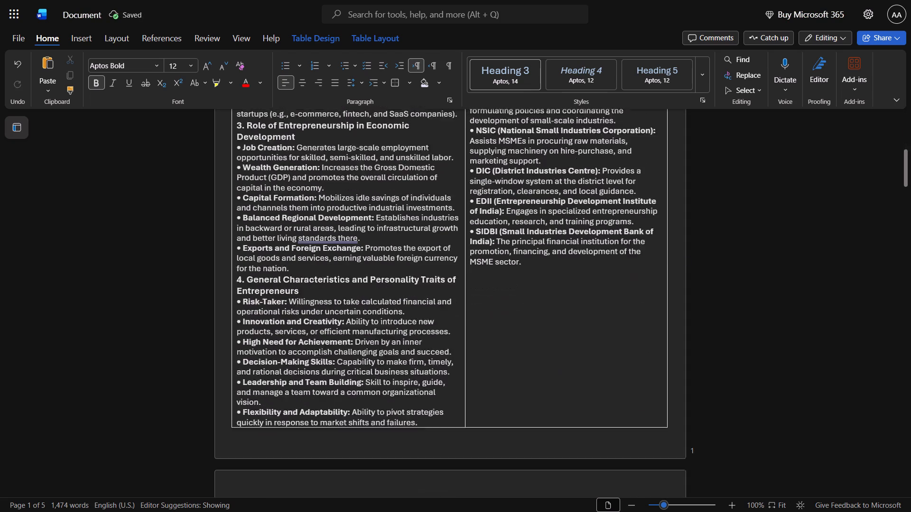
pyautogui.click(506, 213)
pyautogui.click(477, 418)
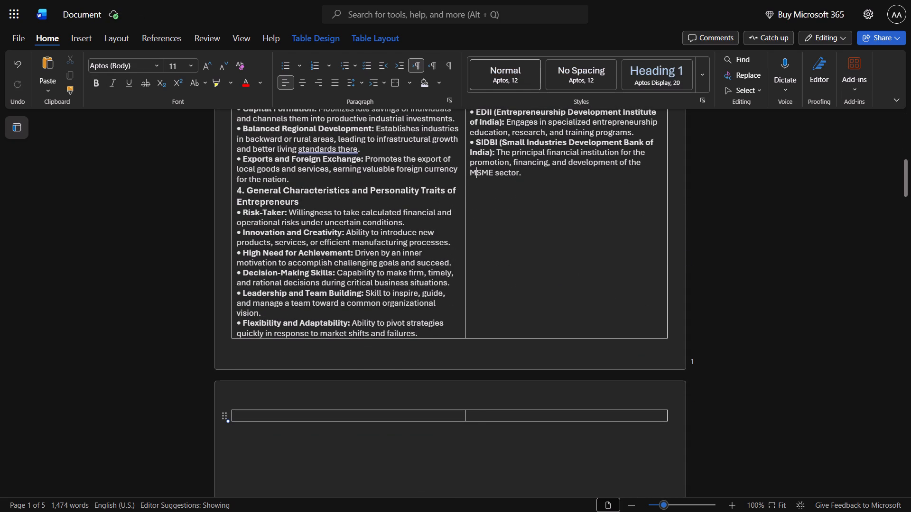
pyautogui.click(444, 417)
pyautogui.press('BackSpace')
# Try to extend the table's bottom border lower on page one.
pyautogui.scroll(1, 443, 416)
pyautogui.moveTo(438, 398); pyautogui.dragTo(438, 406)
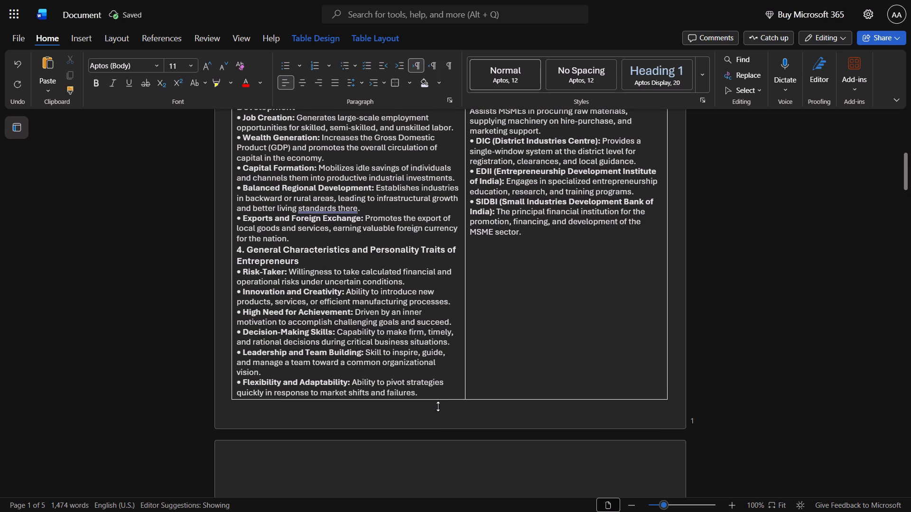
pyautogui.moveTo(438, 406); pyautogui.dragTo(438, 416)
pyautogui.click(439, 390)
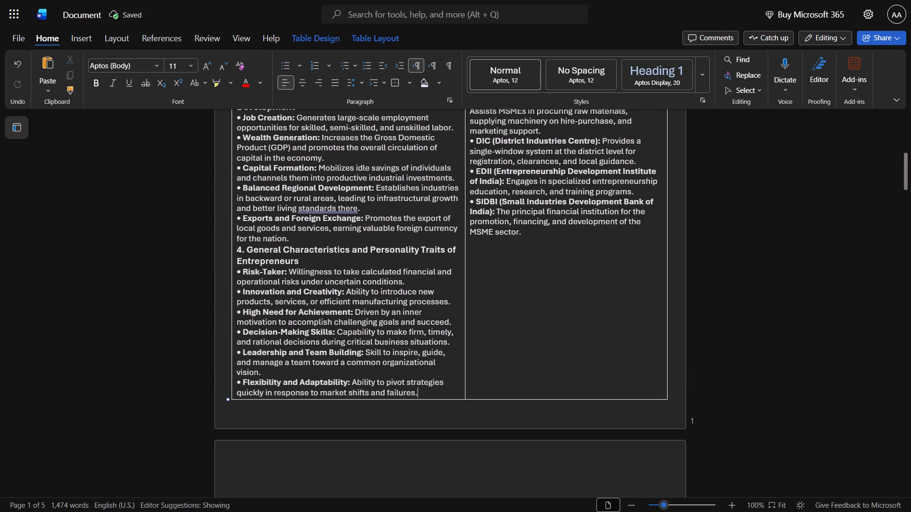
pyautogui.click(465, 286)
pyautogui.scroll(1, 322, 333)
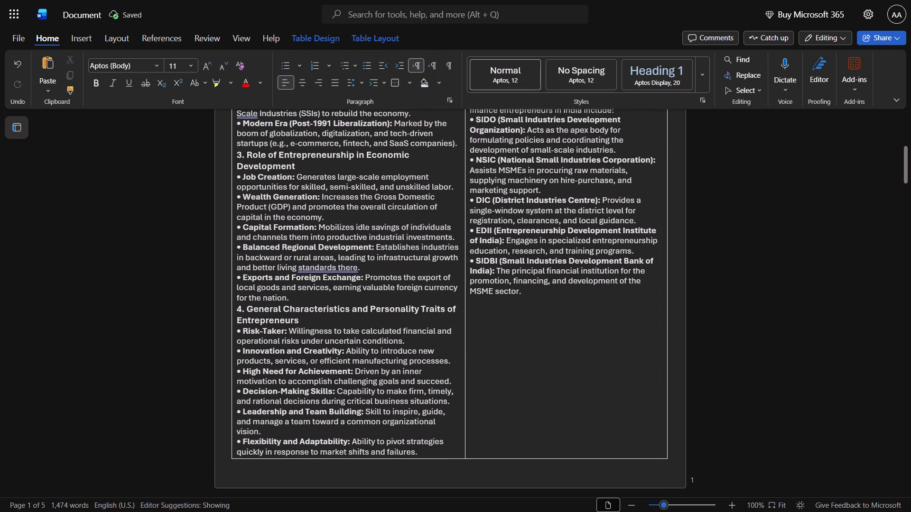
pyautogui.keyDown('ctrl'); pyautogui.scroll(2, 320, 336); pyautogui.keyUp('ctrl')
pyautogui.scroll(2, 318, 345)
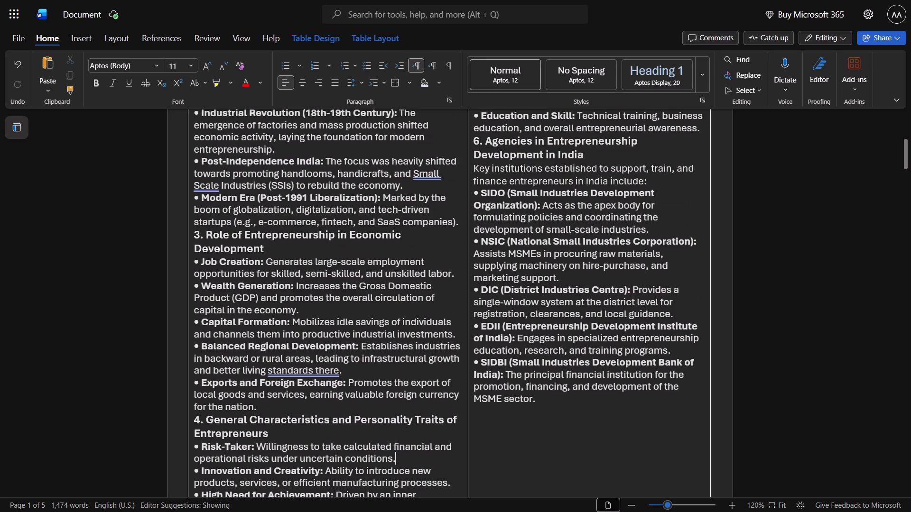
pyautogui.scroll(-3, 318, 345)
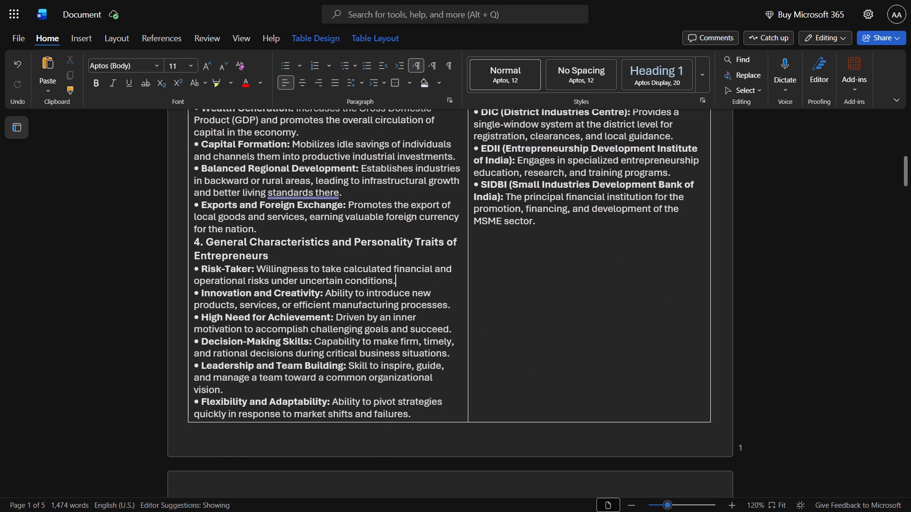
# Exit the browser's full-screen view.
pyautogui.click(453, 42)
pyautogui.scroll(-1, 479, 241)
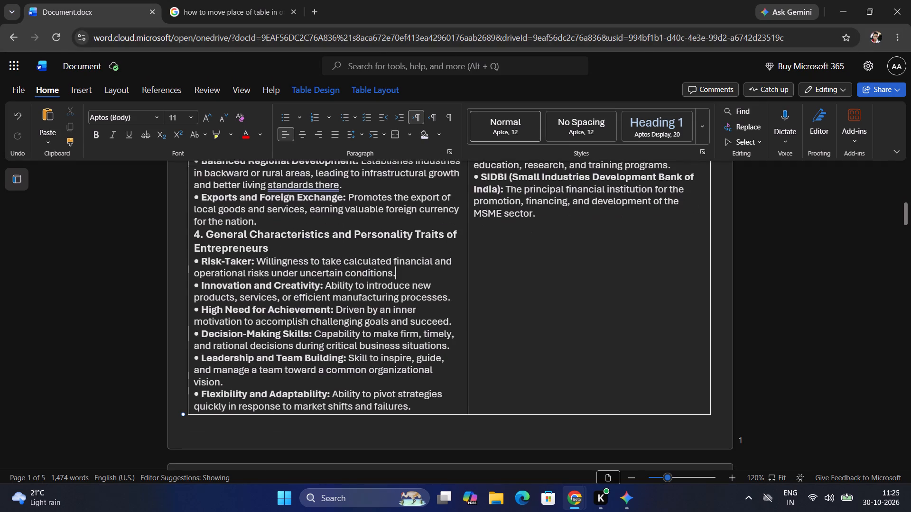
# Examine sections 2 to 4 and section 6 in the Unit I table on page one.
pyautogui.scroll(5, 483, 287)
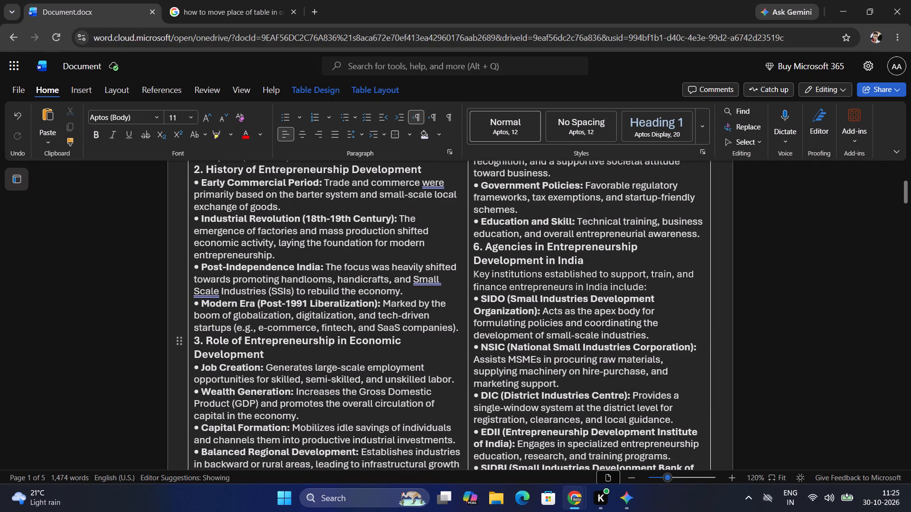
pyautogui.click(492, 291)
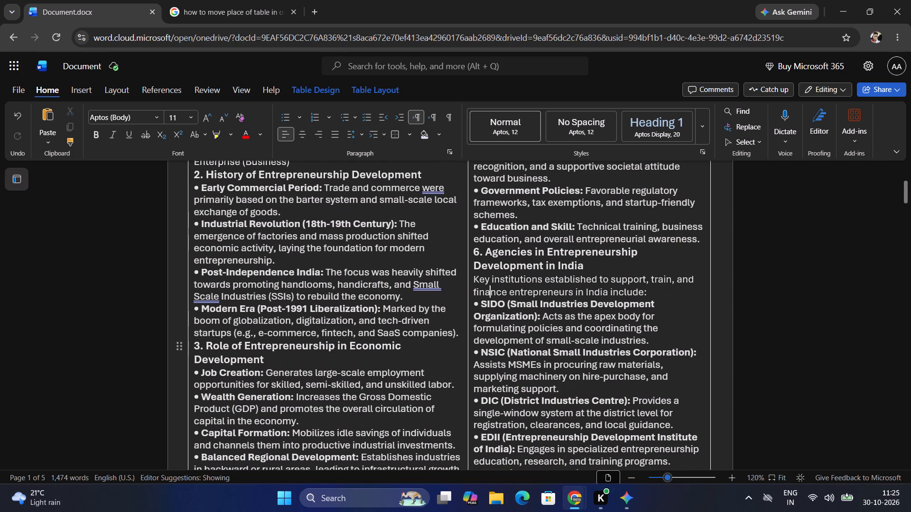
pyautogui.click(492, 291)
pyautogui.hscroll(1, 492, 291)
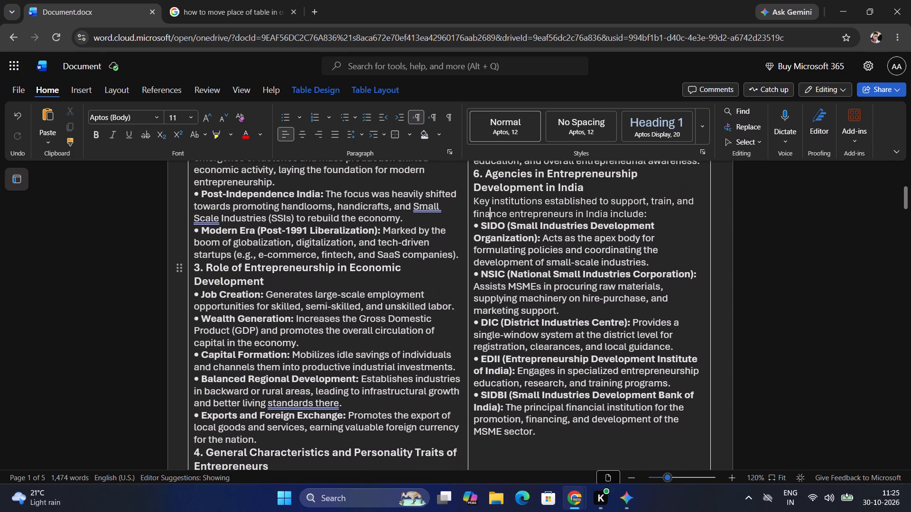
pyautogui.hscroll(1, 492, 291)
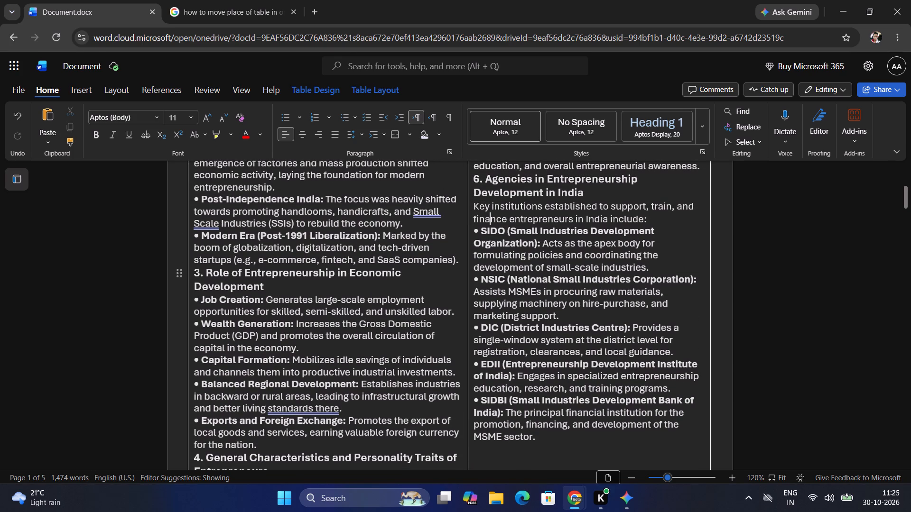
pyautogui.hscroll(1, 492, 291)
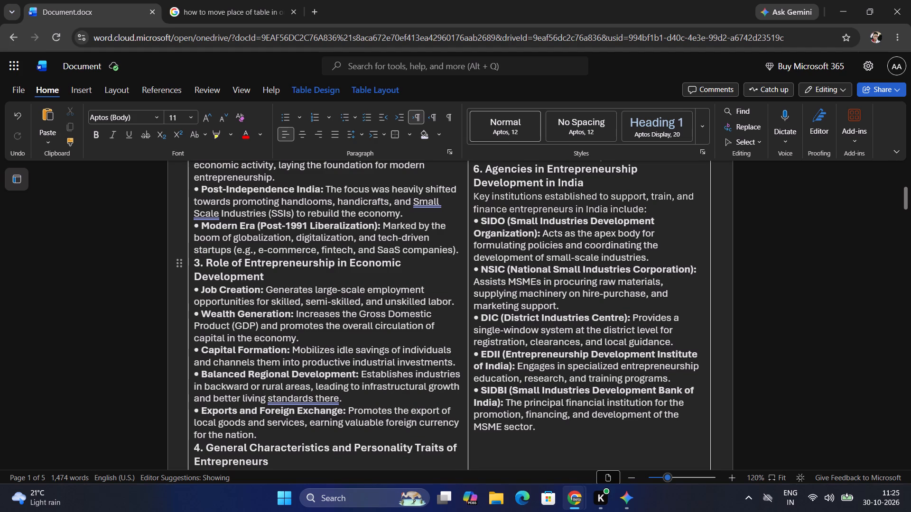
pyautogui.click(658, 206)
pyautogui.scroll(-1, 531, 269)
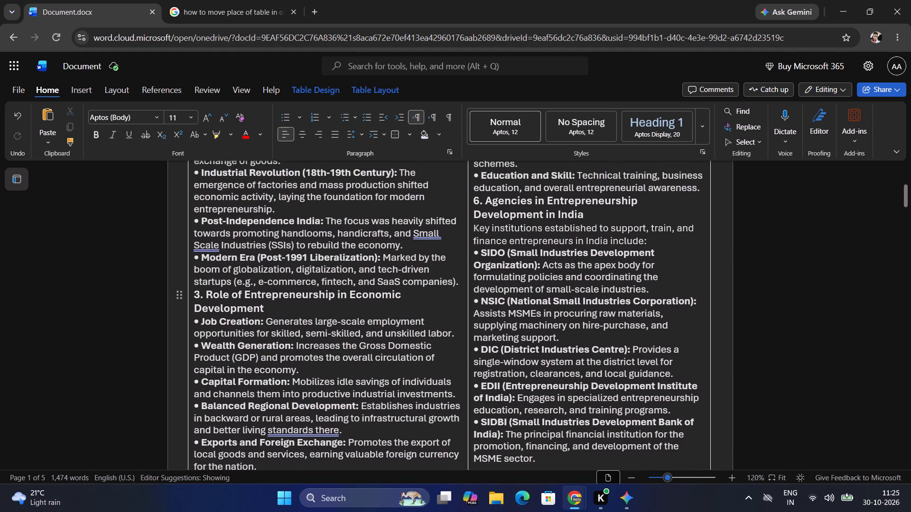
pyautogui.scroll(-1, 531, 269)
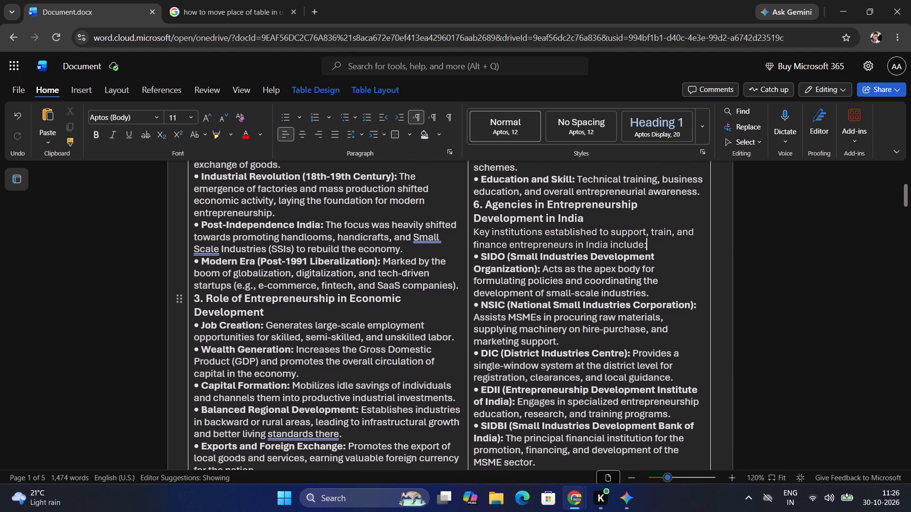
pyautogui.scroll(-1, 531, 269)
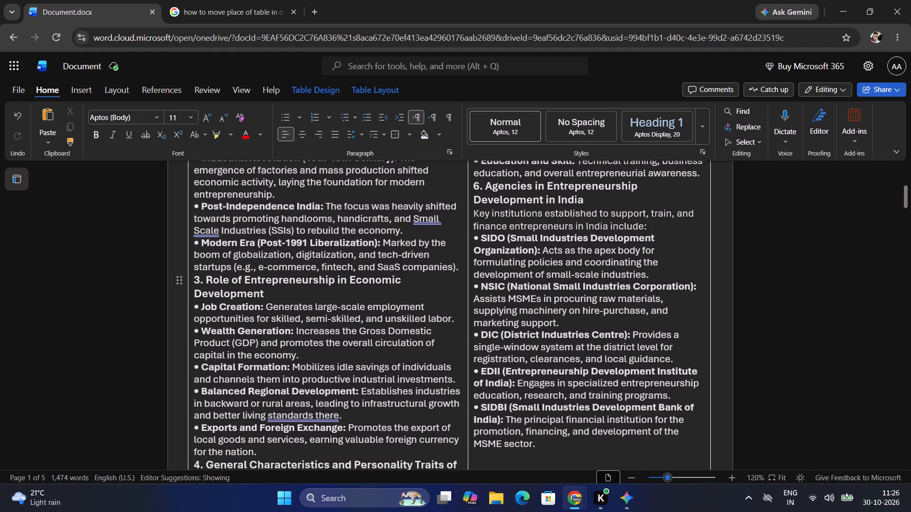
# Look through the Unit II and Unit III notes that follow the table to examine their layout and spacing.
pyautogui.scroll(-7, 531, 269)
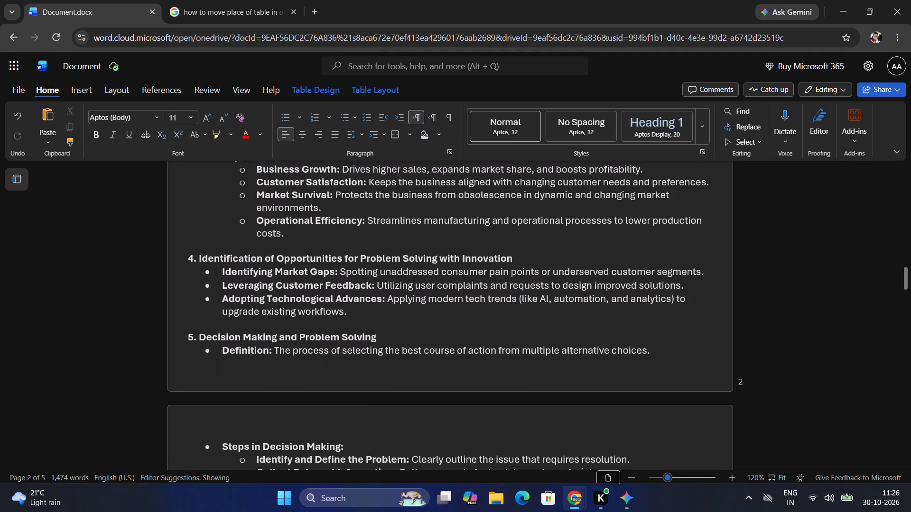
pyautogui.scroll(-6, 531, 270)
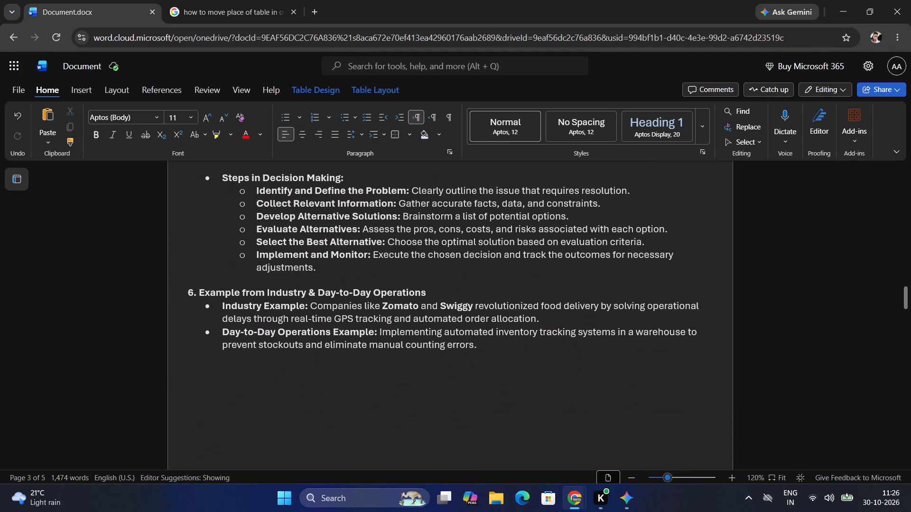
pyautogui.scroll(-2, 531, 270)
pyautogui.scroll(5, 531, 270)
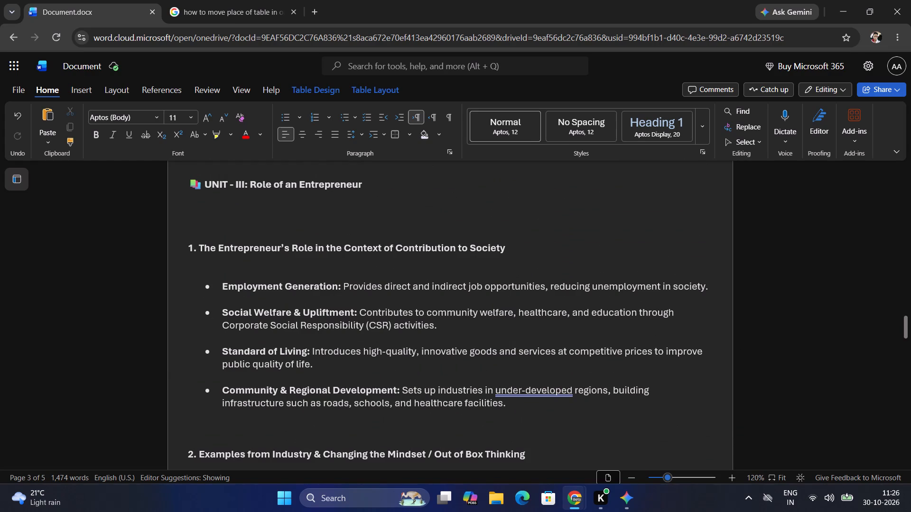
pyautogui.scroll(-4, 531, 270)
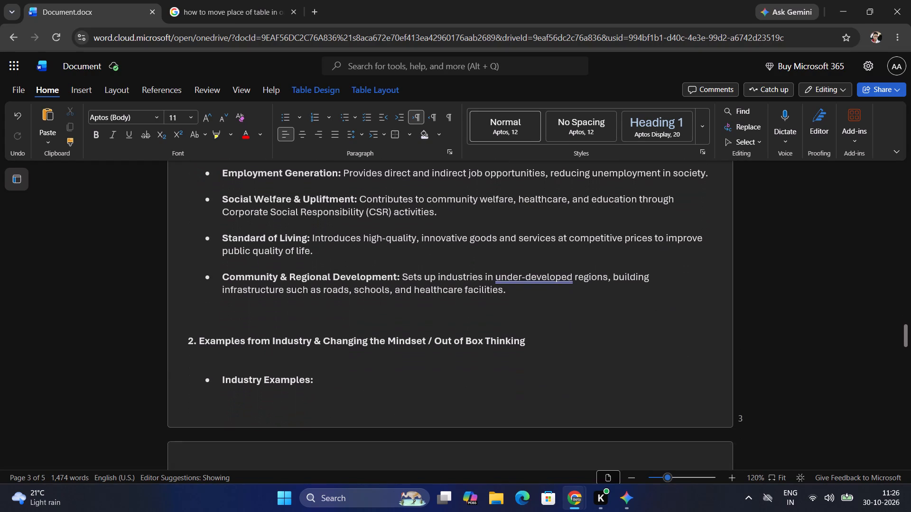
pyautogui.scroll(-5, 531, 270)
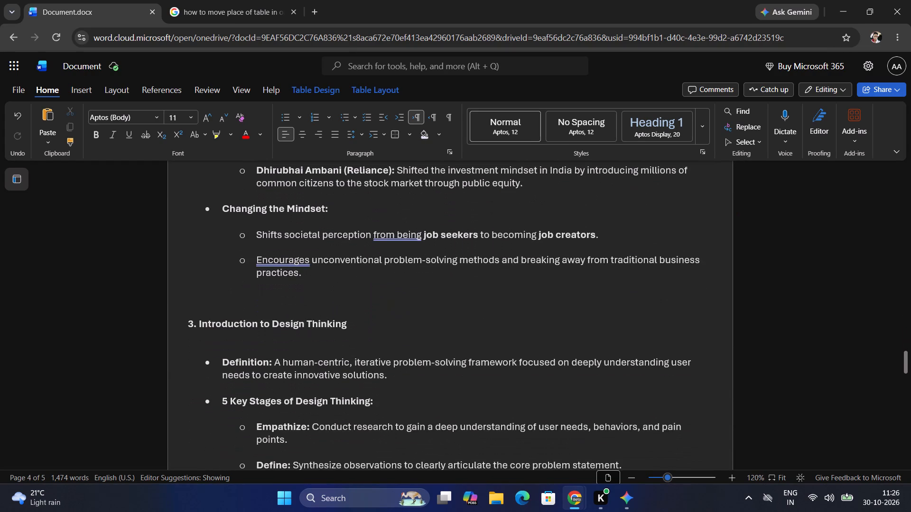
pyautogui.scroll(-3, 531, 270)
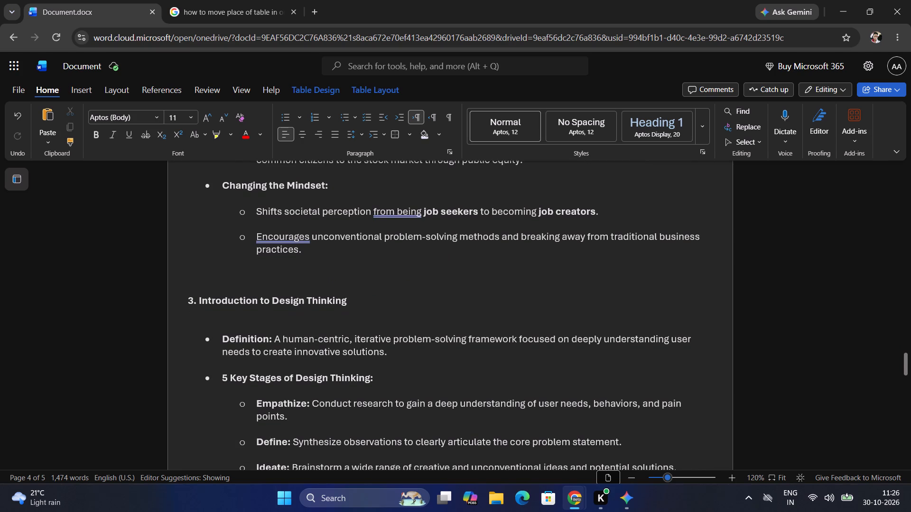
pyautogui.scroll(-4, 531, 270)
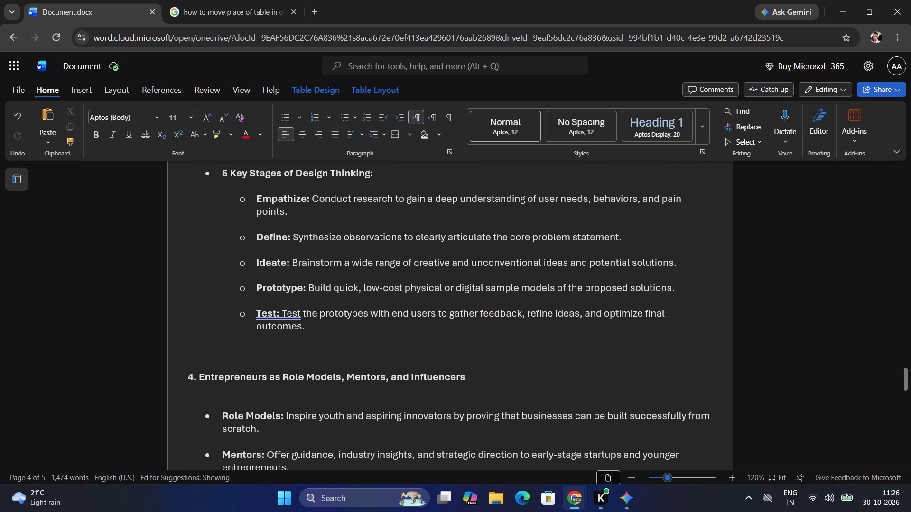
pyautogui.scroll(4, 531, 270)
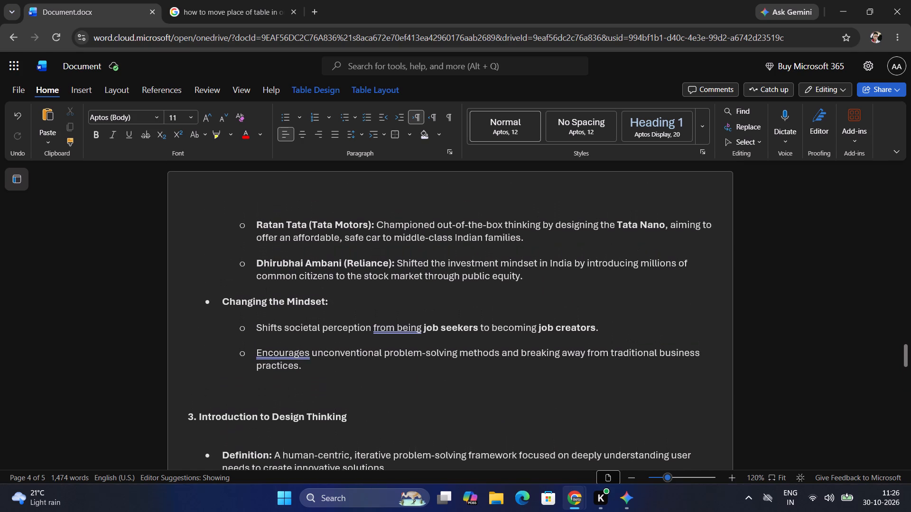
pyautogui.scroll(8, 531, 270)
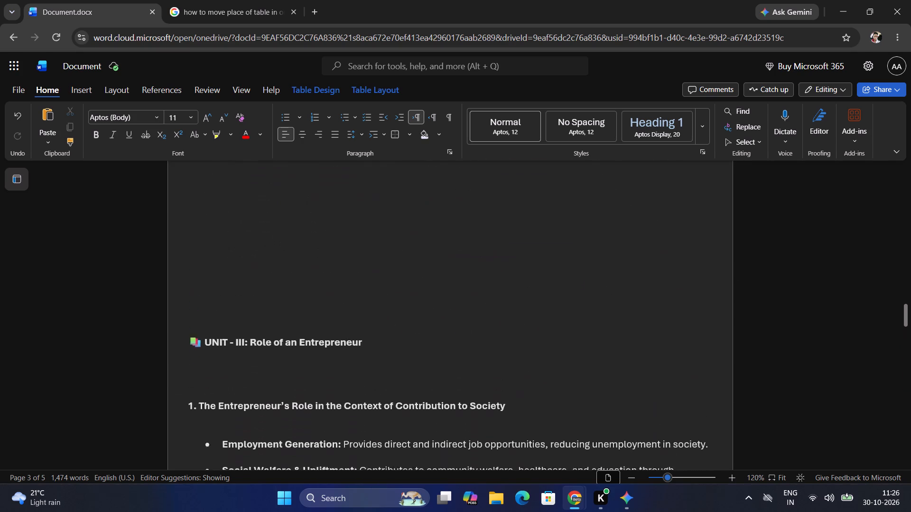
# Check the formatting of Unit I's title, the section 1 heading and the section 5 heading in the table.
pyautogui.scroll(5, 531, 270)
pyautogui.scroll(-1, 531, 270)
pyautogui.scroll(2, 531, 270)
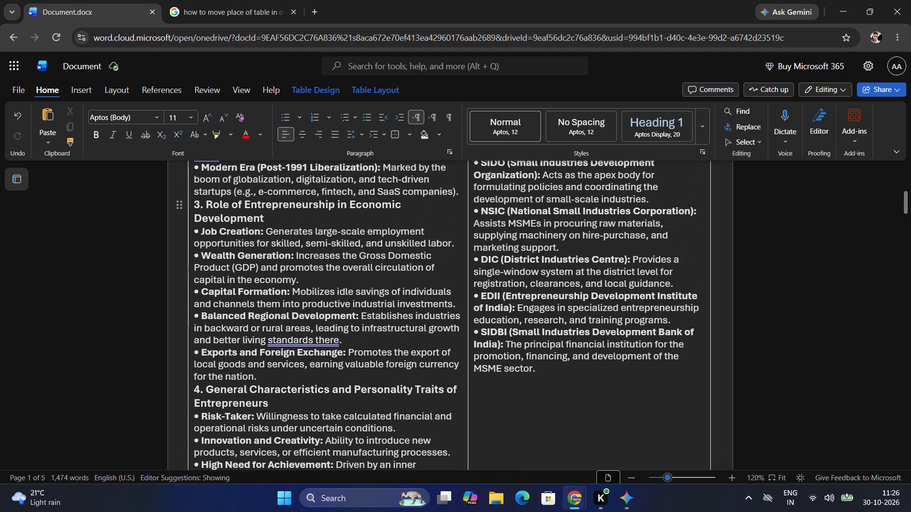
pyautogui.scroll(8, 531, 270)
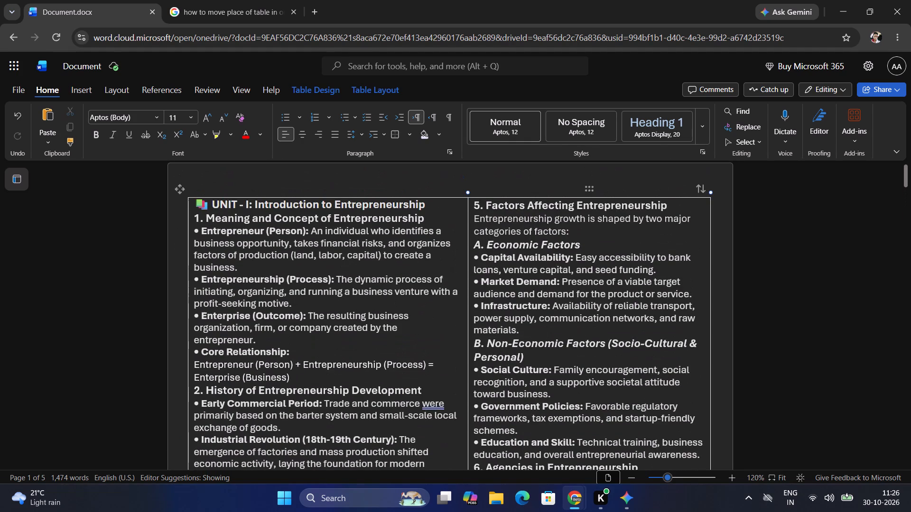
pyautogui.click(433, 223)
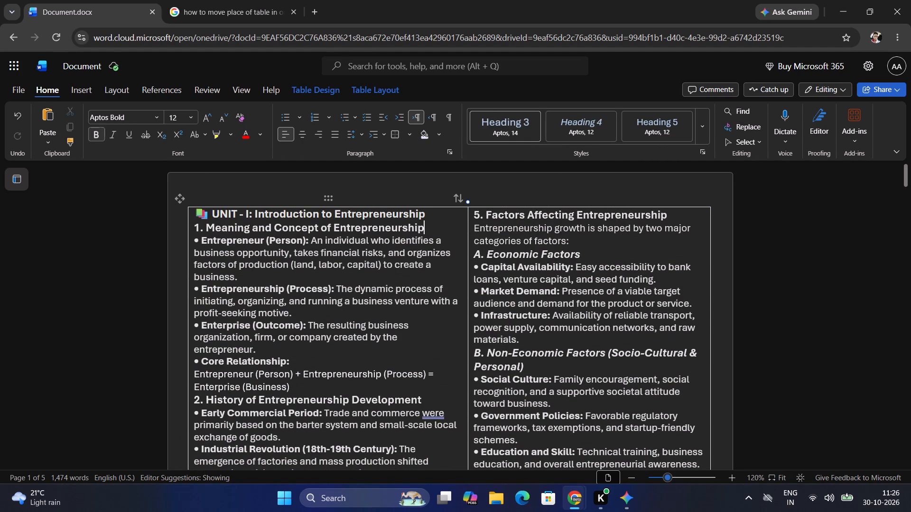
pyautogui.click(427, 215)
pyautogui.click(429, 226)
pyautogui.click(476, 214)
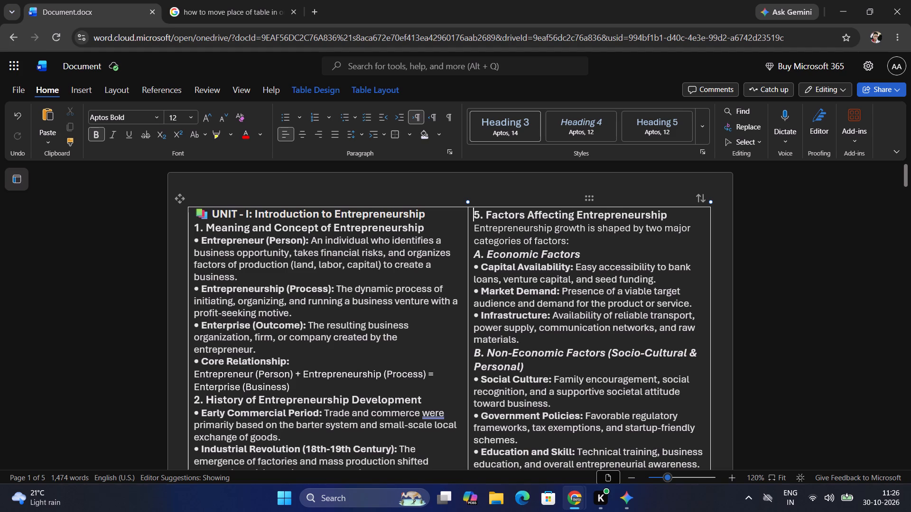
# Delete the empty lines above the "UNIT - II: Creativity & Innovation" heading so it starts at the top of page two.
pyautogui.scroll(-4, 490, 278)
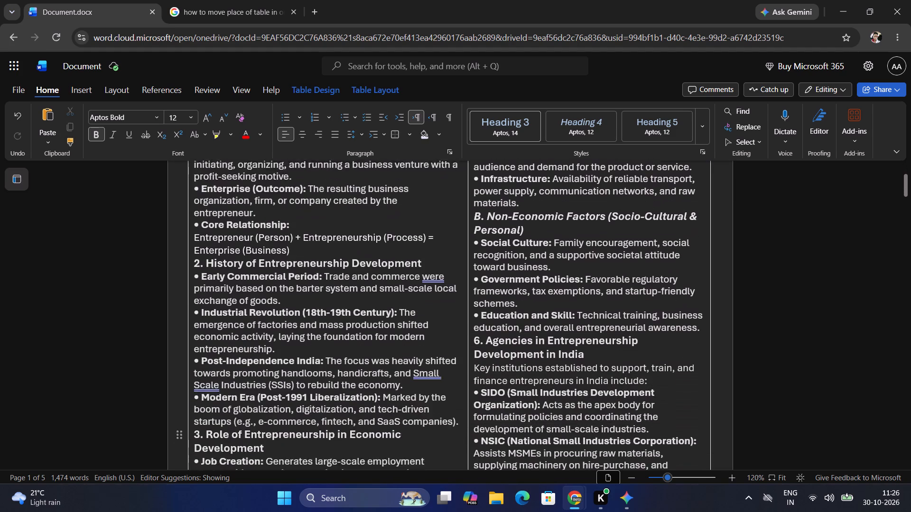
pyautogui.scroll(-3, 490, 278)
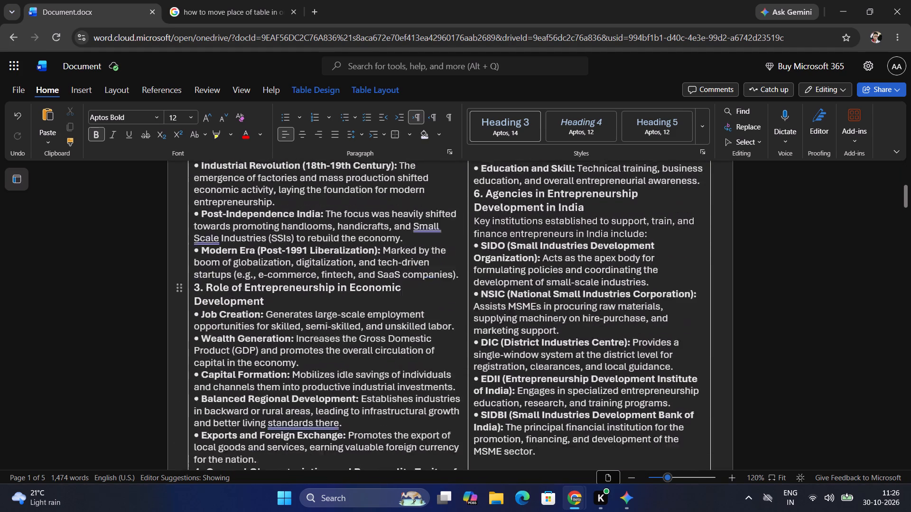
pyautogui.scroll(-4, 490, 278)
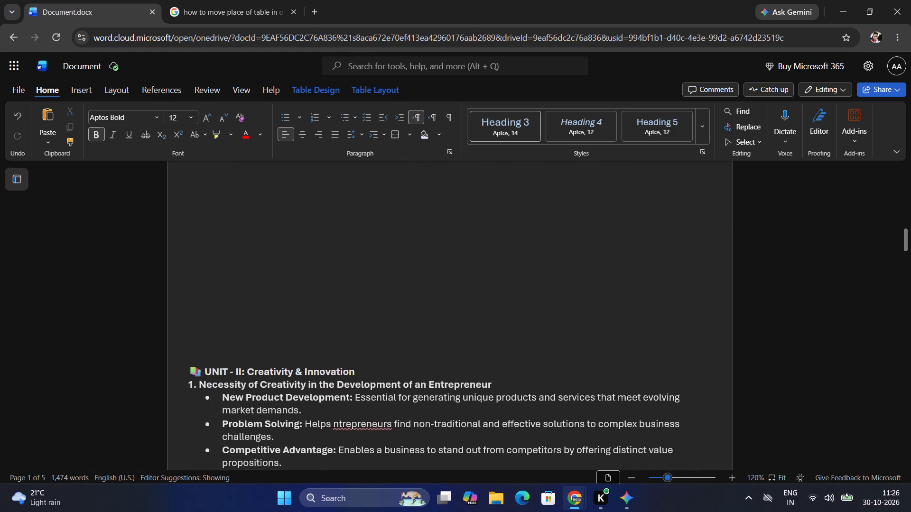
pyautogui.scroll(1, 490, 278)
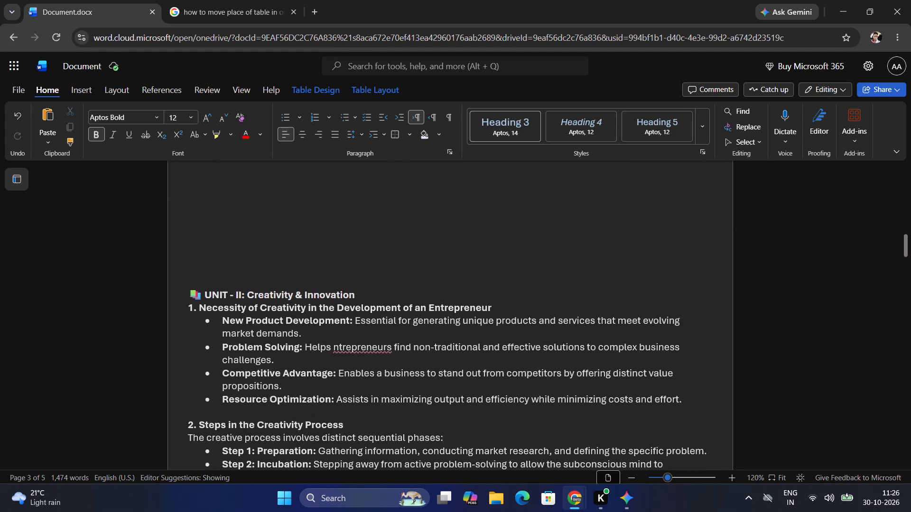
pyautogui.scroll(2, 490, 278)
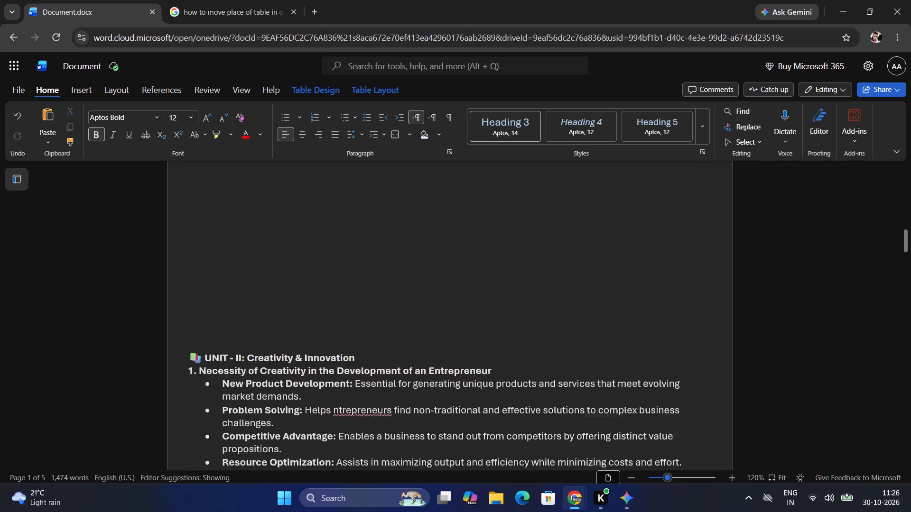
pyautogui.scroll(1, 490, 278)
pyautogui.click(490, 278)
pyautogui.click(452, 256)
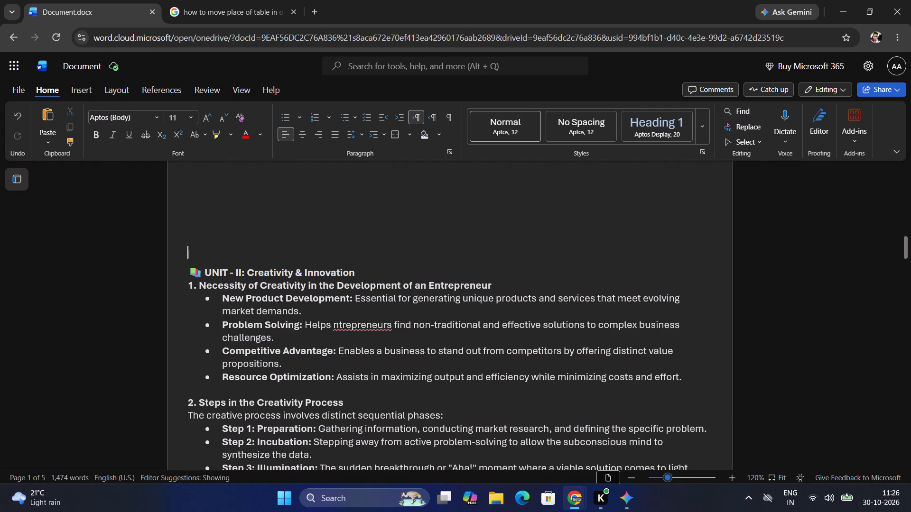
pyautogui.scroll(1, 452, 256)
pyautogui.write(']]]')
pyautogui.press('BackSpace')
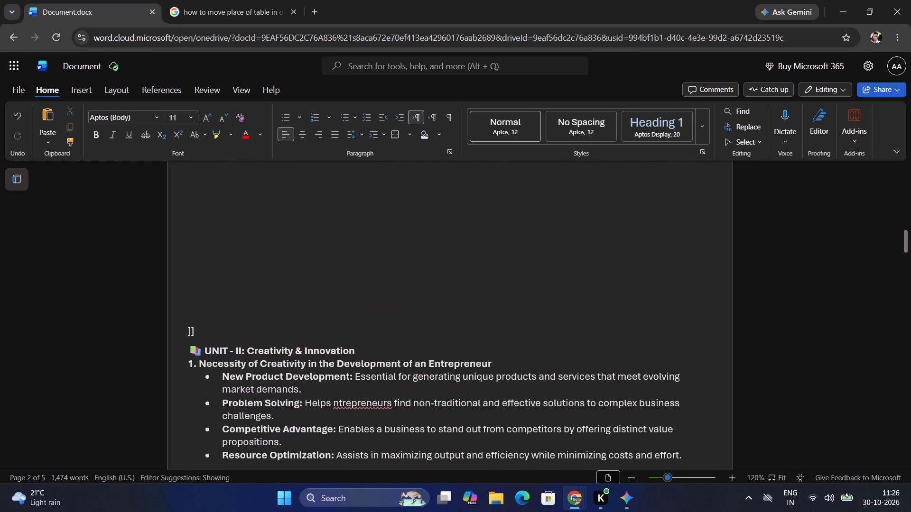
pyautogui.press('BackSpace')
pyautogui.press('BackSpace')
pyautogui.press('BackSpace')
pyautogui.press('BackSpace')
pyautogui.press('BackSpace')
pyautogui.press('BackSpace')
pyautogui.press('BackSpace')
pyautogui.press('BackSpace')
pyautogui.press('BackSpace')
pyautogui.press('BackSpace')
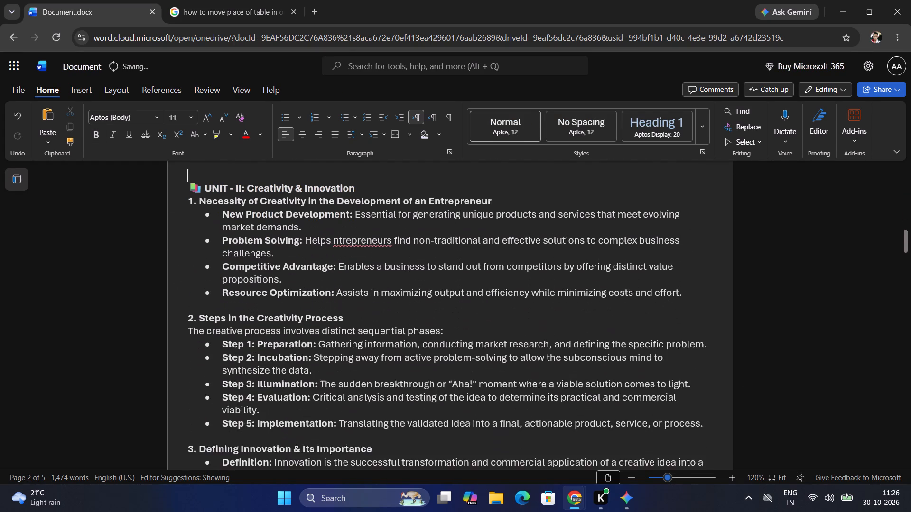
pyautogui.scroll(3, 452, 256)
pyautogui.press('BackSpace')
pyautogui.press('BackSpace')
pyautogui.press('BackSpace')
pyautogui.press('BackSpace')
pyautogui.press('BackSpace')
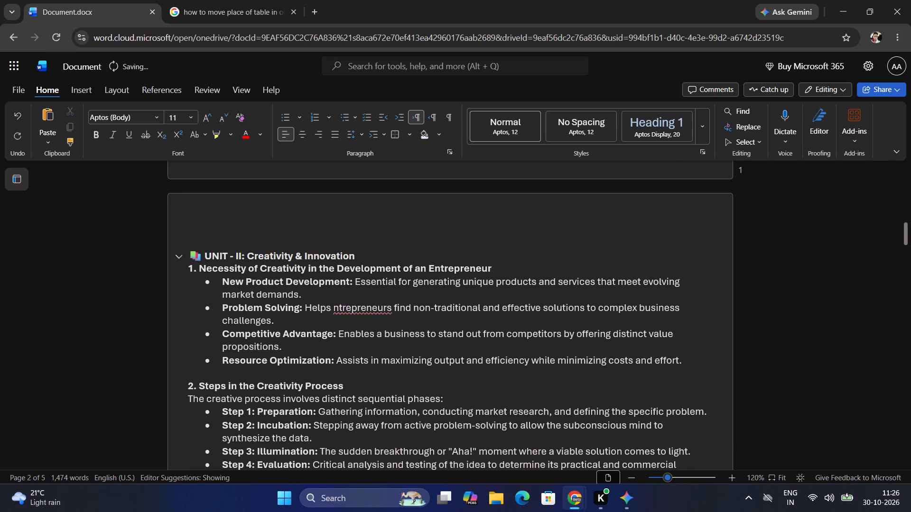
pyautogui.scroll(1, 452, 256)
pyautogui.press('Down')
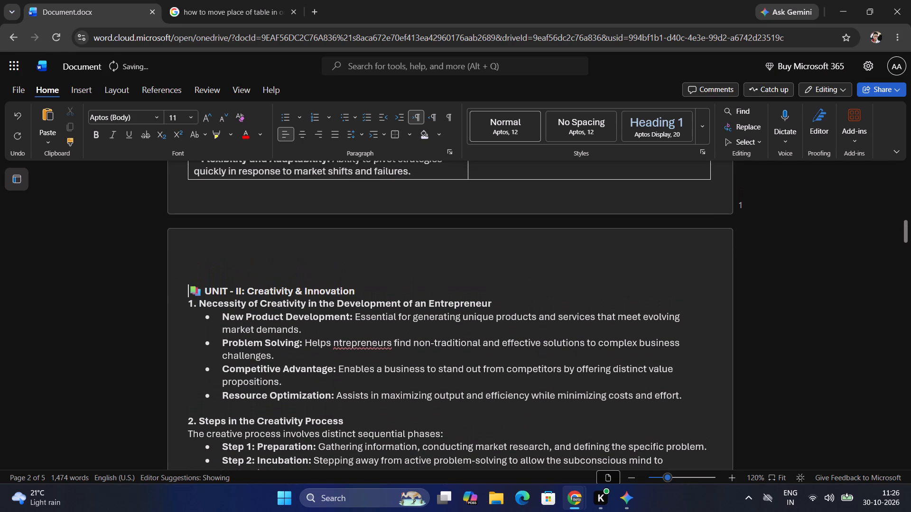
pyautogui.press('BackSpace')
pyautogui.press('BackSpace')
pyautogui.press('BackSpace')
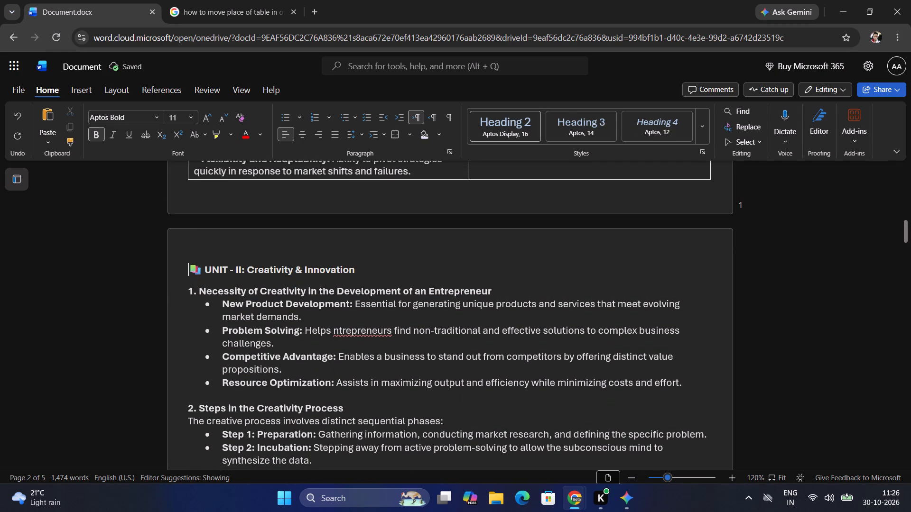
# Insert an empty line above the "6. Agencies in Entrepreneurship Development in India" heading in the Unit I table.
pyautogui.scroll(9, 496, 270)
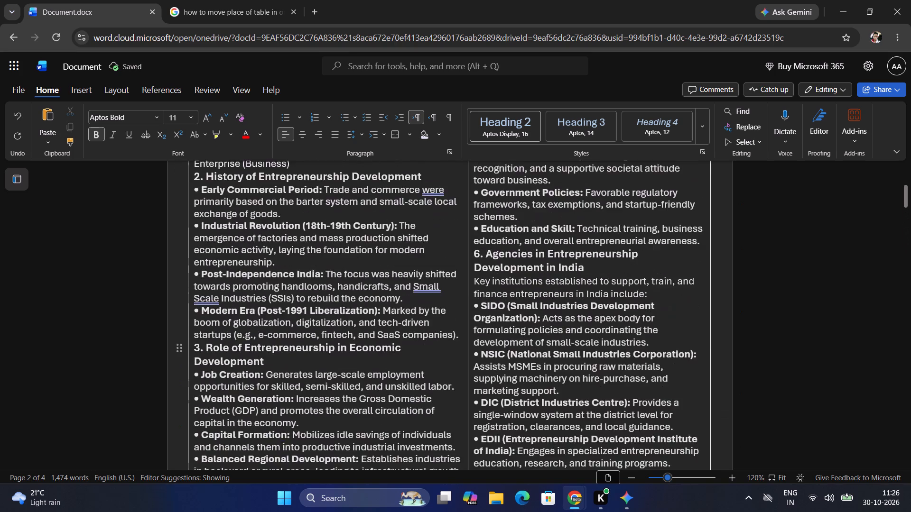
pyautogui.scroll(3, 494, 270)
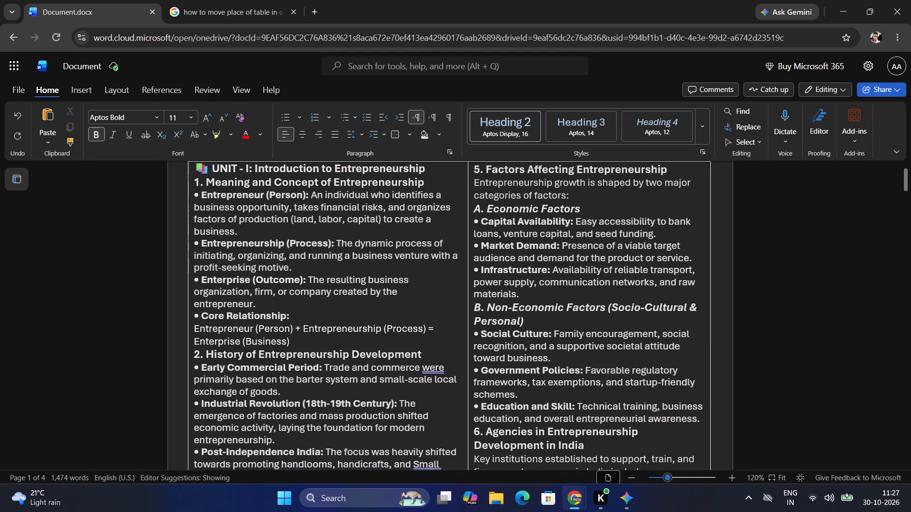
pyautogui.scroll(1, 249, 268)
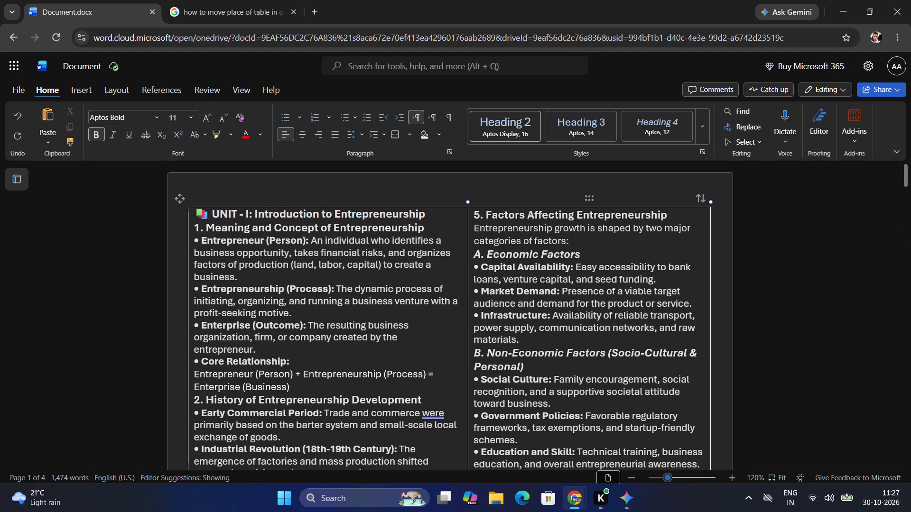
pyautogui.scroll(-1, 483, 276)
pyautogui.click(475, 297)
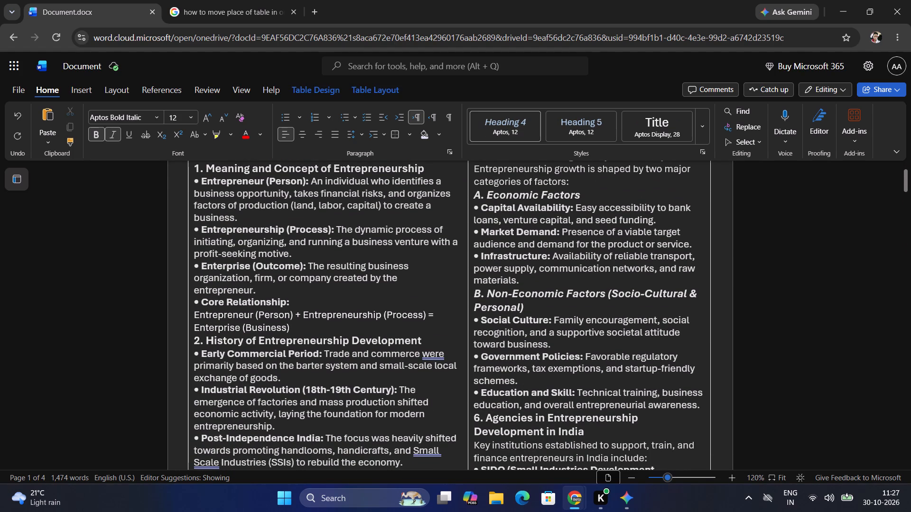
pyautogui.scroll(-1, 484, 356)
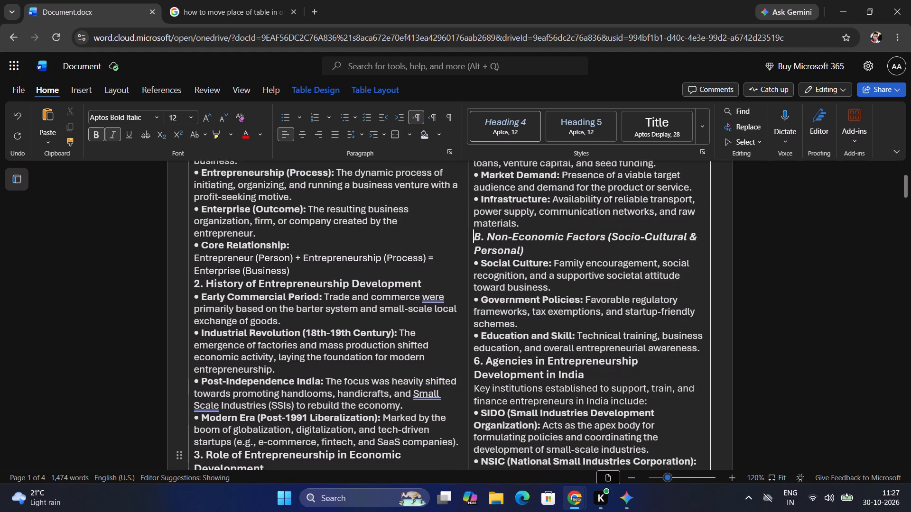
pyautogui.click(474, 364)
pyautogui.press('Return')
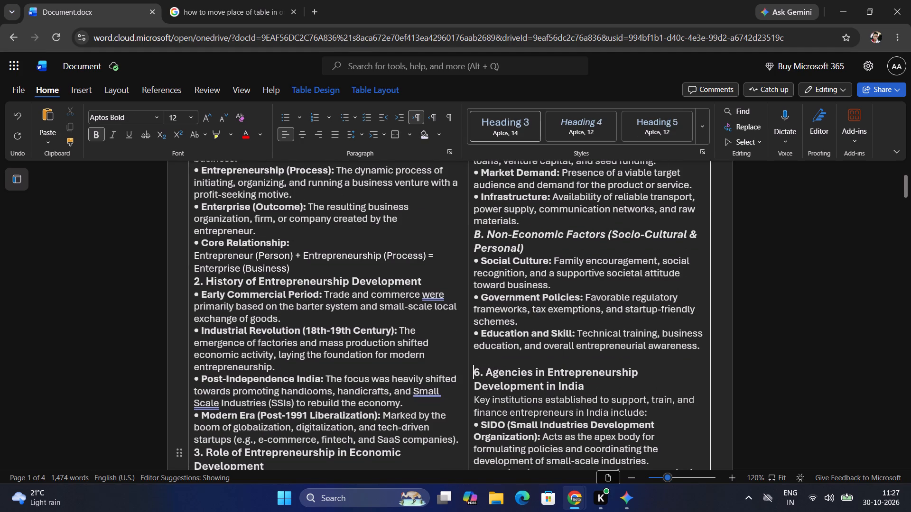
# Examine the lower part of the Unit I table, from sections 3 and 6 to the end of section 4, for spacing and page fit.
pyautogui.scroll(-3, 460, 368)
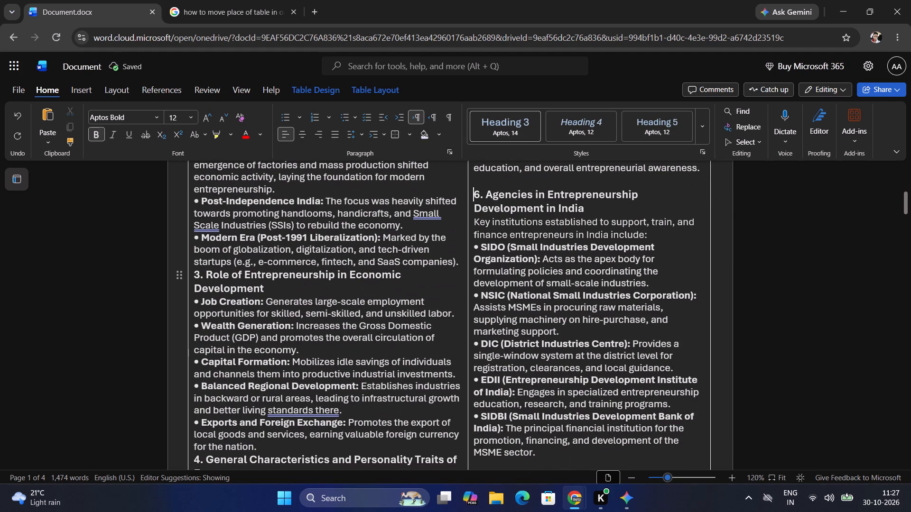
pyautogui.scroll(-3, 460, 368)
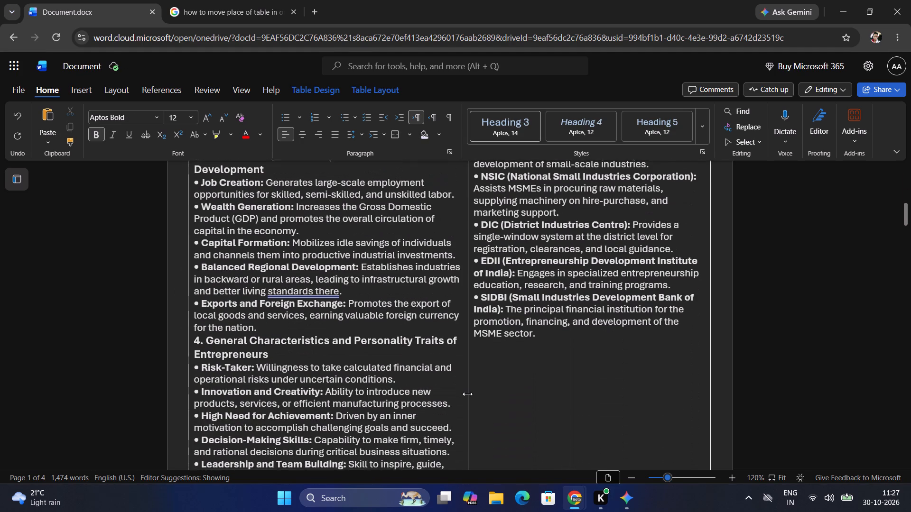
pyautogui.scroll(-1, 467, 394)
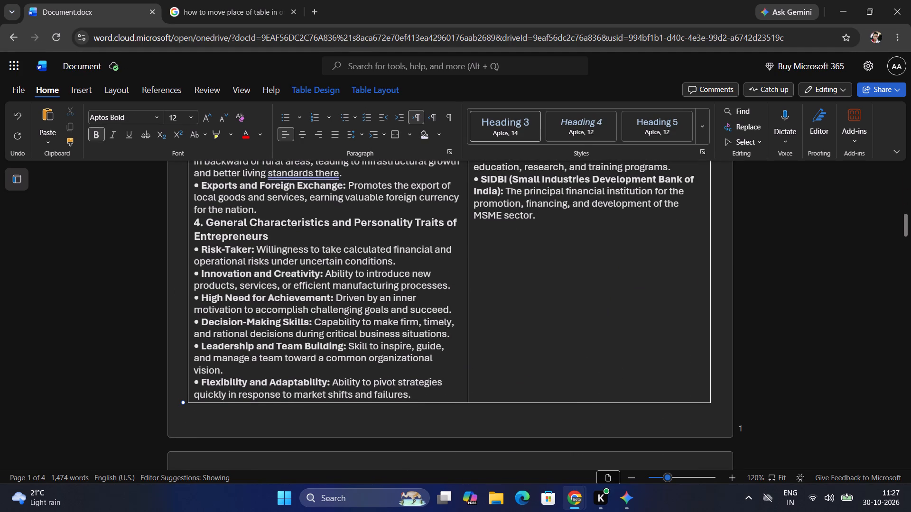
pyautogui.scroll(4, 502, 305)
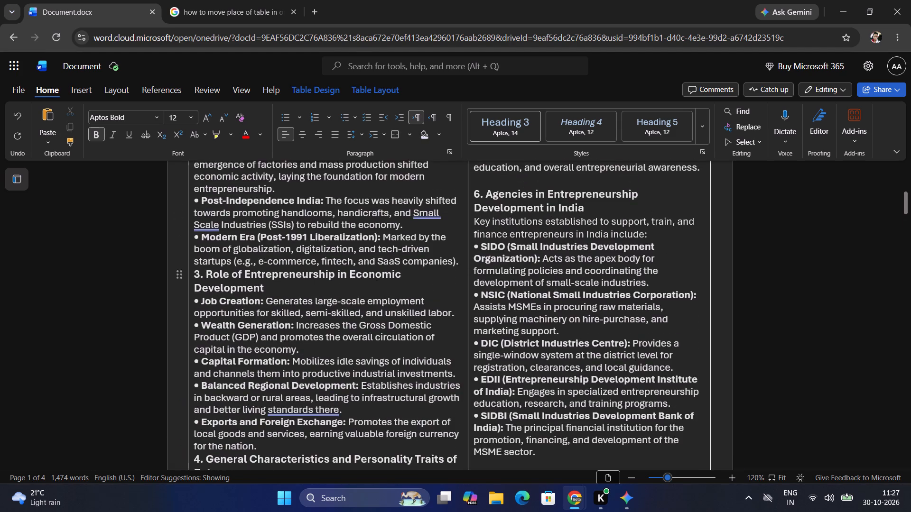
pyautogui.scroll(1, 503, 305)
pyautogui.scroll(-5, 503, 306)
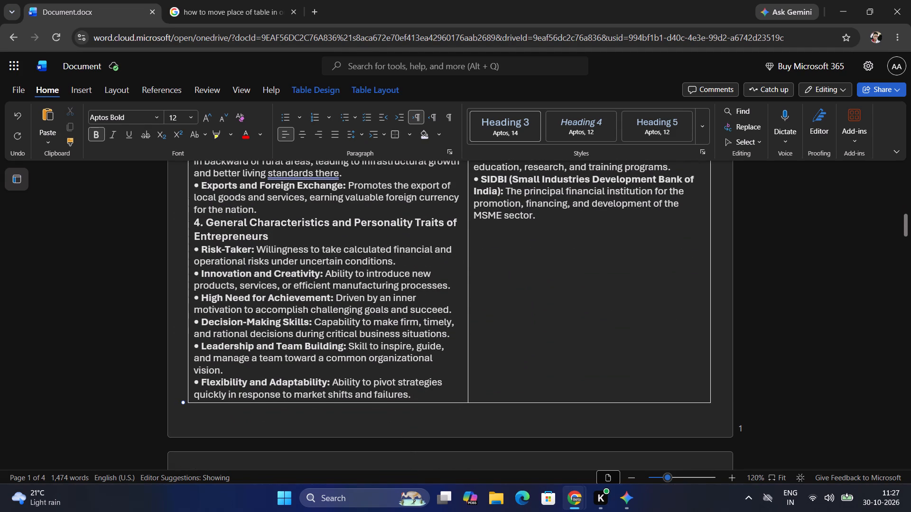
pyautogui.click(381, 368)
pyautogui.click(400, 392)
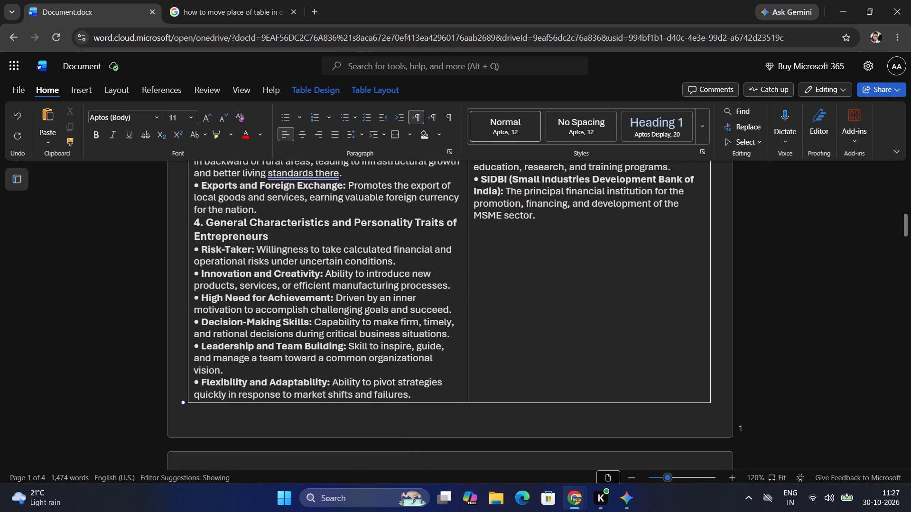
pyautogui.scroll(-4, 399, 345)
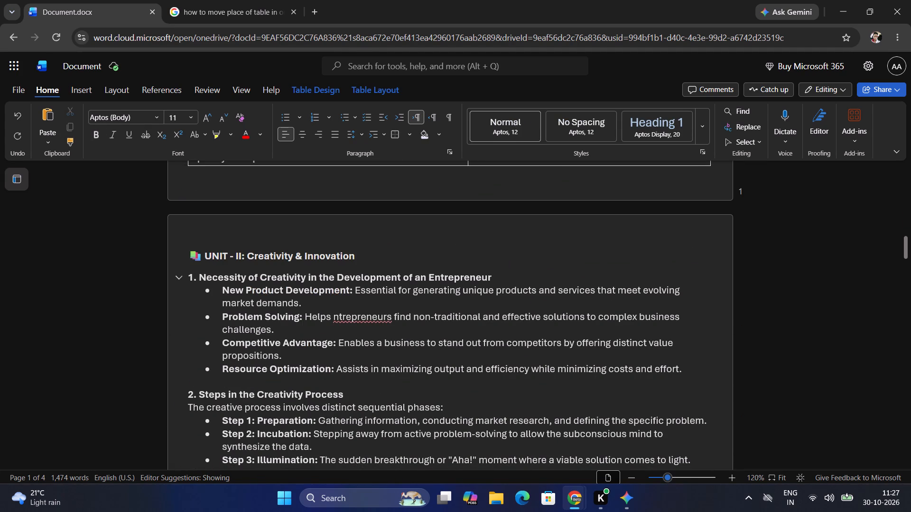
# Look through Unit II and the start of Unit III to examine their headings, spacing and layout.
pyautogui.click(243, 273)
pyautogui.click(234, 266)
pyautogui.click(335, 259)
pyautogui.click(370, 262)
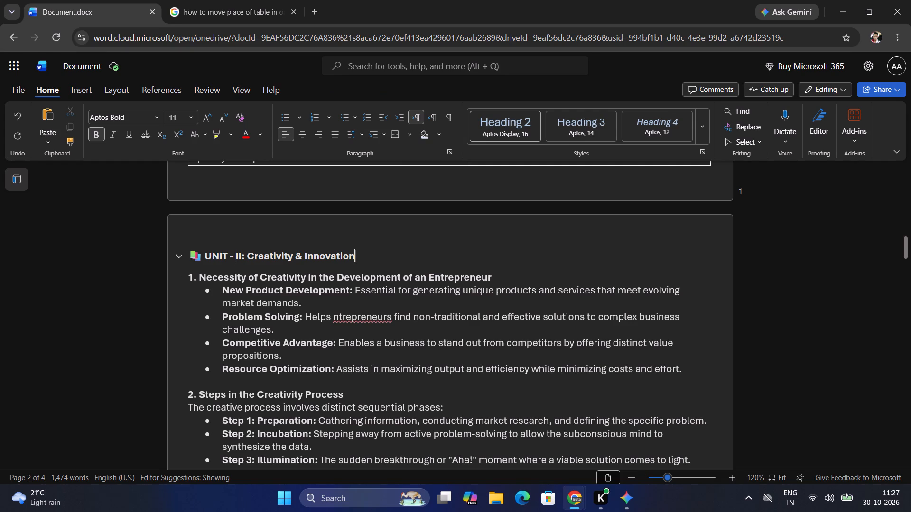
pyautogui.scroll(-17, 384, 288)
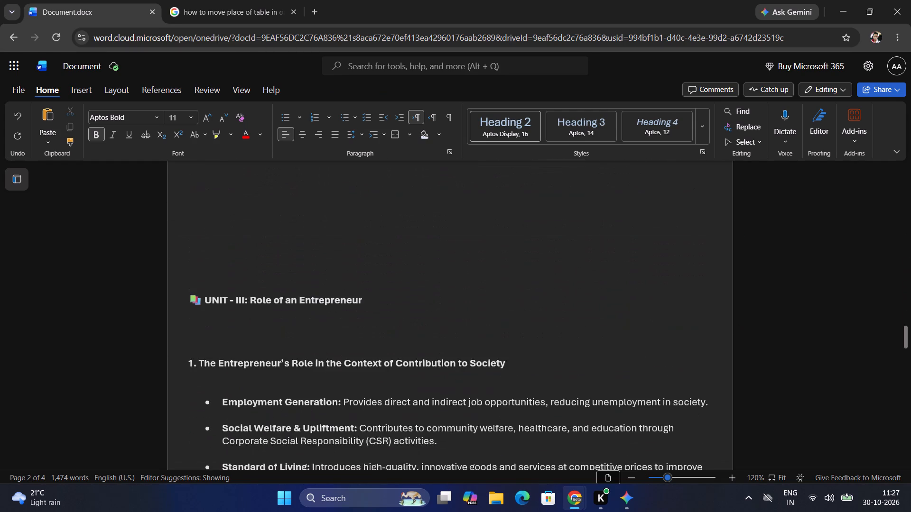
pyautogui.scroll(-13, 386, 274)
pyautogui.scroll(13, 400, 282)
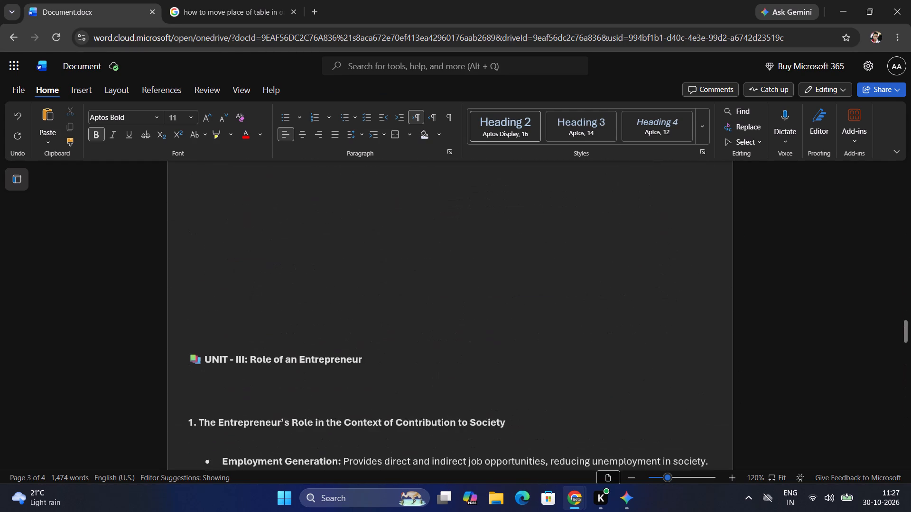
pyautogui.scroll(19, 400, 282)
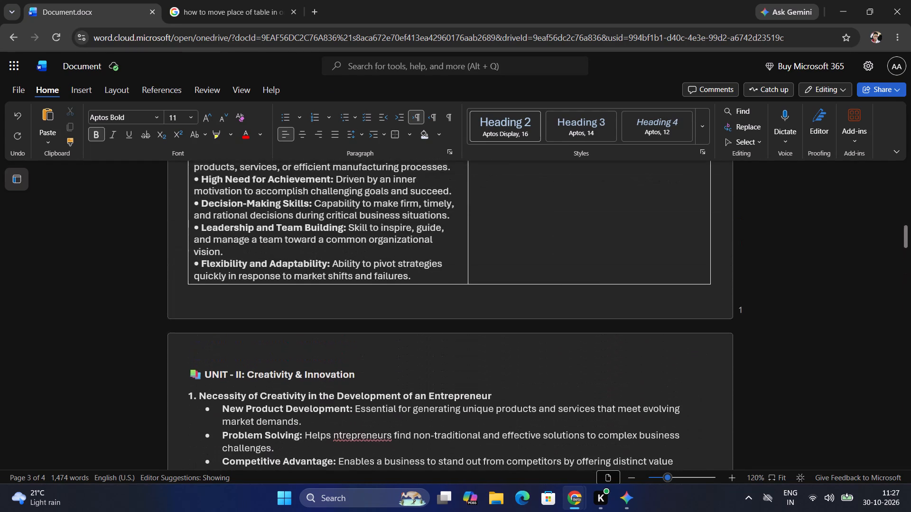
pyautogui.scroll(-14, 400, 282)
pyautogui.scroll(7, 400, 282)
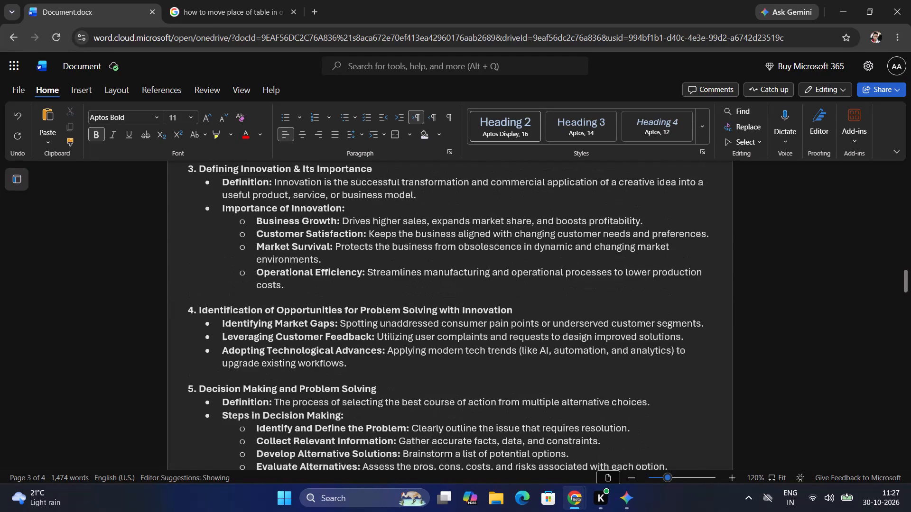
pyautogui.scroll(7, 400, 282)
# Insert an empty line below the "UNIT - II: Creativity & Innovation" heading.
pyautogui.click(297, 381)
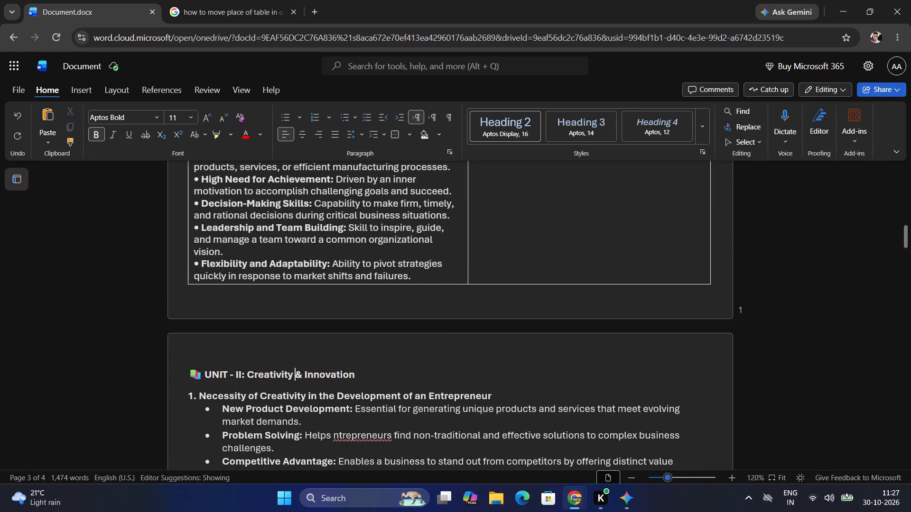
pyautogui.click(298, 382)
pyautogui.click(309, 385)
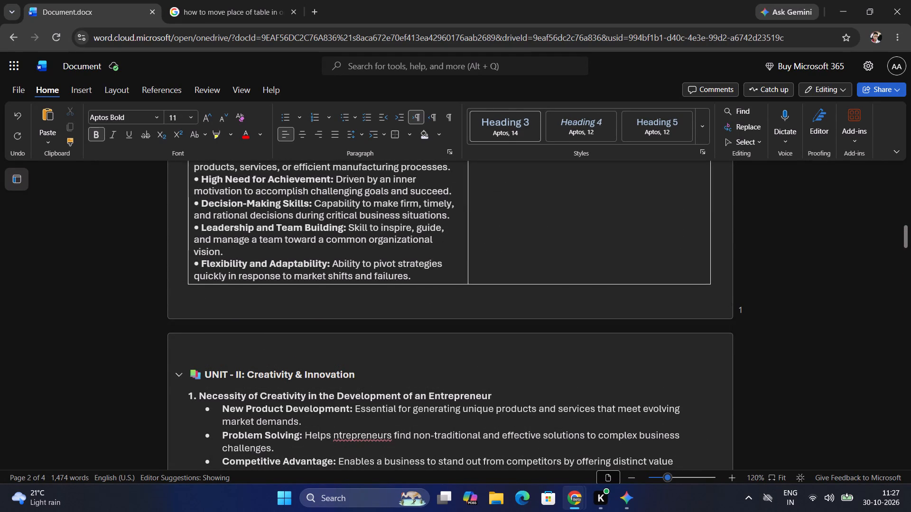
pyautogui.click(356, 374)
pyautogui.press('Return')
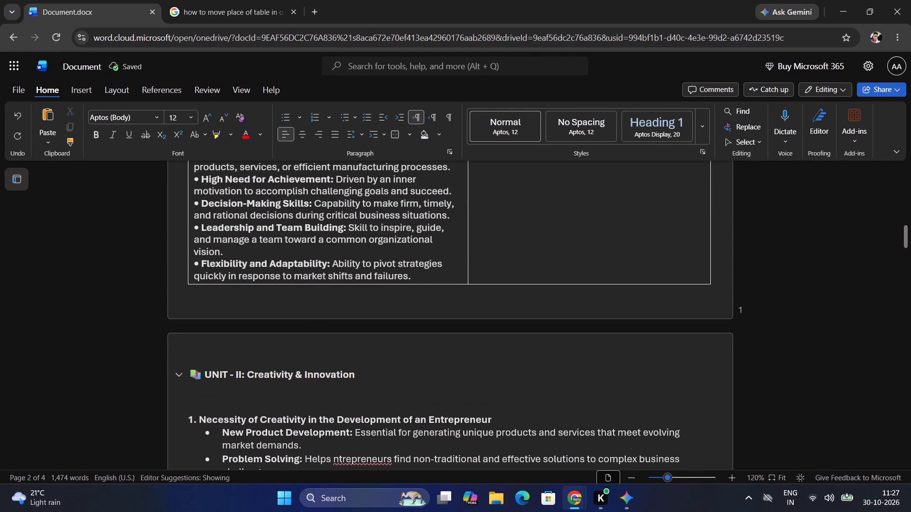
# Remove the space after the "UNIT - II: Creativity & Innovation" heading paragraph.
pyautogui.moveTo(191, 376); pyautogui.dragTo(288, 414)
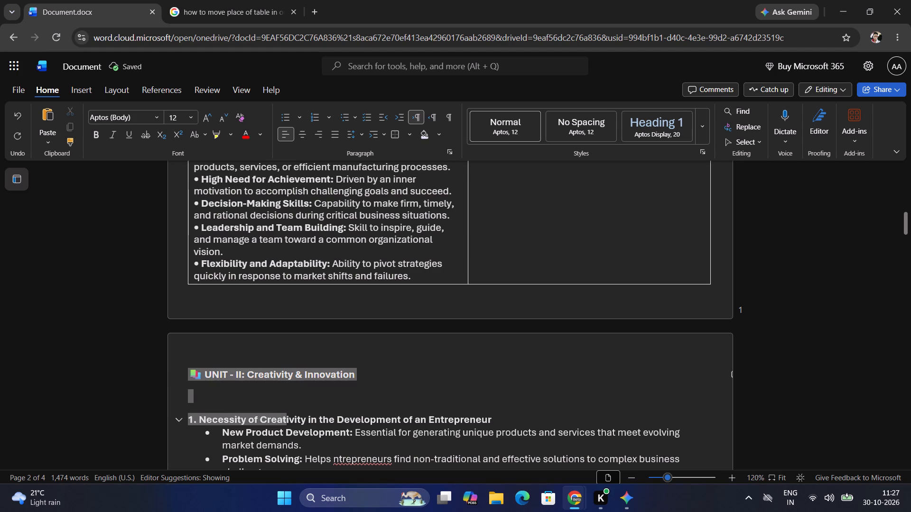
pyautogui.moveTo(288, 414); pyautogui.dragTo(226, 287)
pyautogui.scroll(-2, 288, 414)
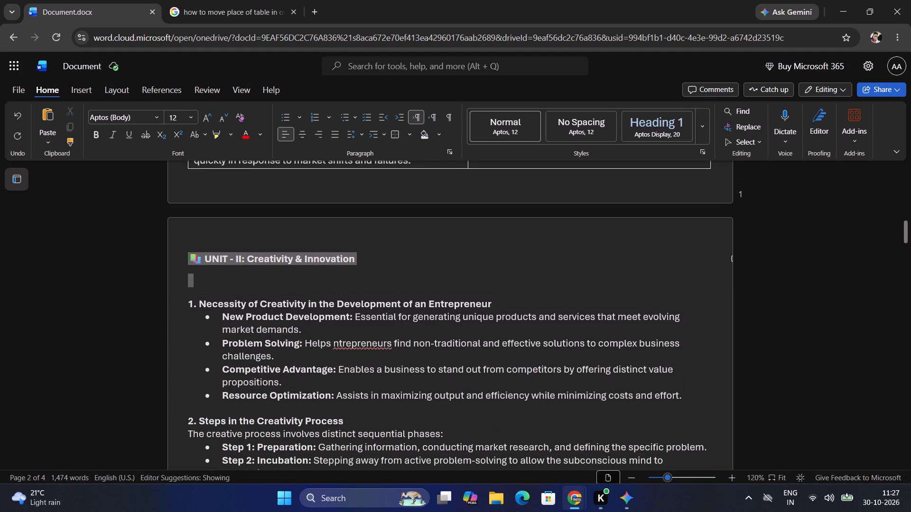
pyautogui.moveTo(226, 287); pyautogui.dragTo(225, 286)
pyautogui.click(221, 282)
pyautogui.click(209, 262)
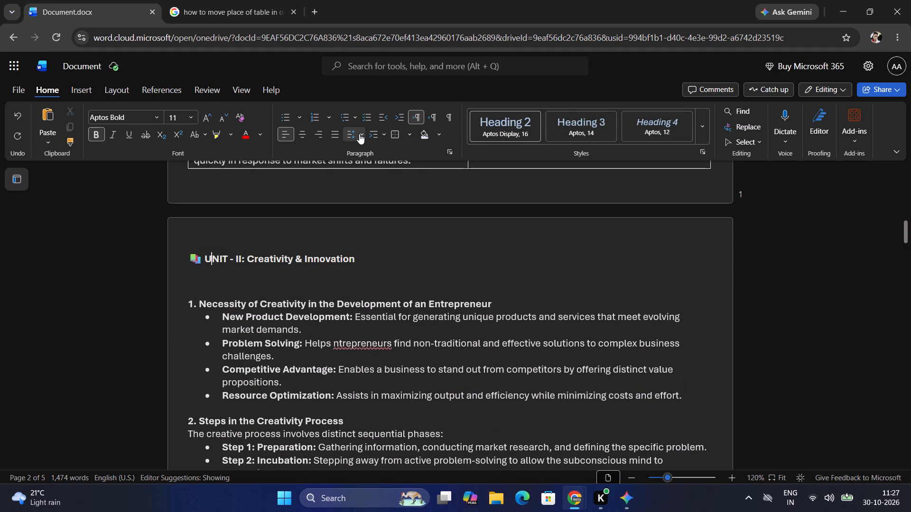
pyautogui.click(344, 136)
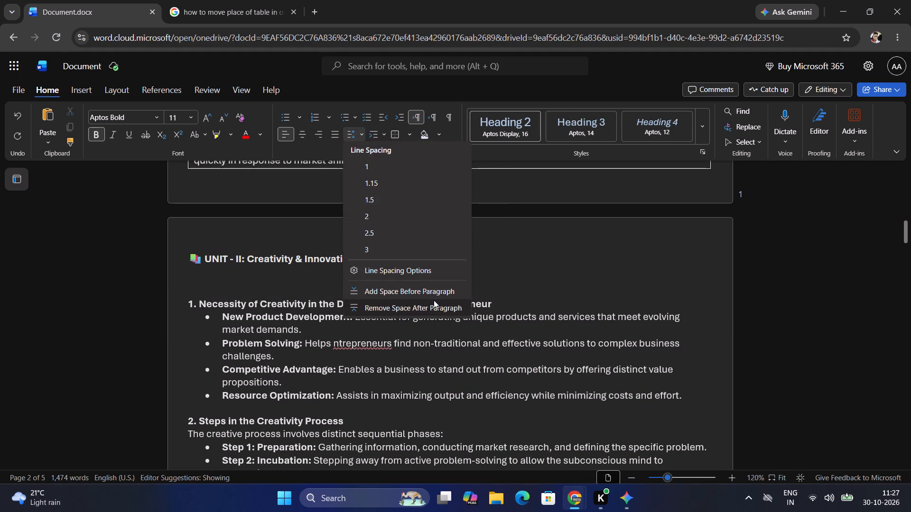
pyautogui.click(432, 301)
# Remove the paragraph space after the empty line below the Unit II heading, re-creating that line with the same spacing.
pyautogui.click(260, 265)
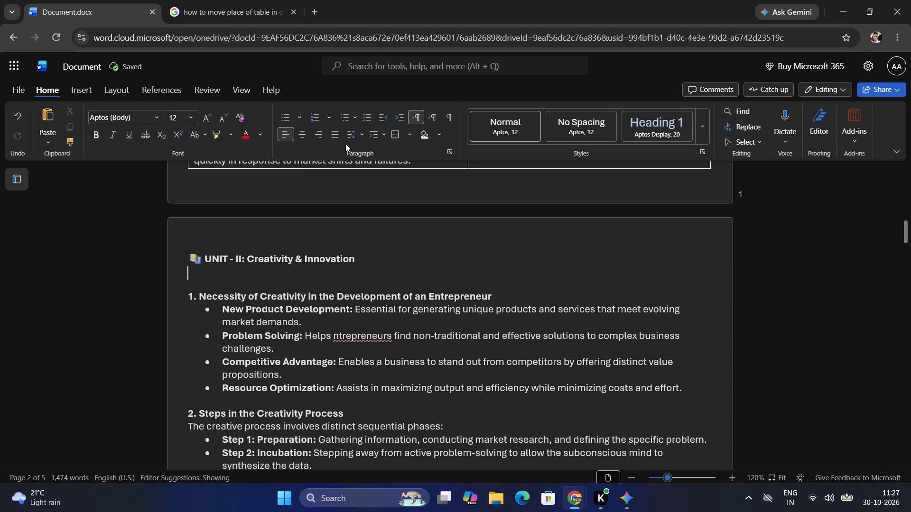
pyautogui.click(359, 136)
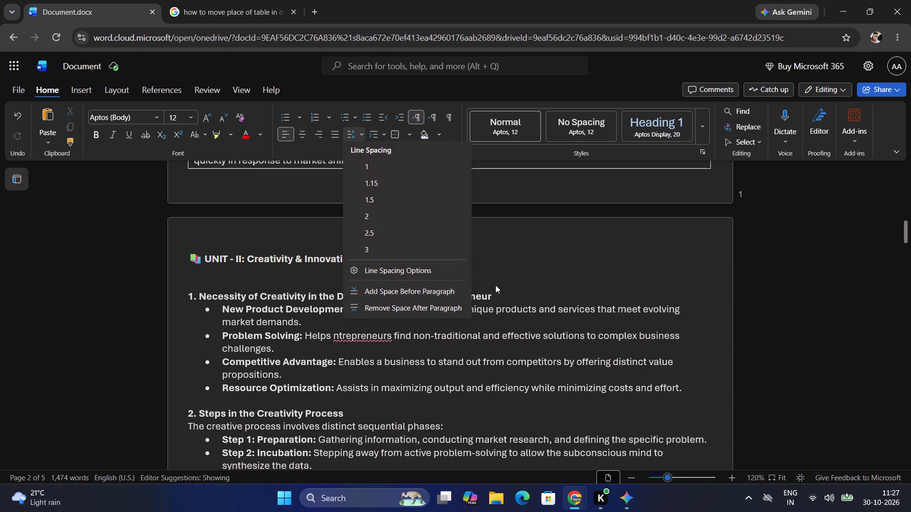
pyautogui.click(450, 303)
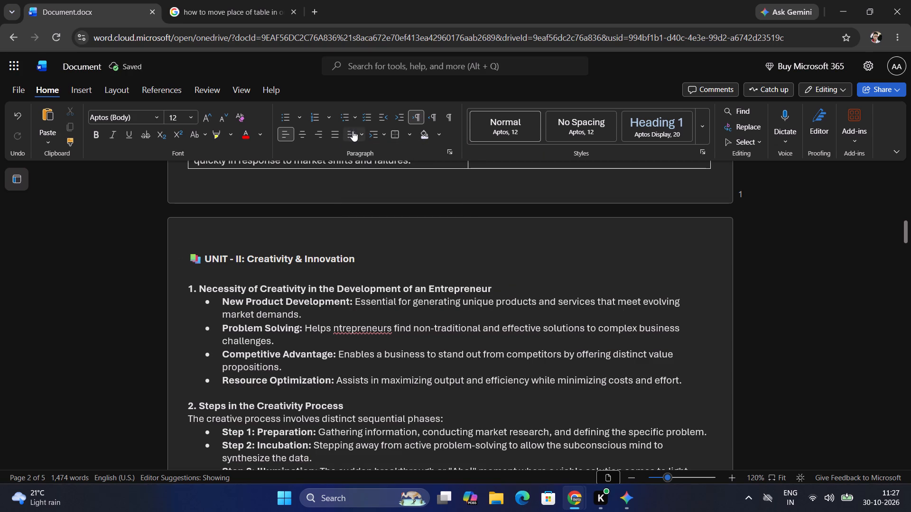
pyautogui.click(353, 131)
pyautogui.click(190, 286)
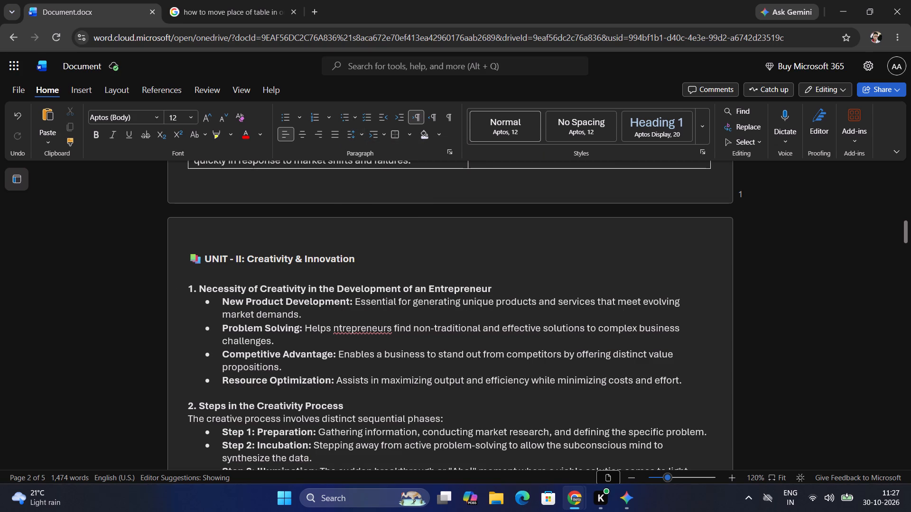
pyautogui.press('BackSpace')
pyautogui.press('Return')
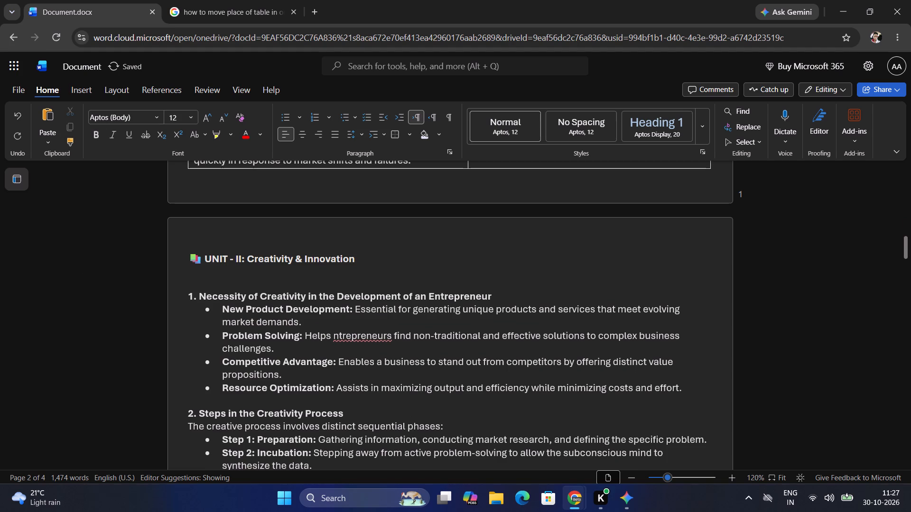
pyautogui.click(354, 134)
pyautogui.click(416, 305)
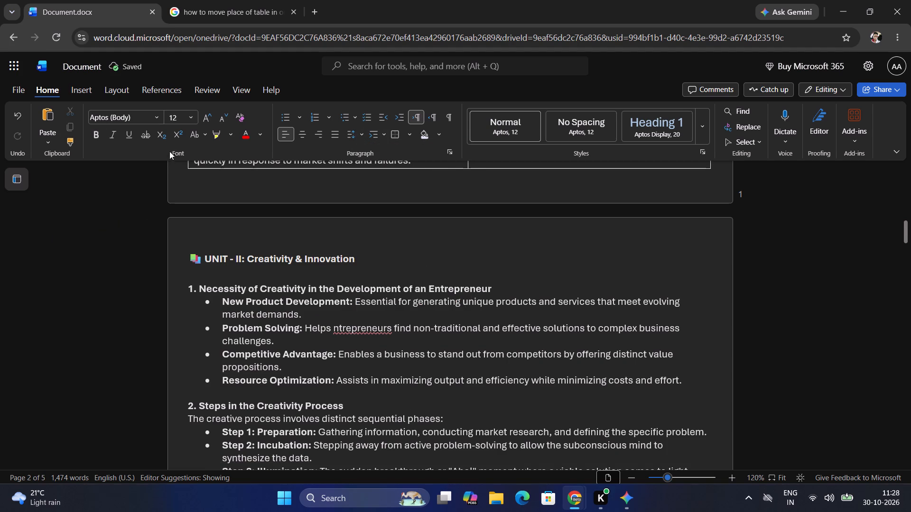
# Insert a table with two columns and one row on the empty line below the Unit II heading.
pyautogui.click(72, 89)
pyautogui.click(50, 144)
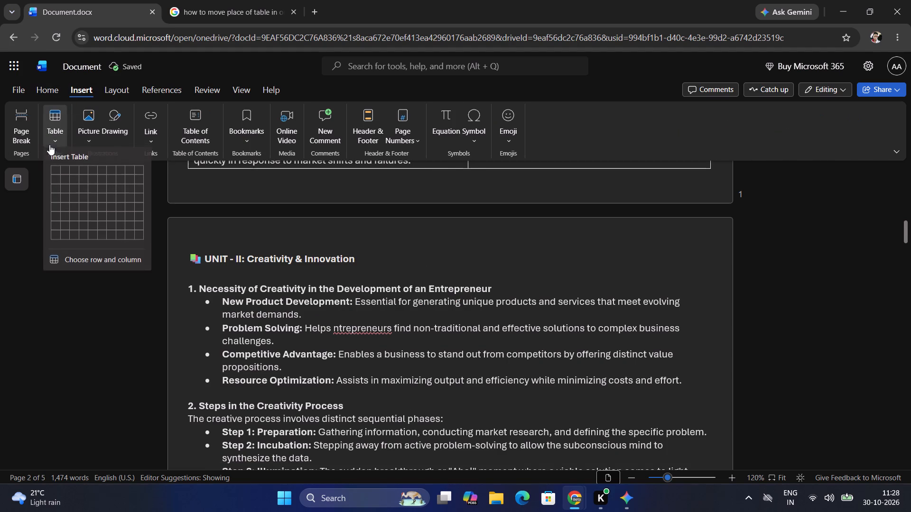
pyautogui.click(66, 171)
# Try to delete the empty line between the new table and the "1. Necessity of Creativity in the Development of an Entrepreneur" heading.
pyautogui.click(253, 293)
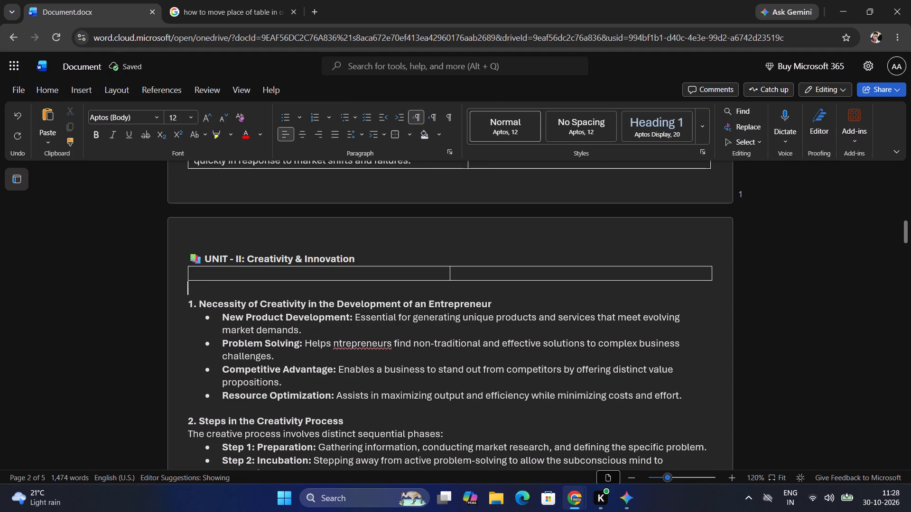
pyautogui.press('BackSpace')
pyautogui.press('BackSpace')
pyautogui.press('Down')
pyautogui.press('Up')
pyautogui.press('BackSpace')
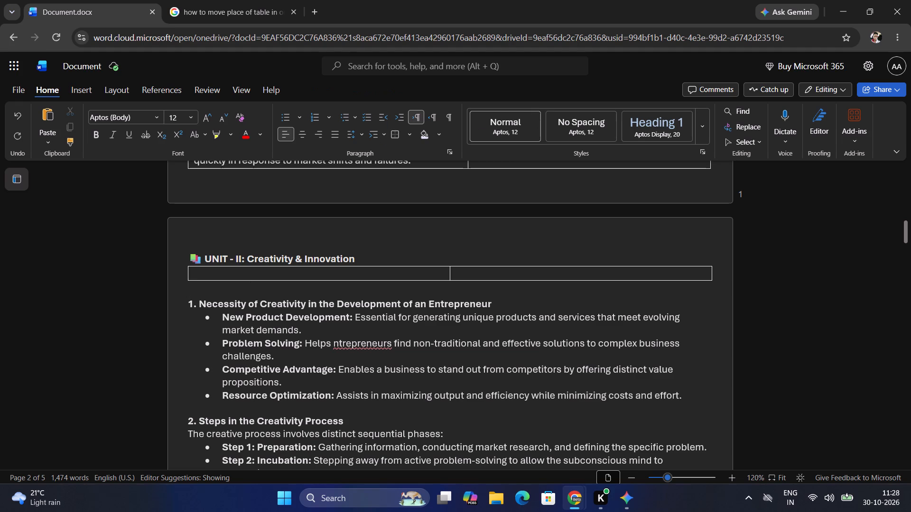
# Move all Unit II notes, from "1. Necessity of Creativity" through "6. Example from Industry & Day-to-Day Operations", into the first column of the Unit II table.
pyautogui.press('Down')
pyautogui.press('Down')
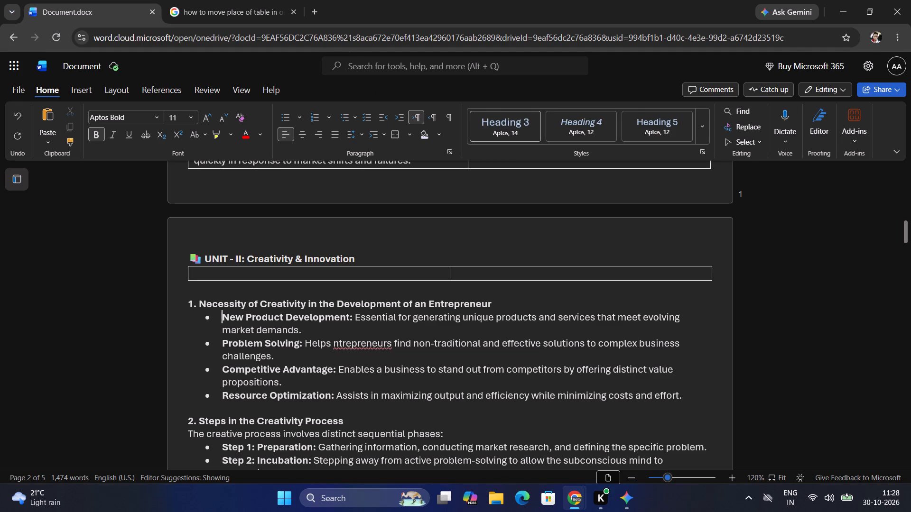
pyautogui.press('Up')
pyautogui.hotkey('ctrl', 'shift', 'Down')
pyautogui.hotkey('ctrl', 'shift', 'Down')
pyautogui.hotkey('ctrl', 'shift', 'Down')
pyautogui.hotkey('ctrl', 'shift', 'Down')
pyautogui.hotkey('ctrl', 'shift', 'Down')
pyautogui.hotkey('ctrl', 'shift', 'Down')
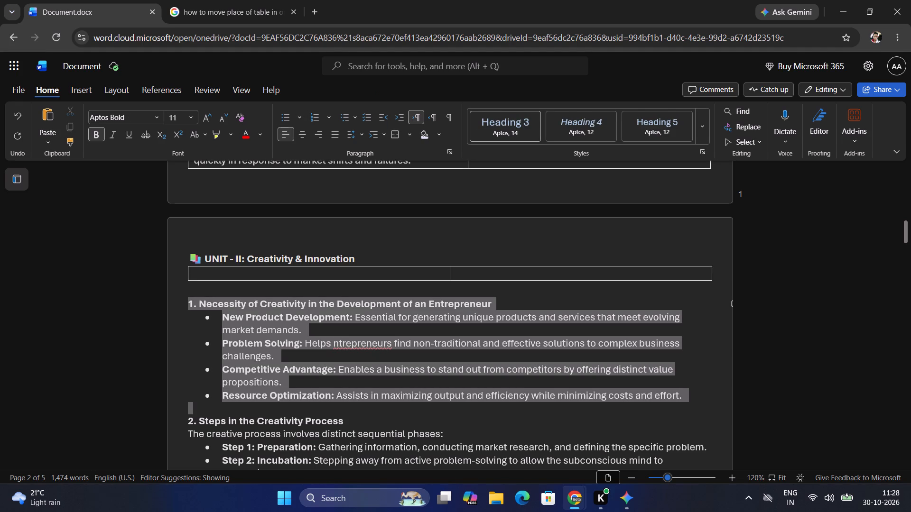
pyautogui.hotkey('ctrl', 'shift', 'Down')
pyautogui.hotkey('ctrl', 'shift', 'Down')
pyautogui.hotkey('ctrl', 'shift', 'Down')
pyautogui.hotkey('ctrl', 'shift', 'Down')
pyautogui.hotkey('ctrl', 'shift', 'Down')
pyautogui.hotkey('ctrl', 'shift', 'Down')
pyautogui.hotkey('ctrl', 'shift', 'Down')
pyautogui.hotkey('ctrl', 'shift', 'Down')
pyautogui.hotkey('ctrl', 'shift', 'Down')
pyautogui.hotkey('ctrl', 'shift', 'Down')
pyautogui.hotkey('ctrl', 'shift', 'Down')
pyautogui.hotkey('ctrl', 'shift', 'Down')
pyautogui.hotkey('ctrl', 'shift', 'Down')
pyautogui.hotkey('ctrl', 'shift', 'Down')
pyautogui.hotkey('ctrl', 'shift', 'Down')
pyautogui.hotkey('ctrl', 'shift', 'Down')
pyautogui.hotkey('ctrl', 'shift', 'Down')
pyautogui.hotkey('ctrl', 'shift', 'Down')
pyautogui.hotkey('ctrl', 'shift', 'Down')
pyautogui.hotkey('ctrl', 'shift', 'Down')
pyautogui.hotkey('ctrl', 'shift', 'Down')
pyautogui.hotkey('ctrl', 'shift', 'Down')
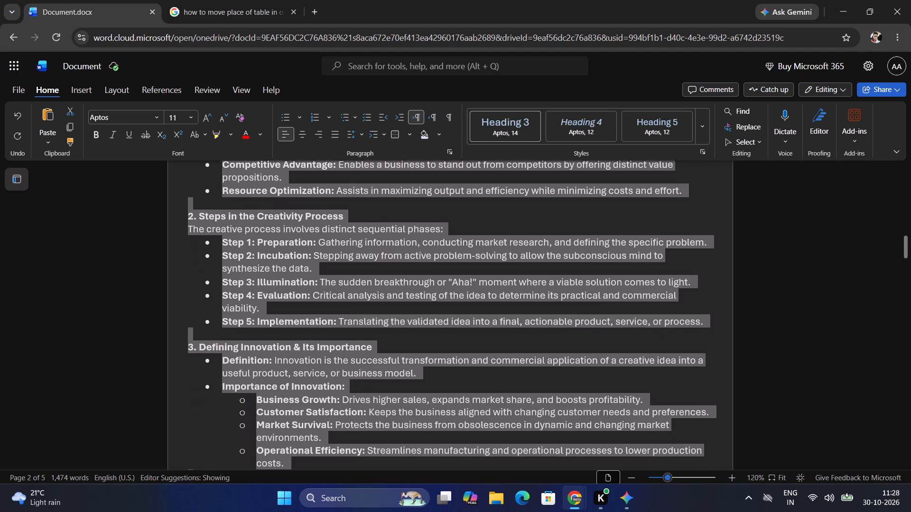
pyautogui.hotkey('ctrl', 'shift', 'Up')
pyautogui.hotkey('ctrl', 'shift', 'Up')
pyautogui.hotkey('ctrl', 'shift', 'Up')
pyautogui.hotkey('ctrl', 'shift', 'Up')
pyautogui.hotkey('ctrl', 'shift', 'Up')
pyautogui.hotkey('ctrl', 'shift', 'Up')
pyautogui.hotkey('ctrl', 'shift', 'Up')
pyautogui.hotkey('ctrl', 'shift', 'Up')
pyautogui.hotkey('ctrl', 'shift', 'Up')
pyautogui.hotkey('ctrl', 'shift', 'Up')
pyautogui.hotkey('ctrl', 'shift', 'Up')
pyautogui.hotkey('ctrl', 'shift', 'Up')
pyautogui.hotkey('ctrl', 'shift', 'Up')
pyautogui.hotkey('ctrl', 'shift', 'Up')
pyautogui.hotkey('ctrl', 'shift', 'Up')
pyautogui.hotkey('ctrl', 'shift', 'Up')
pyautogui.hotkey('ctrl', 'shift', 'Up')
pyautogui.hotkey('ctrl', 'shift', 'Up')
pyautogui.hotkey('ctrl', 'shift', 'Up')
pyautogui.hotkey('ctrl', 'shift', 'Up')
pyautogui.hotkey('ctrl', 'shift', 'Up')
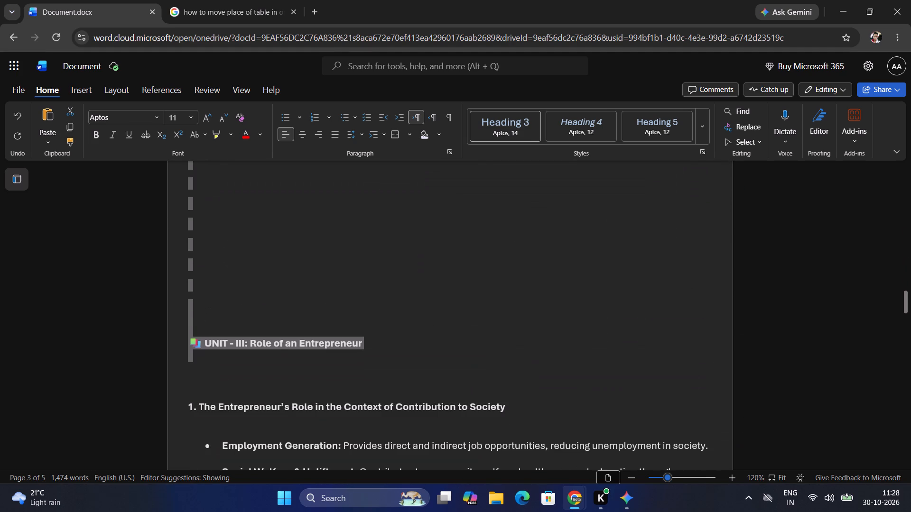
pyautogui.hotkey('ctrl', 'shift', 'Down')
pyautogui.hotkey('ctrl', 'shift', 'Down')
pyautogui.hotkey('ctrl', 'shift', 'Down')
pyautogui.hotkey('ctrl', 'shift', 'Down')
pyautogui.hotkey('ctrl', 'shift', 'Down')
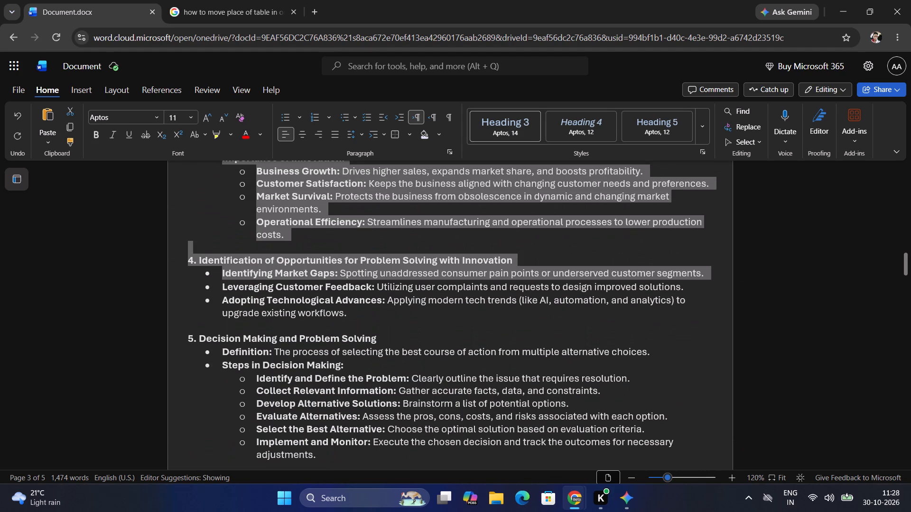
pyautogui.hotkey('ctrl', 'shift', 'Down')
pyautogui.hotkey('ctrl', 'shift', 'Down')
pyautogui.hotkey('ctrl', 'shift', 'Down')
pyautogui.hotkey('ctrl', 'shift', 'Down')
pyautogui.hotkey('ctrl', 'shift', 'Down')
pyautogui.hotkey('ctrl', 'shift', 'Down')
pyautogui.hotkey('ctrl', 'shift', 'Down')
pyautogui.hotkey('ctrl', 'shift', 'Down')
pyautogui.hotkey('ctrl', 'shift', 'Down')
pyautogui.hotkey('ctrl', 'shift', 'Down')
pyautogui.hotkey('ctrl', 'shift', 'Down')
pyautogui.hotkey('ctrl', 'shift', 'Down')
pyautogui.hotkey('ctrl', 'shift', 'Down')
pyautogui.hotkey('ctrl', 'shift', 'Down')
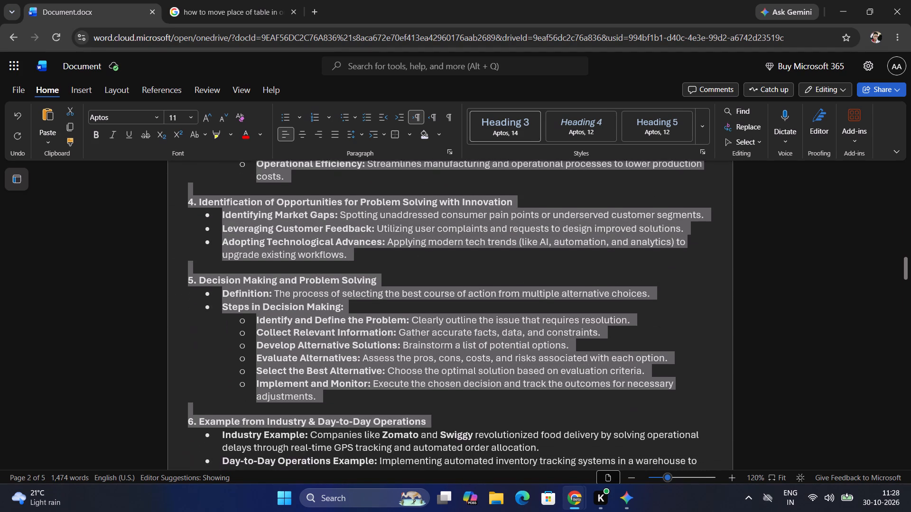
pyautogui.hotkey('ctrl', 'shift', 'Down')
pyautogui.hotkey('ctrl', 'shift', 'Down')
pyautogui.hotkey('ctrl', 'shift', 'Down')
pyautogui.hotkey('ctrl', 'shift', 'Up')
pyautogui.hotkey('ctrl', 'shift', 'Up')
pyautogui.hotkey('ctrl', 'shift', 'Down')
pyautogui.hotkey('ctrl', 'shift', 'Down')
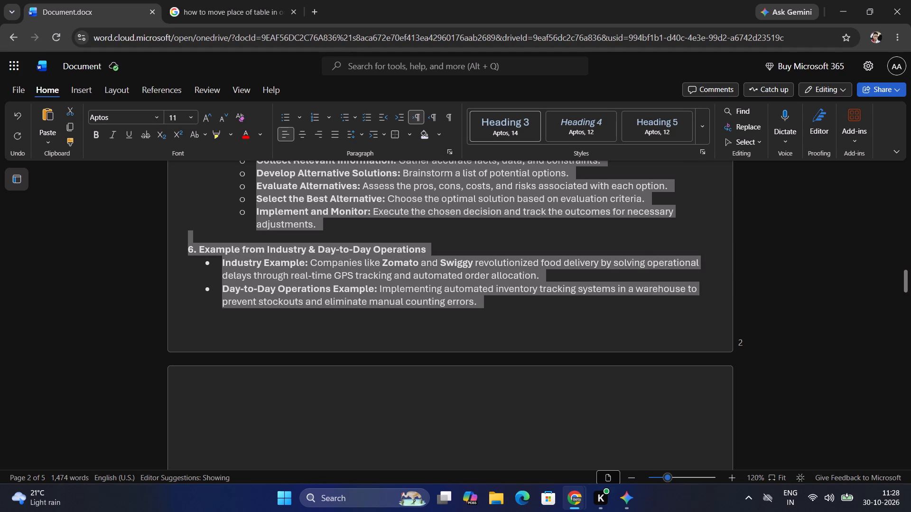
pyautogui.scroll(13, 253, 293)
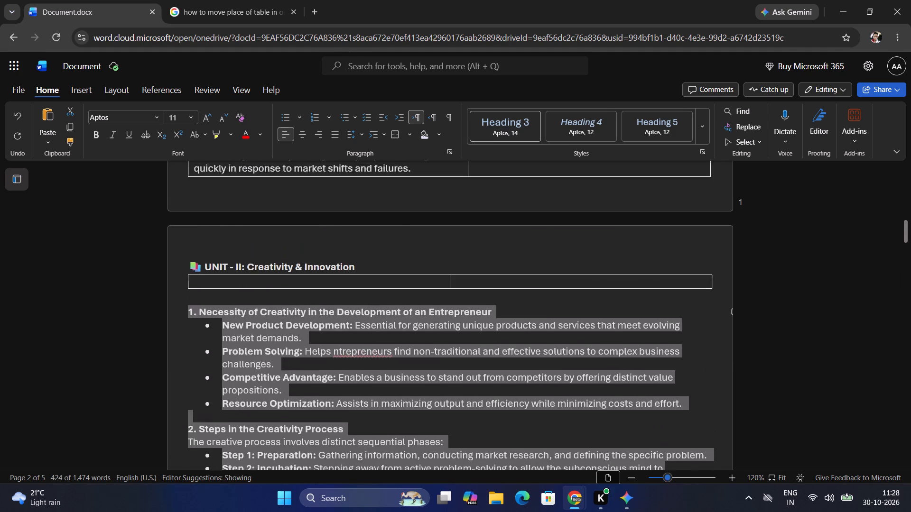
pyautogui.moveTo(239, 418); pyautogui.dragTo(224, 381)
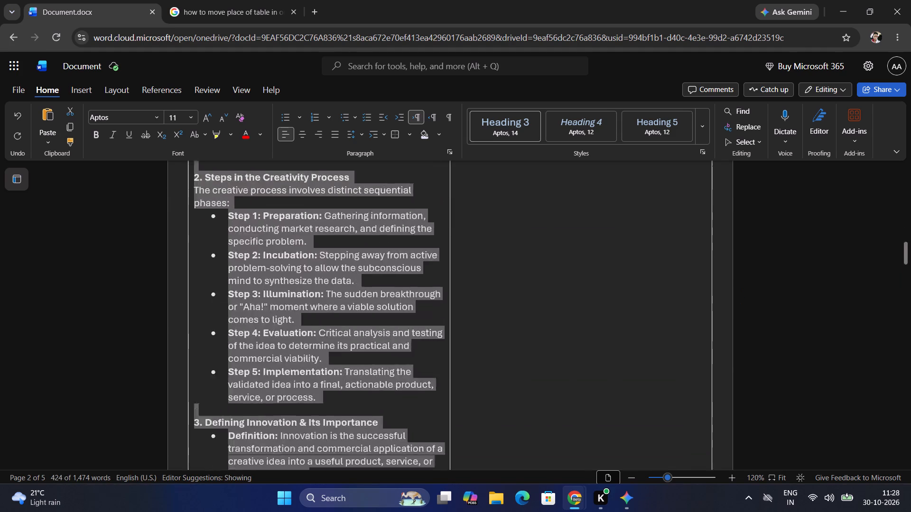
# Set the font size of the "UNIT - II: Creativity & Innovation" heading to 12.
pyautogui.scroll(12, 236, 397)
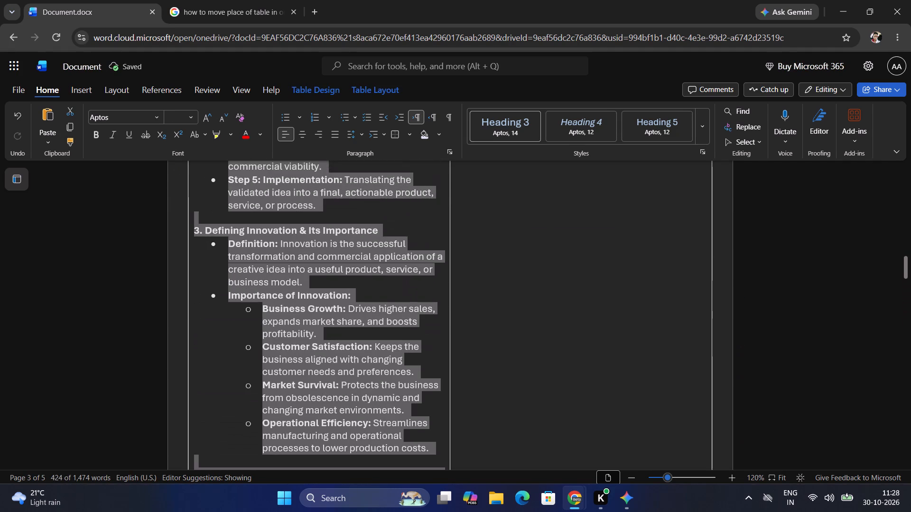
pyautogui.scroll(-3, 238, 395)
pyautogui.scroll(10, 238, 395)
pyautogui.scroll(-3, 242, 398)
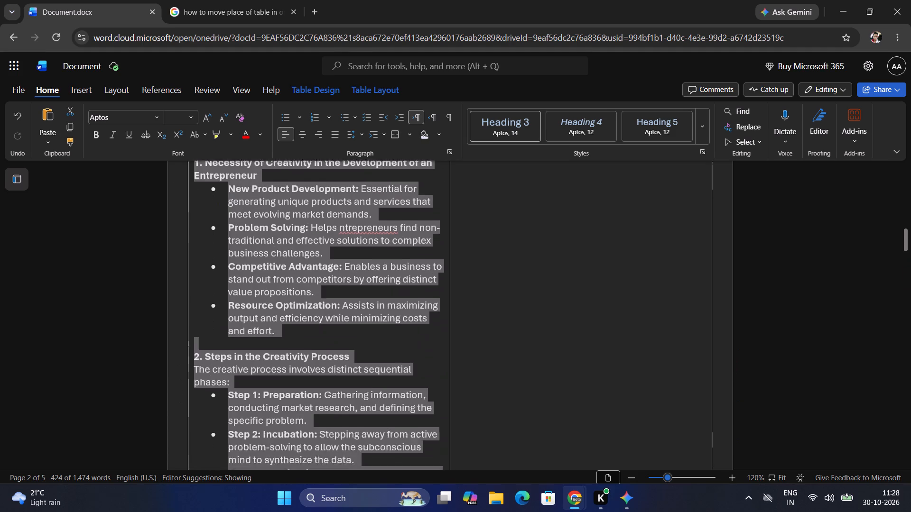
pyautogui.scroll(-9, 242, 398)
pyautogui.scroll(15, 242, 398)
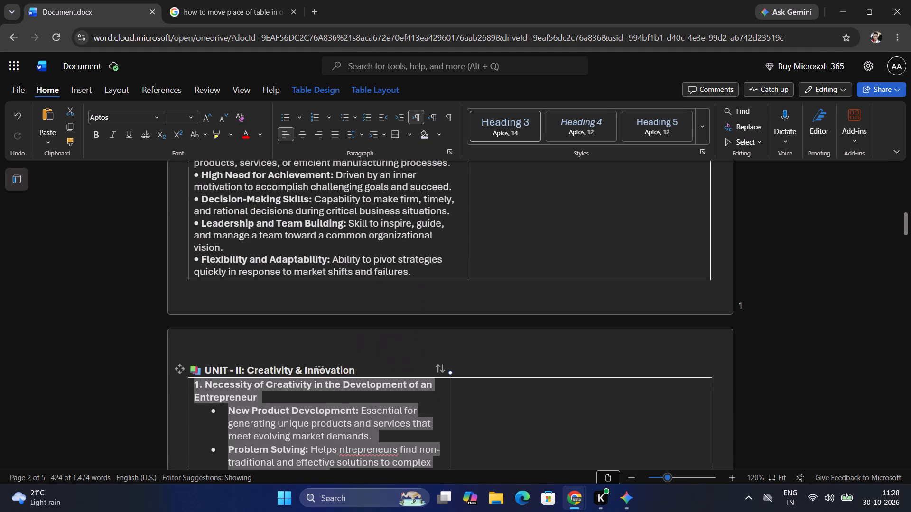
pyautogui.click(286, 435)
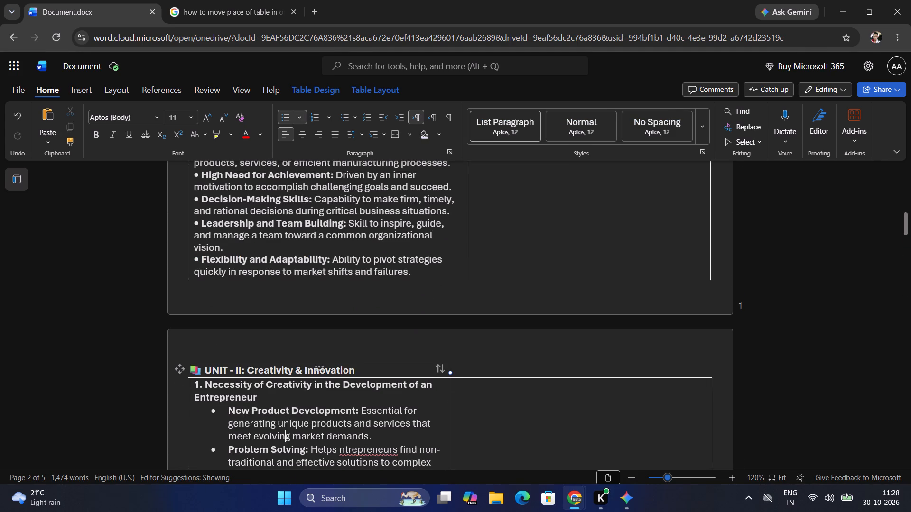
pyautogui.click(362, 352)
pyautogui.moveTo(365, 369); pyautogui.dragTo(291, 369)
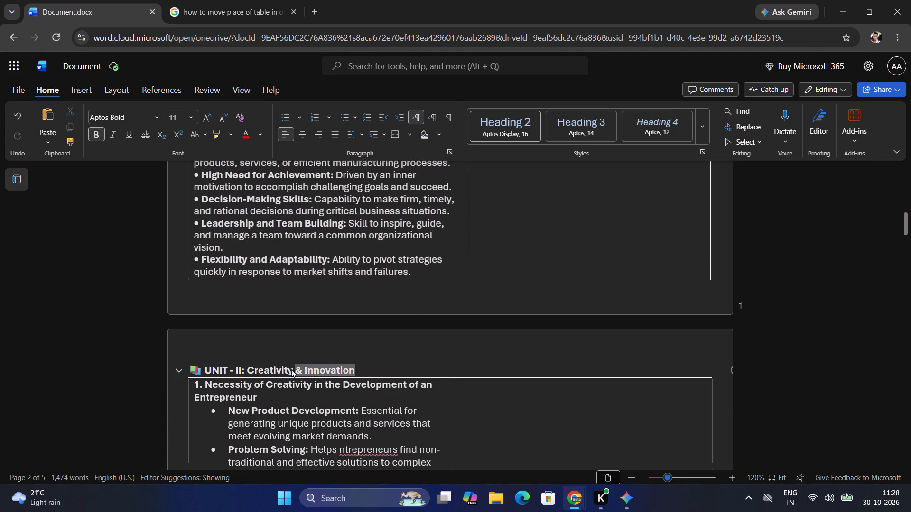
pyautogui.moveTo(291, 369); pyautogui.dragTo(193, 367)
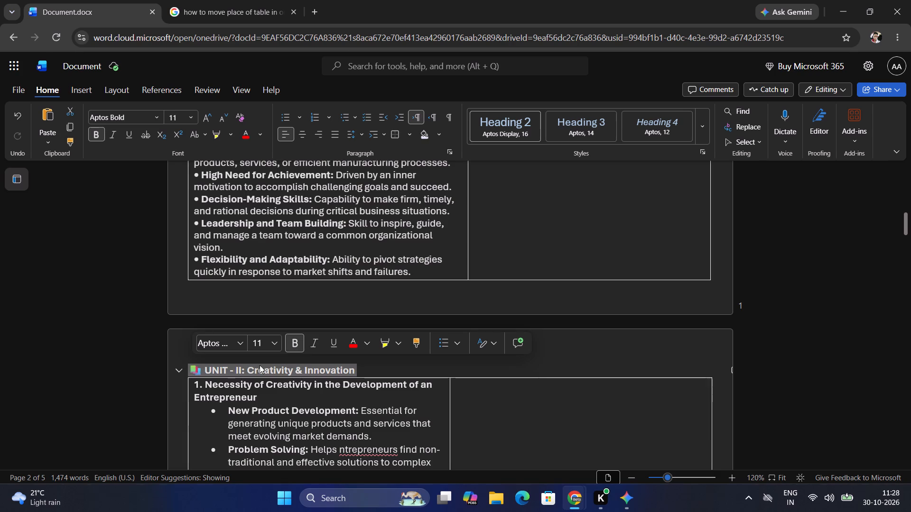
pyautogui.hotkey('ctrl', 'shift', '.')
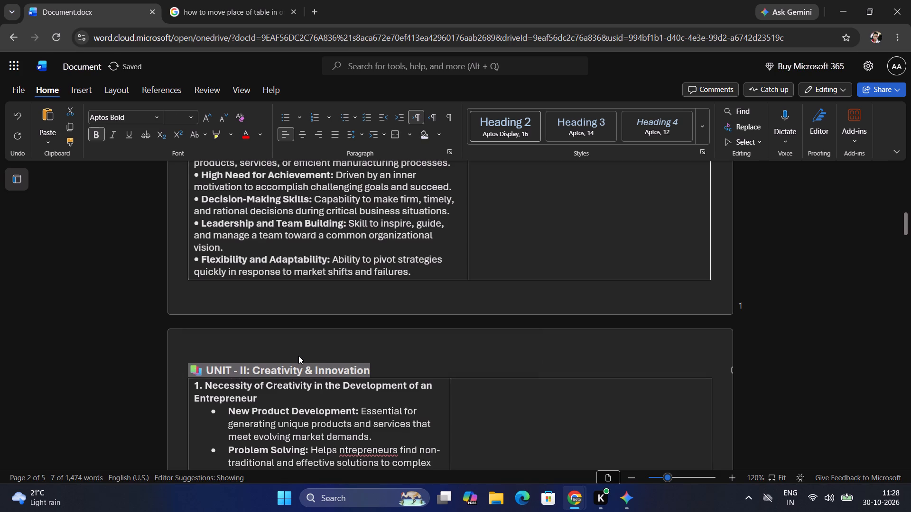
pyautogui.click(193, 114)
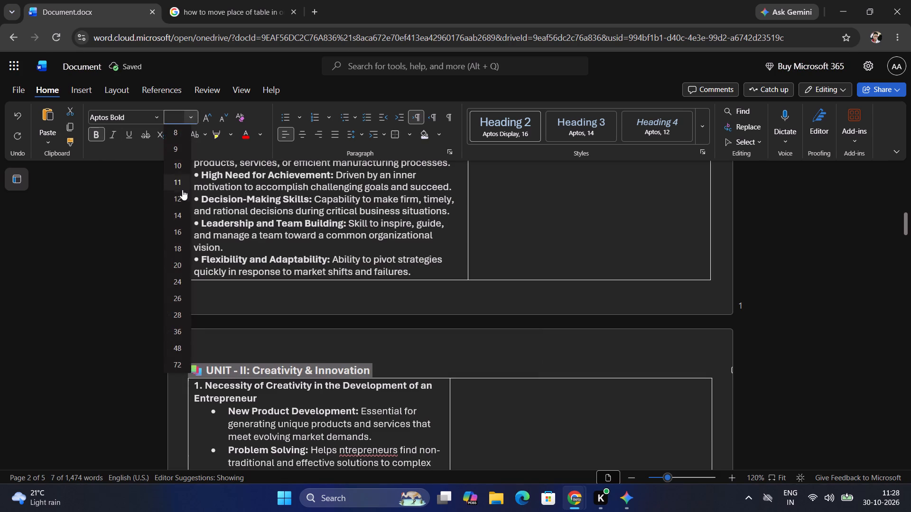
pyautogui.click(180, 195)
# Increase the "1. Necessity of Creativity in the Development of an Entrepreneur" heading to font size 12.
pyautogui.click(359, 383)
pyautogui.click(328, 393)
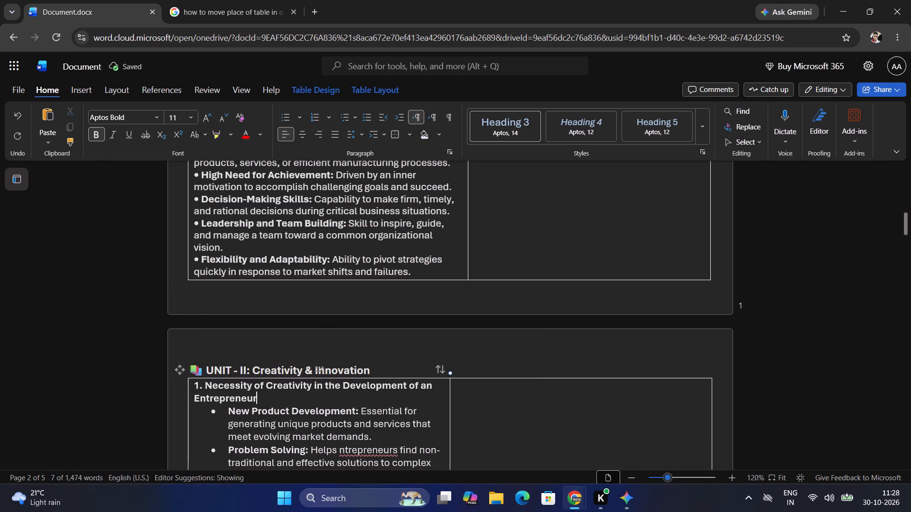
pyautogui.hotkey('ctrl', 'shift', 'Up')
pyautogui.hotkey('ctrl', 'shift', '.')
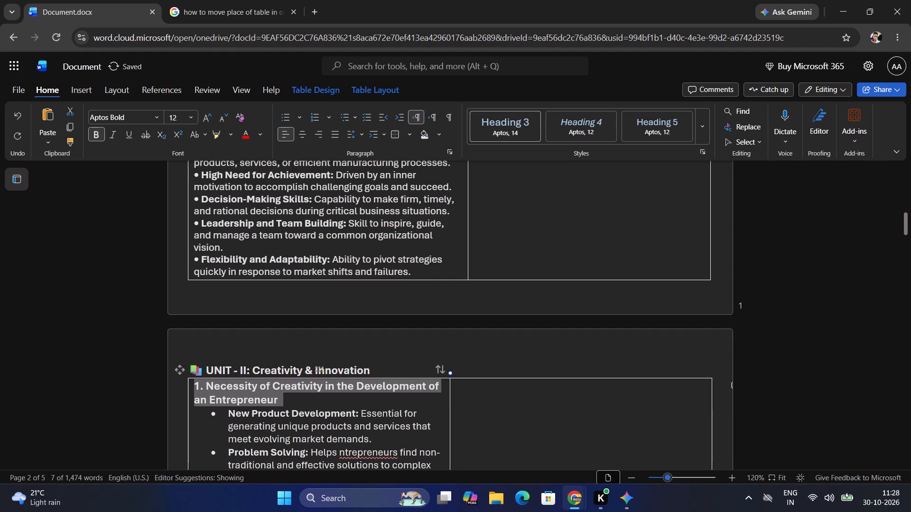
# Increase the "2. Steps in the Creativity Process" heading to font size 12.
pyautogui.scroll(-4, 328, 393)
pyautogui.click(364, 344)
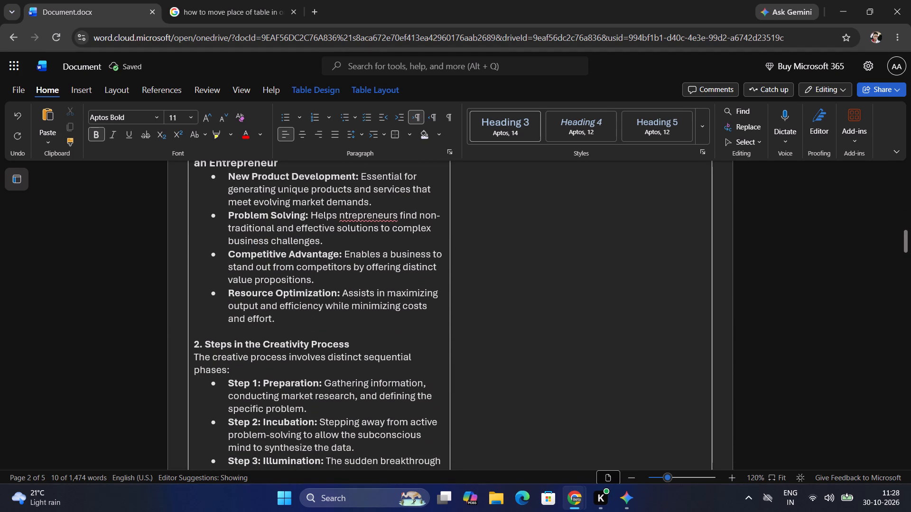
pyautogui.hotkey('ctrl', 'shift', 'Up')
pyautogui.hotkey('ctrl', 'shift', '.')
# Increase the "3. Defining Innovation & Its Importance" heading to font size 12.
pyautogui.press('Down')
pyautogui.press('Down')
pyautogui.press('Down')
pyautogui.press('Down')
pyautogui.press('Down')
pyautogui.press('Down')
pyautogui.press('Down')
pyautogui.press('Down')
pyautogui.press('Down')
pyautogui.press('Down')
pyautogui.press('Down')
pyautogui.press('Down')
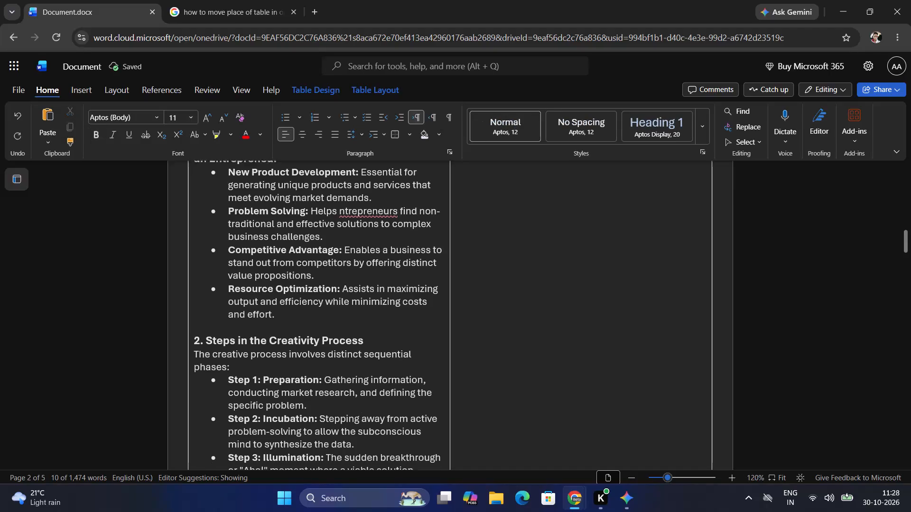
pyautogui.press('Down')
pyautogui.press('Down')
pyautogui.press('Down')
pyautogui.press('Down')
pyautogui.press('Down')
pyautogui.press('Down')
pyautogui.press('Up')
pyautogui.press('Down')
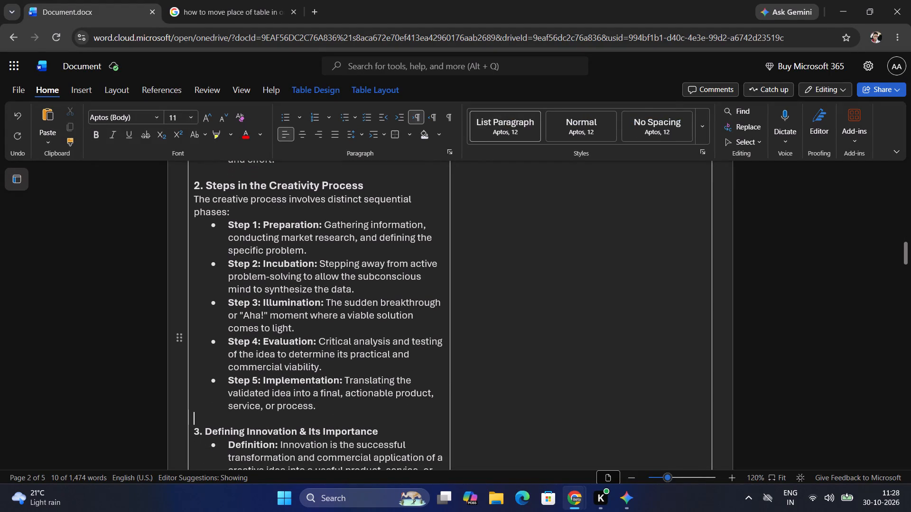
pyautogui.hotkey('ctrl', 'Down')
pyautogui.hotkey('ctrl', 'shift', 'Right')
pyautogui.hotkey('ctrl', 'shift', 'Right')
pyautogui.hotkey('ctrl', 'shift', 'Right')
pyautogui.hotkey('ctrl', 'shift', 'Right')
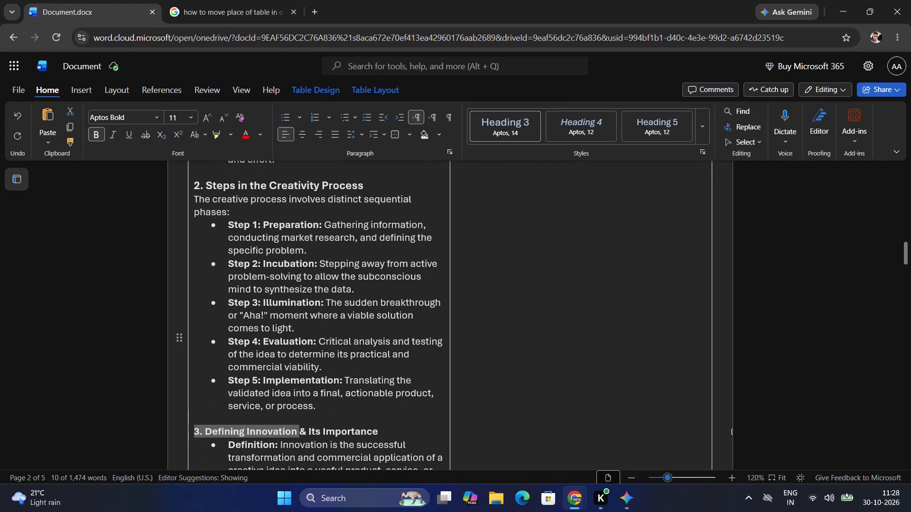
pyautogui.hotkey('ctrl', 'shift', 'Down')
pyautogui.hotkey('ctrl', 'shift', '/')
pyautogui.hotkey('ctrl', 'shift', '.')
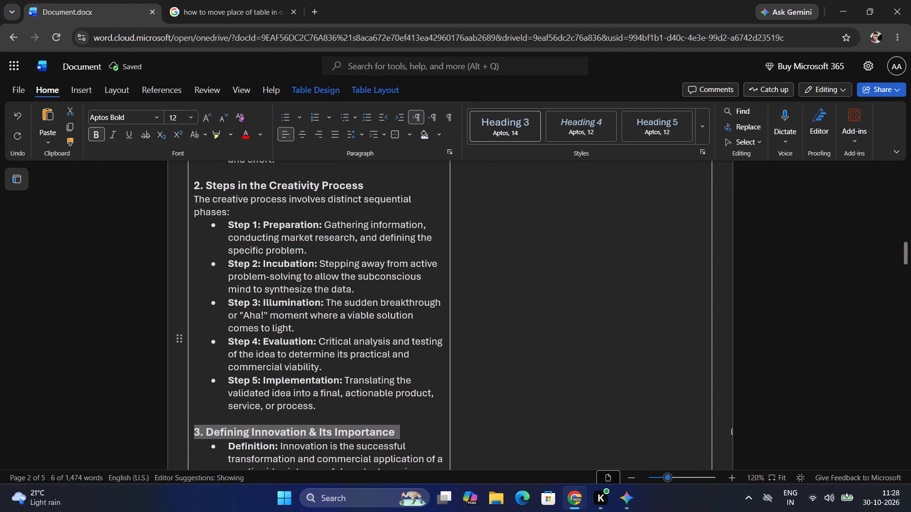
# Increase the "4. Identification of Opportunities for Problem Solving with Innovation" heading to font size 12.
pyautogui.press('Down')
pyautogui.press('Down')
pyautogui.press('Down')
pyautogui.press('Down')
pyautogui.press('Down')
pyautogui.press('Down')
pyautogui.press('Down')
pyautogui.press('Down')
pyautogui.press('Down')
pyautogui.press('Down')
pyautogui.press('Down')
pyautogui.press('Down')
pyautogui.press('Down')
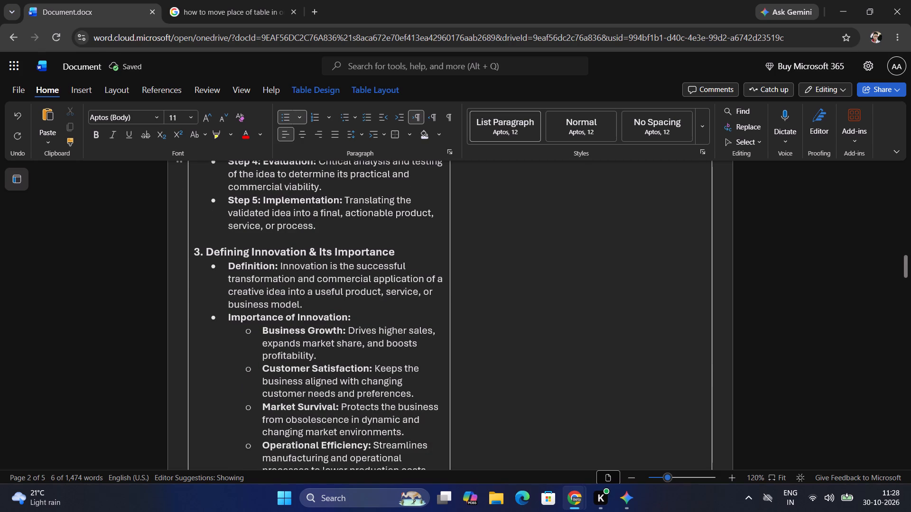
pyautogui.press('Down')
pyautogui.press('Down')
pyautogui.press('Down')
pyautogui.press('Down')
pyautogui.press('Down')
pyautogui.press('Down')
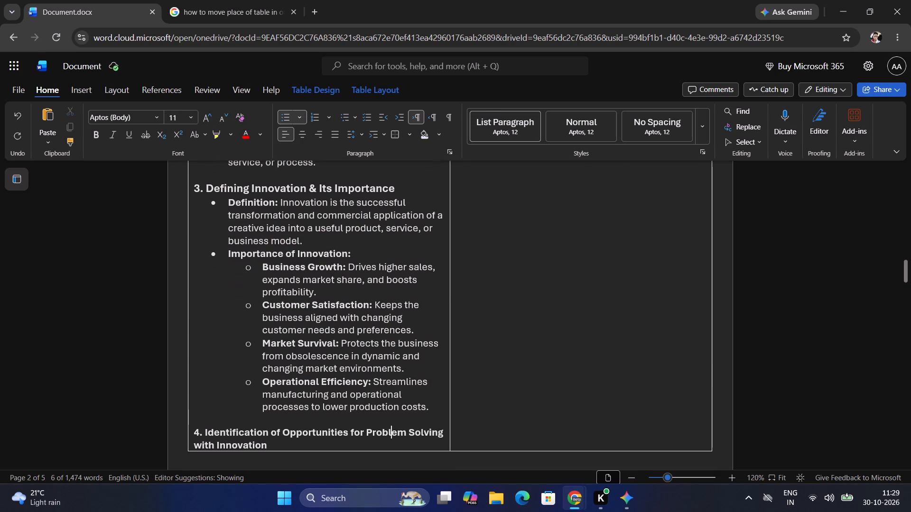
pyautogui.press('Down')
pyautogui.hotkey('ctrl', 'shift', 'Up')
pyautogui.hotkey('ctrl', 'shift', '.')
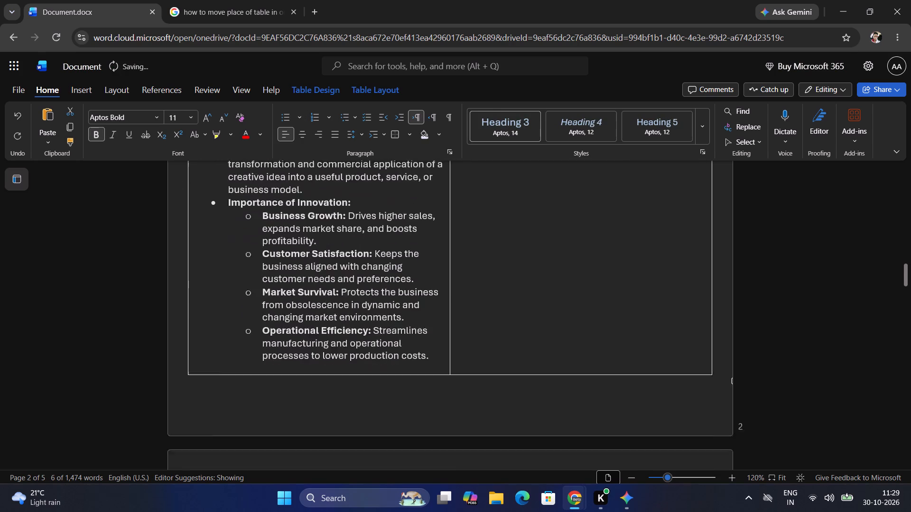
# Copy the plain "•" bullet character in front of "Flexibility and Adaptability" at the end of the Unit I table.
pyautogui.scroll(9, 364, 345)
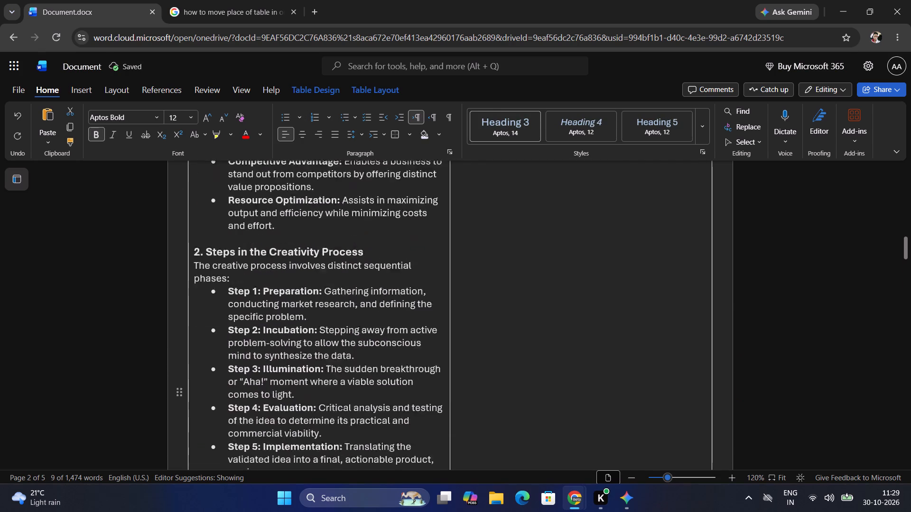
pyautogui.scroll(3, 364, 345)
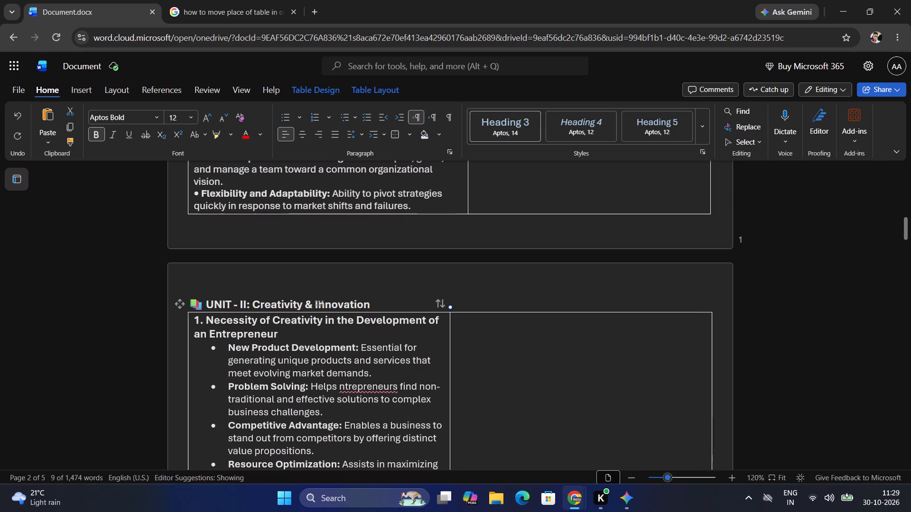
pyautogui.click(227, 344)
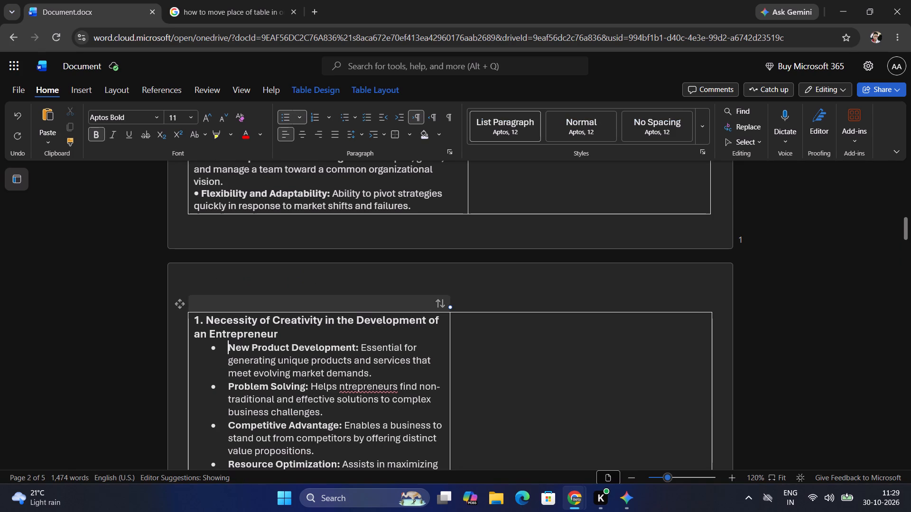
pyautogui.click(200, 195)
pyautogui.hotkey('ctrl', 'shift', 'Left')
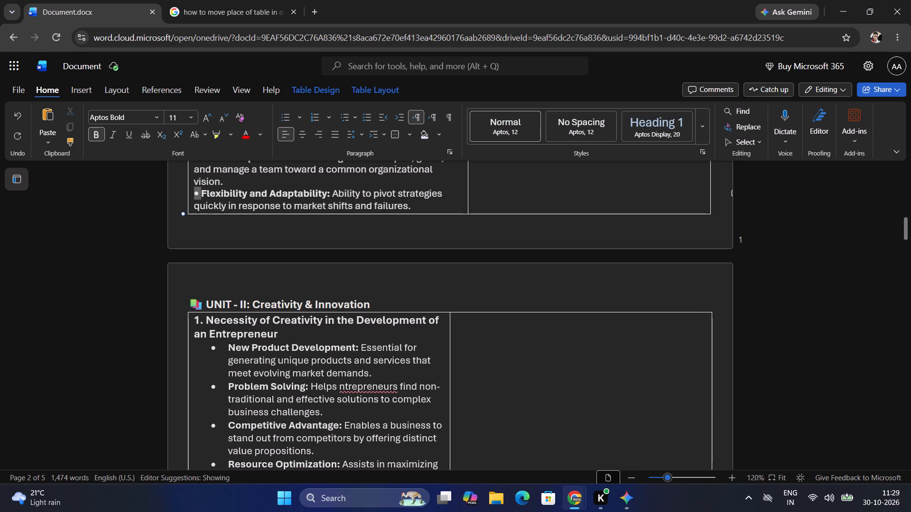
pyautogui.keyDown('ctrl'); pyautogui.click(226, 198); pyautogui.keyUp('ctrl')
pyautogui.hotkey('ctrl', 'c')
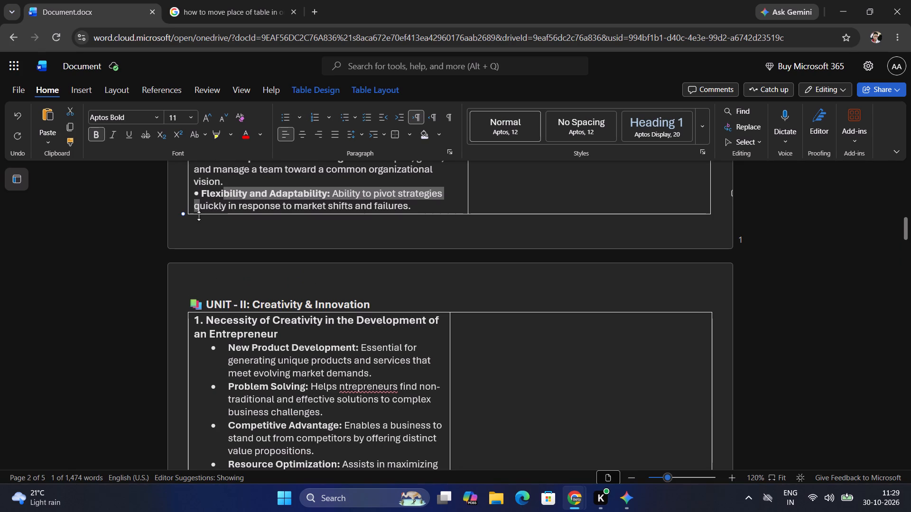
pyautogui.click(194, 212)
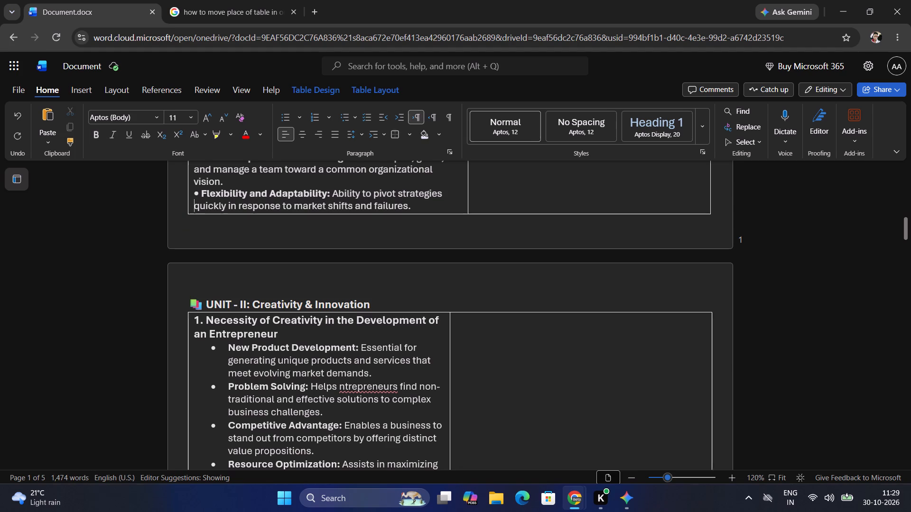
pyautogui.click(207, 204)
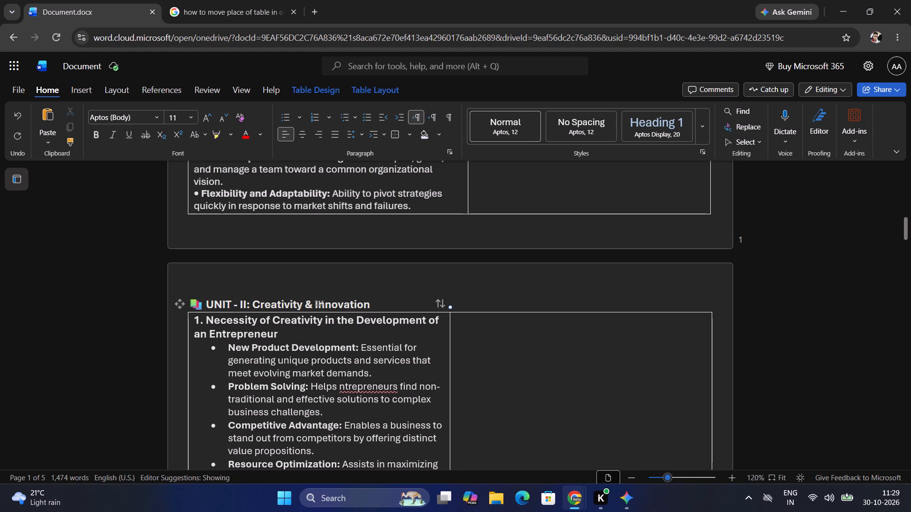
# Replace the indented list bullets of "New Product Development" and "Problem Solving" in Unit II with the copied flush-left "•".
pyautogui.click(225, 350)
pyautogui.press('BackSpace')
pyautogui.press('BackSpace')
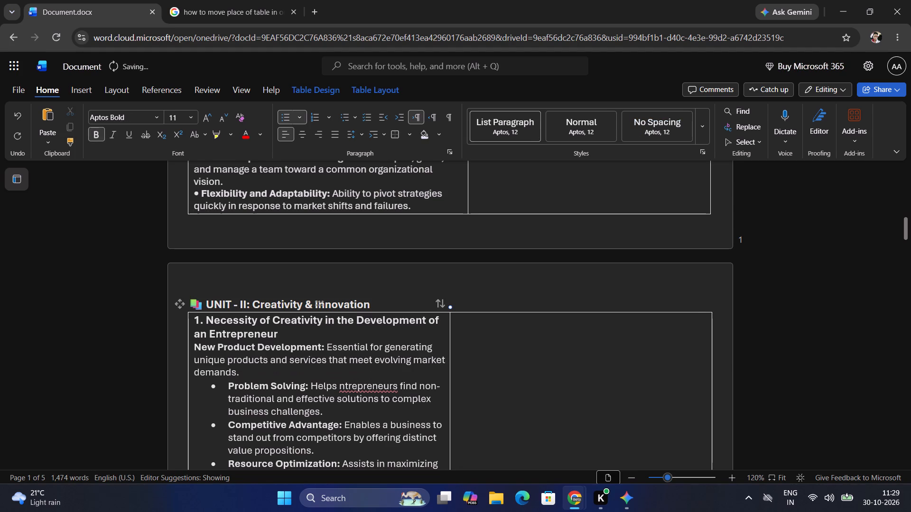
pyautogui.hotkey('ctrl', 'v')
pyautogui.press('Down')
pyautogui.press('Down')
pyautogui.press('Down')
pyautogui.press('BackSpace')
pyautogui.press('BackSpace')
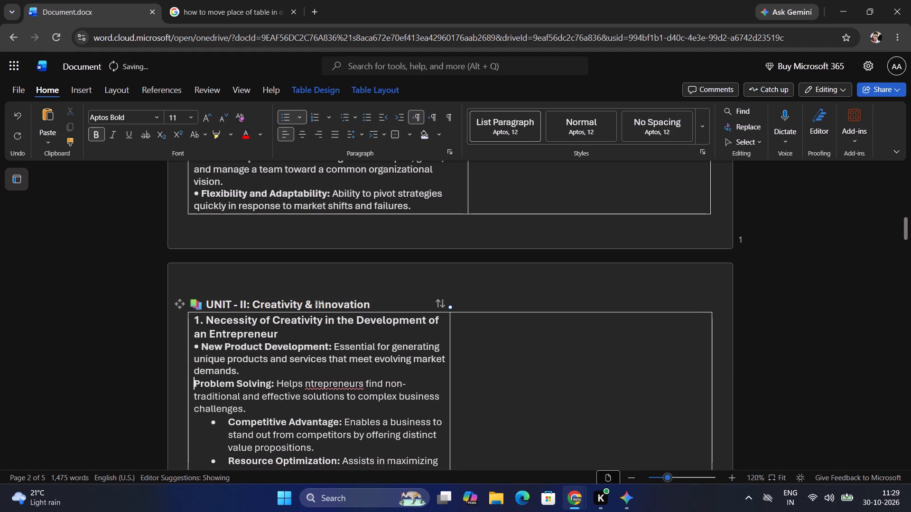
pyautogui.hotkey('ctrl', 'v')
# Replace the indented list bullets of "Competitive Advantage" and "Resource Optimization" with the copied flush-left "•".
pyautogui.press('Down')
pyautogui.press('Down')
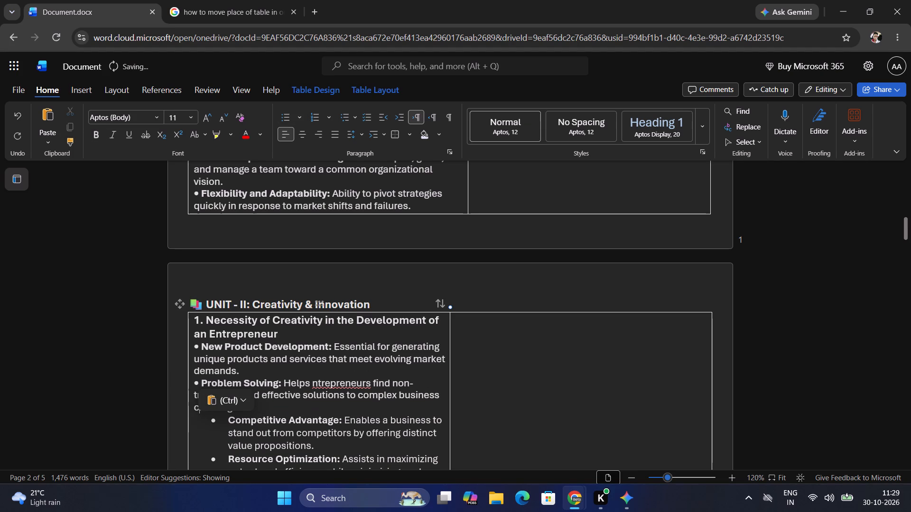
pyautogui.press('Down')
pyautogui.press('BackSpace')
pyautogui.press('BackSpace')
pyautogui.hotkey('ctrl', 'v')
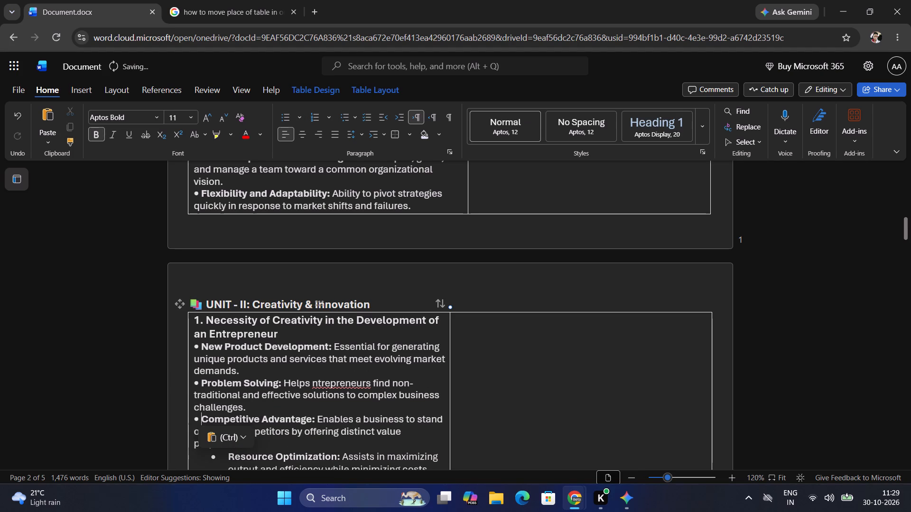
pyautogui.press('Down')
pyautogui.press('Down')
pyautogui.press('Down')
pyautogui.press('BackSpace')
pyautogui.press('BackSpace')
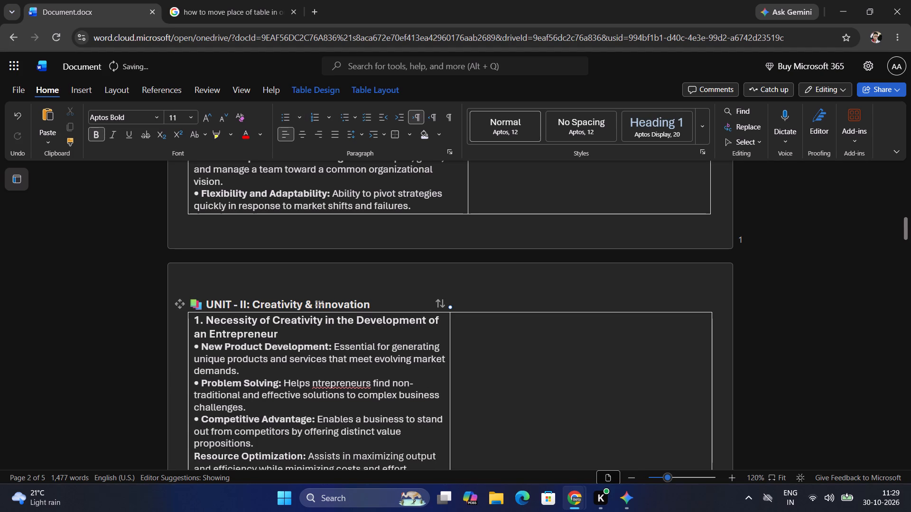
pyautogui.hotkey('ctrl', 'v')
# Replace the indented list bullets of "Step 1: Preparation" and "Step 2: Incubation" with the copied flush-left "•".
pyautogui.hotkey('ctrl', 'Down')
pyautogui.press('Down')
pyautogui.press('Down')
pyautogui.press('Down')
pyautogui.press('Down')
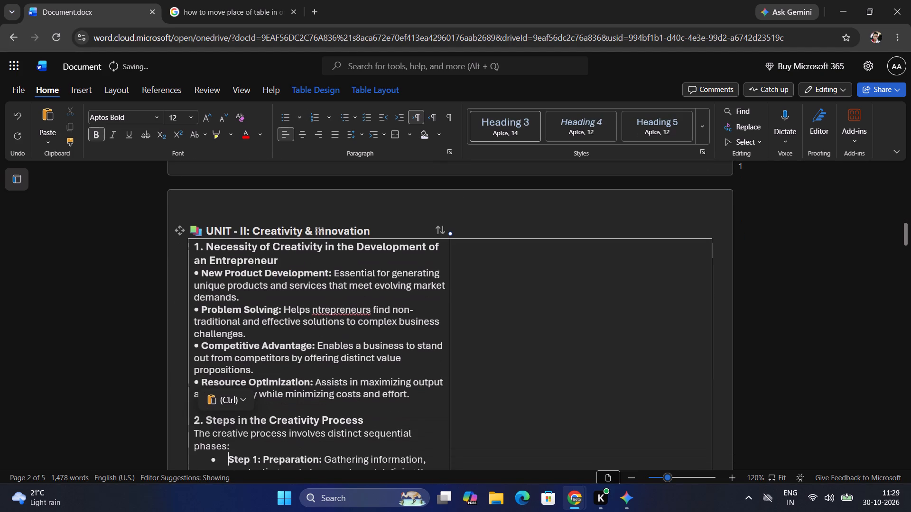
pyautogui.press('BackSpace')
pyautogui.press('BackSpace')
pyautogui.hotkey('ctrl', 'v')
pyautogui.press('Down')
pyautogui.press('Down')
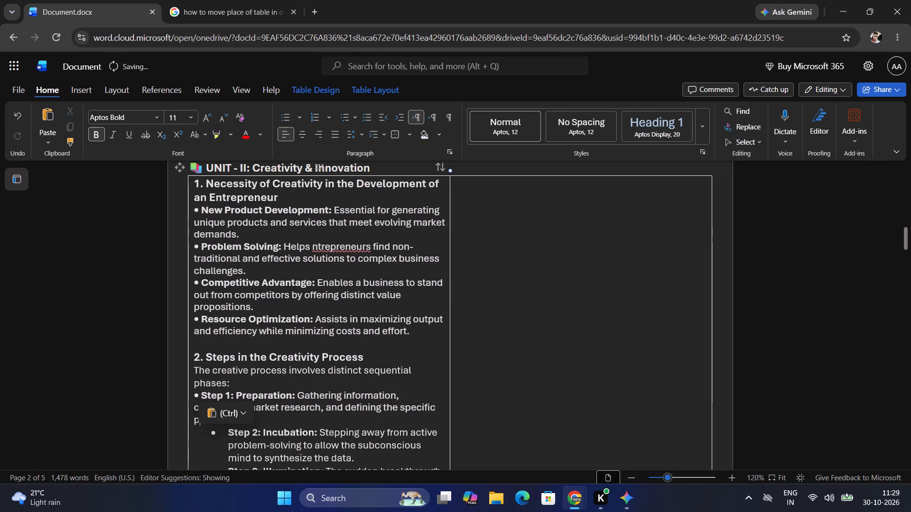
pyautogui.press('Down')
pyautogui.press('BackSpace')
pyautogui.press('BackSpace')
pyautogui.hotkey('ctrl', 'v')
# Replace the indented list bullets of "Step 3: Illumination" and "Step 4: Evaluation" with the copied flush-left "•".
pyautogui.press('Down')
pyautogui.press('Down')
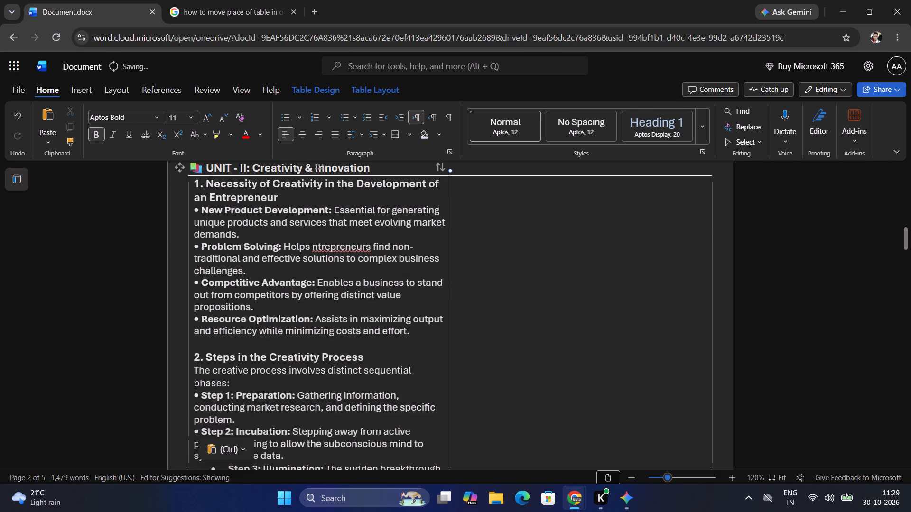
pyautogui.press('Down')
pyautogui.press(']')
pyautogui.press('BackSpace')
pyautogui.press('BackSpace')
pyautogui.press('BackSpace')
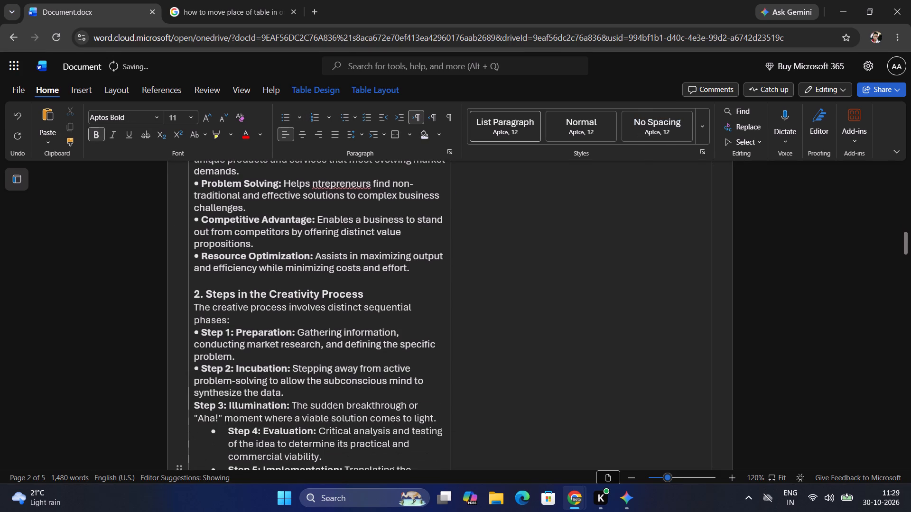
pyautogui.hotkey('ctrl', 'v')
pyautogui.press('Down')
pyautogui.press('Down')
pyautogui.press('Down')
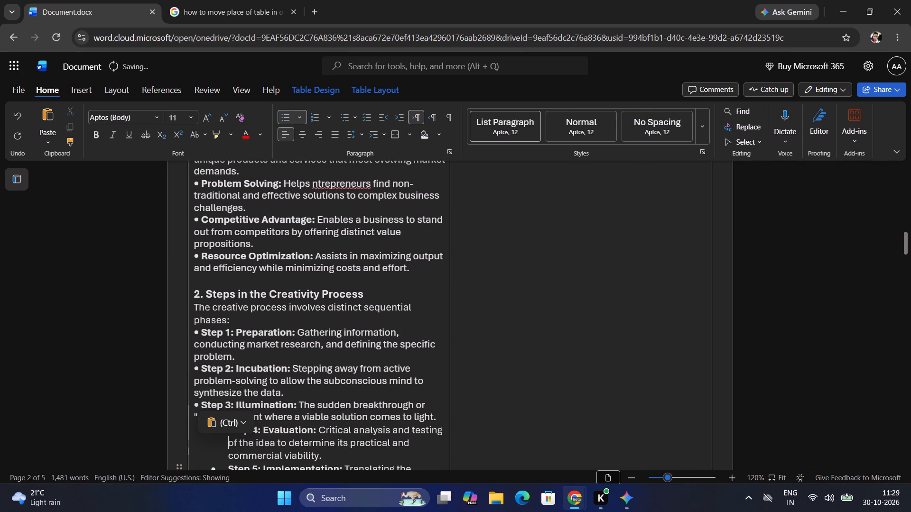
pyautogui.press('Up')
pyautogui.press('BackSpace')
pyautogui.press('BackSpace')
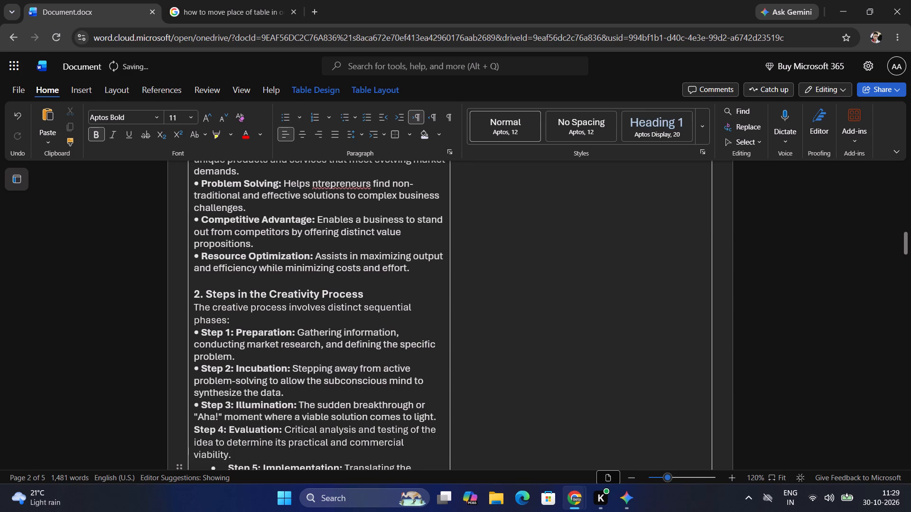
pyautogui.hotkey('ctrl', 'v')
# Replace the indented list bullet of "Step 5: Implementation" with the copied flush-left "•".
pyautogui.press('Down')
pyautogui.press('Down')
pyautogui.press('Down')
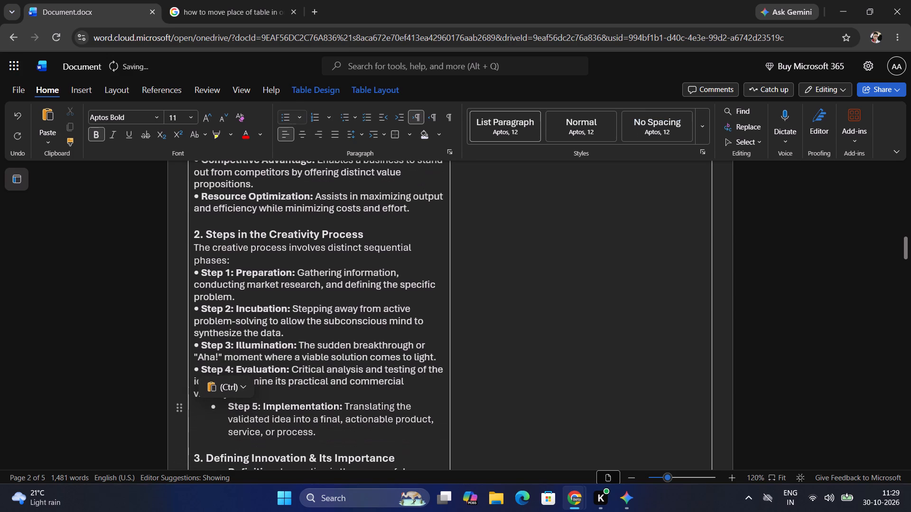
pyautogui.press('Up')
pyautogui.press('Down')
pyautogui.press('BackSpace')
pyautogui.press('BackSpace')
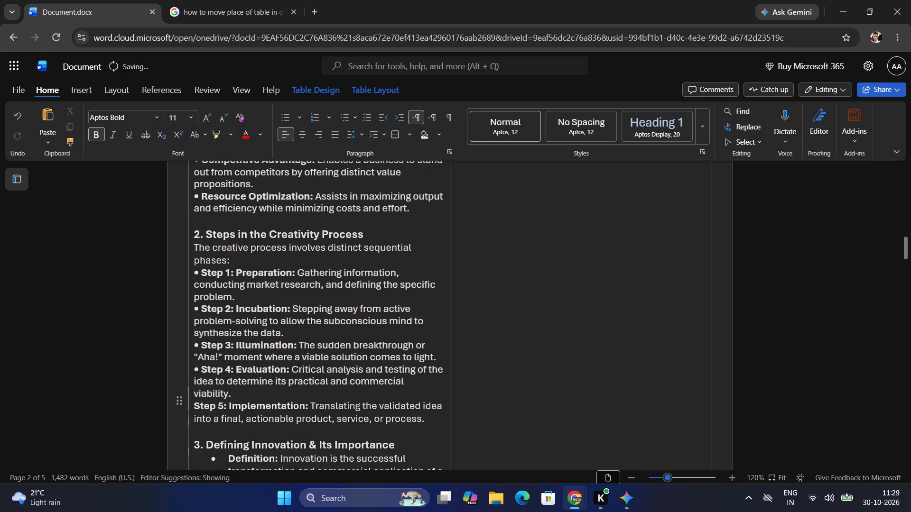
pyautogui.hotkey('ctrl', 'v')
# Replace the indented list bullets of "Definition" and "Importance of Innovation" in section 3 with the copied flush-left "•".
pyautogui.press('Down')
pyautogui.press('Down')
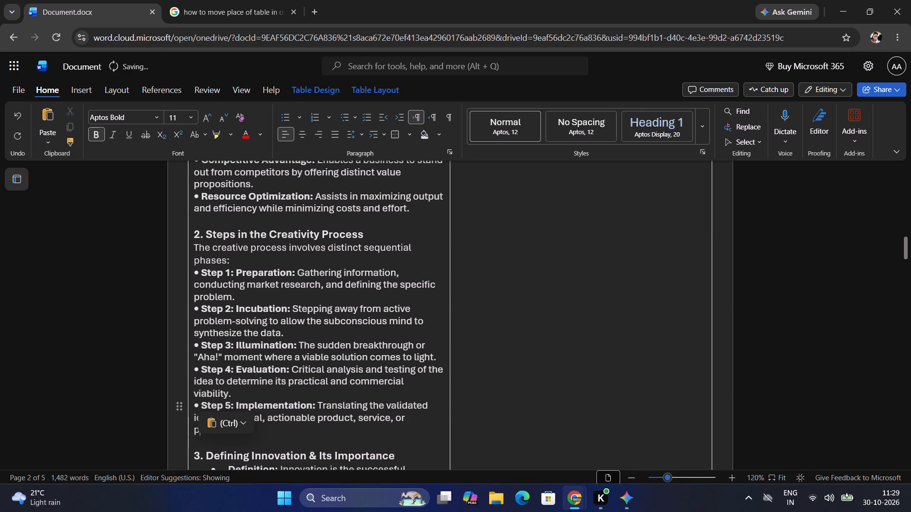
pyautogui.press('Down')
pyautogui.press('Down')
pyautogui.press('Down')
pyautogui.press('BackSpace')
pyautogui.press('BackSpace')
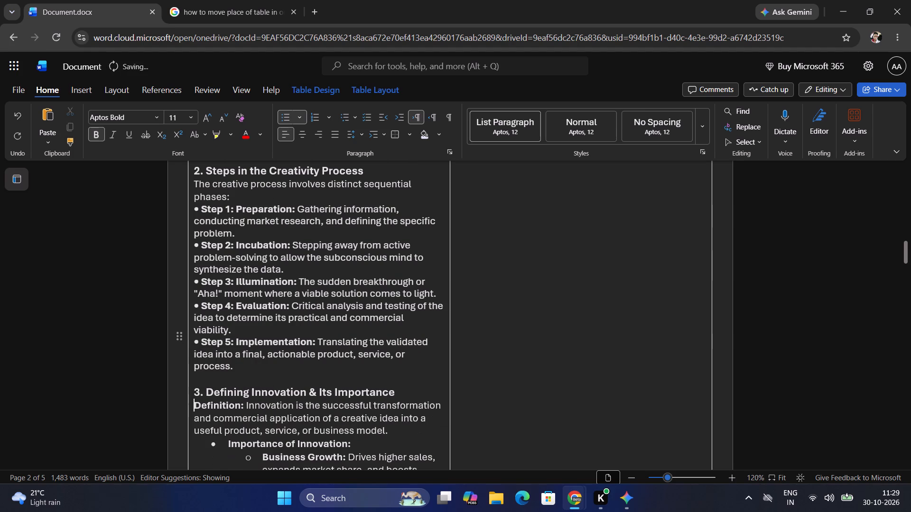
pyautogui.hotkey('ctrl', 'v')
pyautogui.press('Down')
pyautogui.press('Down')
pyautogui.press('Down')
pyautogui.press('Down')
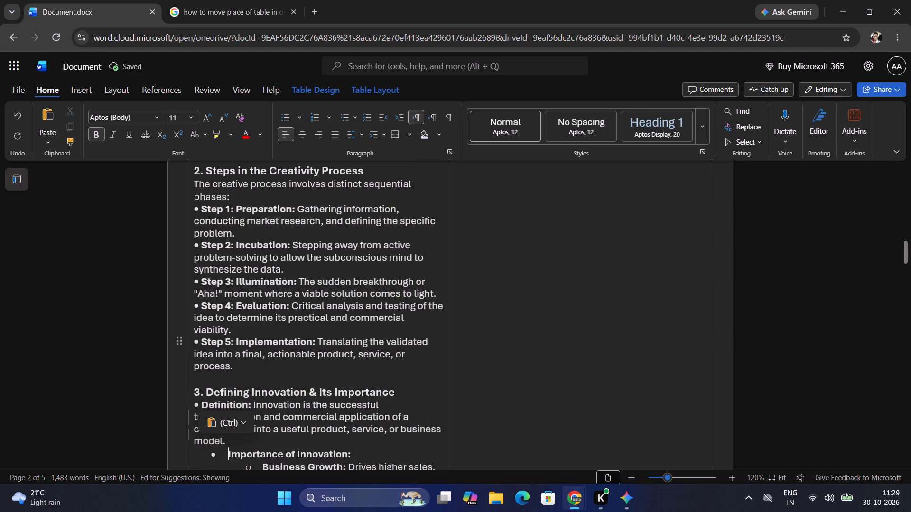
pyautogui.press('BackSpace')
pyautogui.press('BackSpace')
pyautogui.hotkey('ctrl', 'v')
# Replace the indented list bullet of "Identifying Market Gaps" in section 4 with the copied flush-left "•".
pyautogui.press('Down')
pyautogui.press('Down')
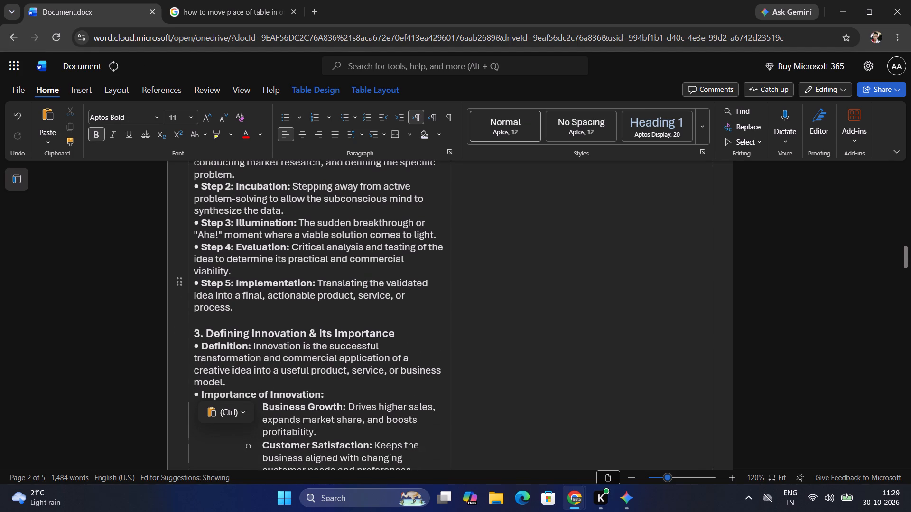
pyautogui.press('Up')
pyautogui.scroll(-2, 238, 354)
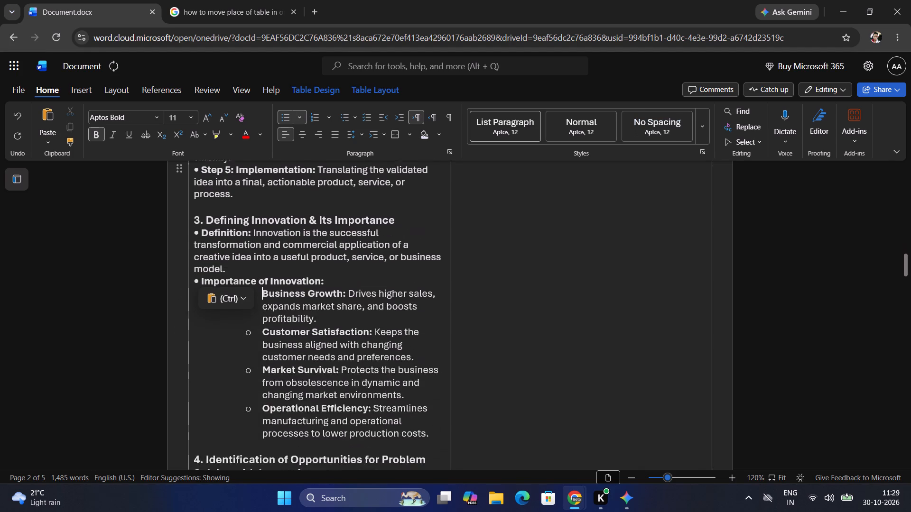
pyautogui.scroll(-1, 238, 354)
pyautogui.click(225, 420)
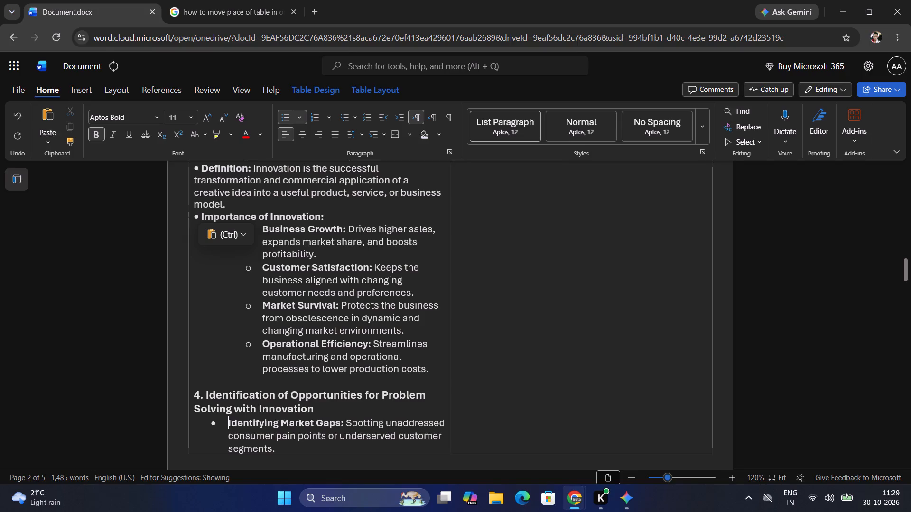
pyautogui.press('BackSpace')
pyautogui.press('BackSpace')
pyautogui.hotkey('ctrl', 'v')
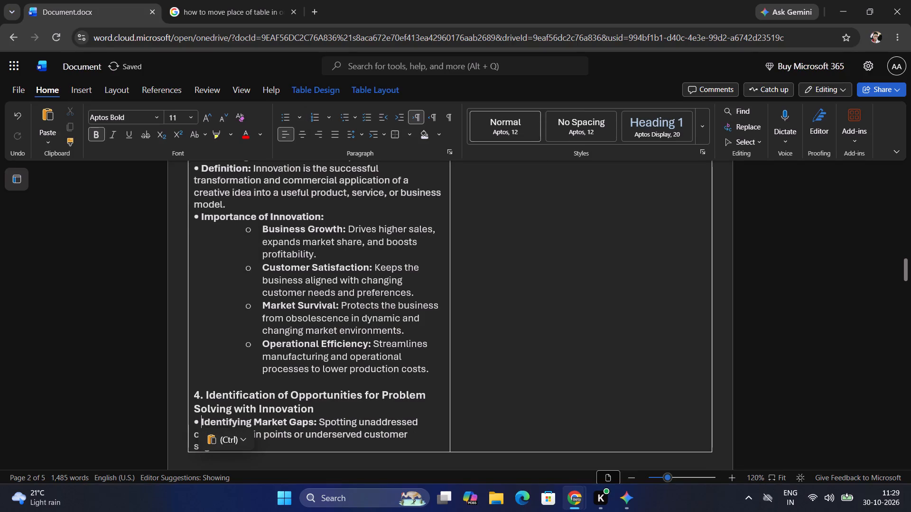
# Switch to the Google search page and ask how to type circle bullet points in Word using the keyboard.
pyautogui.click(422, 331)
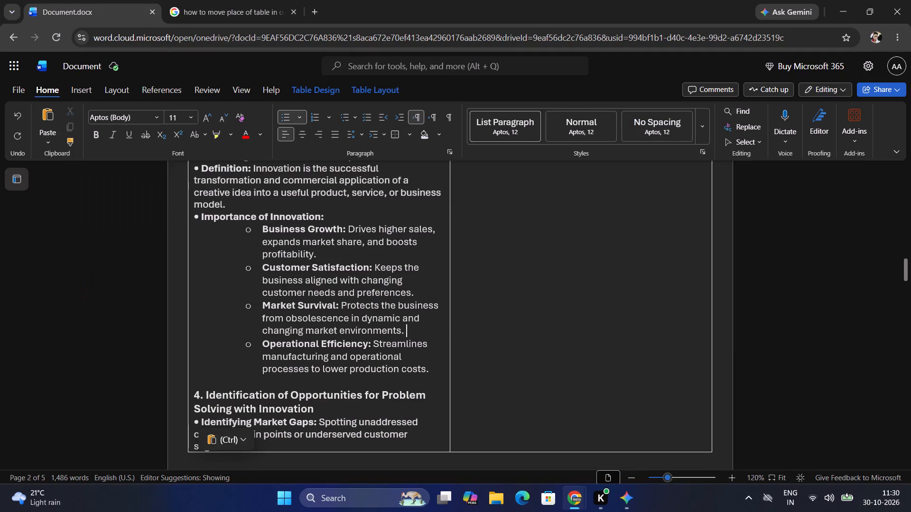
pyautogui.click(260, 1)
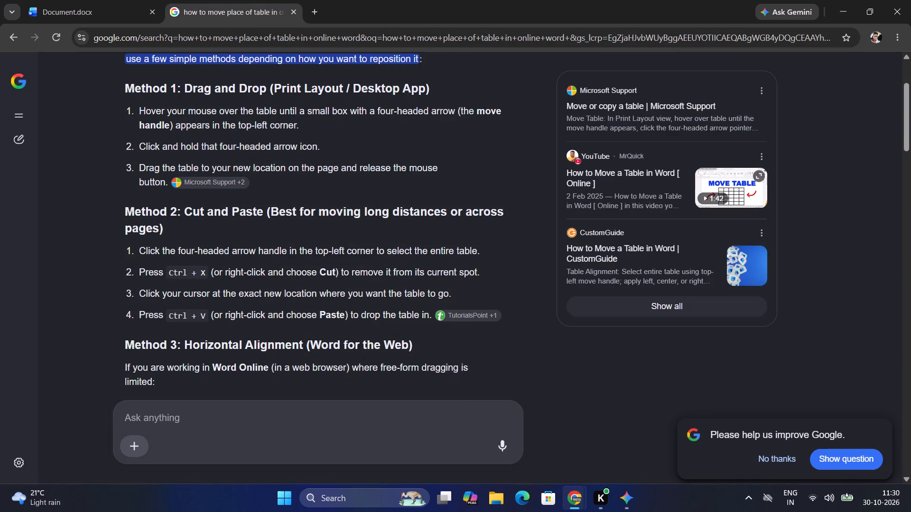
pyautogui.click(295, 412)
pyautogui.write('how to type bullet')
pyautogui.press('space')
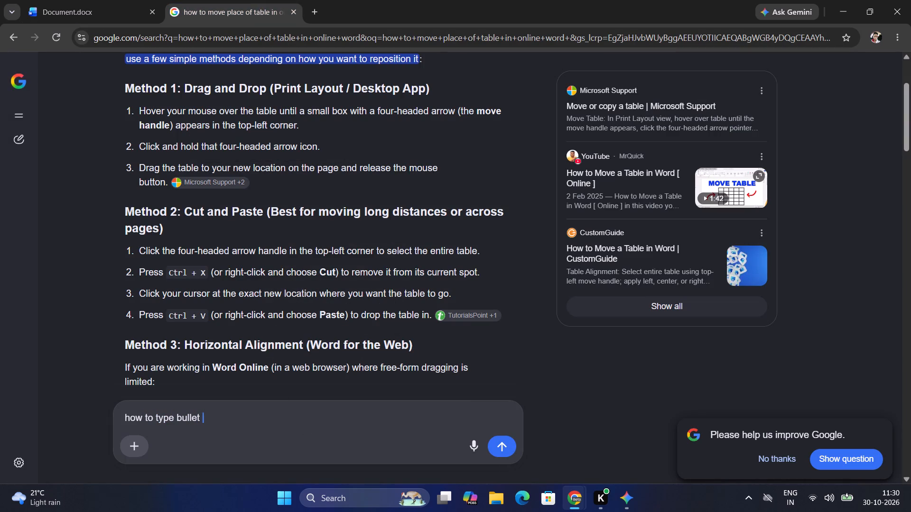
pyautogui.press('Down')
pyautogui.hotkey('ctrl', 'Left')
pyautogui.hotkey('ctrl', 'Left')
pyautogui.hotkey('ctrl', 'Right')
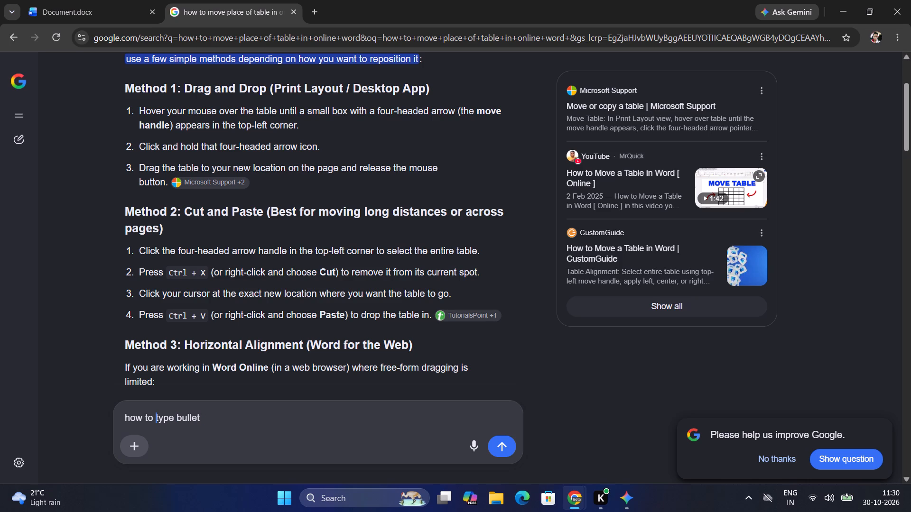
pyautogui.write('circle')
pyautogui.press('space')
pyautogui.hotkey('ctrl', 'Right')
pyautogui.hotkey('ctrl', 'Left')
pyautogui.hotkey('ctrl', 'Right')
pyautogui.press('space')
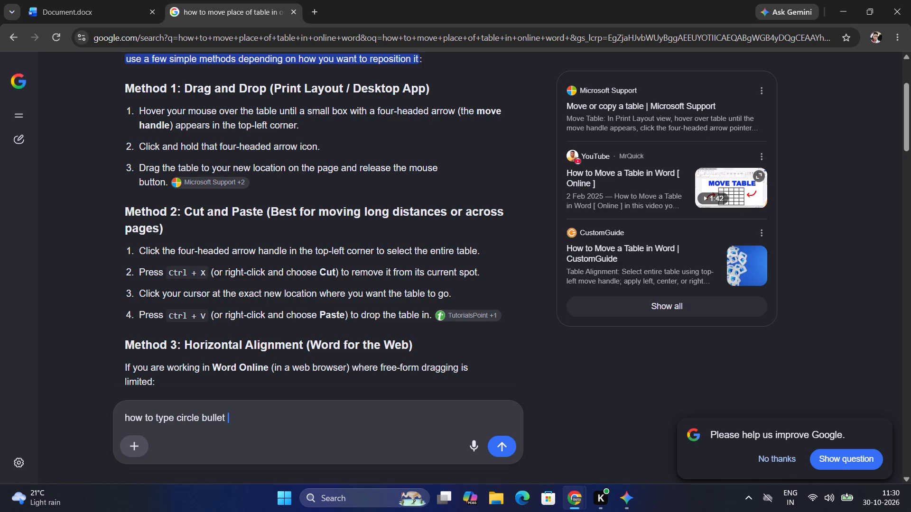
pyautogui.write('points in word')
pyautogui.press('space')
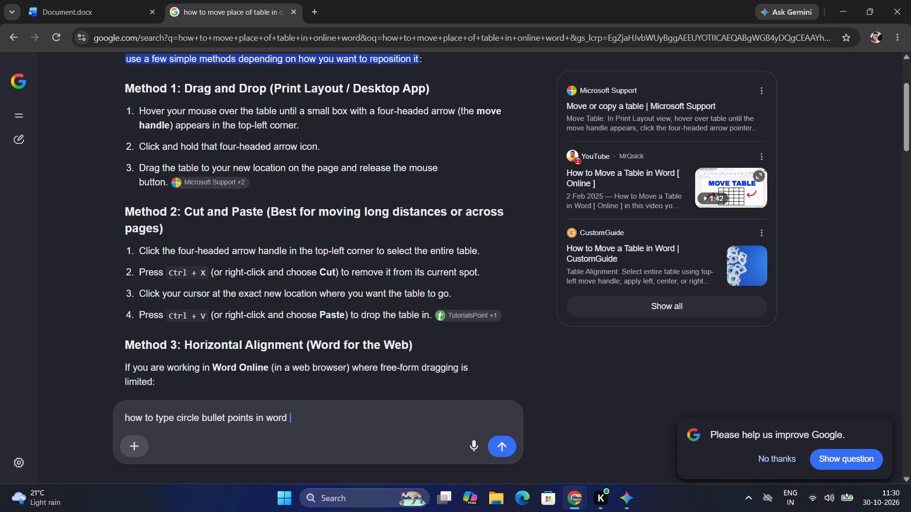
pyautogui.write('usnin')
pyautogui.press('BackSpace')
pyautogui.write('g ke')
pyautogui.write('yboard')
pyautogui.press('space')
pyautogui.press('Return')
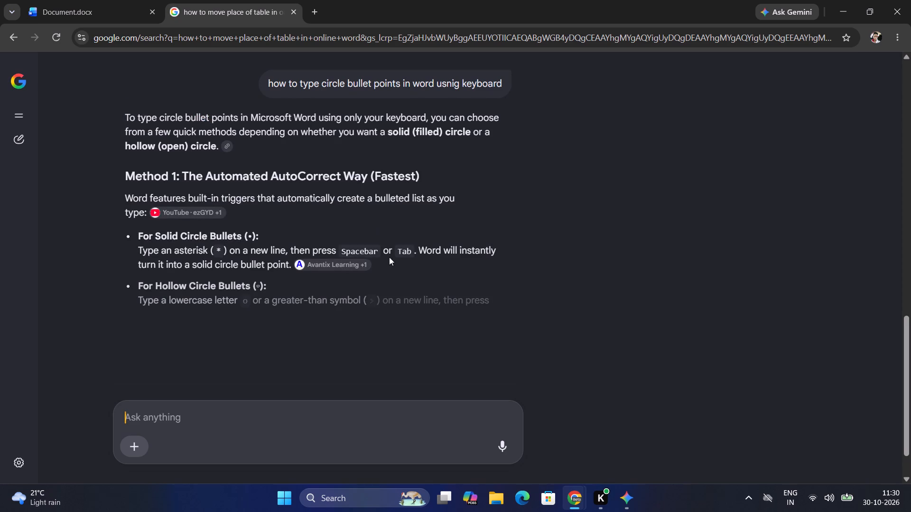
pyautogui.scroll(-1, 395, 288)
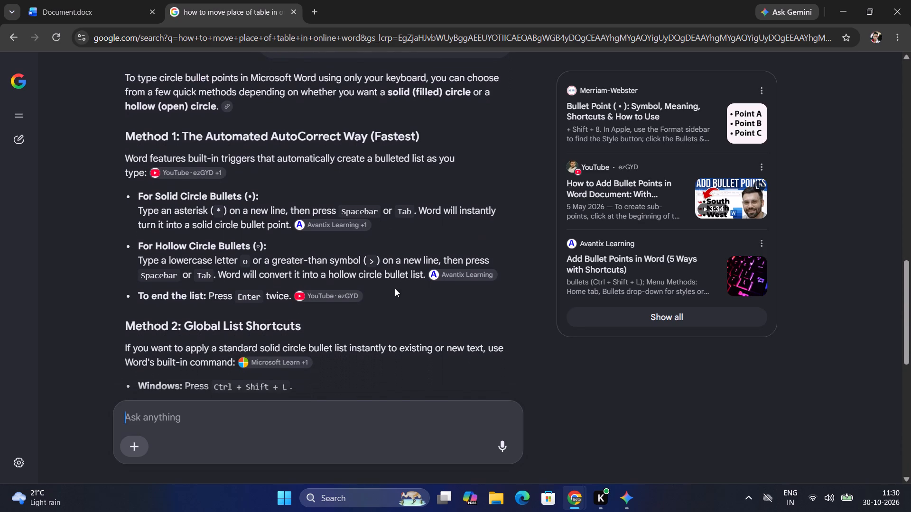
pyautogui.scroll(-2, 395, 288)
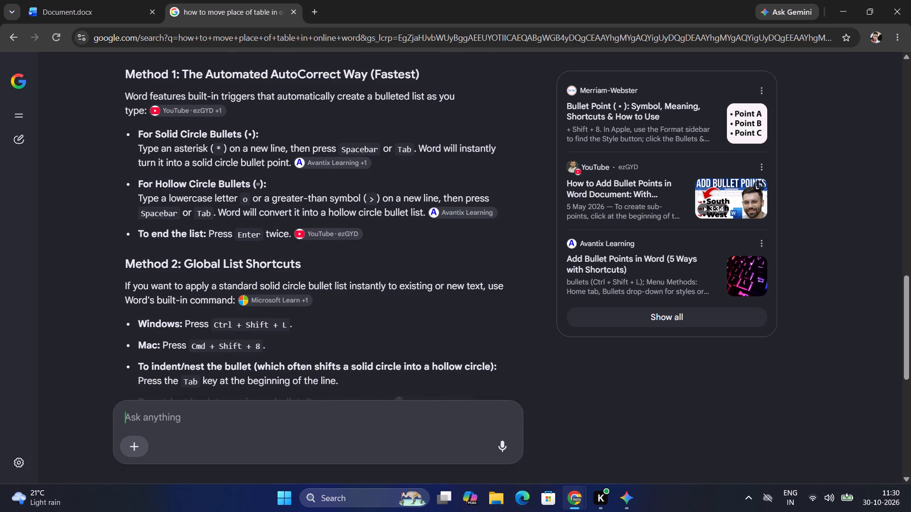
pyautogui.scroll(-1, 175, 216)
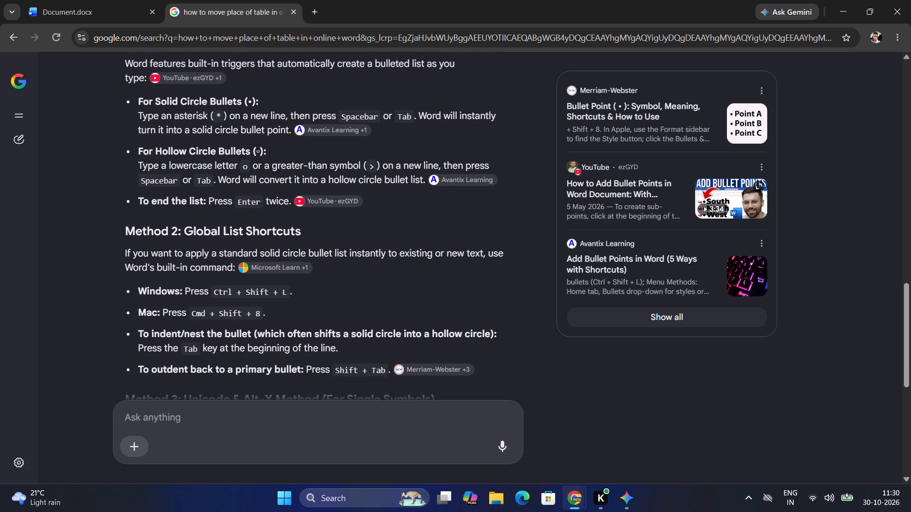
pyautogui.scroll(-5, 175, 216)
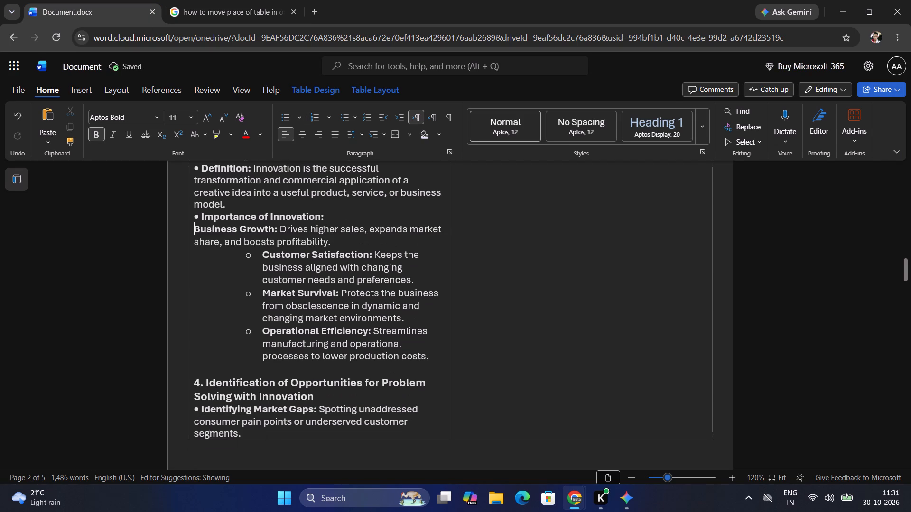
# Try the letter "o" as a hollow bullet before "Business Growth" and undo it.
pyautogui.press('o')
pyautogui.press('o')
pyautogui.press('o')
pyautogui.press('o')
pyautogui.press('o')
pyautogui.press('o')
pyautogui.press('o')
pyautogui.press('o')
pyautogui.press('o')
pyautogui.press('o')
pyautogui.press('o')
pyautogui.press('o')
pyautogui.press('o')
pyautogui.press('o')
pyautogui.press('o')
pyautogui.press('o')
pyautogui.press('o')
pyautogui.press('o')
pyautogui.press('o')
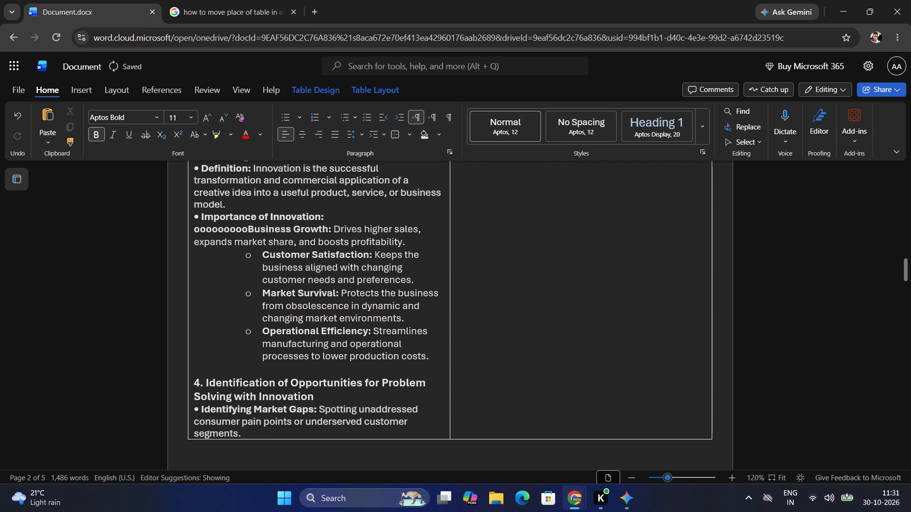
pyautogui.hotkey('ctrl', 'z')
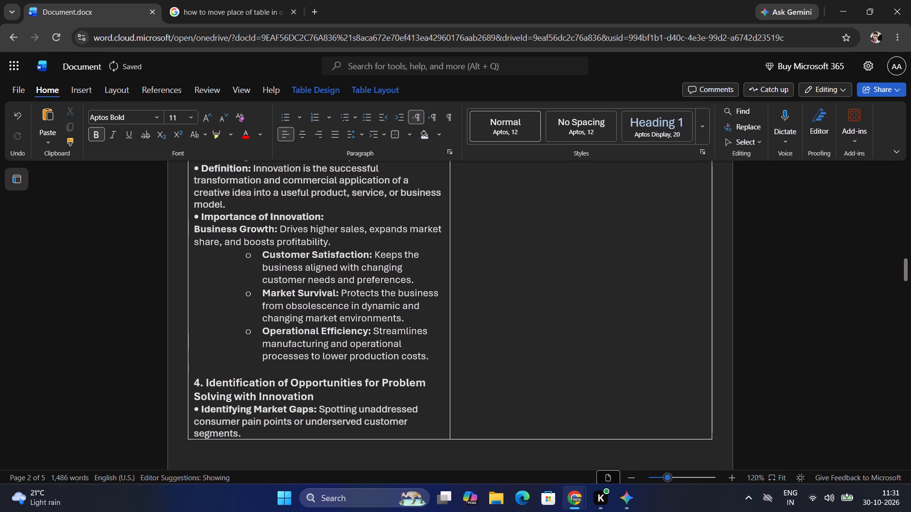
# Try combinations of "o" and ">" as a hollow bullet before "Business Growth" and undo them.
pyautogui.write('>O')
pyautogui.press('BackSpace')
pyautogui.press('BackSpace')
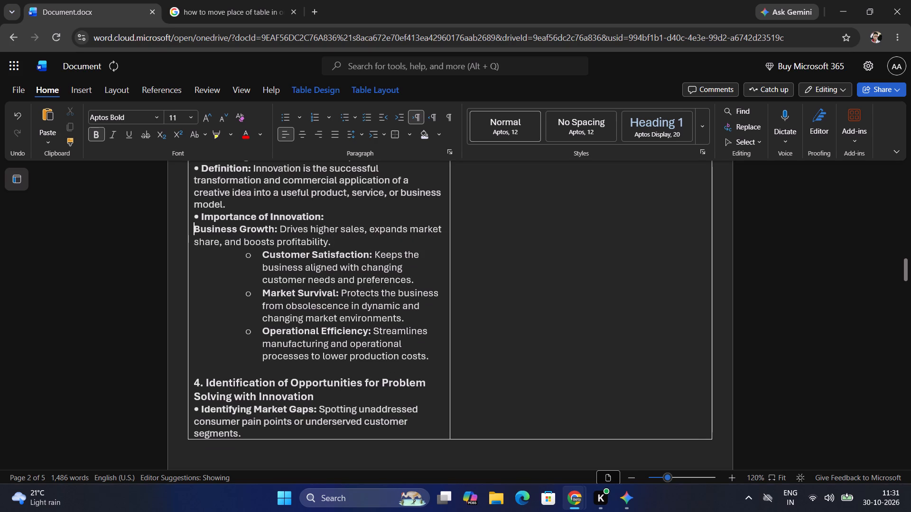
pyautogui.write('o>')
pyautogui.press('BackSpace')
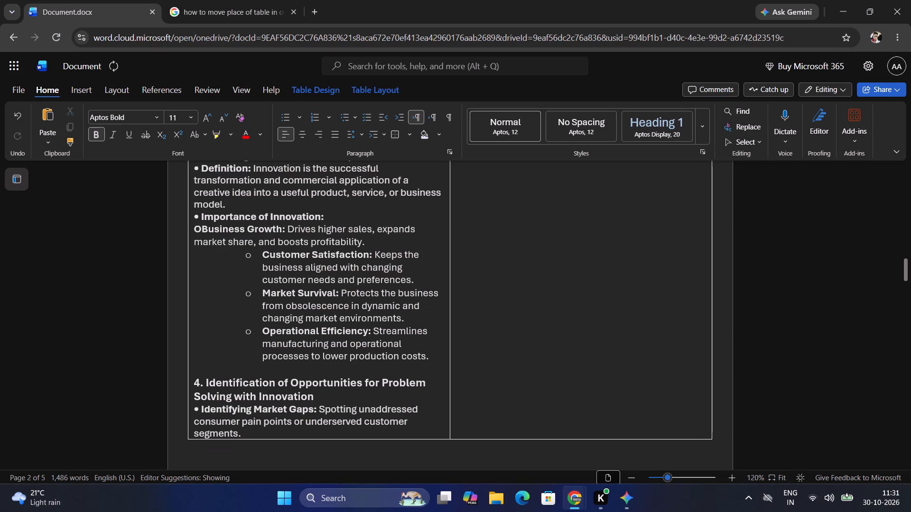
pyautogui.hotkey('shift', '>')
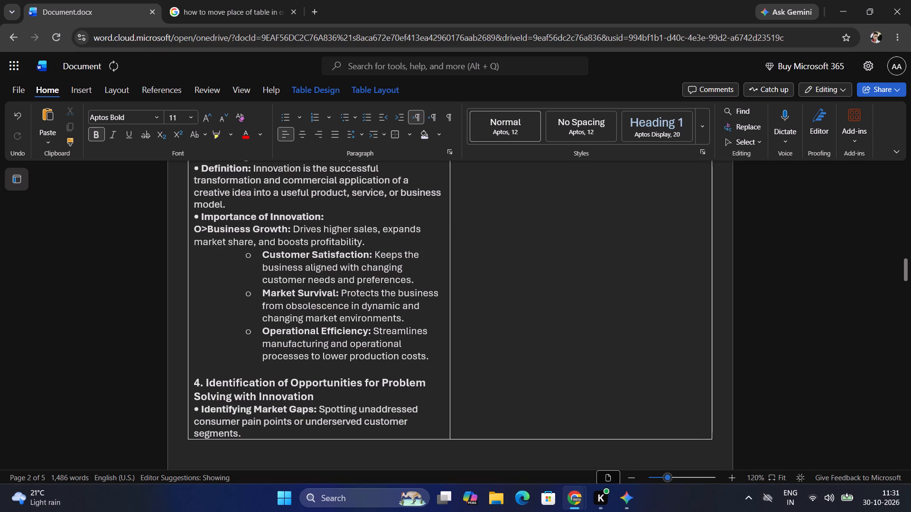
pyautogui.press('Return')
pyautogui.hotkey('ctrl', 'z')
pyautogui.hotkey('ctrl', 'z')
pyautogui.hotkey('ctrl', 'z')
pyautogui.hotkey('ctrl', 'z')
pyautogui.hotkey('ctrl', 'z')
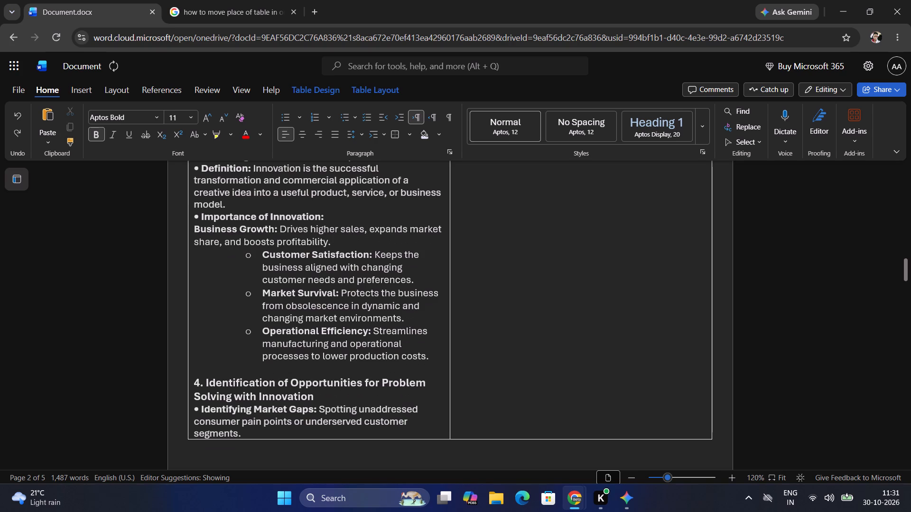
# Switch to the Google search page and read the answer's global list shortcuts and the start of its Unicode method.
pyautogui.click(219, 0)
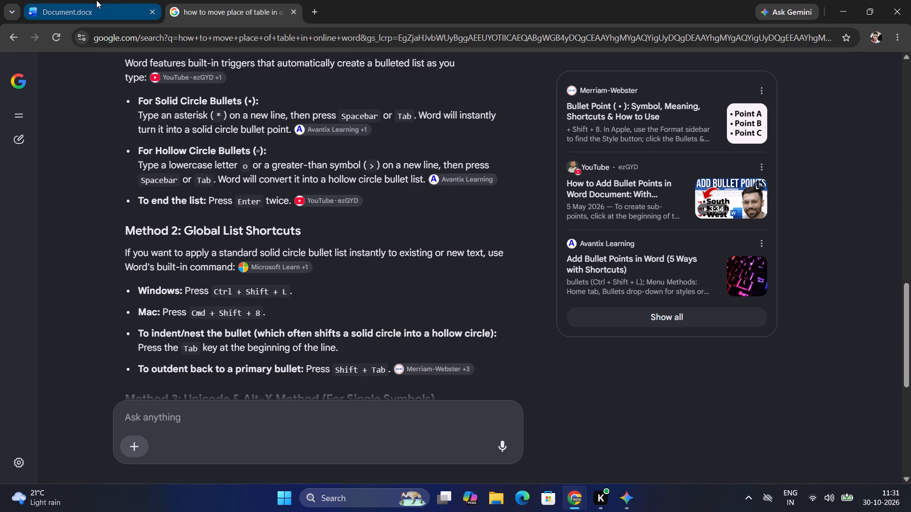
pyautogui.moveTo(147, 155); pyautogui.dragTo(334, 162)
pyautogui.click(334, 162)
pyautogui.scroll(-1, 334, 162)
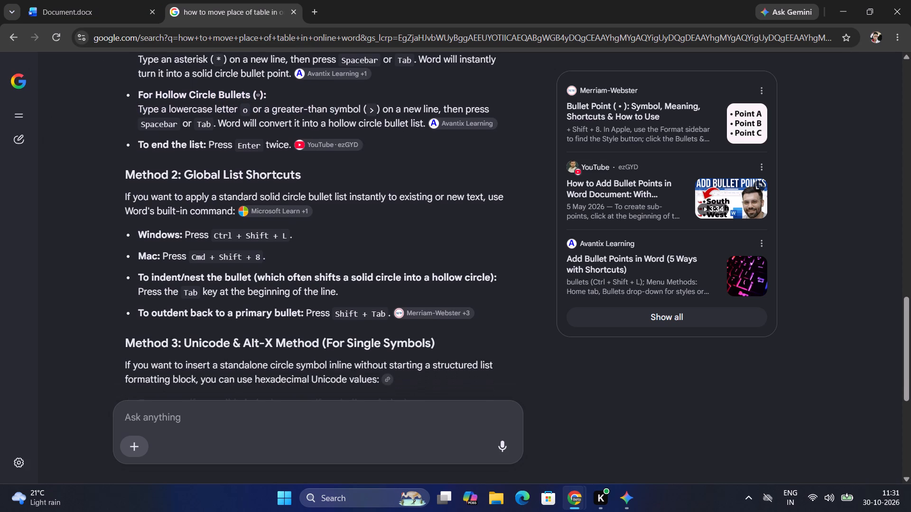
pyautogui.scroll(-1, 334, 162)
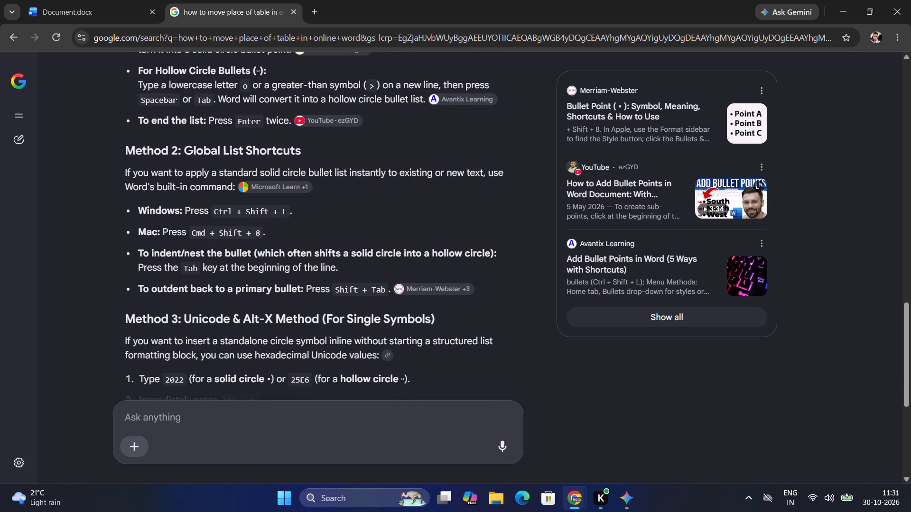
pyautogui.moveTo(181, 235); pyautogui.dragTo(263, 241)
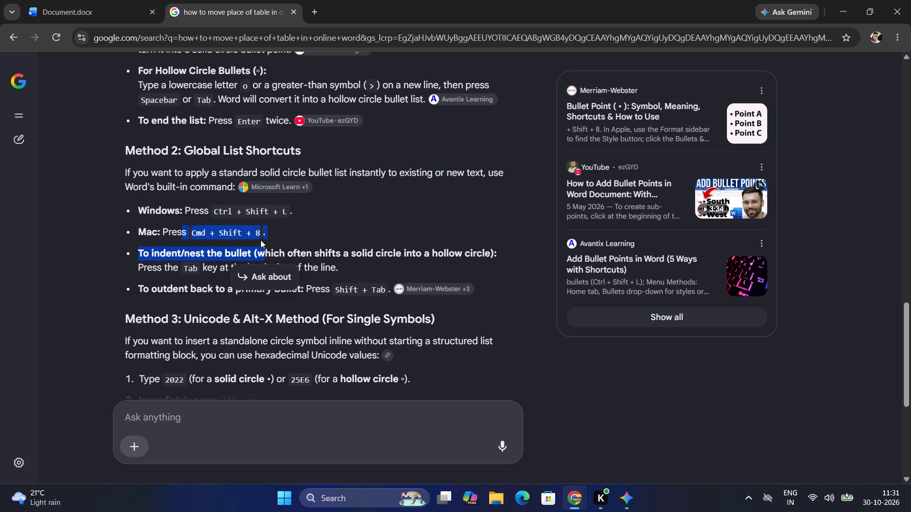
pyautogui.click(245, 234)
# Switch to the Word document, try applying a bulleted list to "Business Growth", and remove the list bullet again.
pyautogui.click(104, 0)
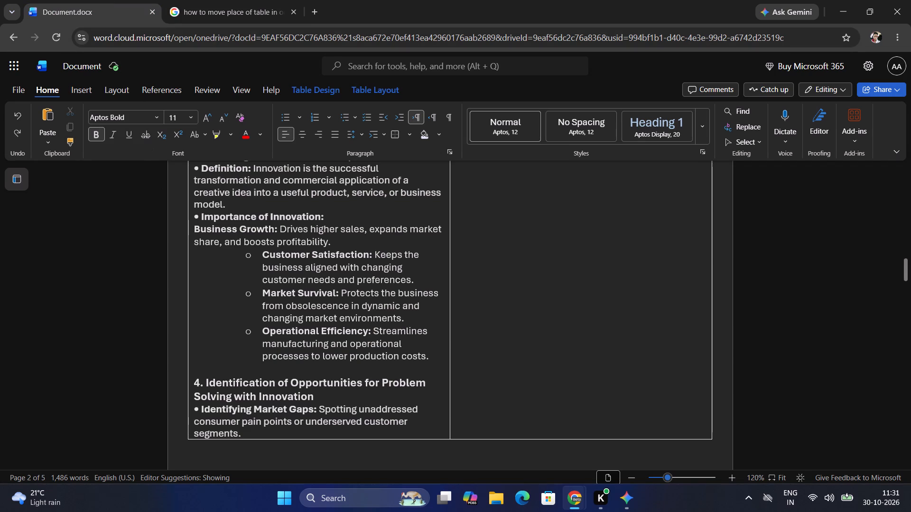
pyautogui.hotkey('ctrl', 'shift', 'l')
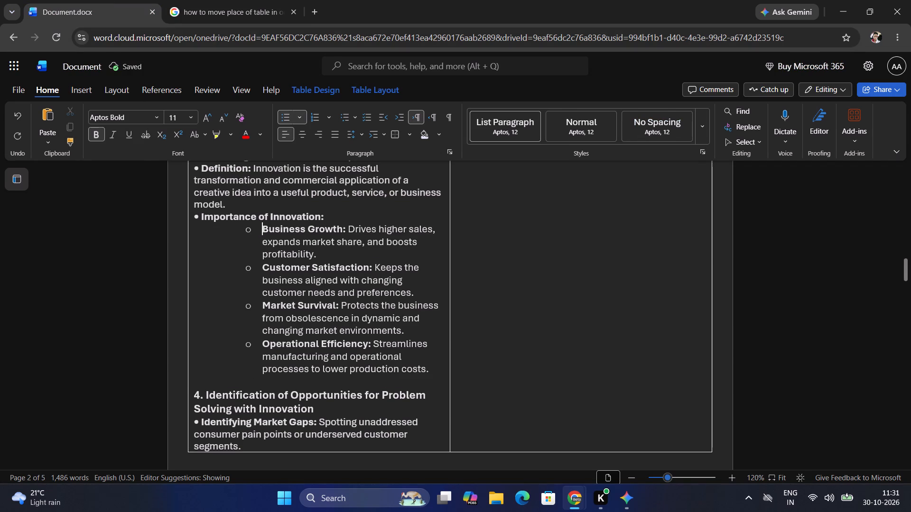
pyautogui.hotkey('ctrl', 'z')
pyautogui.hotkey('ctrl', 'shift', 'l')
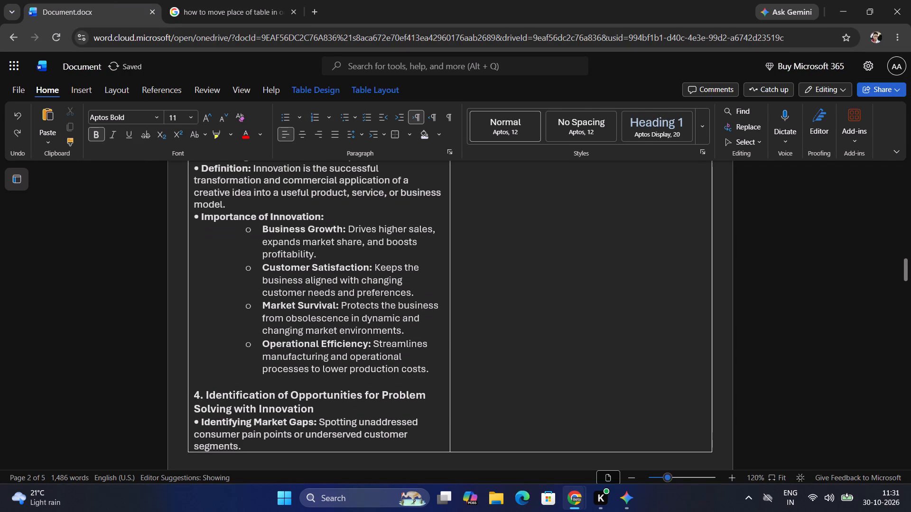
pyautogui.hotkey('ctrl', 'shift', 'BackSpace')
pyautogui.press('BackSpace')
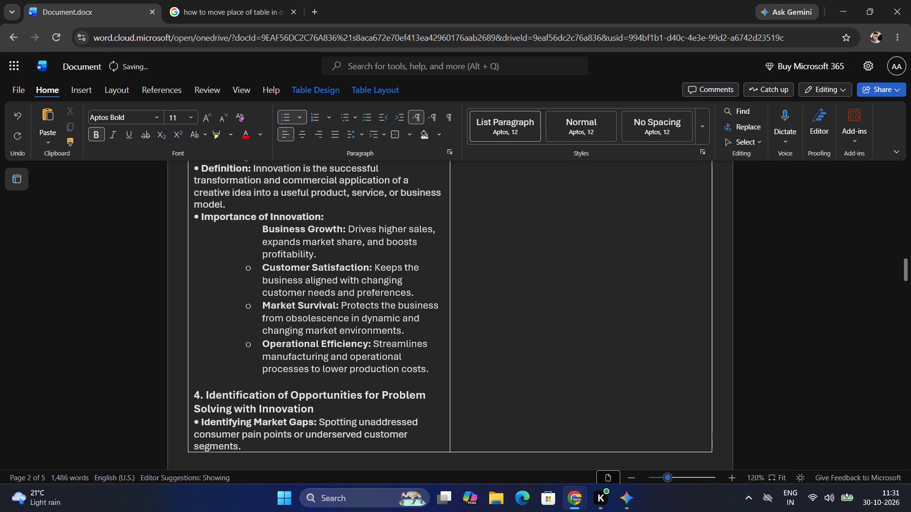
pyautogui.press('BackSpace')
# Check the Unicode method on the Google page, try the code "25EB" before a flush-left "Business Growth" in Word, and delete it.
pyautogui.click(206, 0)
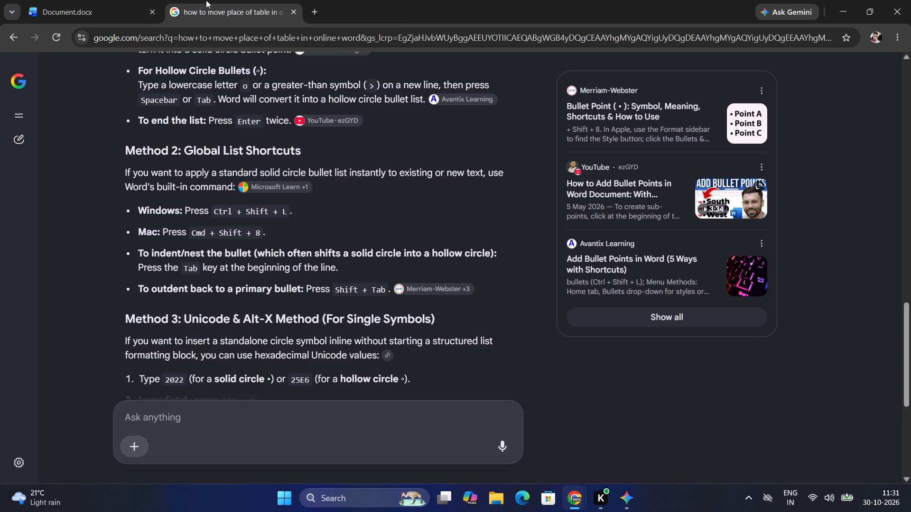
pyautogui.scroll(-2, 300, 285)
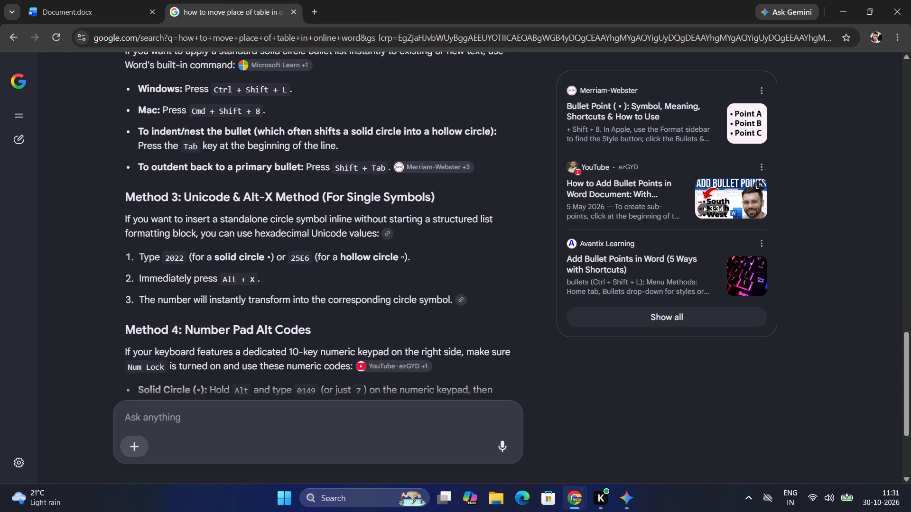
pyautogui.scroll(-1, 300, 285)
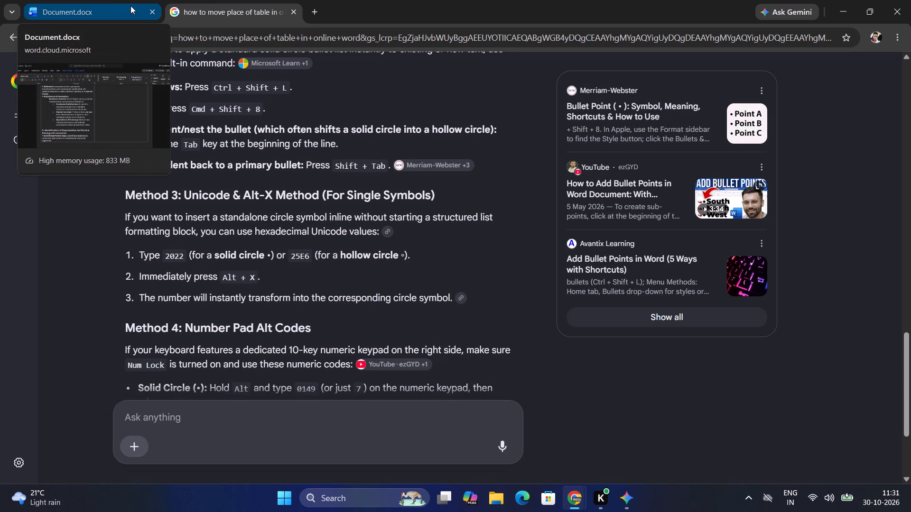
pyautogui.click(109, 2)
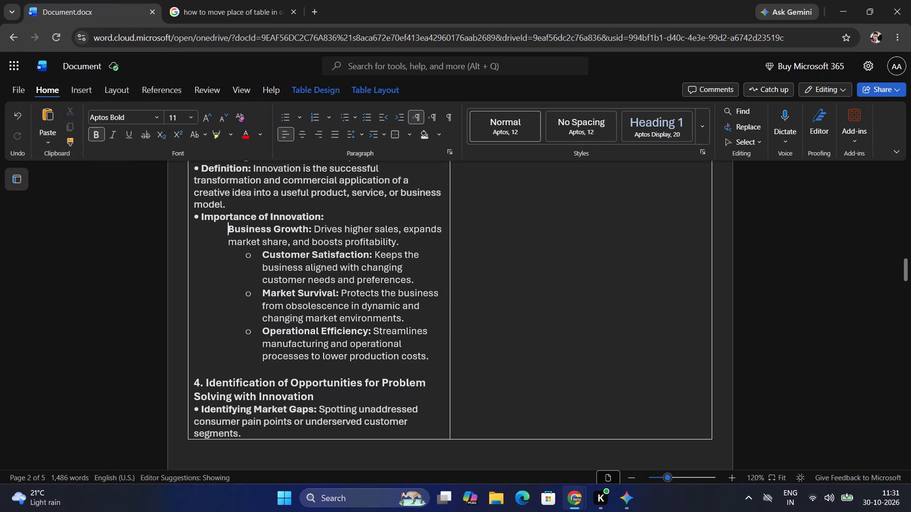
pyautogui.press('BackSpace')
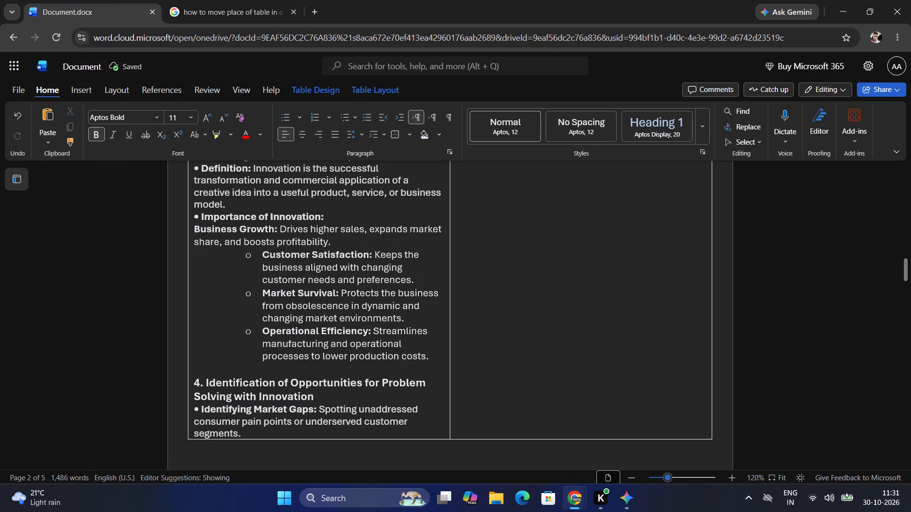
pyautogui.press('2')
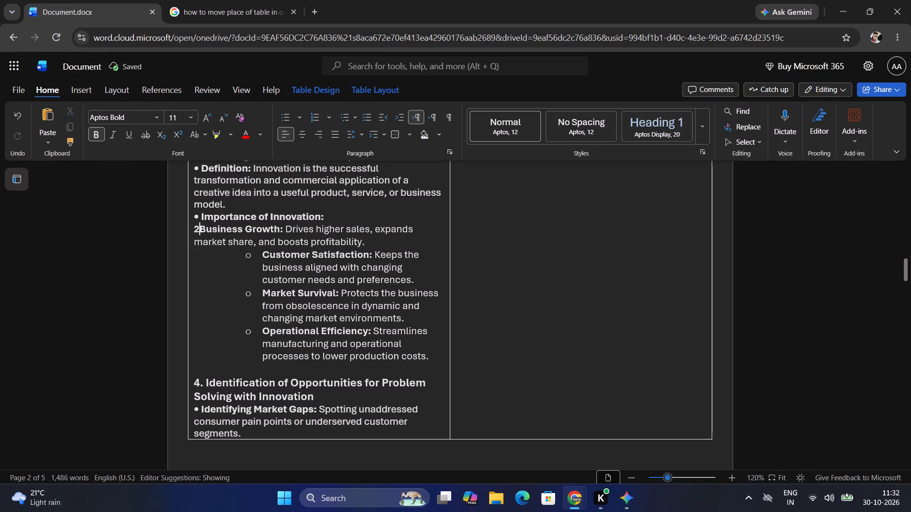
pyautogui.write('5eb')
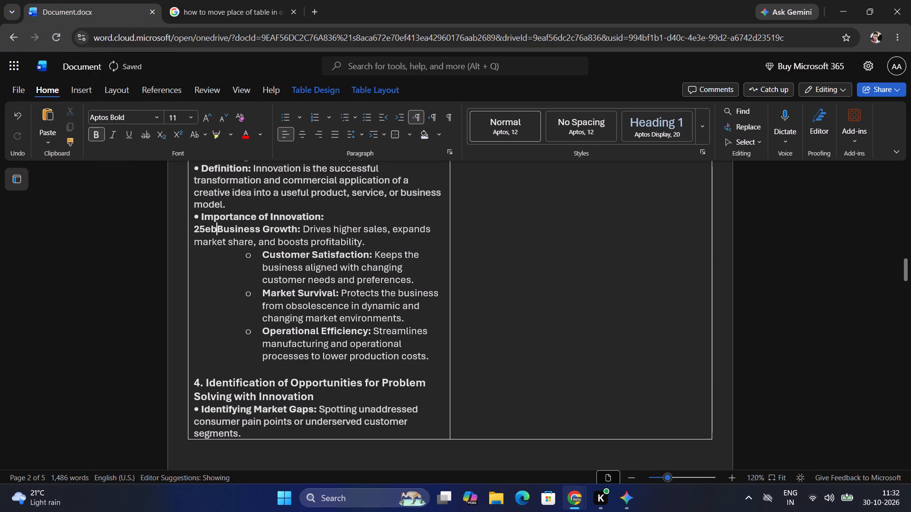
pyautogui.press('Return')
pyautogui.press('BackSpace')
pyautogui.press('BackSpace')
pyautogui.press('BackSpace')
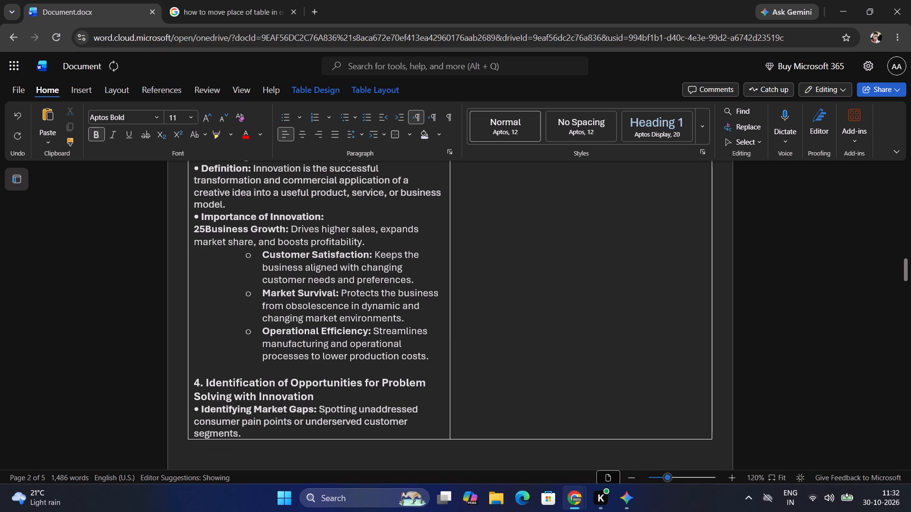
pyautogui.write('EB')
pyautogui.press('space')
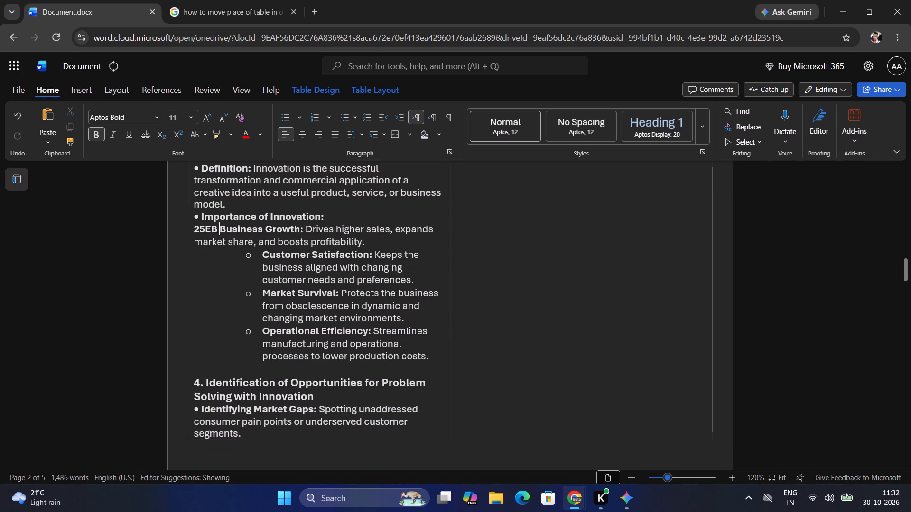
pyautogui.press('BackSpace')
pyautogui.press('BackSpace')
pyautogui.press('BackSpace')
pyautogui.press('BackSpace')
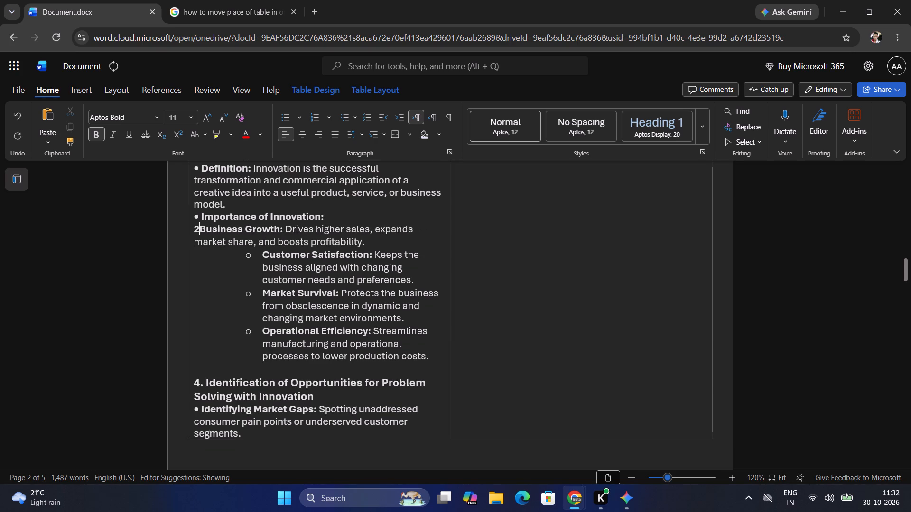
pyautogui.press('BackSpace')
# Recheck the hollow circle's Unicode code on the Google page and enter "25E6" directly before "Business Growth" in the Word document.
pyautogui.click(263, 0)
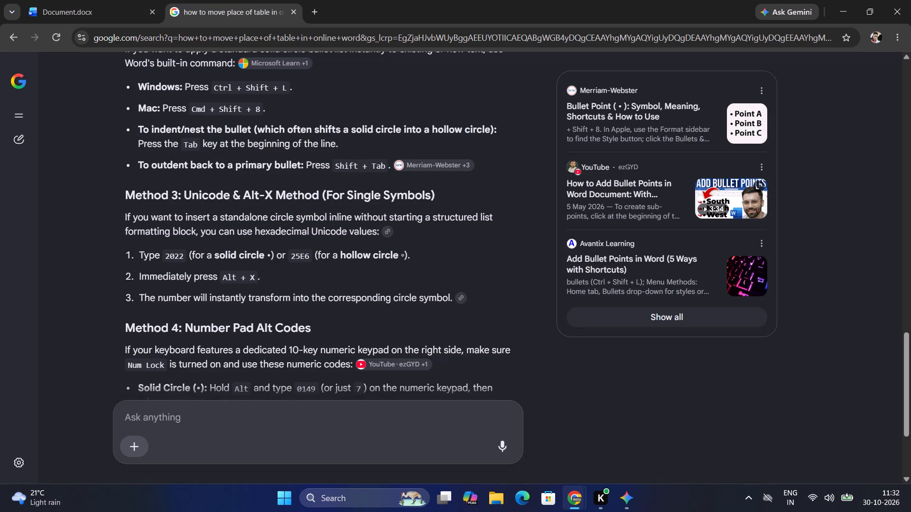
pyautogui.click(103, 0)
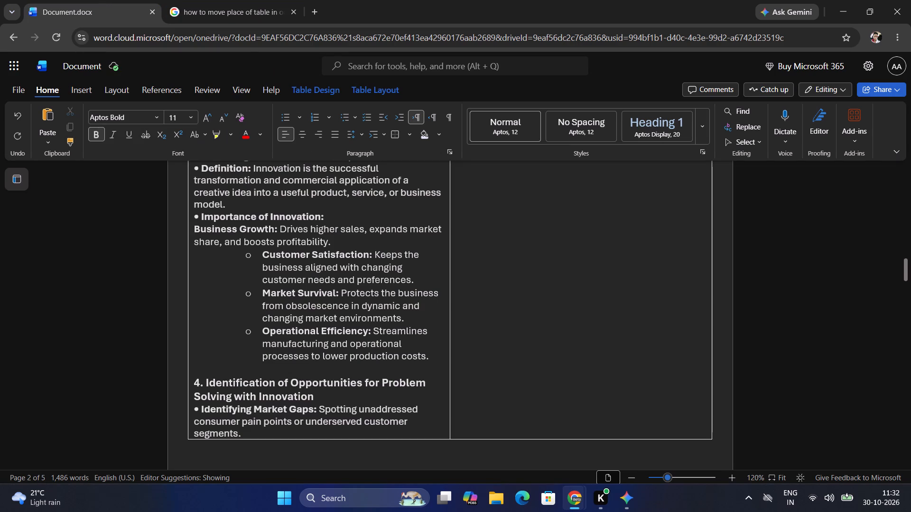
pyautogui.press('2')
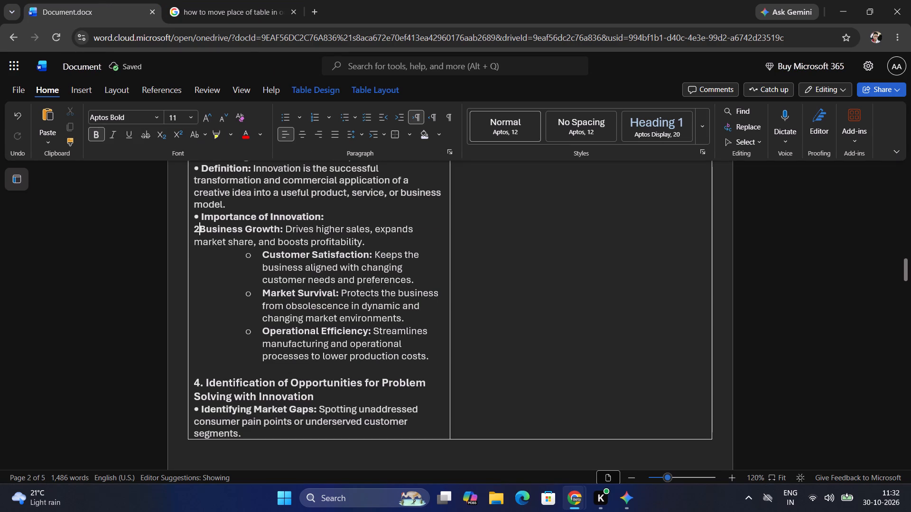
pyautogui.press('5')
pyautogui.write('Eb')
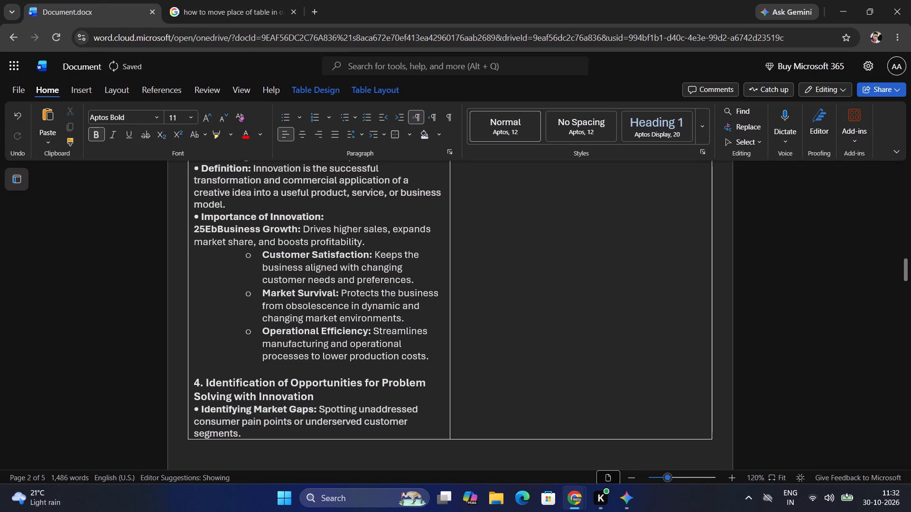
pyautogui.press('BackSpace')
pyautogui.hotkey('shift', 'b')
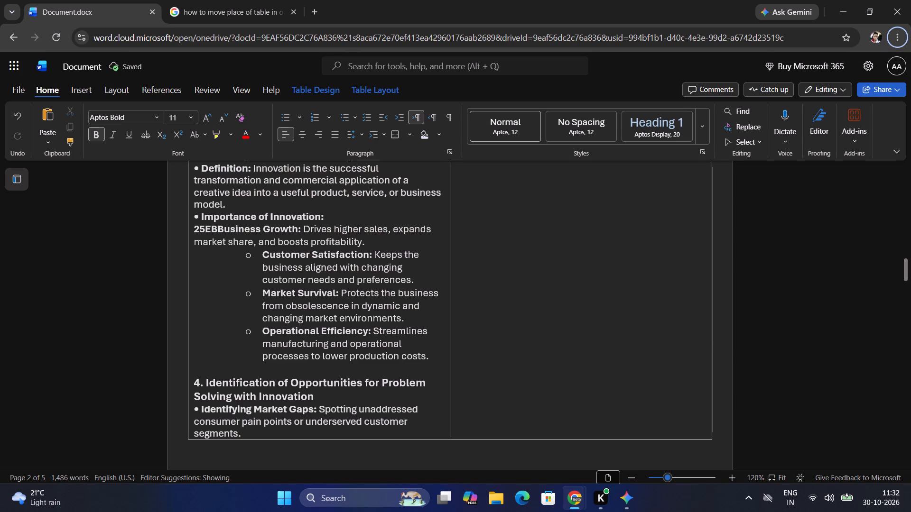
pyautogui.click(272, 0)
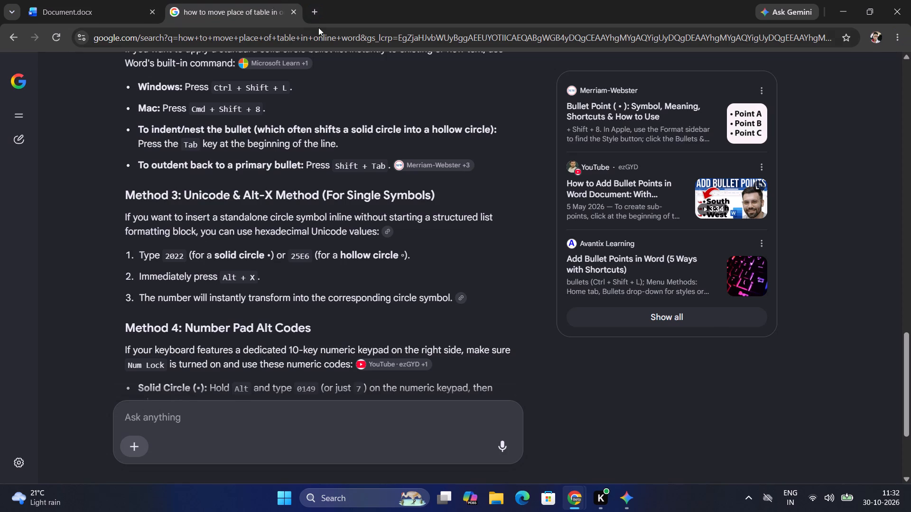
pyautogui.click(45, 0)
pyautogui.press('BackSpace')
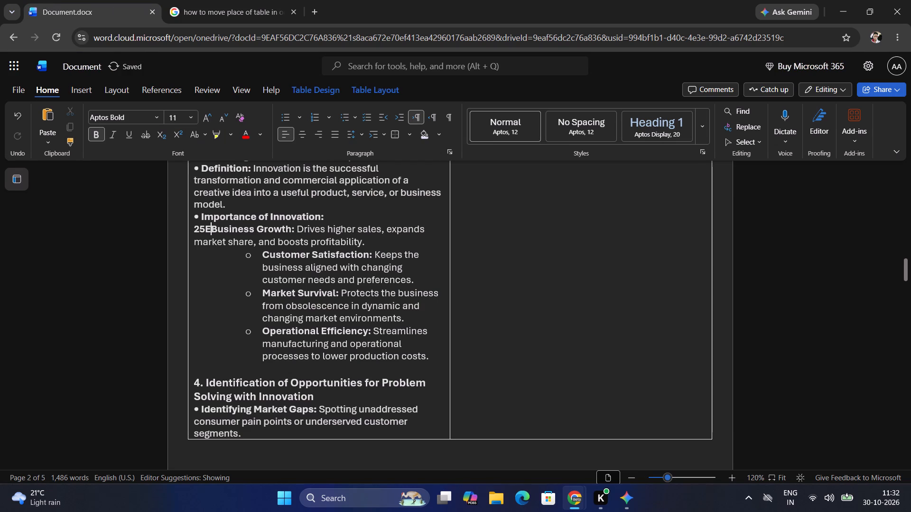
pyautogui.press('6')
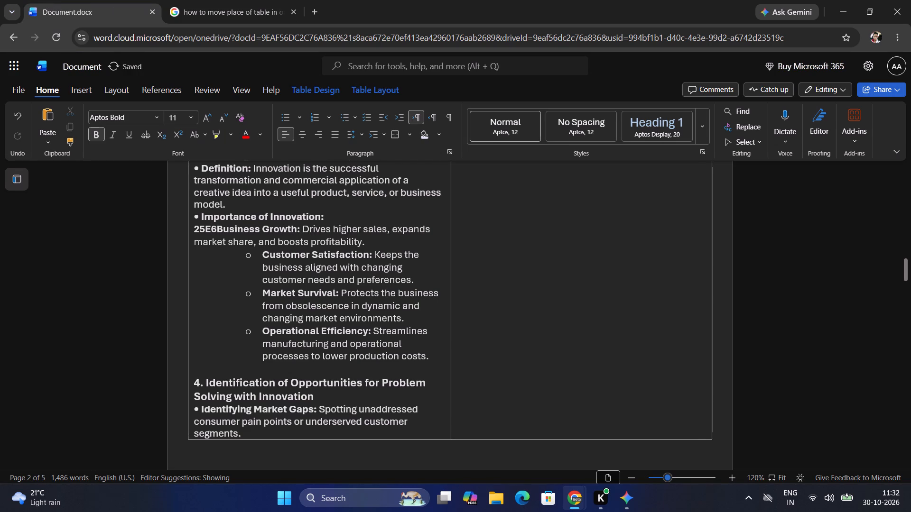
# Change the code before "Business Growth" to lowercase "25e6" followed by a space, trying the Unicode conversion to a hollow circle.
pyautogui.click(218, 224)
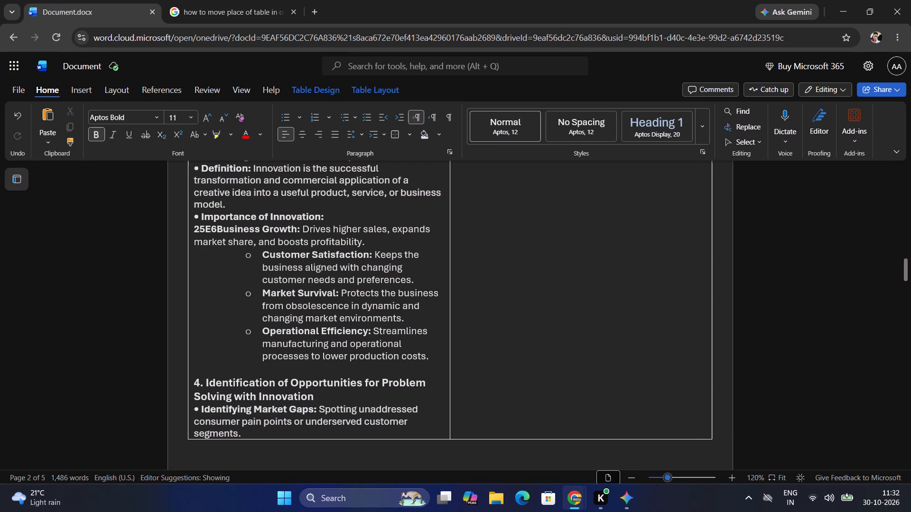
pyautogui.press('BackSpace')
pyautogui.press('BackSpace')
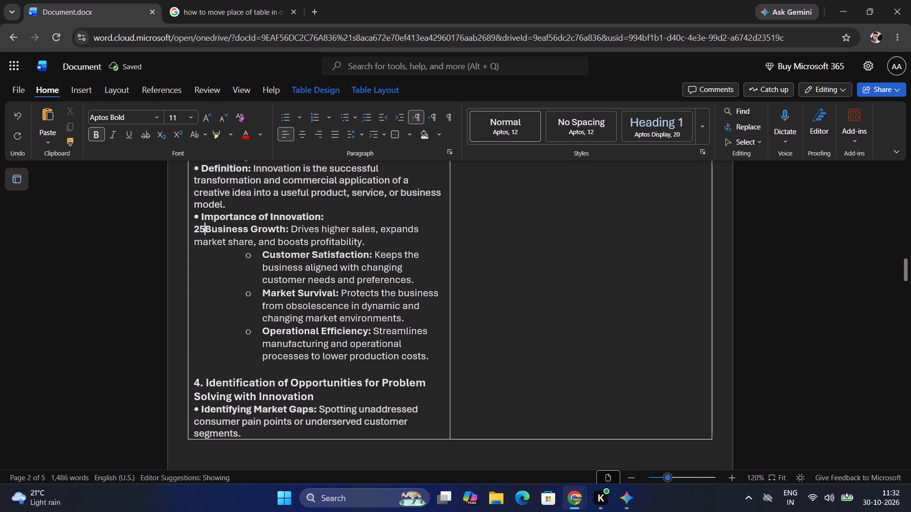
pyautogui.press('e')
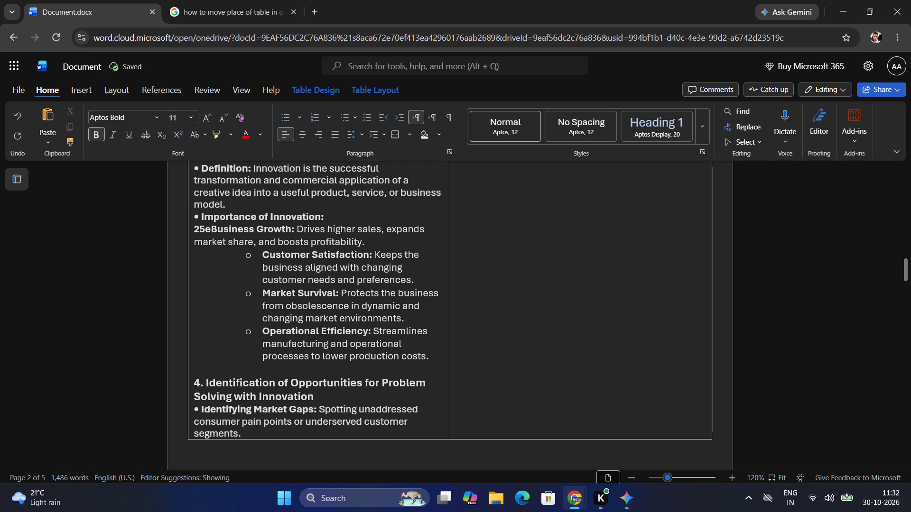
pyautogui.write('6')
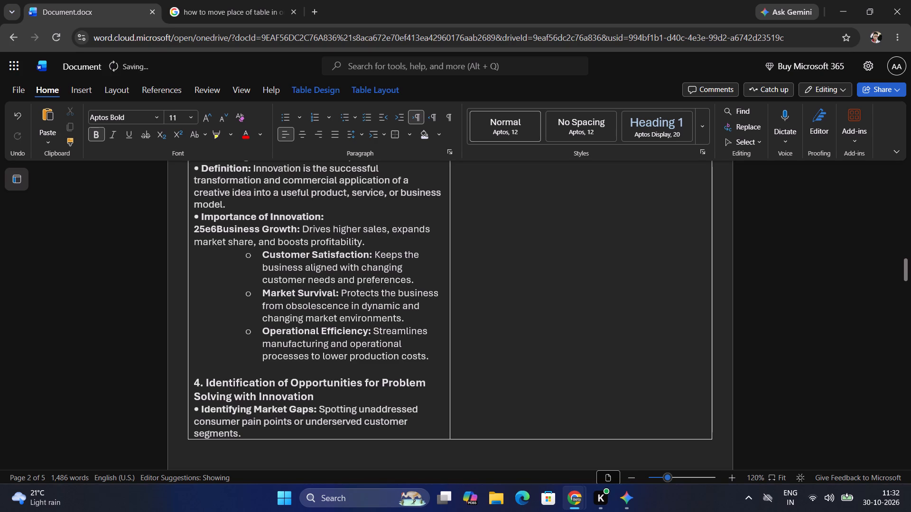
pyautogui.press('space')
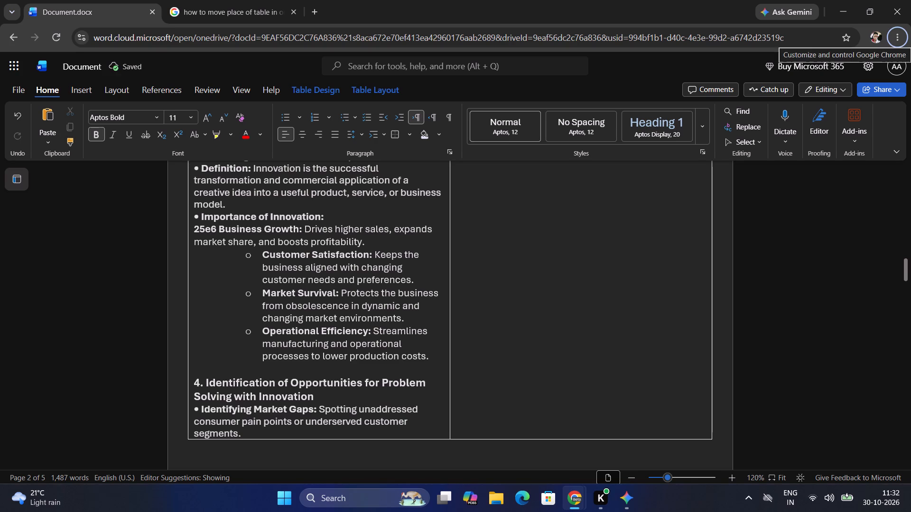
# Delete the code "25e6" in front of "Business Growth".
pyautogui.press('Left')
pyautogui.press('Left')
pyautogui.click(218, 224)
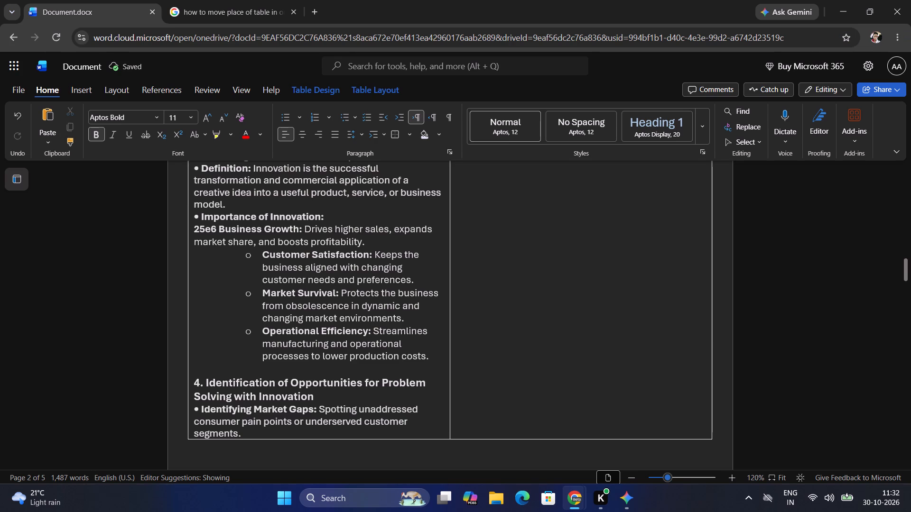
pyautogui.click(216, 227)
pyautogui.keyDown('alt'); pyautogui.click(216, 227); pyautogui.keyUp('alt')
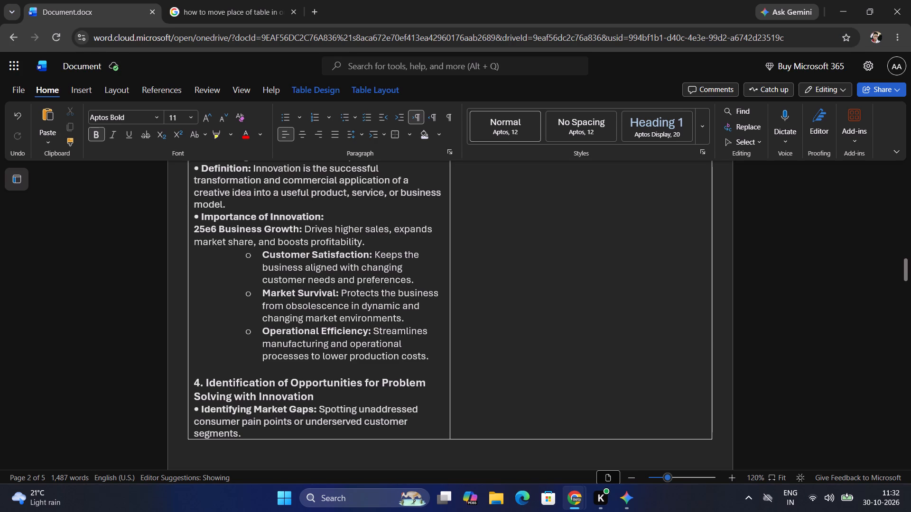
pyautogui.press('BackSpace')
pyautogui.press('BackSpace')
pyautogui.press('BackSpace')
pyautogui.press('BackSpace')
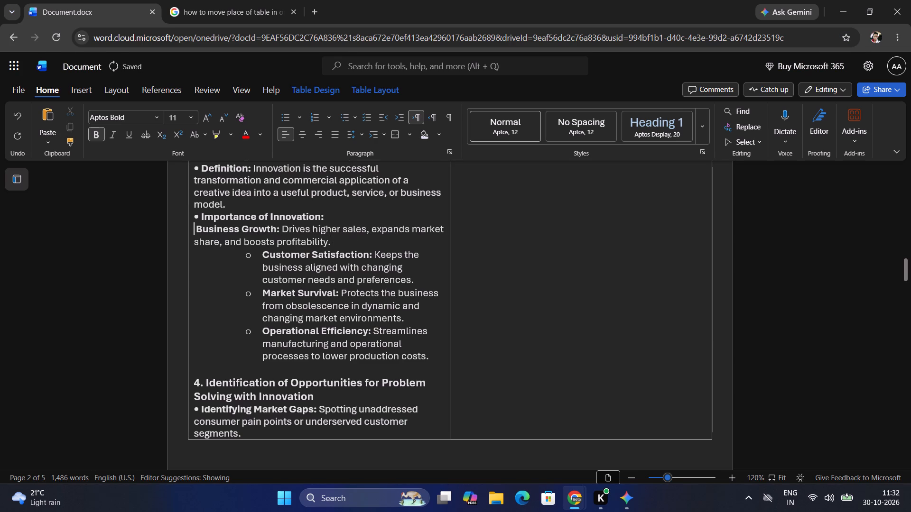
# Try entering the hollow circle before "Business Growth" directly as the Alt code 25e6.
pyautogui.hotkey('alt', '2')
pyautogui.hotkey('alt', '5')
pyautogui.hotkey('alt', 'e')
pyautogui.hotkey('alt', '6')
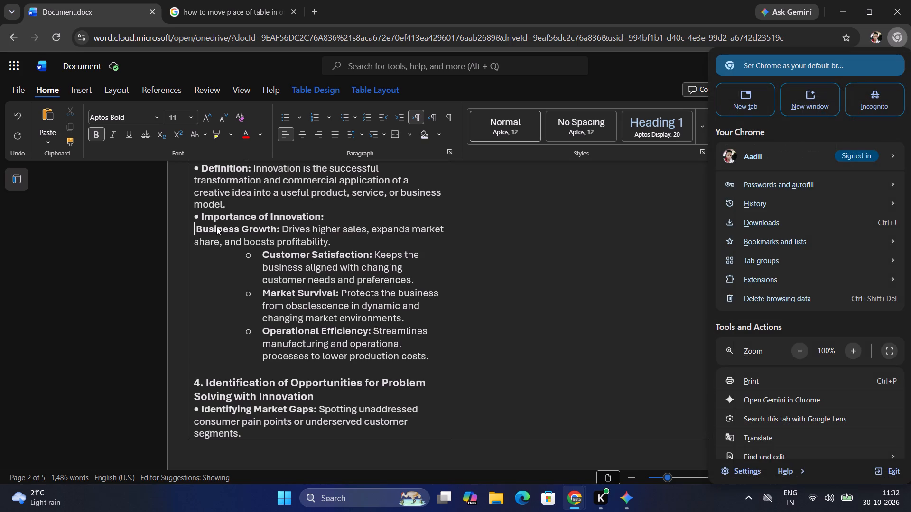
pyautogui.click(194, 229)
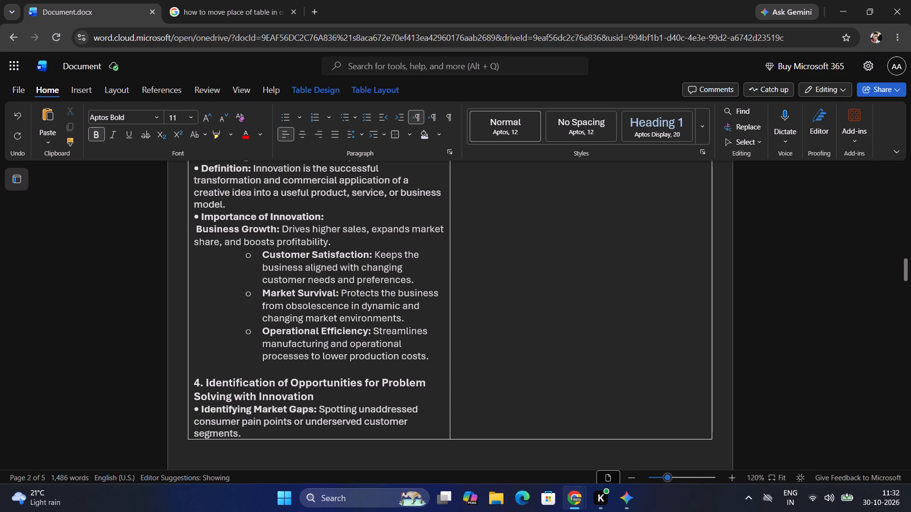
# Remove the leftover space before "Business Growth", keeping it on its own line below "Importance of Innovation:".
pyautogui.press('BackSpace')
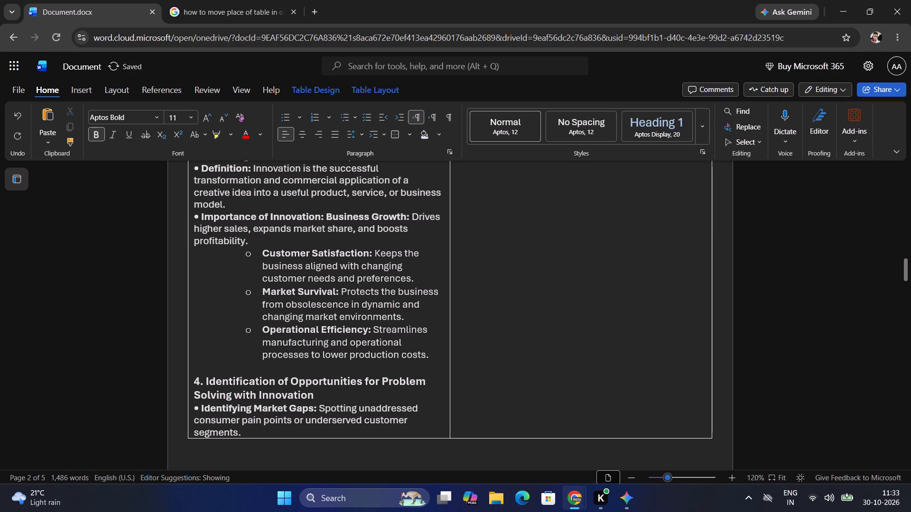
pyautogui.press('Return')
pyautogui.press('Right')
pyautogui.press('BackSpace')
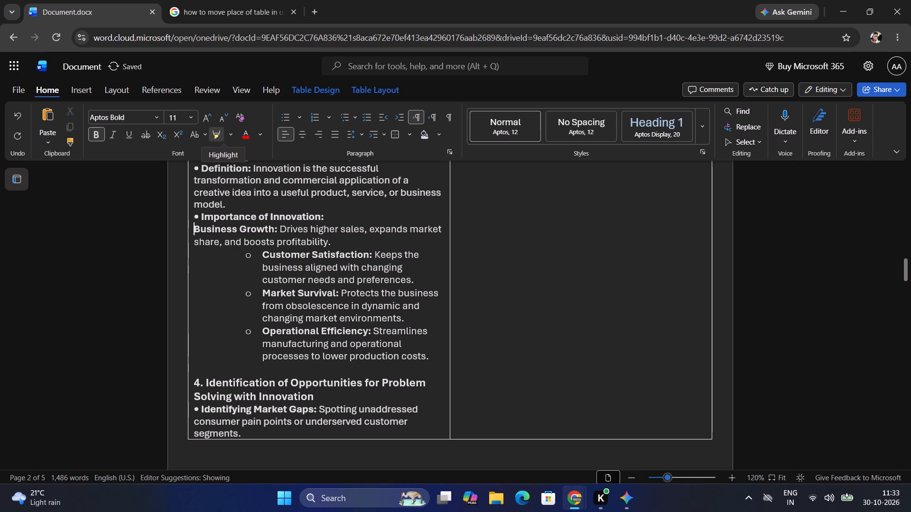
# Check the hollow circle's number pad code on the Google page and insert the circle plus a space before "Business Growth" in Word.
pyautogui.click(233, 0)
pyautogui.scroll(-5, 241, 262)
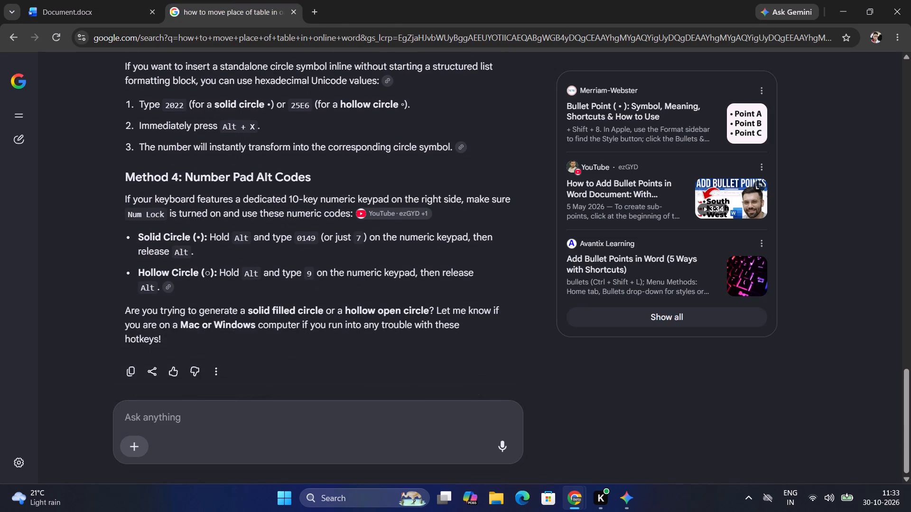
pyautogui.click(111, 0)
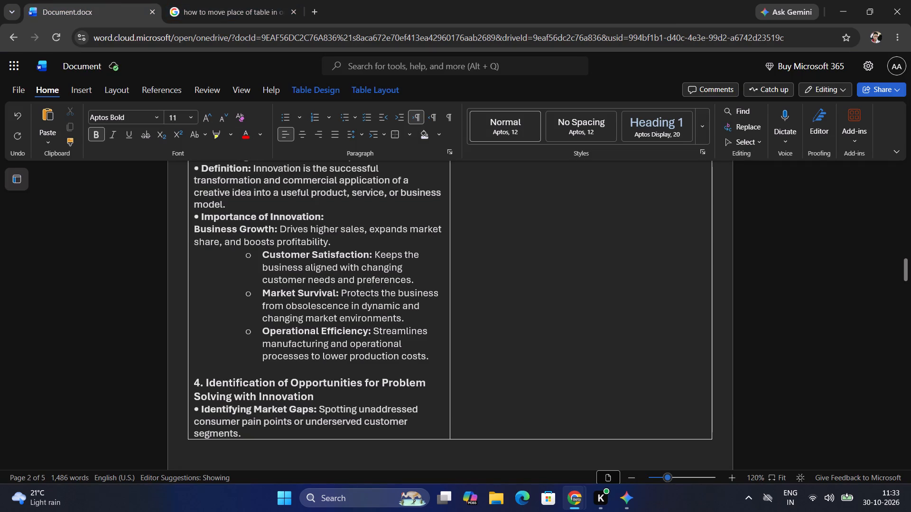
pyautogui.hotkey('alt', '9')
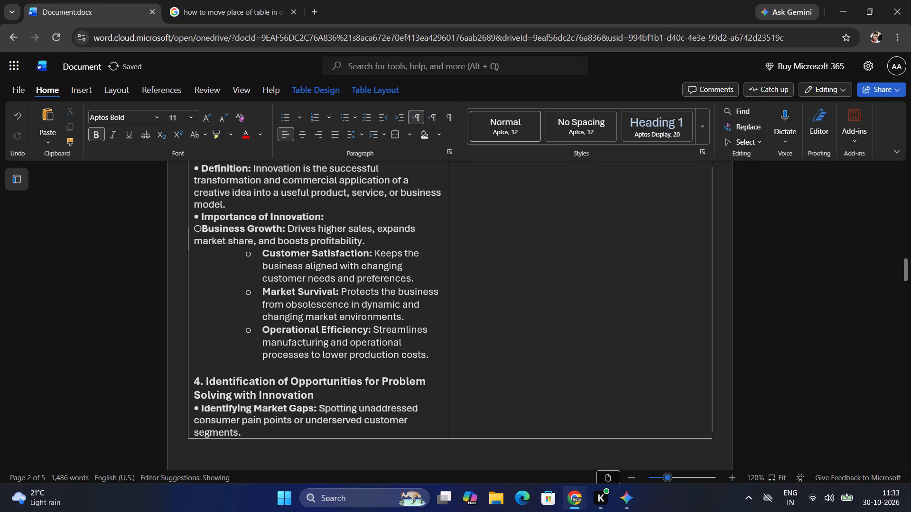
pyautogui.press('space')
# Replace the indented list bullet of "Customer Satisfaction" with a flush-left hollow circle and a space.
pyautogui.press('Down')
pyautogui.press('Down')
pyautogui.press('BackSpace')
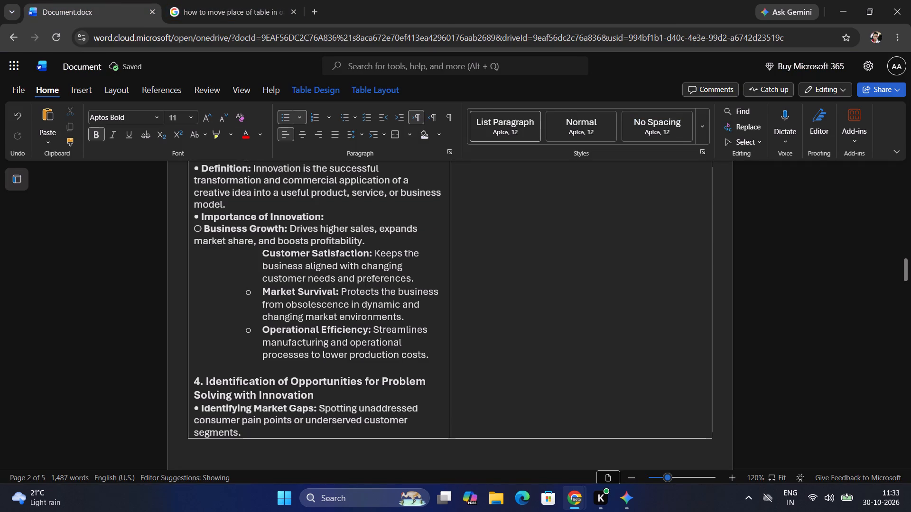
pyautogui.press('BackSpace')
pyautogui.press('BackSpace')
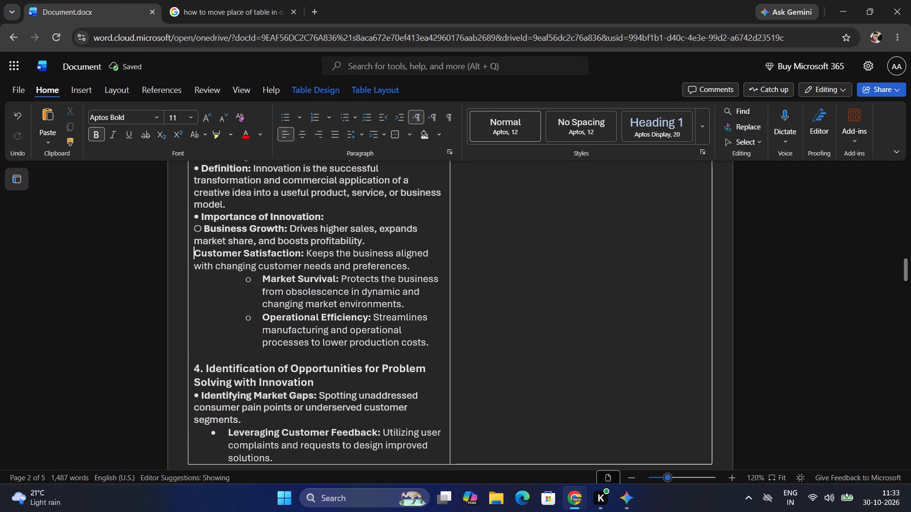
pyautogui.hotkey('alt', '9')
pyautogui.press('space')
pyautogui.press('Down')
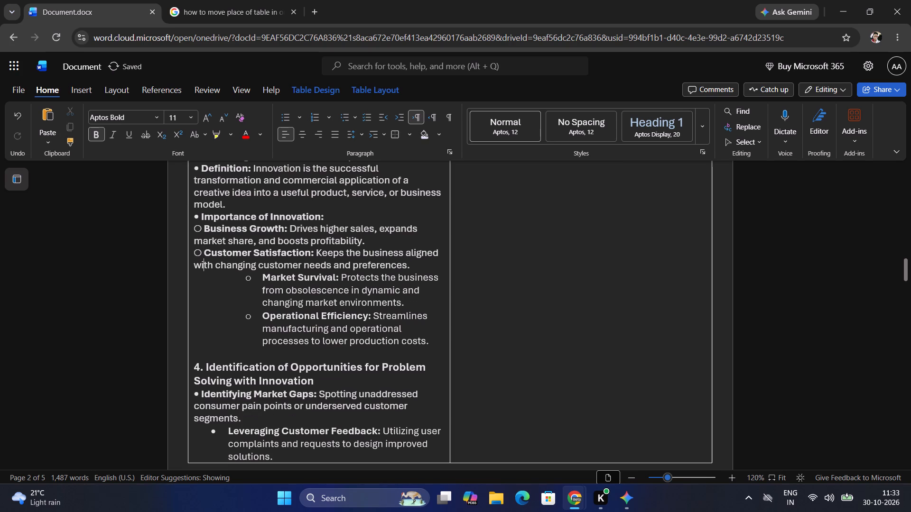
# Copy the hollow circle from "Customer Satisfaction" and paste it before "Market Survival" in place of its indented list bullet.
pyautogui.press('Up')
pyautogui.hotkey('ctrl', 'shift', 'Left')
pyautogui.hotkey('ctrl', 'c')
pyautogui.press('Down')
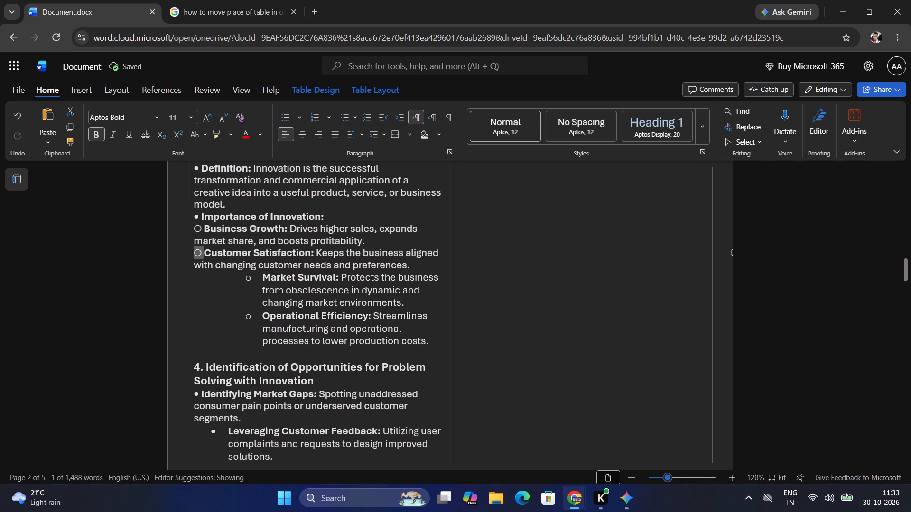
pyautogui.press('Down')
pyautogui.press('BackSpace')
pyautogui.press('BackSpace')
pyautogui.press('BackSpace')
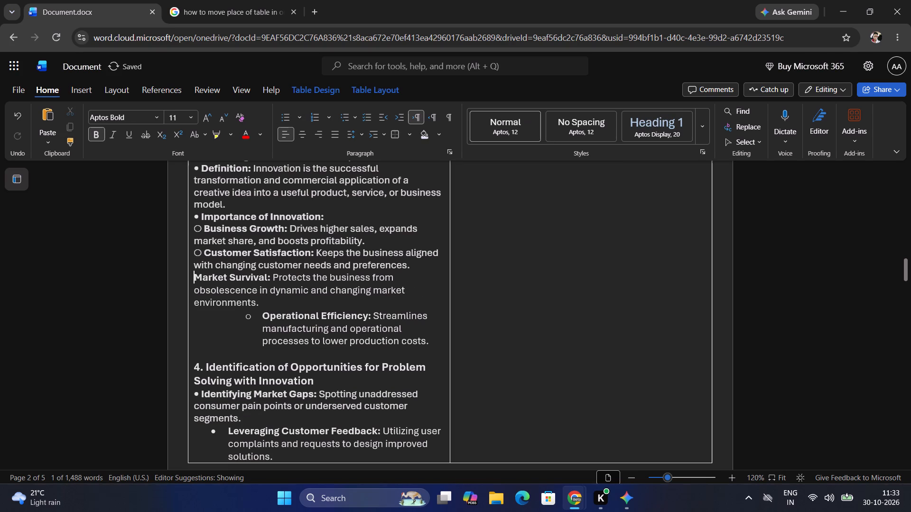
pyautogui.hotkey('ctrl', 'v')
# Remove the list bullet and indent from "Operational Efficiency" and paste the copied hollow circle in front of it.
pyautogui.press('Down')
pyautogui.press('Down')
pyautogui.press('Down')
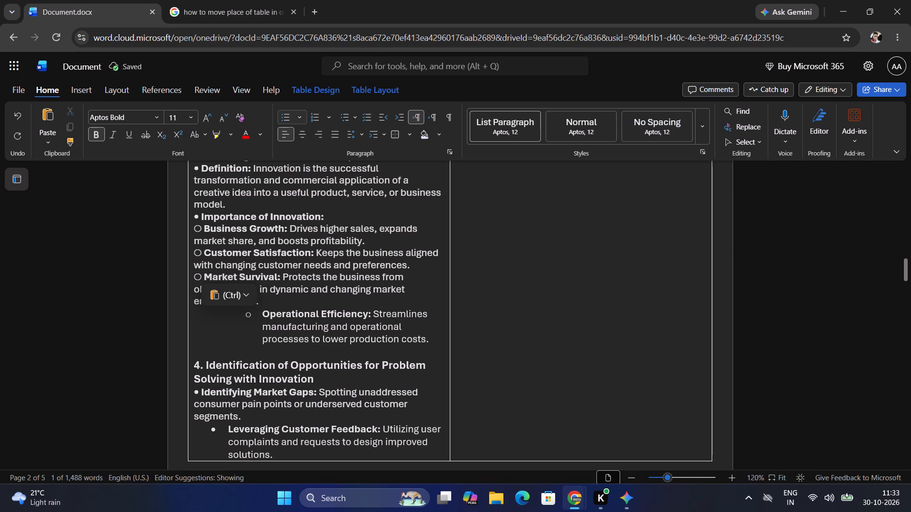
pyautogui.press('BackSpace')
pyautogui.press('BackSpace')
pyautogui.press('BackSpace')
pyautogui.hotkey('ctrl', 'v')
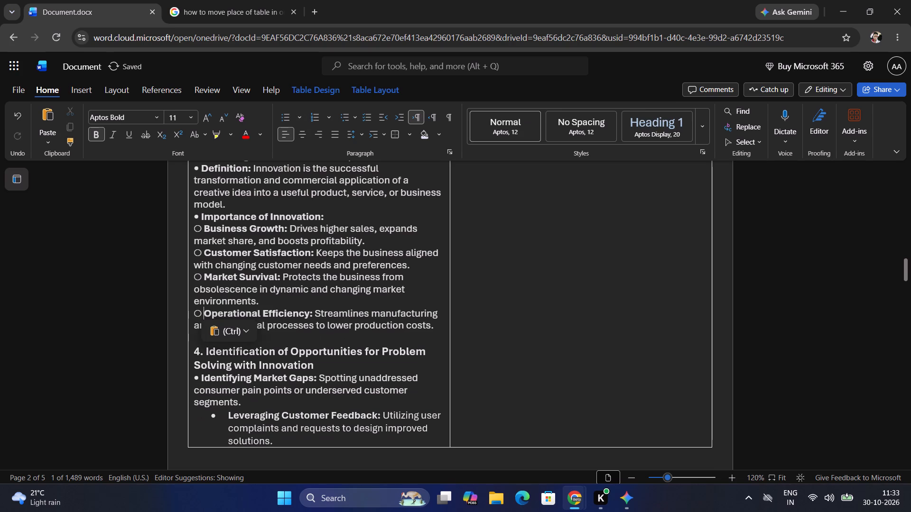
# Indent the "Operational Efficiency" hollow circle with three spaces.
pyautogui.press('Down')
pyautogui.press('Up')
pyautogui.press('Left')
pyautogui.press('Left')
pyautogui.press('space')
pyautogui.press('Up')
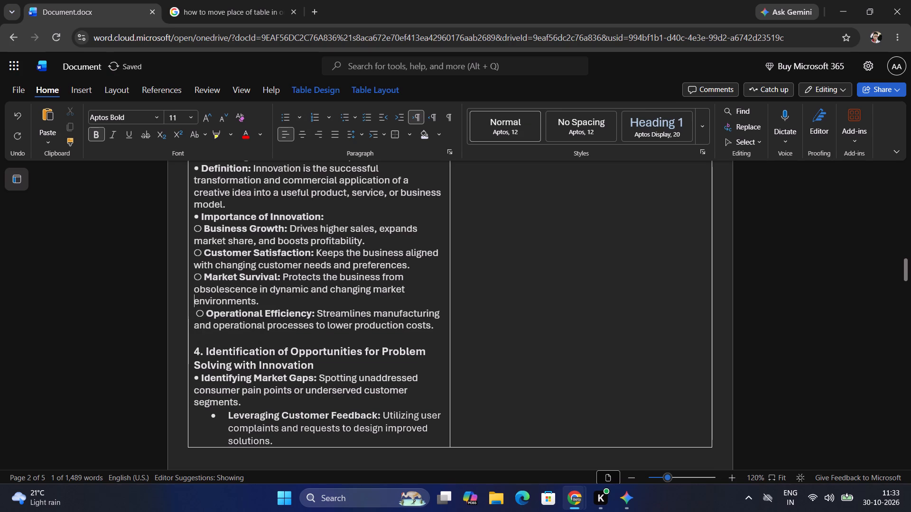
pyautogui.press('Down')
pyautogui.press('space')
pyautogui.press('space')
# Indent the "Business Growth" hollow circle with three spaces.
pyautogui.press('Up')
pyautogui.press('Up')
pyautogui.press('Up')
pyautogui.press('Up')
pyautogui.press('Up')
pyautogui.press('Up')
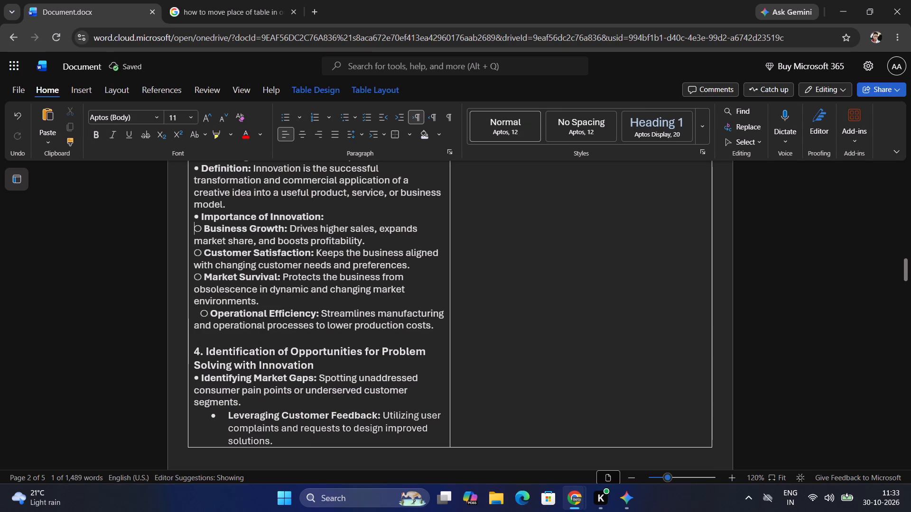
pyautogui.press('Up')
pyautogui.press('space')
pyautogui.press('space')
pyautogui.press('space')
pyautogui.press('space')
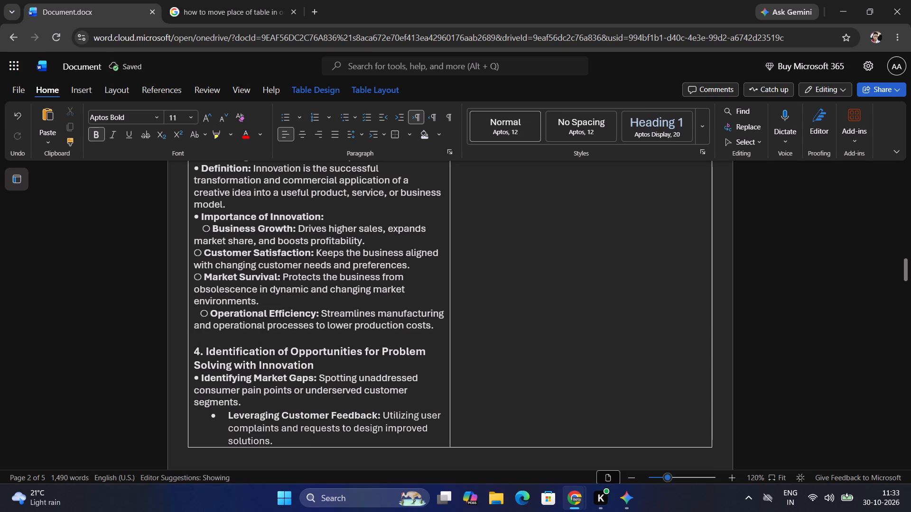
pyautogui.press('BackSpace')
# Indent the "Customer Satisfaction" hollow circle with three spaces.
pyautogui.press('Down')
pyautogui.press('Down')
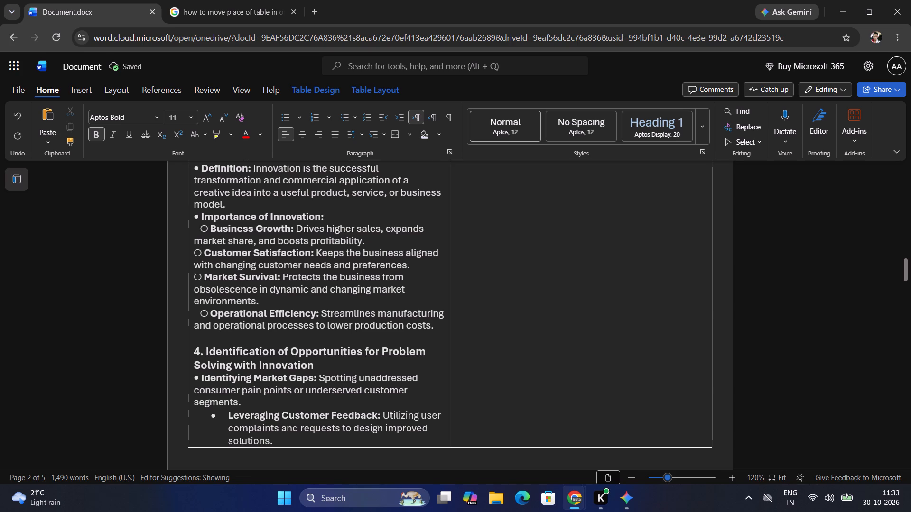
pyautogui.press('Left')
pyautogui.press('Left')
pyautogui.press('Right')
pyautogui.press('space')
pyautogui.press('space')
pyautogui.press('space')
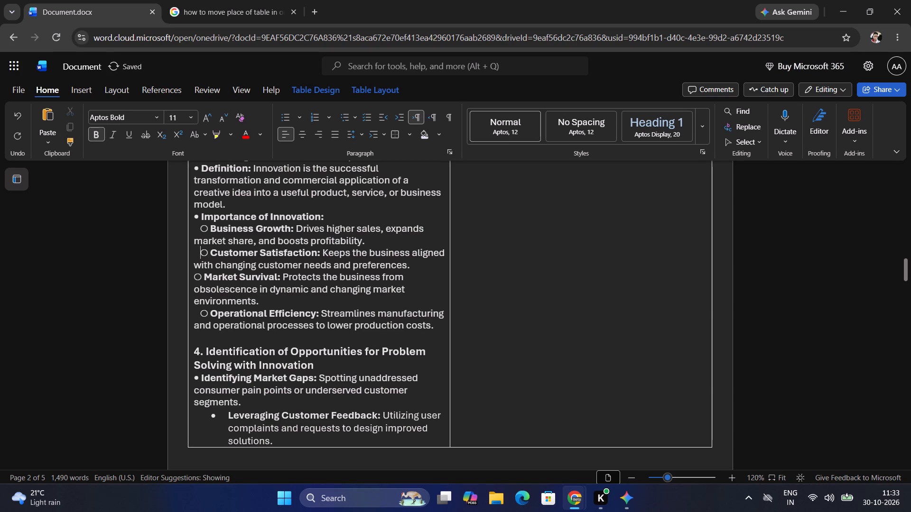
# Indent the "Market Survival" hollow circle with three spaces.
pyautogui.press('Down')
pyautogui.press('Down')
pyautogui.press('Left')
pyautogui.press('space')
pyautogui.press('space')
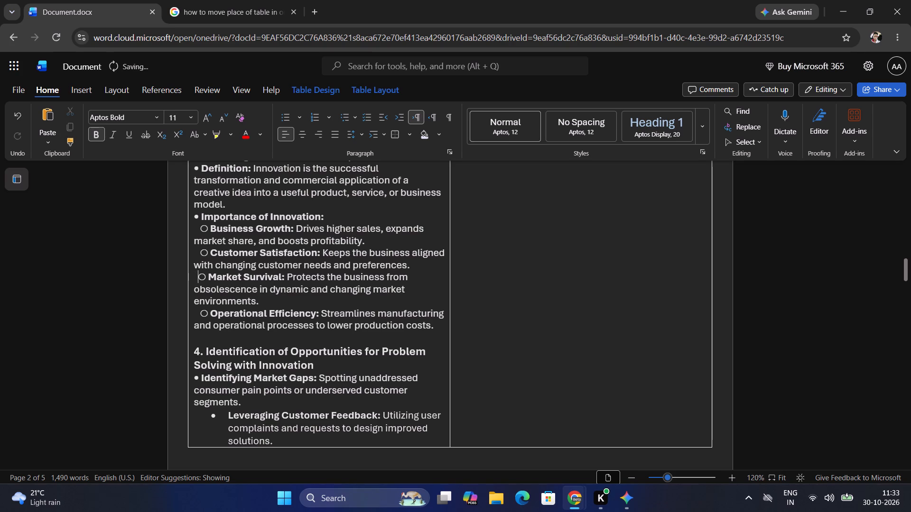
pyautogui.press('space')
# Break "market share, and boosts profitability." onto its own line and indent it with eight spaces under the "Business Growth" text.
pyautogui.press('Down')
pyautogui.press('Down')
pyautogui.press('Down')
pyautogui.press('Up')
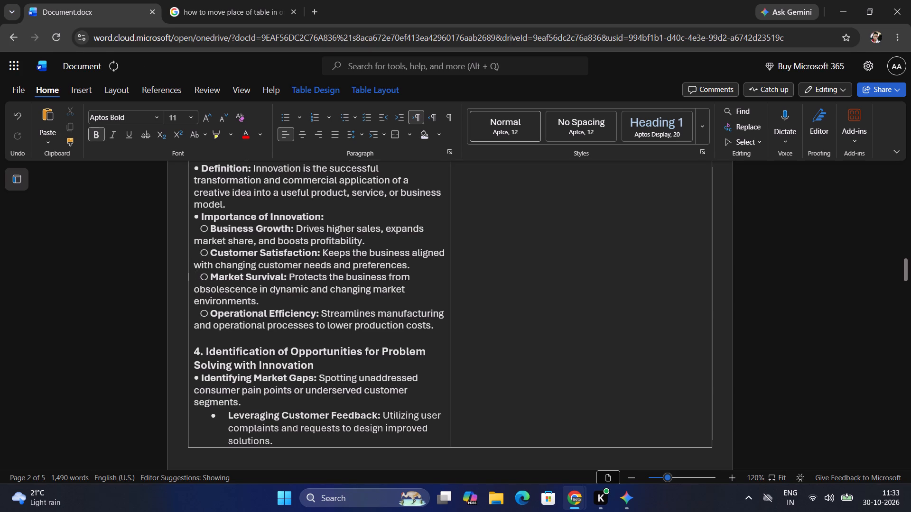
pyautogui.press('Up')
pyautogui.press('Up')
pyautogui.press('Up')
pyautogui.press('Up')
pyautogui.press('Up')
pyautogui.press('Left')
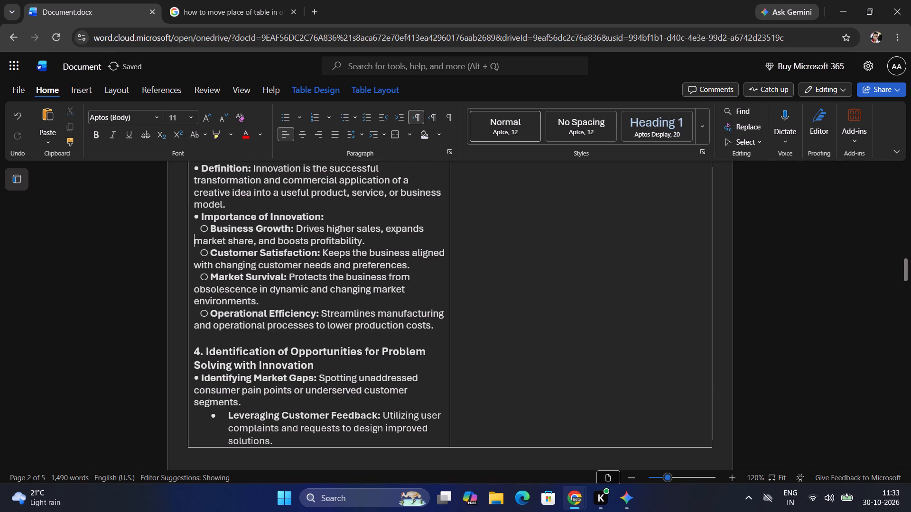
pyautogui.press('Return')
pyautogui.press('space')
pyautogui.press('space')
pyautogui.press('space')
pyautogui.press('space')
pyautogui.press('space')
pyautogui.hotkey('ctrl', 'z')
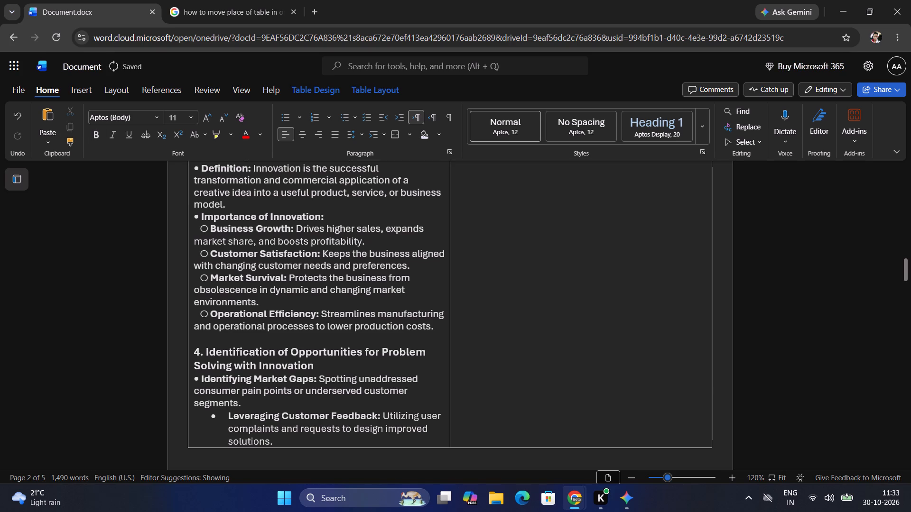
pyautogui.press('space')
pyautogui.press('space')
pyautogui.press('space')
pyautogui.press('space')
pyautogui.press('space')
pyautogui.press('space')
pyautogui.press('space')
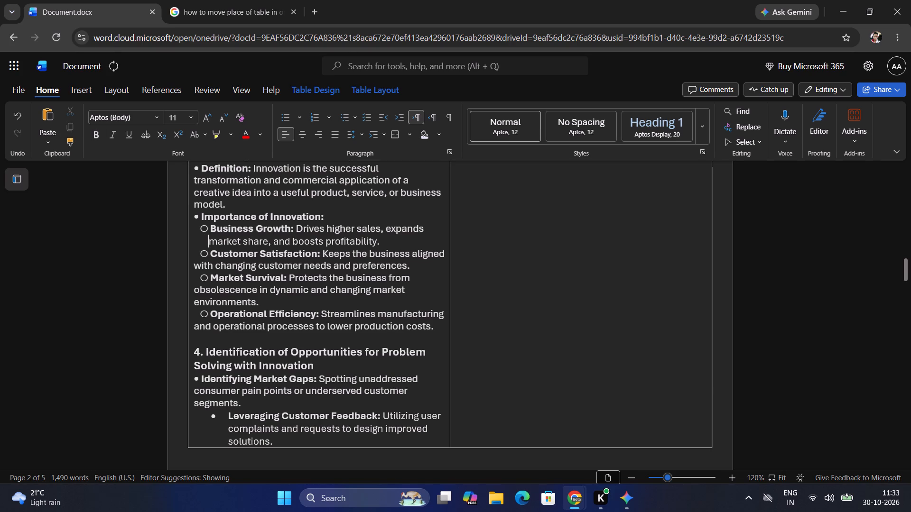
pyautogui.press('space')
pyautogui.press('BackSpace')
pyautogui.press('space')
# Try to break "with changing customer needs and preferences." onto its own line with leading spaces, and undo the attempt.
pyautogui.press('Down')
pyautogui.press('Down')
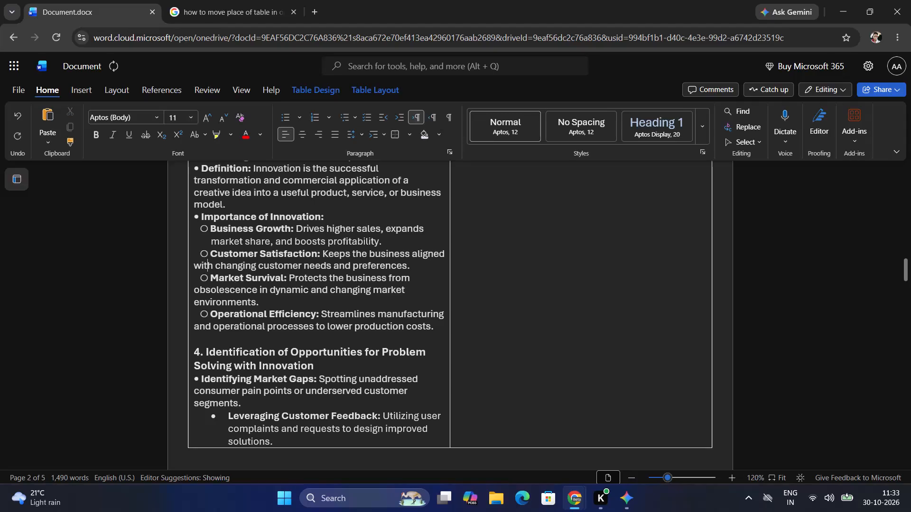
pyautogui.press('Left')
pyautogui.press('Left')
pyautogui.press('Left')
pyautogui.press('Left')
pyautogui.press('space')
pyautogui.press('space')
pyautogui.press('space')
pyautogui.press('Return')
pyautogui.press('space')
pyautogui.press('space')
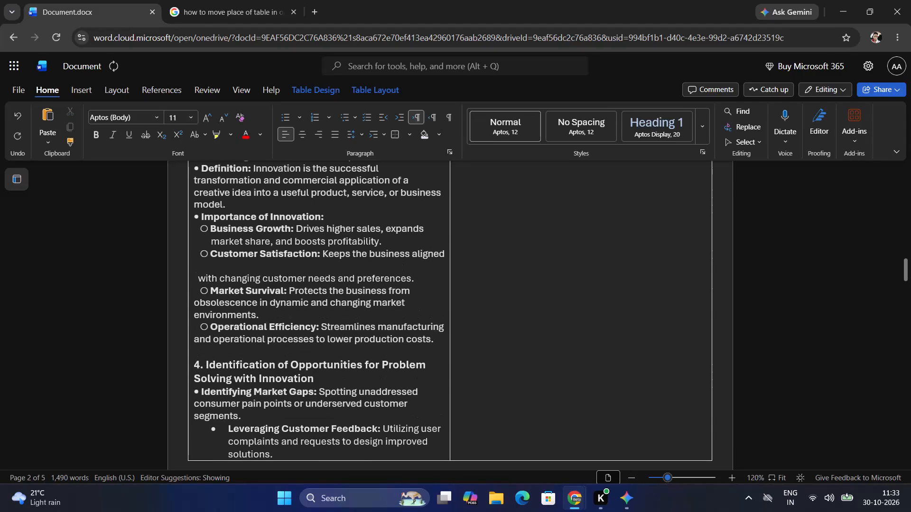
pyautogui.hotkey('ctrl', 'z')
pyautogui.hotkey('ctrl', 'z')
# Break "with changing customer needs and preferences." onto its own line indented with five spaces, and remove the blank line above it.
pyautogui.press('space')
pyautogui.press('space')
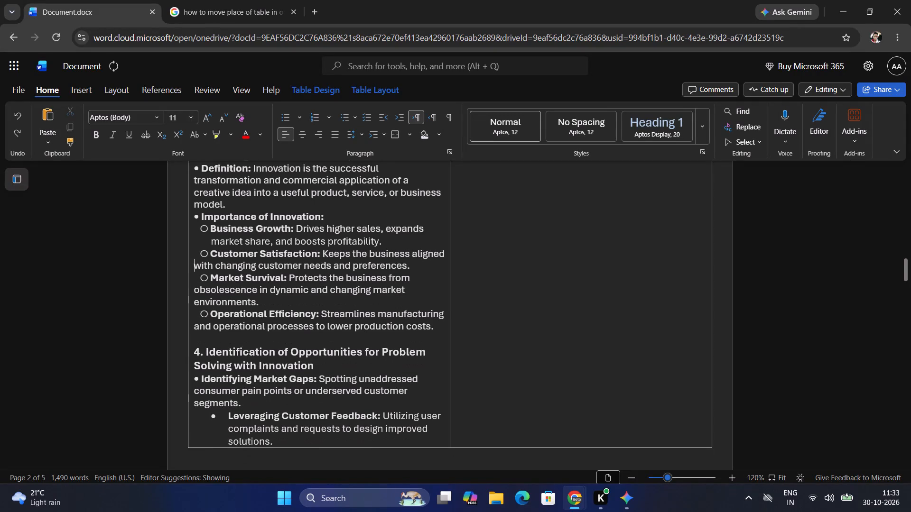
pyautogui.press('Return')
pyautogui.press('space')
pyautogui.press('space')
pyautogui.press('space')
pyautogui.press('space')
pyautogui.press('space')
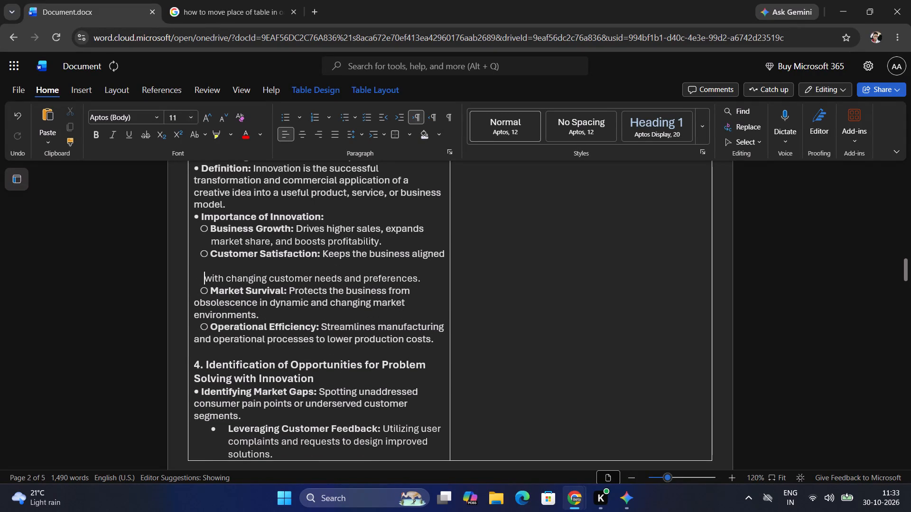
pyautogui.press('Up')
pyautogui.press('BackSpace')
pyautogui.press('BackSpace')
pyautogui.press('BackSpace')
pyautogui.press('BackSpace')
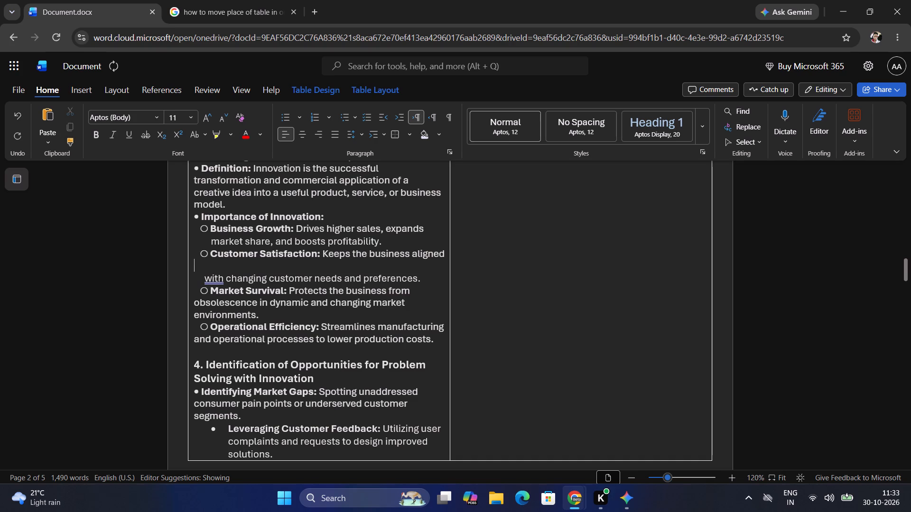
pyautogui.press('Down')
pyautogui.press('BackSpace')
# Widen the indent of "with changing customer needs and preferences." by three spaces, directly below the "Customer Satisfaction" line without a blank line.
pyautogui.press('space')
pyautogui.press('space')
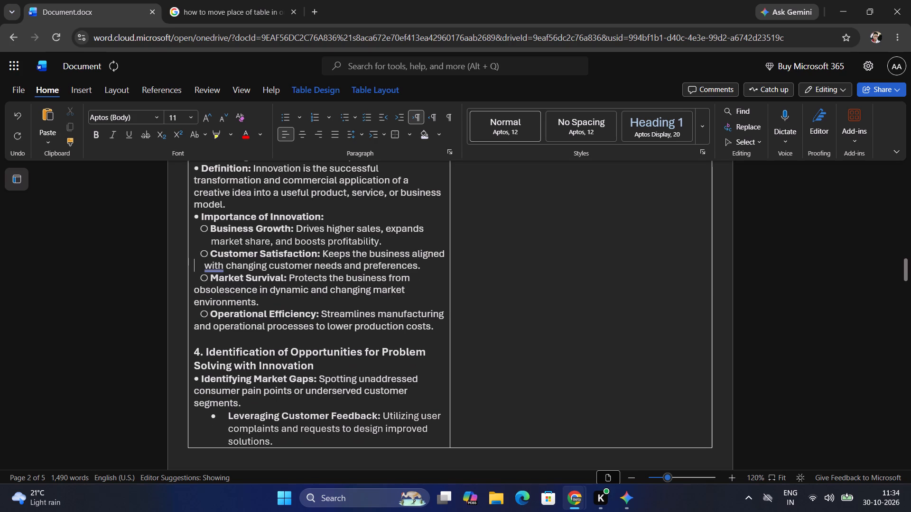
pyautogui.press('space')
pyautogui.press('space')
pyautogui.press('Return')
pyautogui.press('space')
pyautogui.press('space')
pyautogui.press('space')
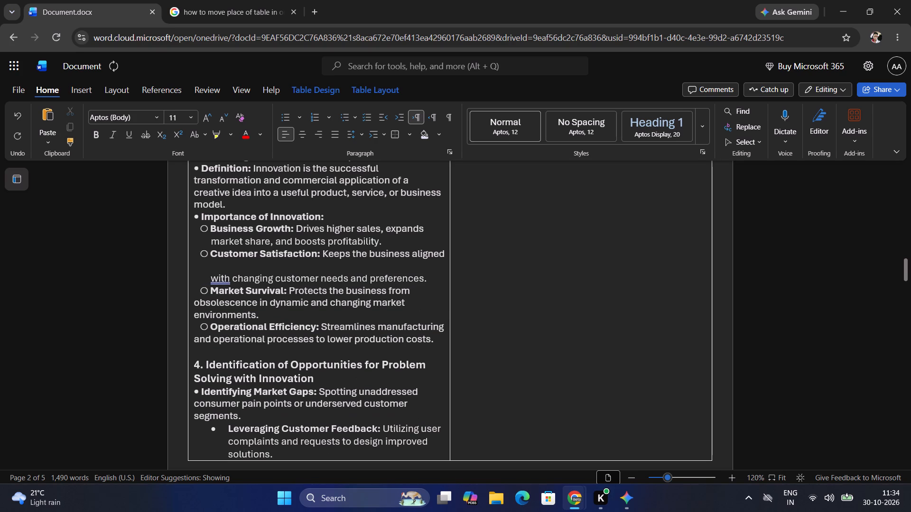
pyautogui.press('Up')
pyautogui.press('BackSpace')
pyautogui.press('BackSpace')
pyautogui.press('Down')
pyautogui.press('BackSpace')
# Break "obsolescence in dynamic and changing market" onto its own line under "Market Survival" and indent it with seven spaces.
pyautogui.press('Down')
pyautogui.press('Down')
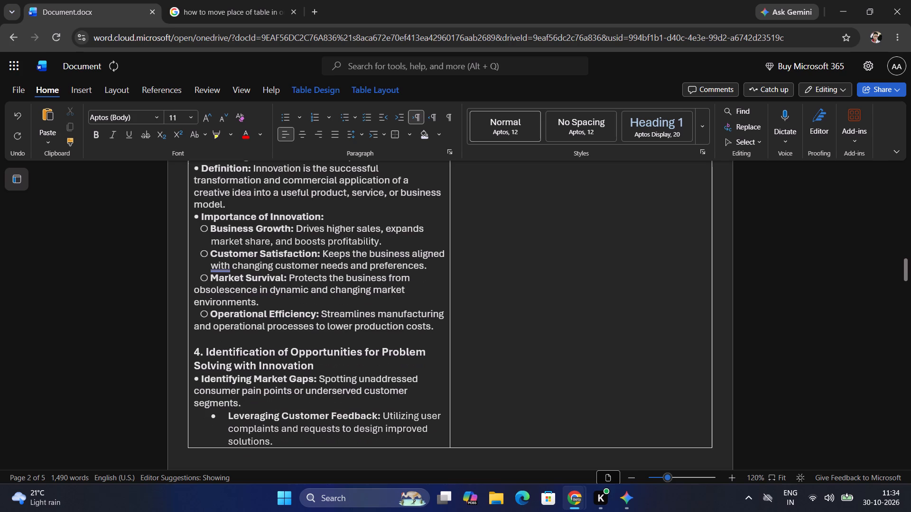
pyautogui.press('Return')
pyautogui.press('space')
pyautogui.press('space')
pyautogui.press('space')
pyautogui.press('space')
pyautogui.press('space')
pyautogui.press('space')
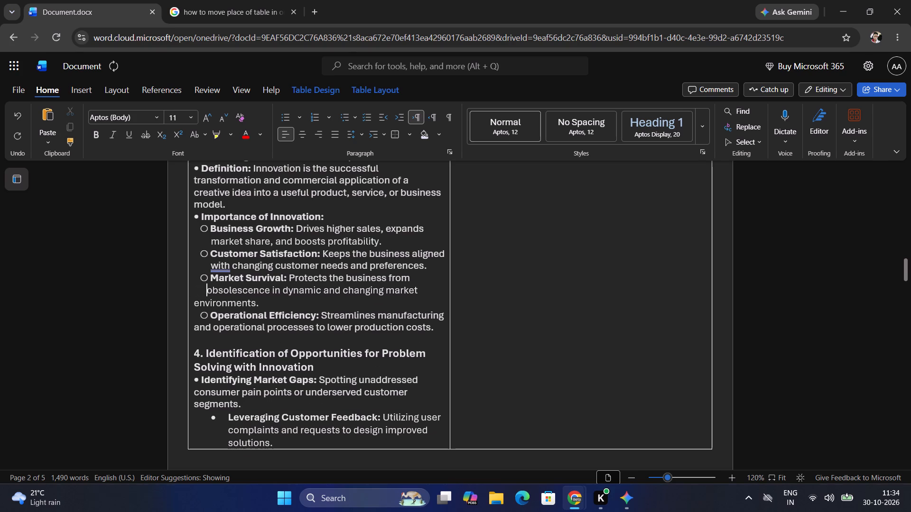
pyautogui.press('space')
# Break "environments." onto its own line and indent it with seven spaces under the "Market Survival" text.
pyautogui.press('Down')
pyautogui.press('Left')
pyautogui.press('Left')
pyautogui.press('Left')
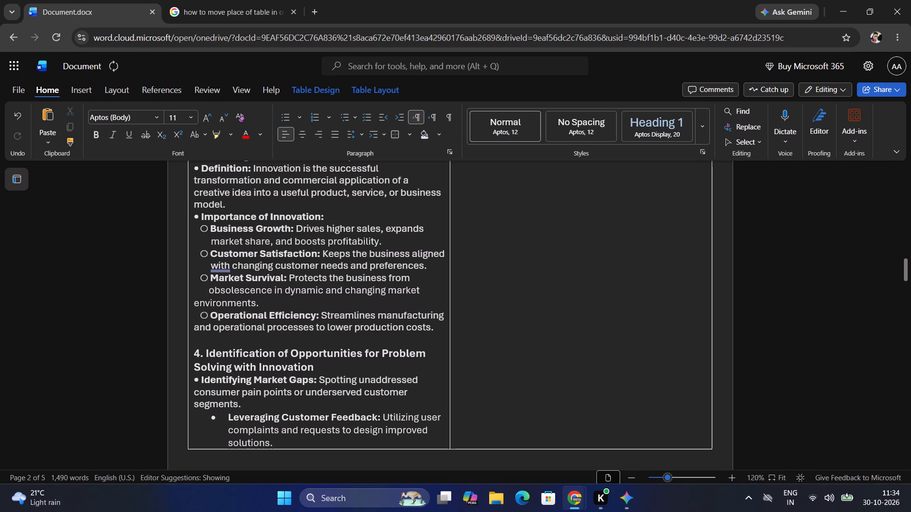
pyautogui.press('Right')
pyautogui.press('Return')
pyautogui.press('space')
pyautogui.press('space')
pyautogui.press('space')
pyautogui.press('space')
pyautogui.press('space')
pyautogui.press('space')
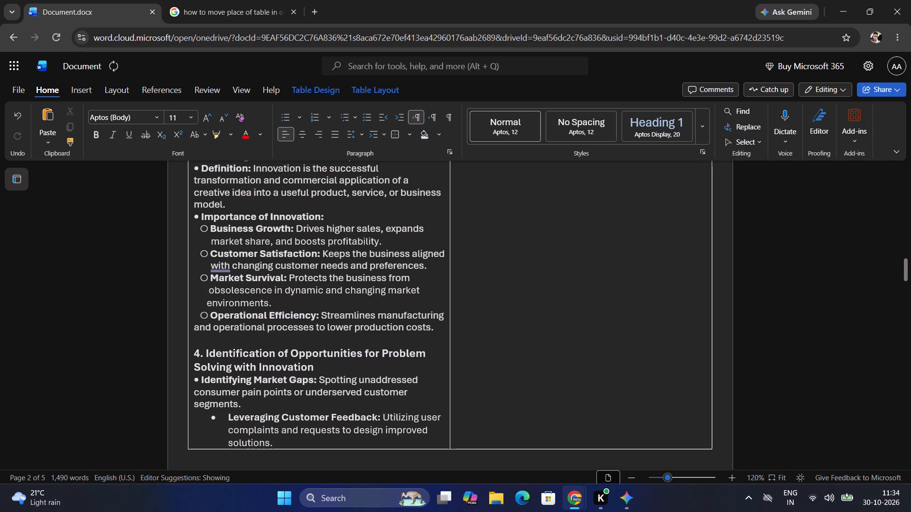
pyautogui.press('space')
# Break "and operational processes to lower production" onto its own line under "Operational Efficiency" and indent it with seven spaces.
pyautogui.press('Down')
pyautogui.press('Left')
pyautogui.press('Left')
pyautogui.press('Down')
pyautogui.press('Left')
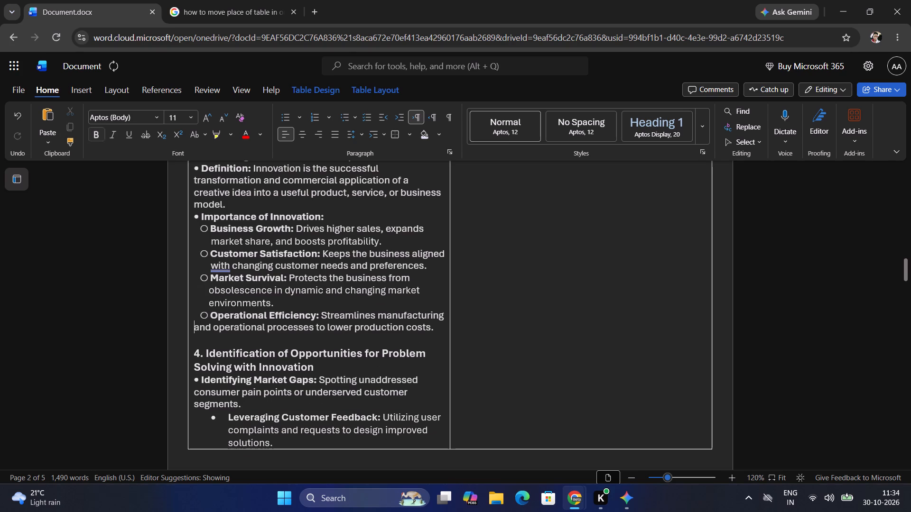
pyautogui.press('Return')
pyautogui.press('BackSpace')
pyautogui.press('space')
pyautogui.press('space')
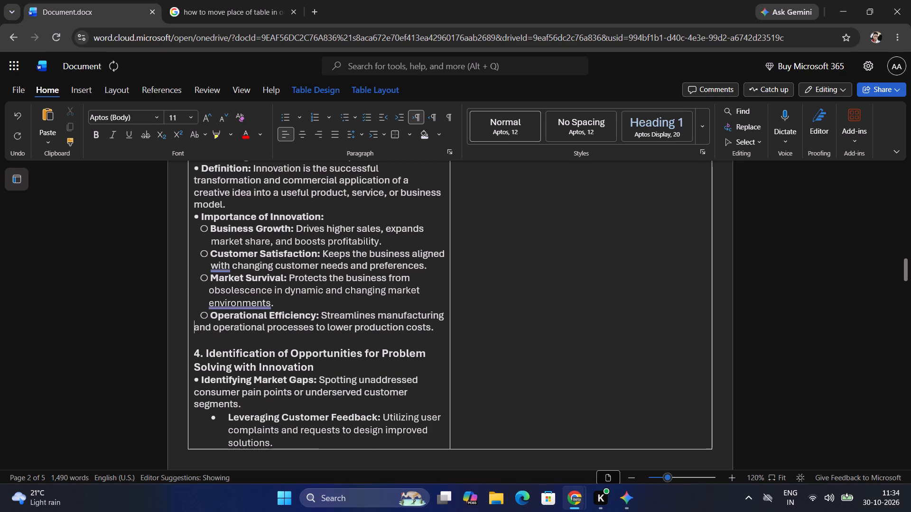
pyautogui.press('Return')
pyautogui.press('space')
pyautogui.press('space')
pyautogui.press('space')
pyautogui.press('space')
pyautogui.press('space')
pyautogui.press('space')
pyautogui.press('space')
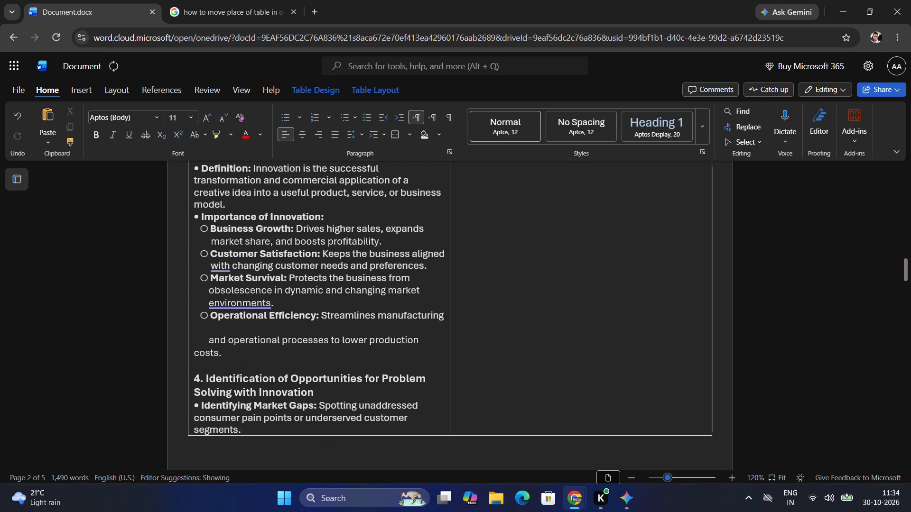
# Break "costs." onto its own line and indent it with seven spaces under the "Operational Efficiency" text.
pyautogui.press('Down')
pyautogui.press('Left')
pyautogui.press('Left')
pyautogui.press('space')
pyautogui.press('space')
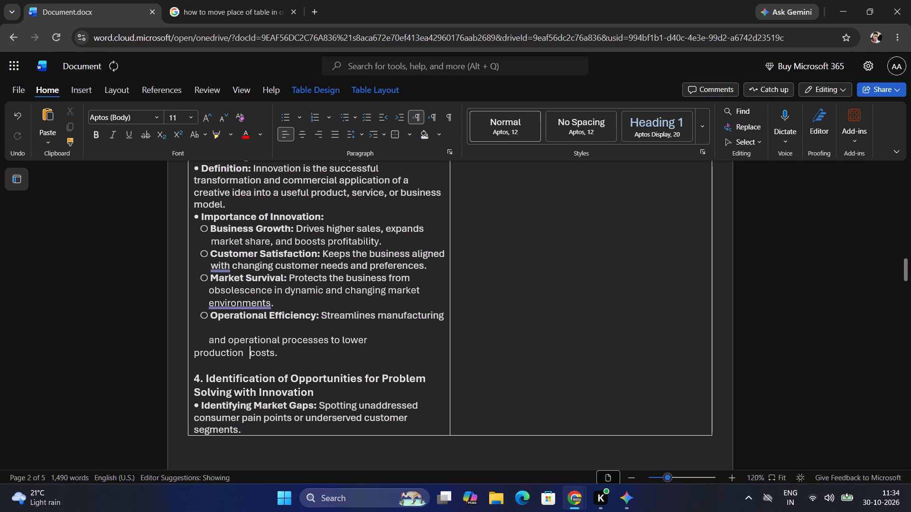
pyautogui.hotkey('ctrl', 'z')
pyautogui.press('space')
pyautogui.press('Return')
pyautogui.press('space')
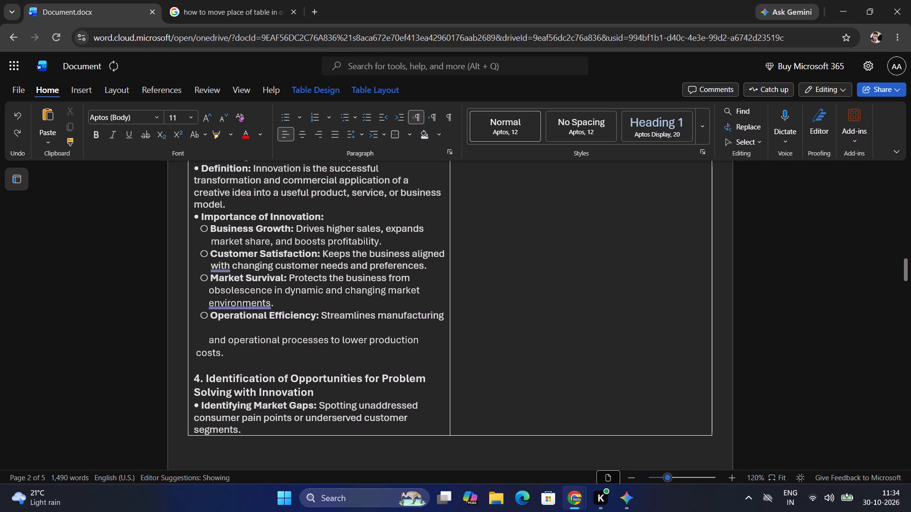
pyautogui.press('space')
pyautogui.press('space')
pyautogui.press('space')
pyautogui.press('space')
pyautogui.press('space')
pyautogui.press('space')
# Remove the blank line between "Streamlines manufacturing" and "and operational processes to lower production".
pyautogui.press('Up')
pyautogui.press('Up')
pyautogui.press('BackSpace')
pyautogui.press('Down')
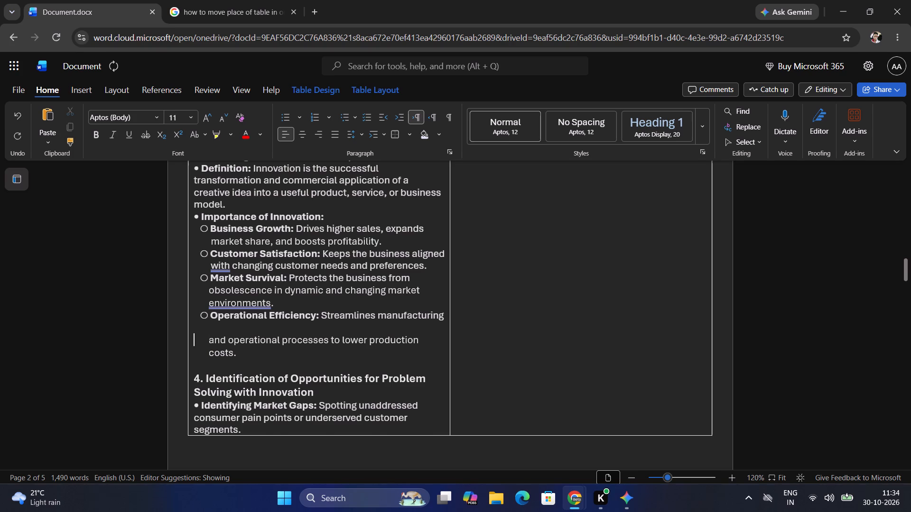
pyautogui.press('BackSpace')
# Examine the bullet layout of sections 4 and 5 in the Unit II table.
pyautogui.press('Down')
pyautogui.press('Down')
pyautogui.press('Down')
pyautogui.press('Down')
pyautogui.press('Down')
pyautogui.press('Down')
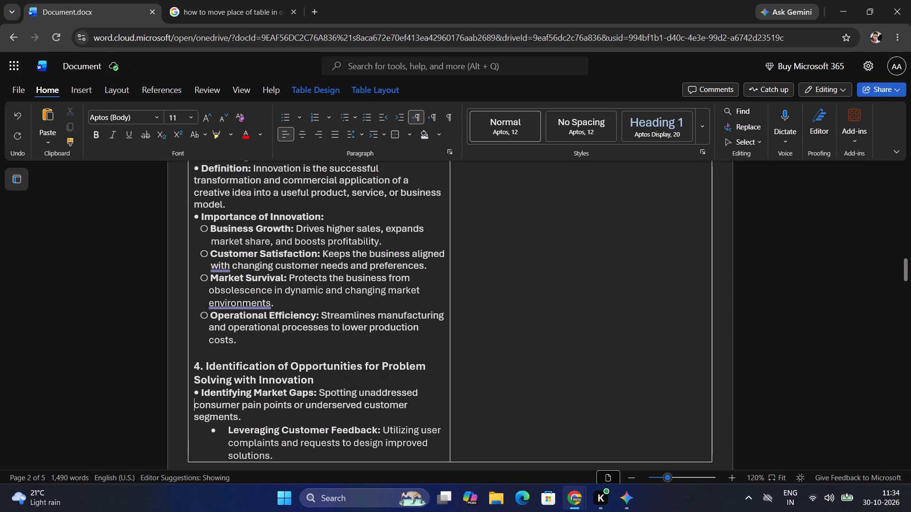
pyautogui.scroll(-4, 338, 315)
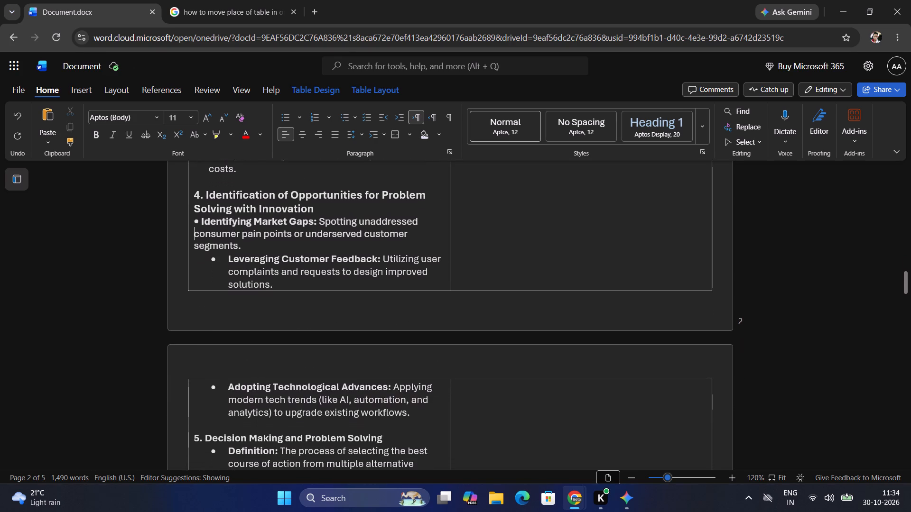
pyautogui.scroll(-3, 338, 315)
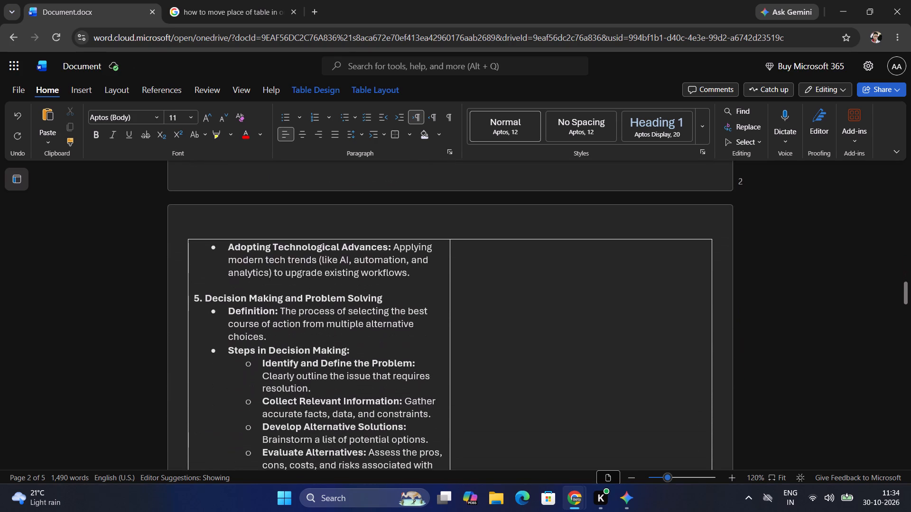
pyautogui.scroll(-1, 338, 315)
pyautogui.scroll(5, 338, 315)
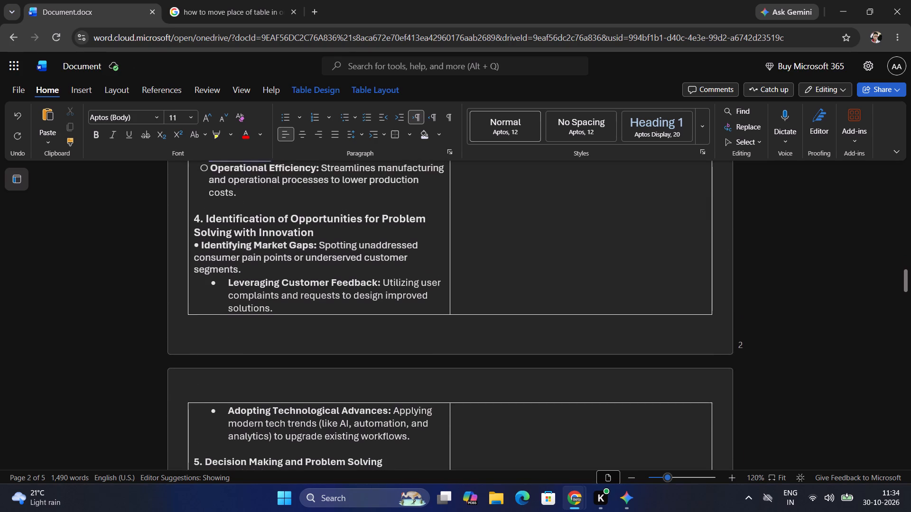
pyautogui.scroll(1, 338, 315)
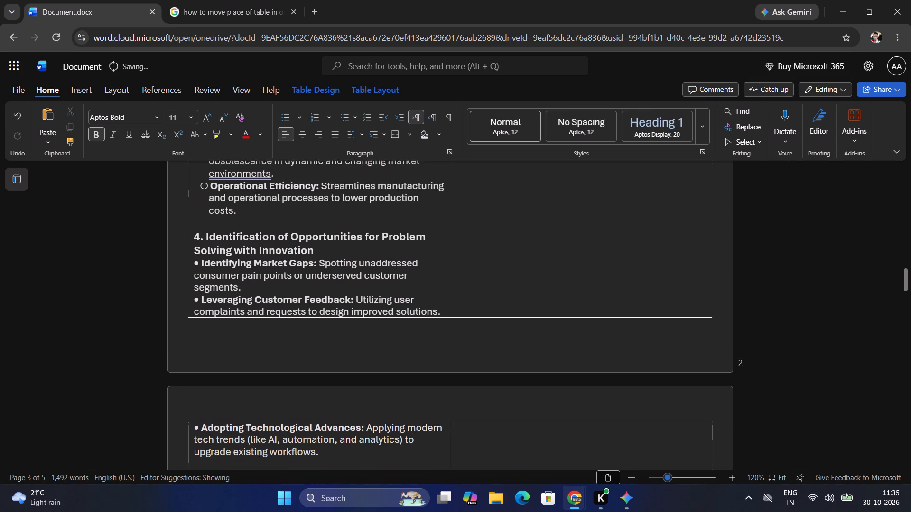
pyautogui.scroll(10, 438, 341)
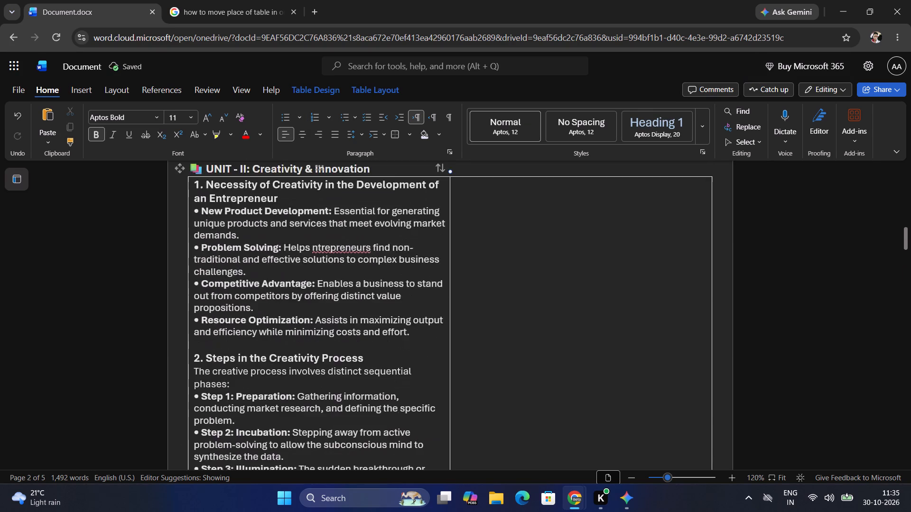
pyautogui.scroll(1, 437, 342)
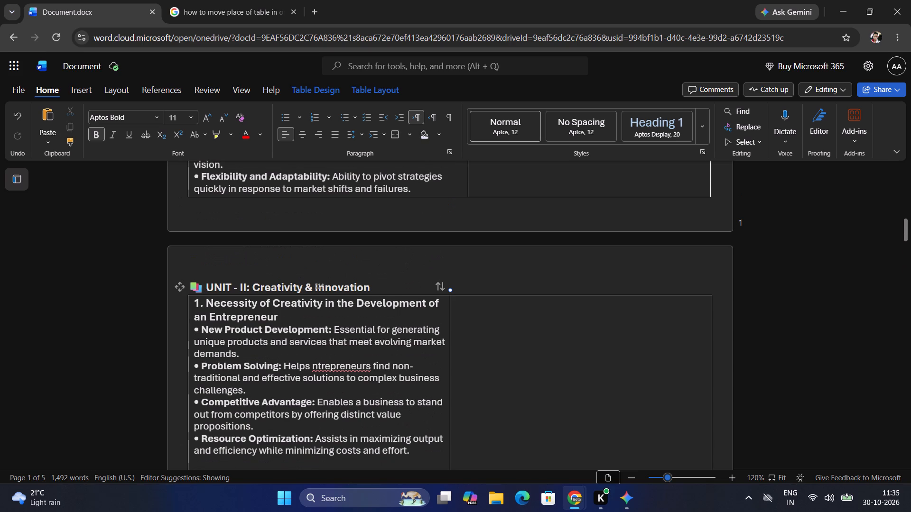
# Review the Unit II notes from the unit heading through section 6, checking spacing between sections and bullet formatting.
pyautogui.scroll(-5, 437, 342)
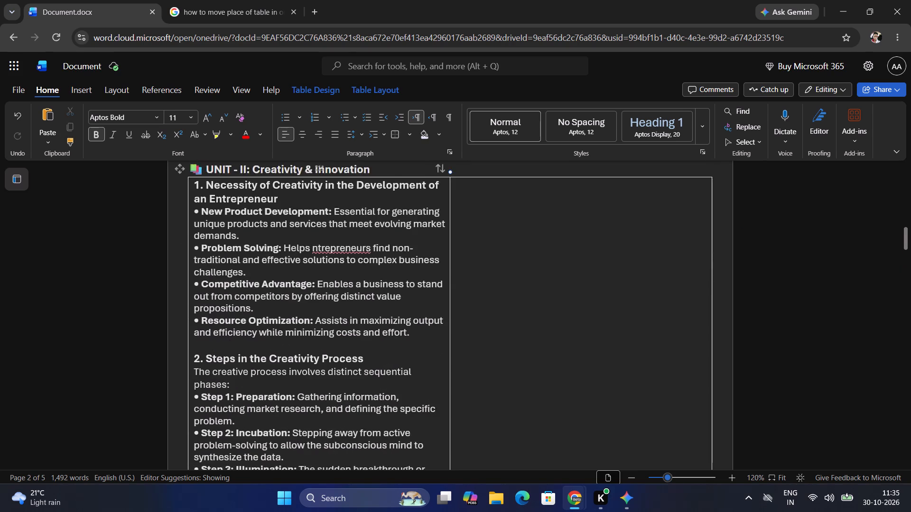
pyautogui.scroll(-13, 437, 342)
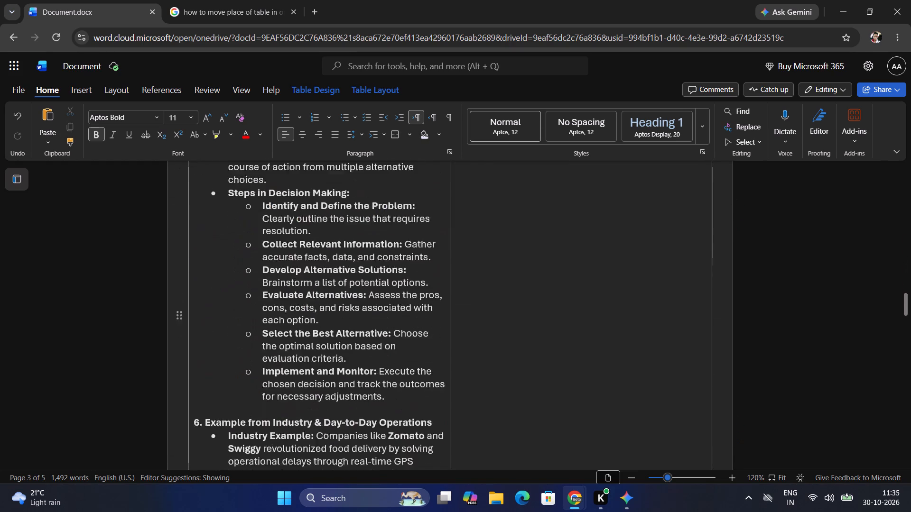
pyautogui.scroll(-2, 437, 342)
pyautogui.scroll(10, 437, 342)
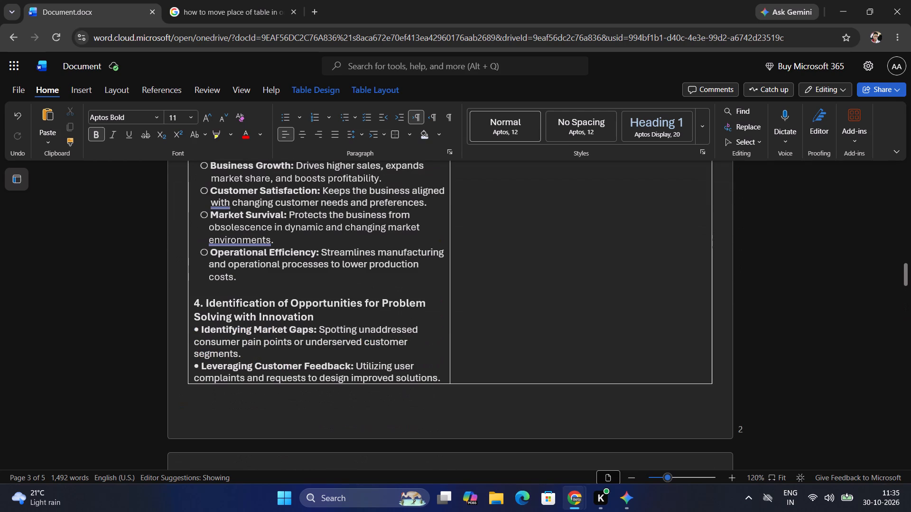
pyautogui.scroll(3, 437, 342)
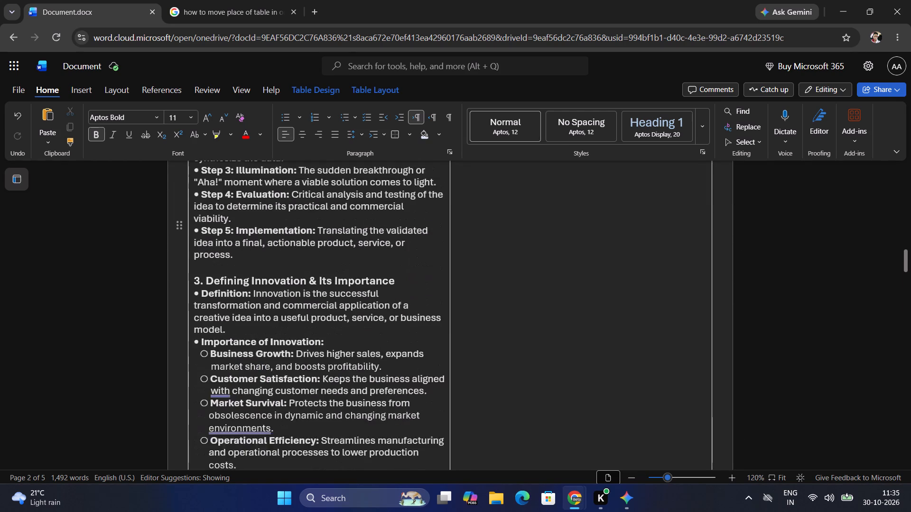
pyautogui.scroll(5, 437, 342)
pyautogui.scroll(-1, 430, 347)
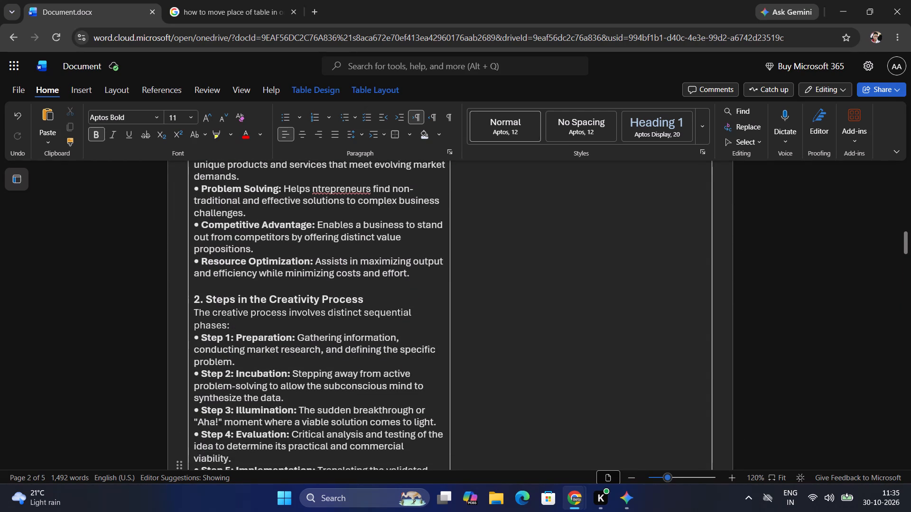
# Delete the blank line above the "2. Steps in the Creativity Process" heading.
pyautogui.click(265, 293)
pyautogui.click(262, 290)
pyautogui.click(256, 289)
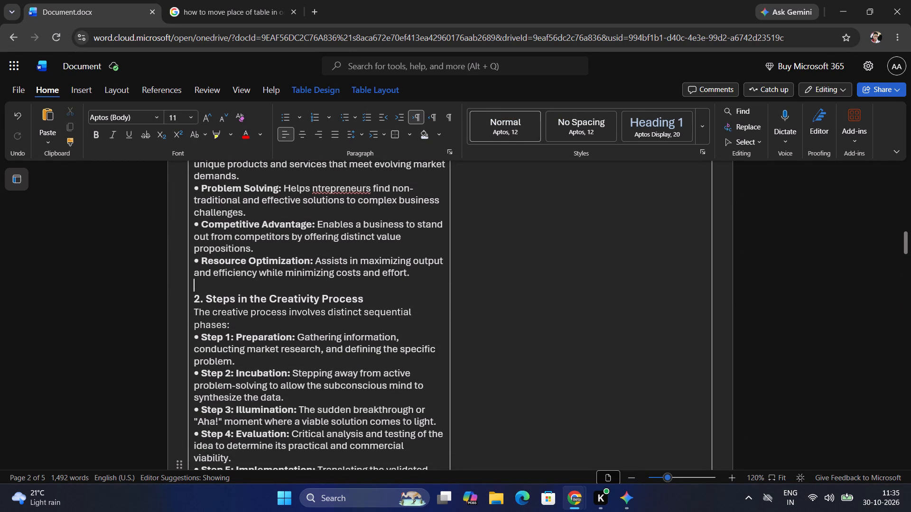
pyautogui.press('BackSpace')
# Delete the blank line above the "3. Defining Innovation & Its Importance" heading.
pyautogui.press('Down')
pyautogui.press('Down')
pyautogui.press('Down')
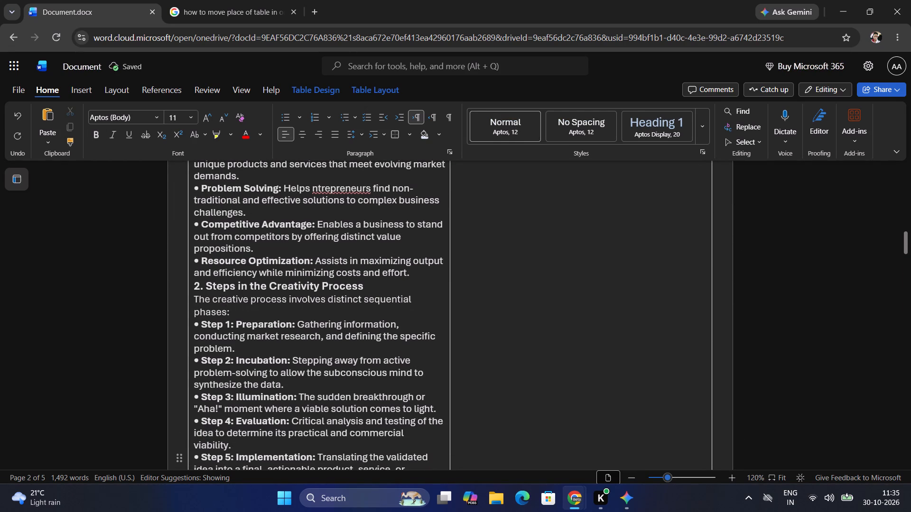
pyautogui.press('Down')
pyautogui.press('Down')
pyautogui.press('Down')
pyautogui.press('Down')
pyautogui.press('Down')
pyautogui.press('Down')
pyautogui.press('Down')
pyautogui.press('Down')
pyautogui.press('Down')
pyautogui.press('Down')
pyautogui.press('Down')
pyautogui.press('Down')
pyautogui.press('Down')
pyautogui.press('Down')
pyautogui.press('Down')
pyautogui.press('Down')
pyautogui.press('Up')
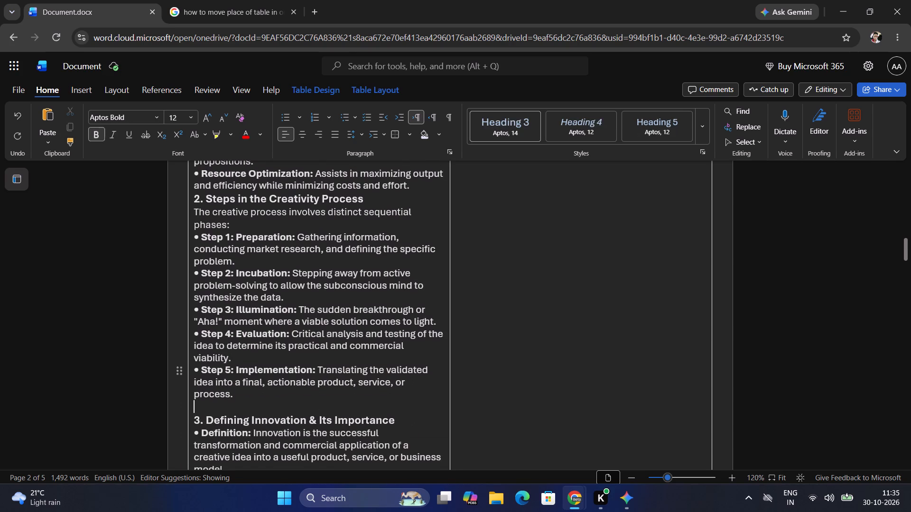
pyautogui.press('BackSpace')
# Delete the blank line above the "4. Identification of Opportunities for Problem Solving with Innovation" heading.
pyautogui.press('Down')
pyautogui.press('Down')
pyautogui.press('Down')
pyautogui.press('Down')
pyautogui.press('Down')
pyautogui.press('Down')
pyautogui.press('Down')
pyautogui.press('Down')
pyautogui.press('Down')
pyautogui.press('Down')
pyautogui.press('Down')
pyautogui.press('Down')
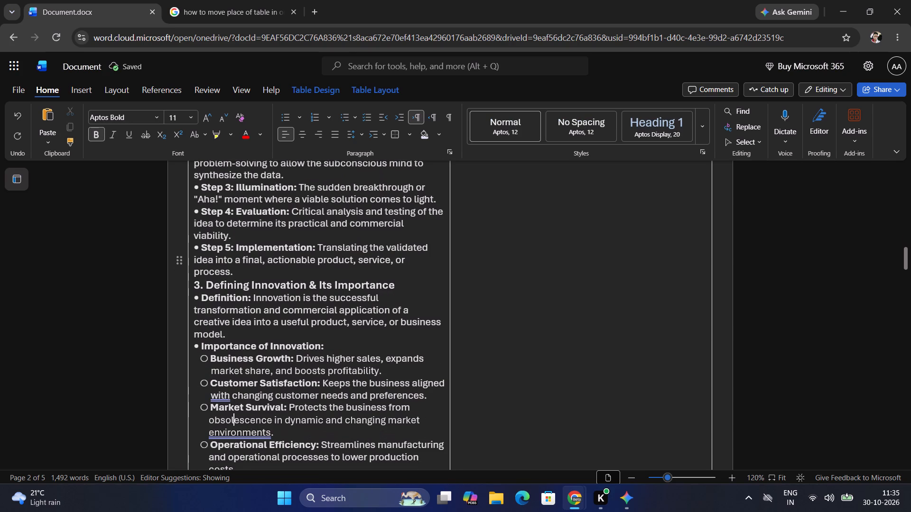
pyautogui.press('Down')
pyautogui.press('Down')
pyautogui.press('Down')
pyautogui.press('Down')
pyautogui.press('Down')
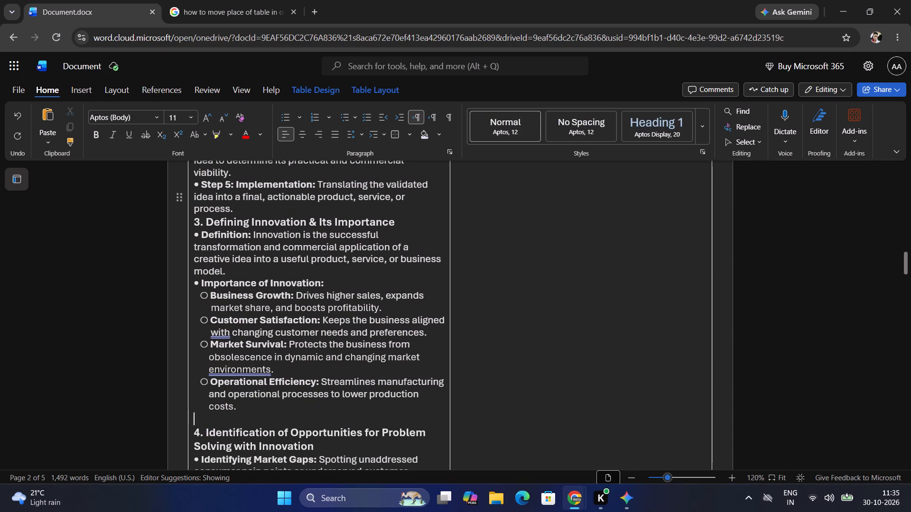
pyautogui.press('BackSpace')
# Check the end of section 4 and the compacted Unit II sections, from the unit heading down to section 5.
pyautogui.press('Down')
pyautogui.press('Down')
pyautogui.press('Down')
pyautogui.press('Down')
pyautogui.press('Down')
pyautogui.press('Down')
pyautogui.press('Down')
pyautogui.press('Down')
pyautogui.press('Down')
pyautogui.press('Down')
pyautogui.press('Down')
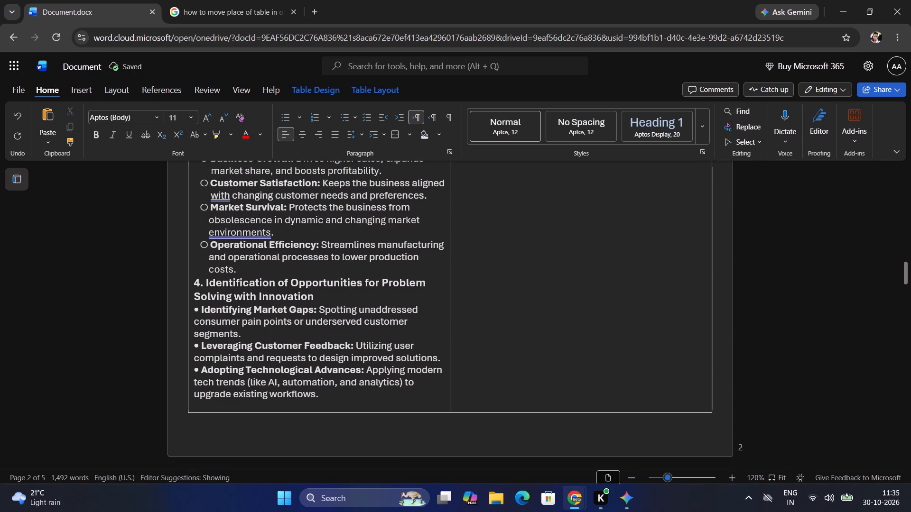
pyautogui.press('Down')
pyautogui.press('Down')
pyautogui.press('Up')
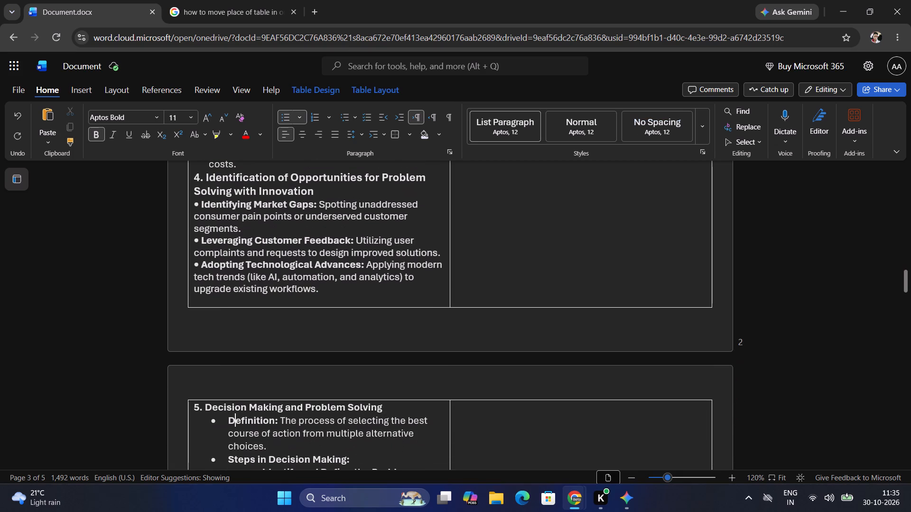
pyautogui.press('Up')
pyautogui.scroll(-2, 235, 298)
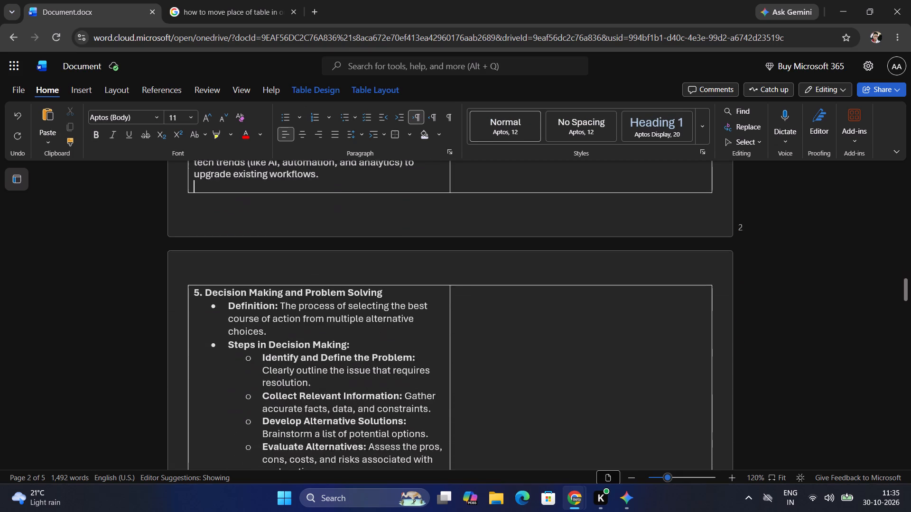
pyautogui.scroll(10, 235, 301)
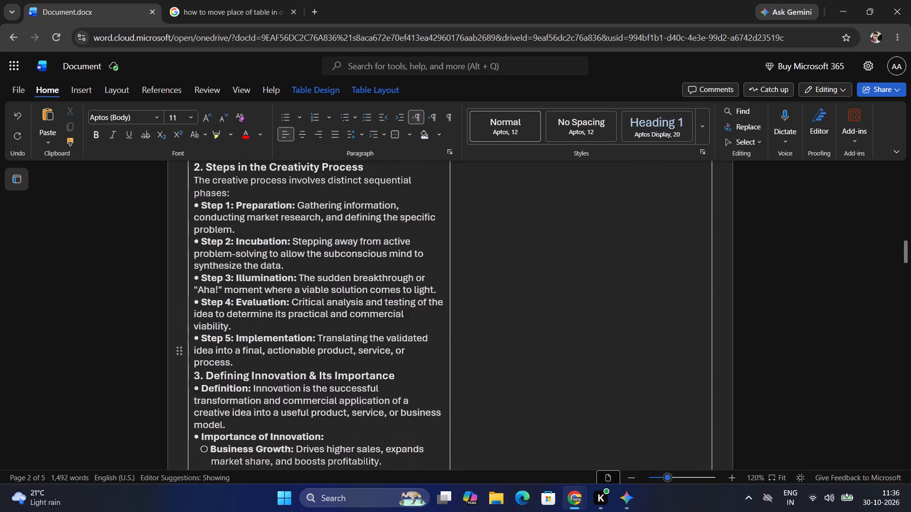
pyautogui.scroll(4, 238, 296)
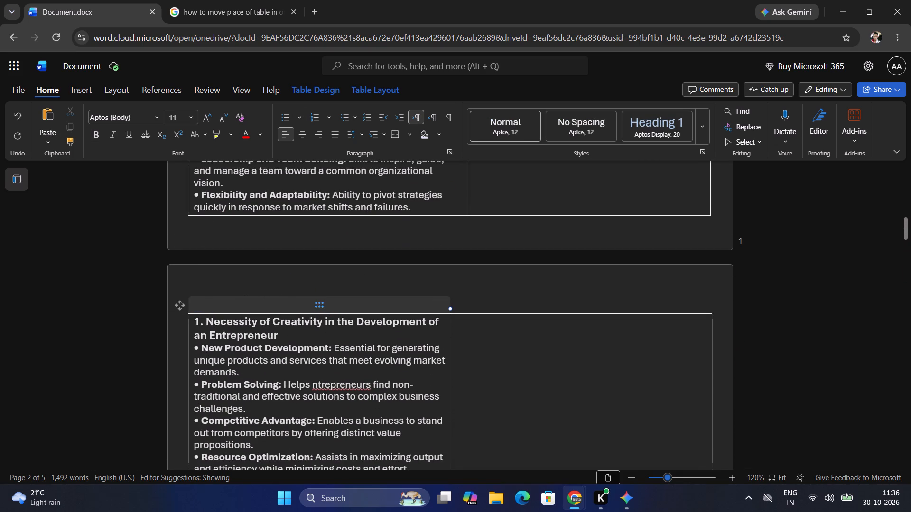
pyautogui.scroll(-2, 487, 346)
pyautogui.scroll(-1, 320, 256)
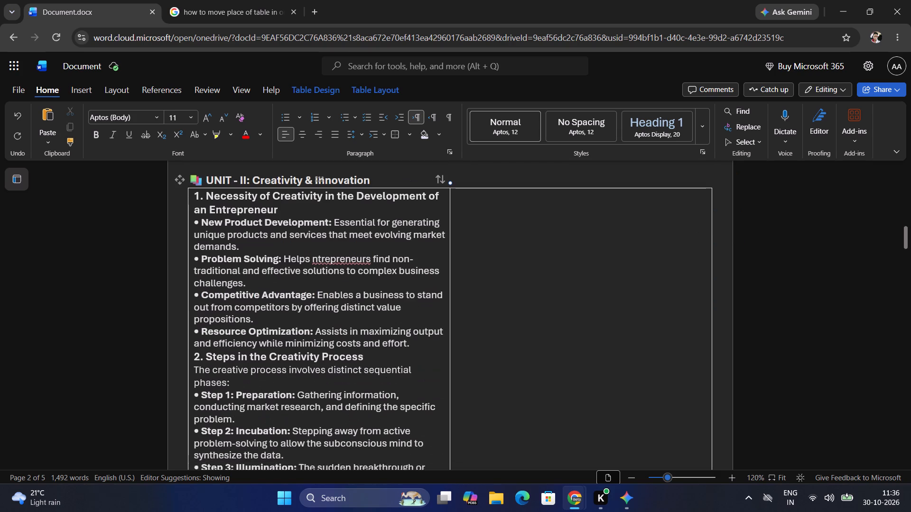
pyautogui.scroll(-7, 320, 256)
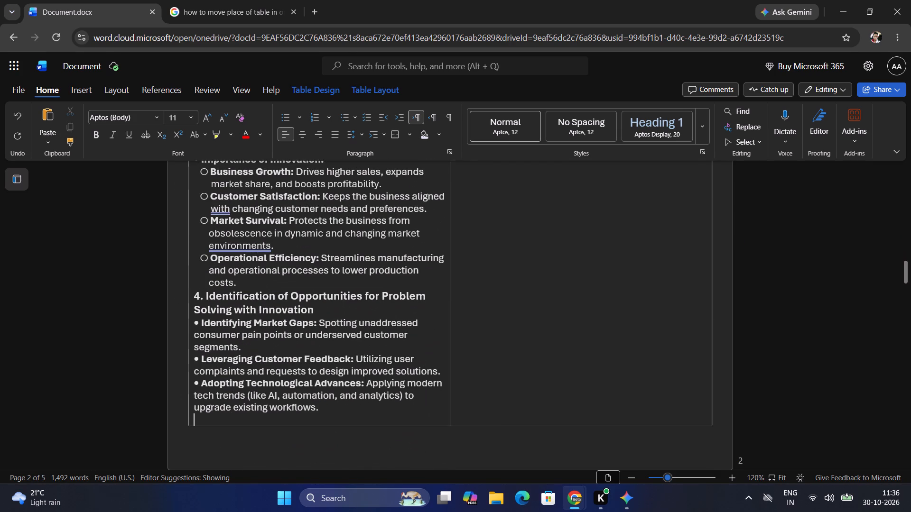
pyautogui.scroll(-5, 319, 304)
# Enlarge the "5. Decision Making and Problem Solving" heading to 12 pt.
pyautogui.click(382, 229)
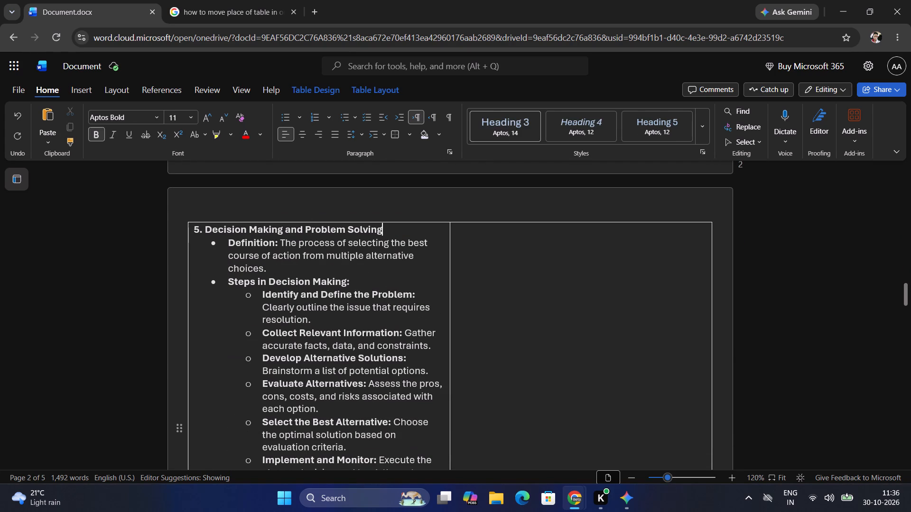
pyautogui.hotkey('ctrl', 'shift', 'Up')
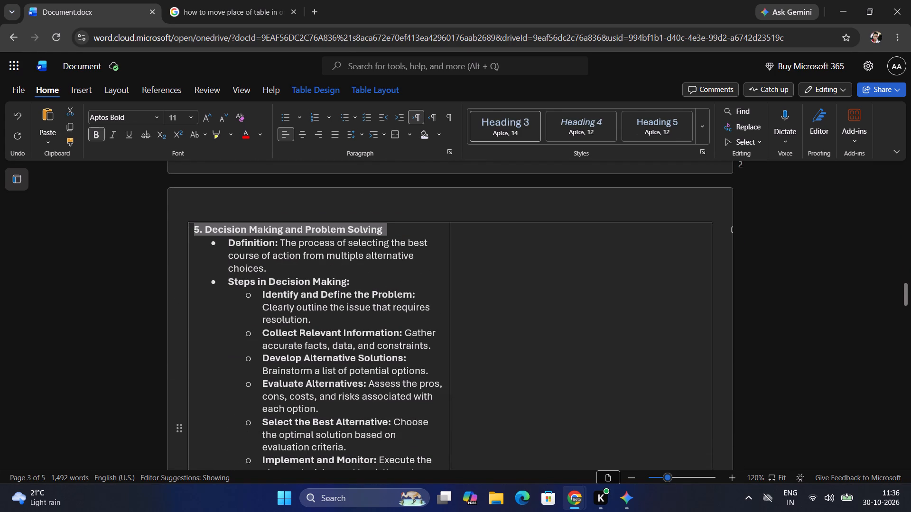
pyautogui.hotkey('ctrl', 'shift', '.')
# Enlarge the "6. Example from Industry & Day-to-Day Operations" heading to 12 pt.
pyautogui.press('Down')
pyautogui.press('Down')
pyautogui.press('Down')
pyautogui.press('Down')
pyautogui.press('Down')
pyautogui.press('Down')
pyautogui.press('Down')
pyautogui.press('Down')
pyautogui.press('Down')
pyautogui.press('Down')
pyautogui.press('Down')
pyautogui.press('Down')
pyautogui.press('Down')
pyautogui.press('Down')
pyautogui.press('Down')
pyautogui.press('Down')
pyautogui.press('Down')
pyautogui.press('Down')
pyautogui.press('Down')
pyautogui.press('Down')
pyautogui.press('Down')
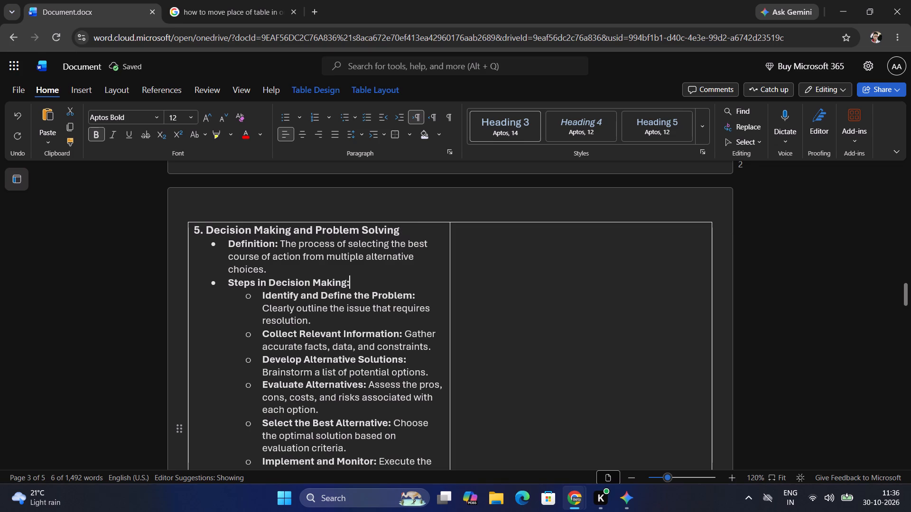
pyautogui.press('Down')
pyautogui.press('Down')
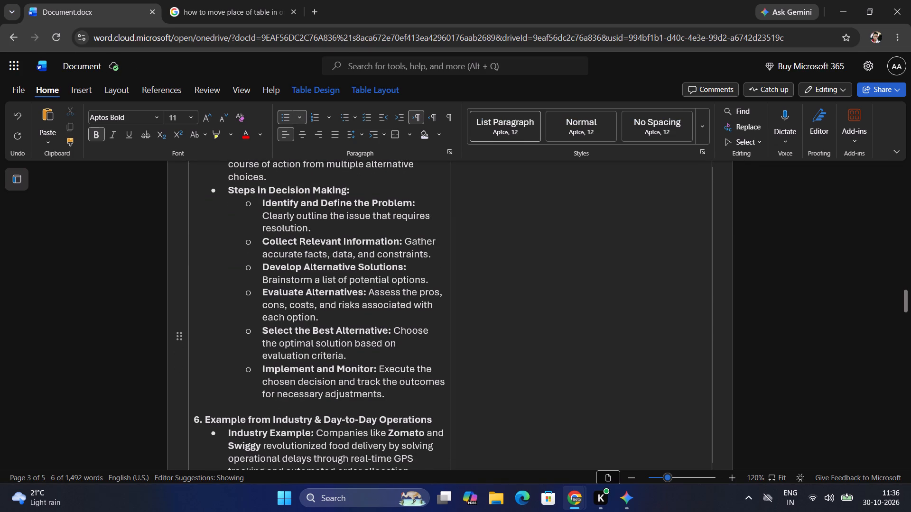
pyautogui.press('Up')
pyautogui.hotkey('ctrl', 'Right')
pyautogui.hotkey('ctrl', 'shift', 'Up')
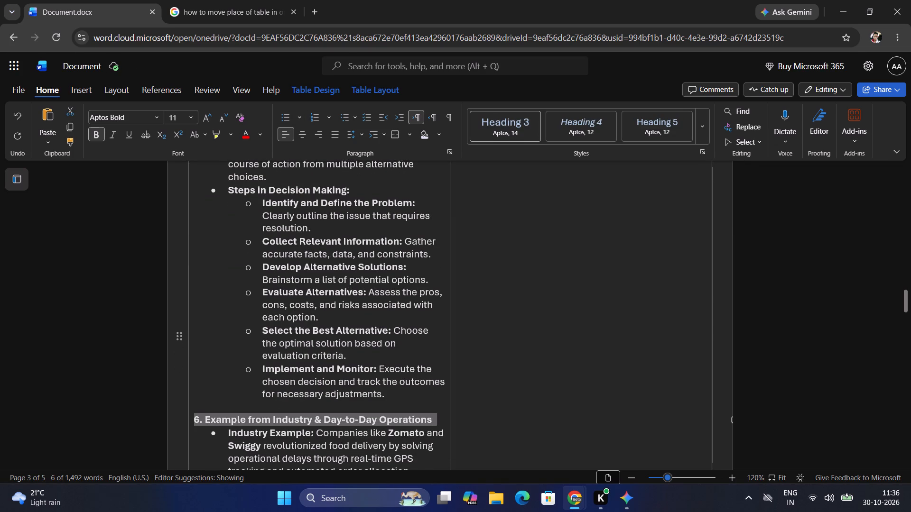
pyautogui.hotkey('ctrl', 'shift', '.')
# Look through the remaining notes, including Unit III to the document's end, and return to section 5.
pyautogui.scroll(-2, 399, 236)
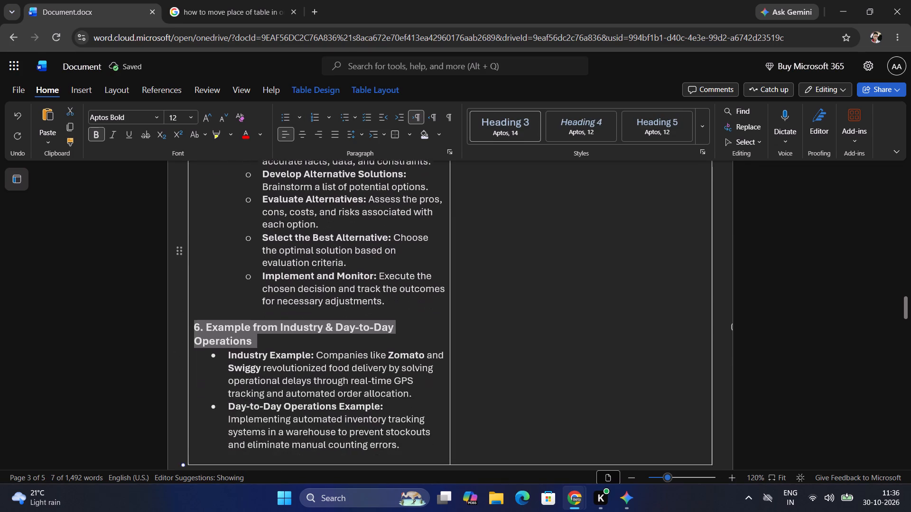
pyautogui.scroll(-5, 399, 236)
pyautogui.scroll(2, 399, 236)
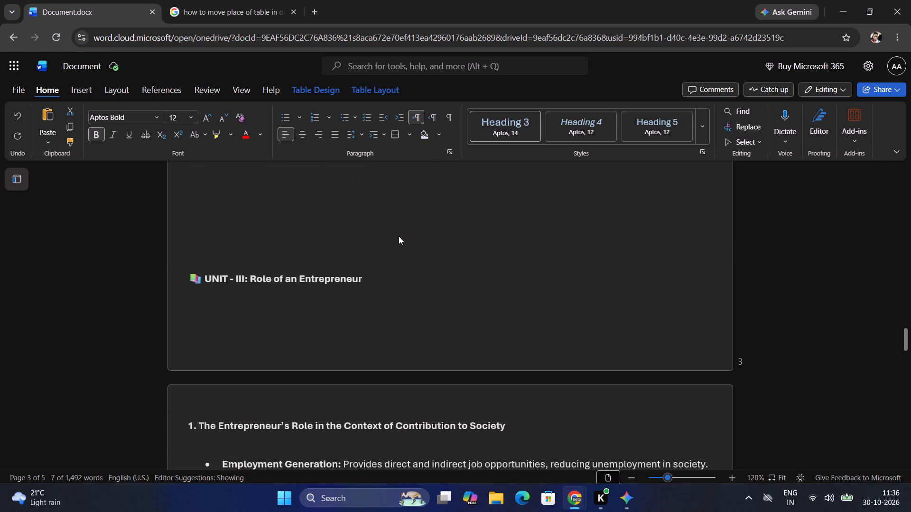
pyautogui.scroll(-4, 399, 236)
pyautogui.scroll(2, 399, 236)
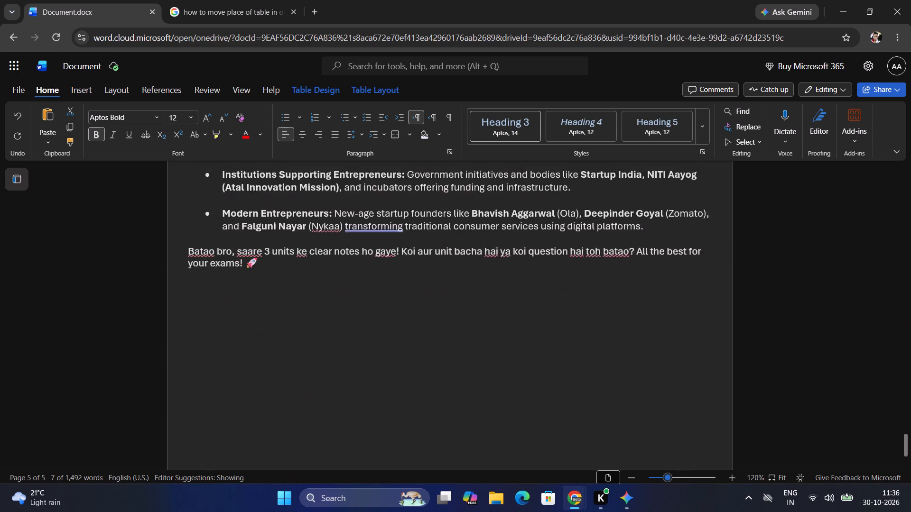
pyautogui.scroll(7, 399, 236)
pyautogui.scroll(-1, 399, 236)
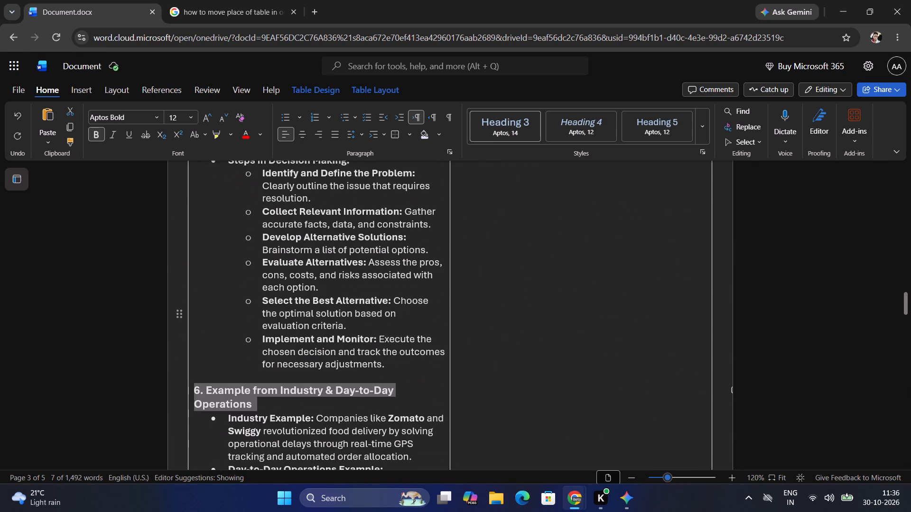
pyautogui.scroll(-2, 399, 236)
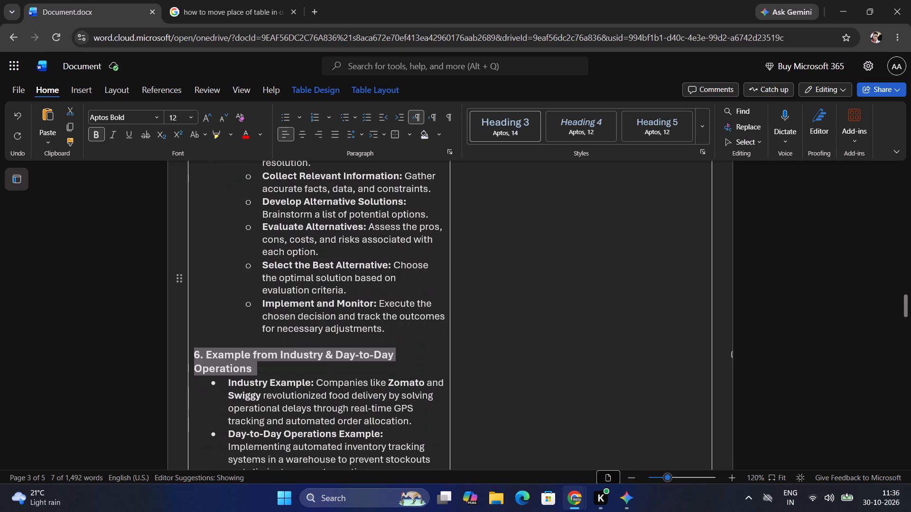
pyautogui.click(300, 340)
pyautogui.scroll(4, 300, 340)
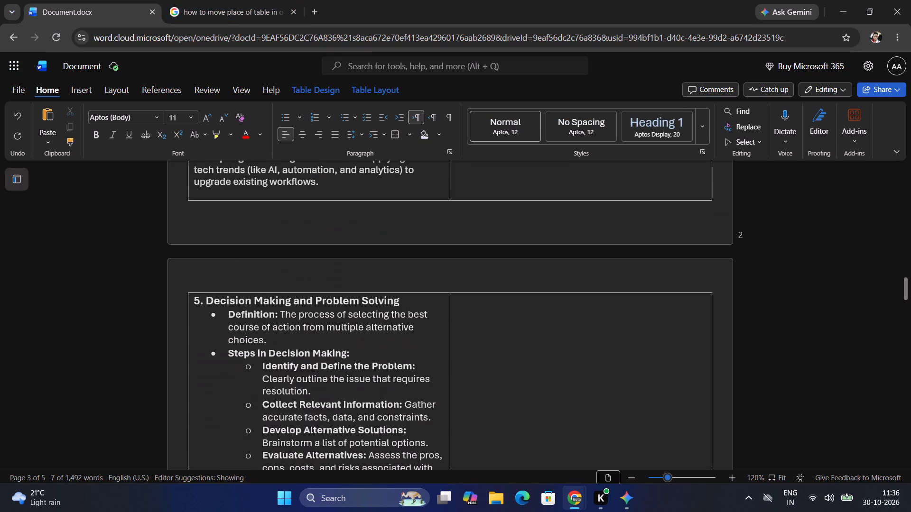
pyautogui.scroll(-3, 300, 340)
pyautogui.scroll(1, 256, 236)
# Replace section 5's indented "Definition" bullet with a copy of the flush-left bullet from "Leveraging Customer Feedback".
pyautogui.click(222, 207)
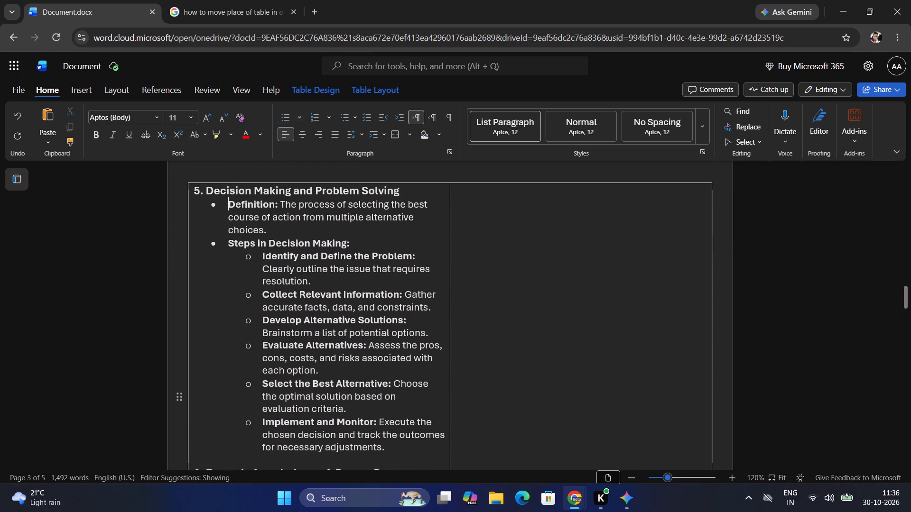
pyautogui.scroll(4, 234, 216)
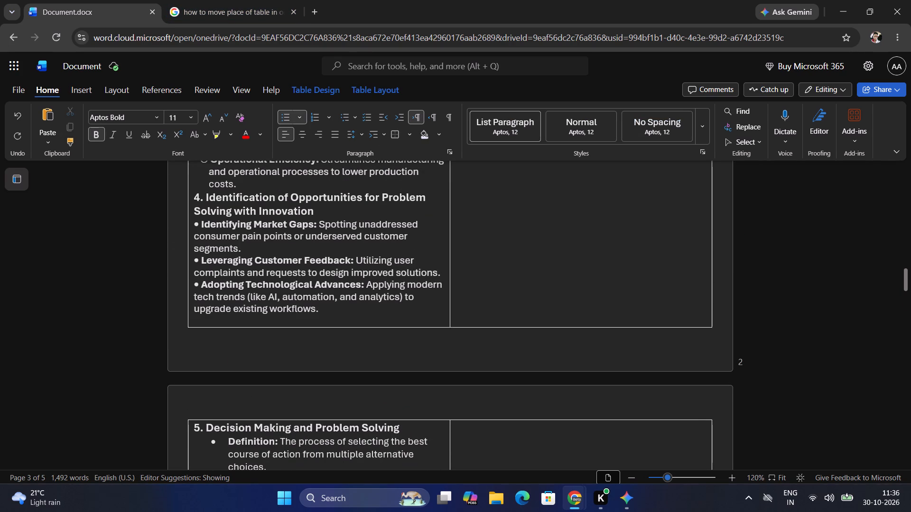
pyautogui.click(202, 260)
pyautogui.hotkey('ctrl', 'shift', 'Left')
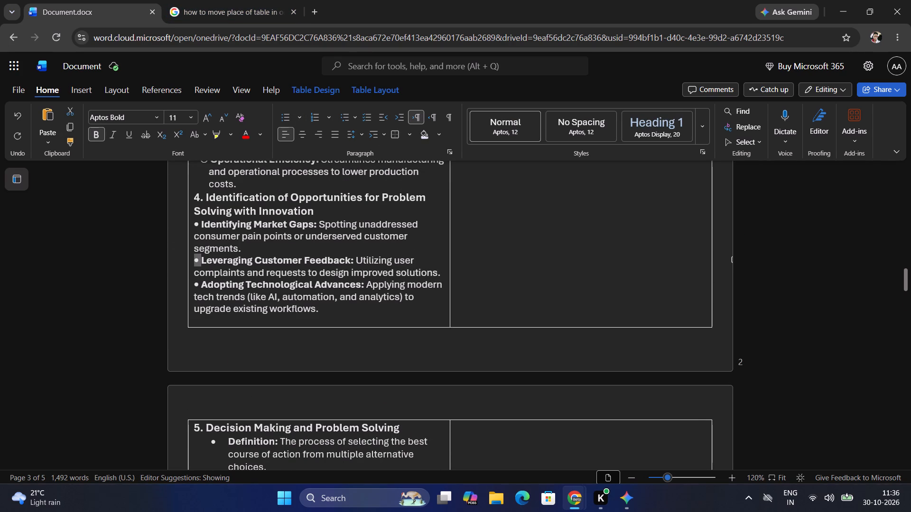
pyautogui.hotkey('ctrl', 'c')
pyautogui.press('Down')
pyautogui.press('Down')
pyautogui.press('Down')
pyautogui.press('Down')
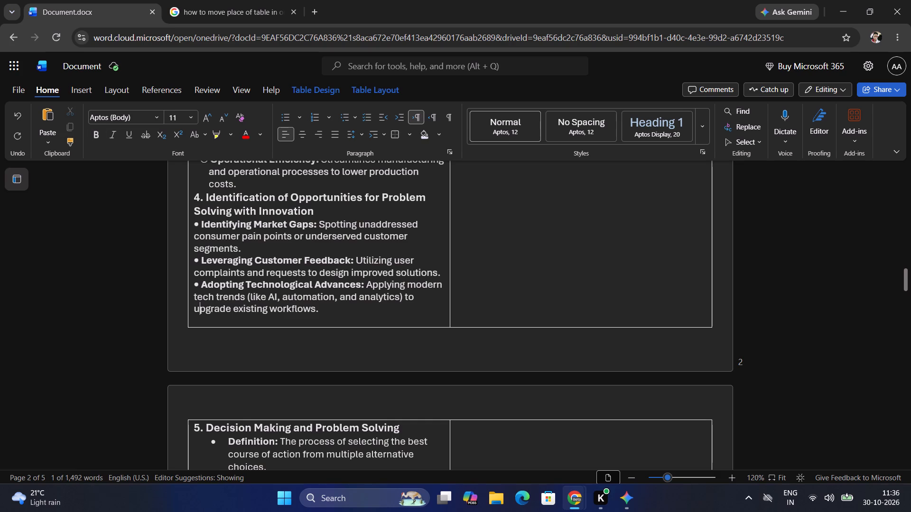
pyautogui.press('Down')
pyautogui.press('Down')
pyautogui.press('Down')
pyautogui.press('BackSpace')
pyautogui.press('BackSpace')
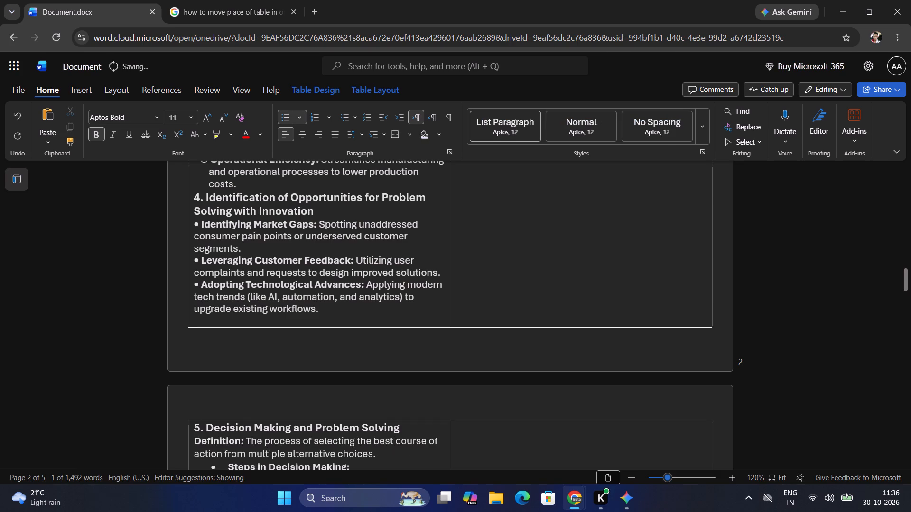
pyautogui.hotkey('ctrl', 'v')
# Replace the indented "Steps in Decision Making" bullet with the copied flush-left bullet.
pyautogui.press('Down')
pyautogui.press('Down')
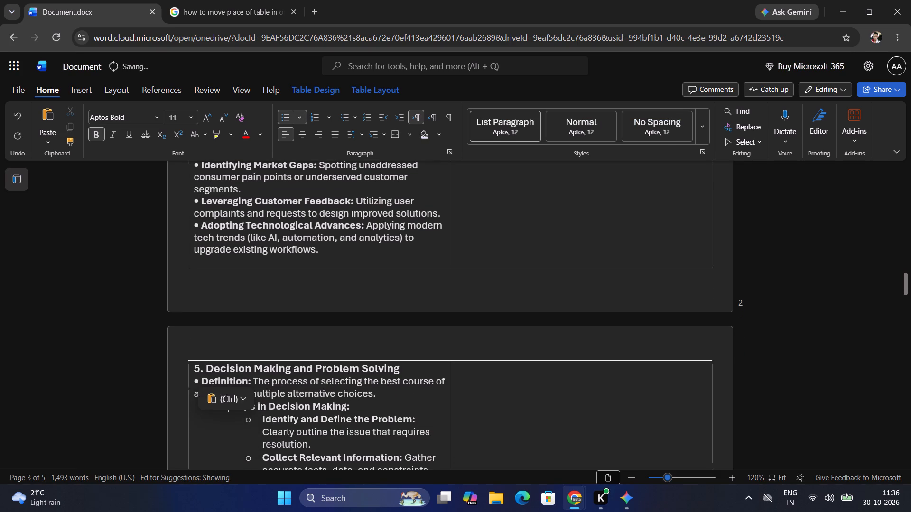
pyautogui.press('BackSpace')
pyautogui.press('BackSpace')
pyautogui.hotkey('ctrl', 'v')
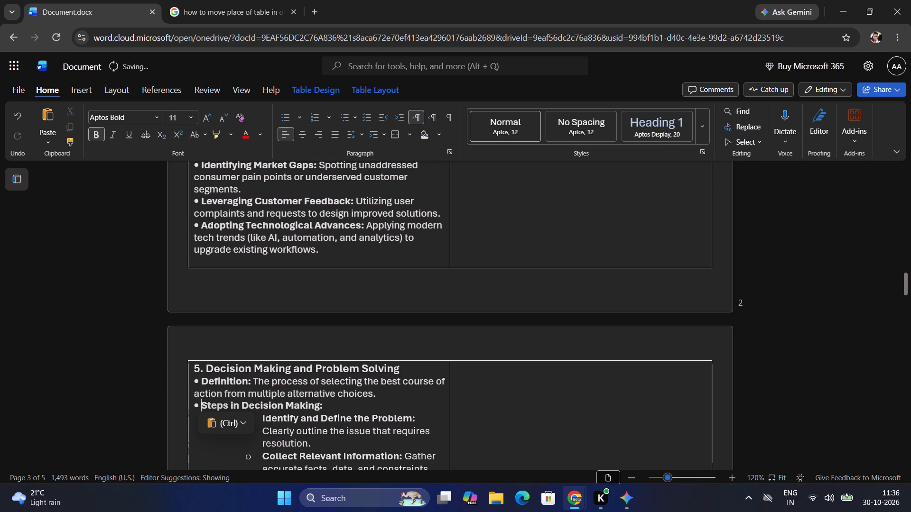
# Replace the indented bullet of "Industry Example" in section 6 with the copied flush-left bullet.
pyautogui.press('Down')
pyautogui.press('Down')
pyautogui.press('Down')
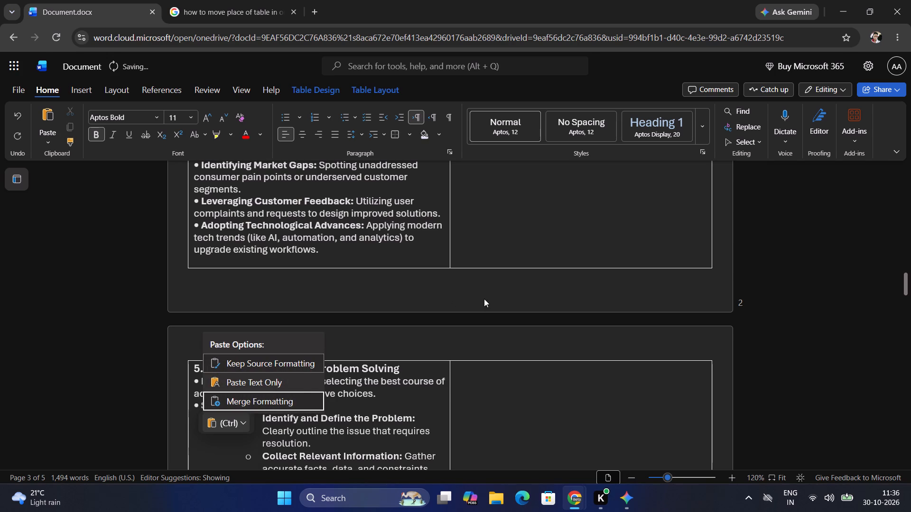
pyautogui.click(417, 402)
pyautogui.press('Down')
pyautogui.press('Down')
pyautogui.press('Down')
pyautogui.press('Down')
pyautogui.press('Down')
pyautogui.press('Down')
pyautogui.press('Down')
pyautogui.press('Down')
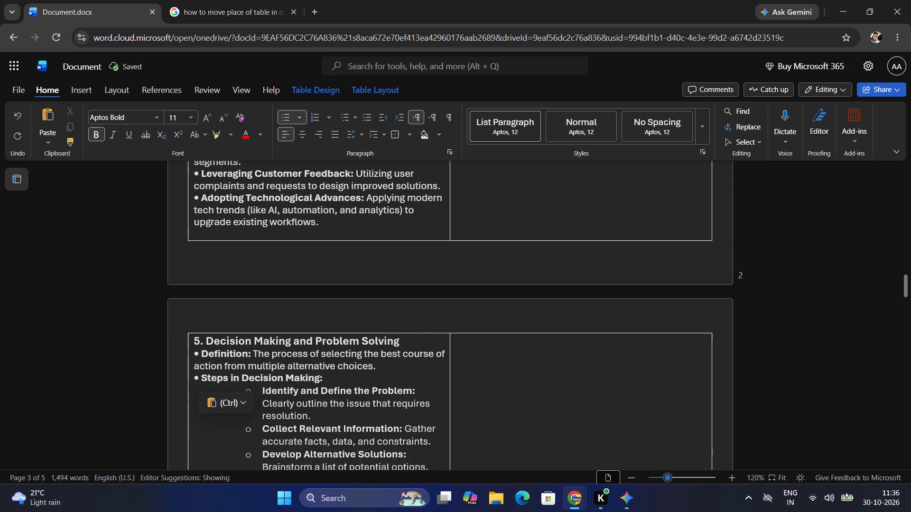
pyautogui.press('Down')
pyautogui.press('Down')
pyautogui.press('Down')
pyautogui.press('Down')
pyautogui.press('Down')
pyautogui.press('Down')
pyautogui.press('Down')
pyautogui.press('Down')
pyautogui.press('Down')
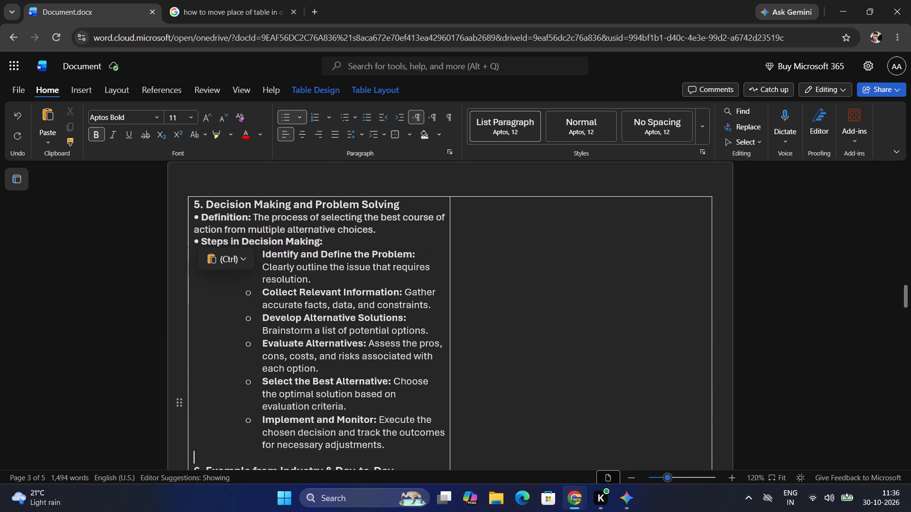
pyautogui.press('Down')
pyautogui.press('Down')
pyautogui.press('Down')
pyautogui.press('BackSpace')
pyautogui.press('BackSpace')
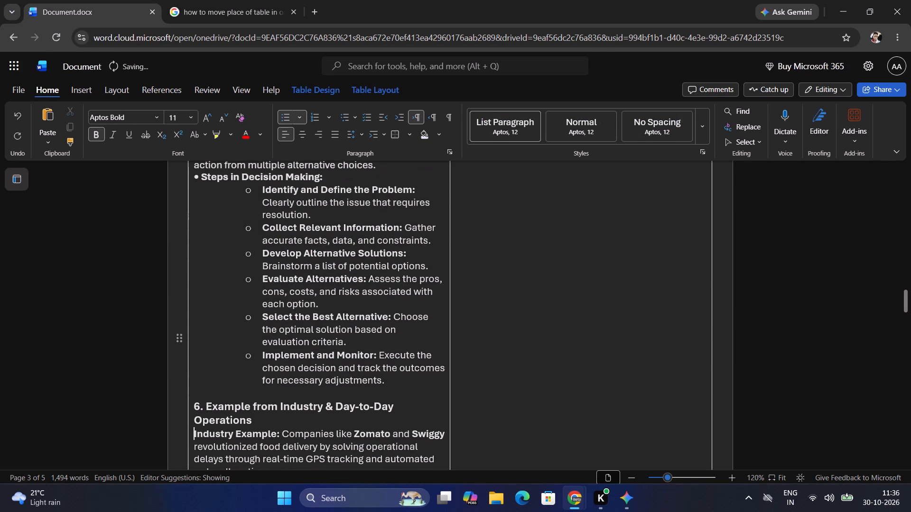
pyautogui.hotkey('ctrl', 'v')
# Replace the indented bullet of "Day-to-Day Operations Example" with the copied flush-left bullet.
pyautogui.press('Down')
pyautogui.press('Down')
pyautogui.press('Down')
pyautogui.press('Down')
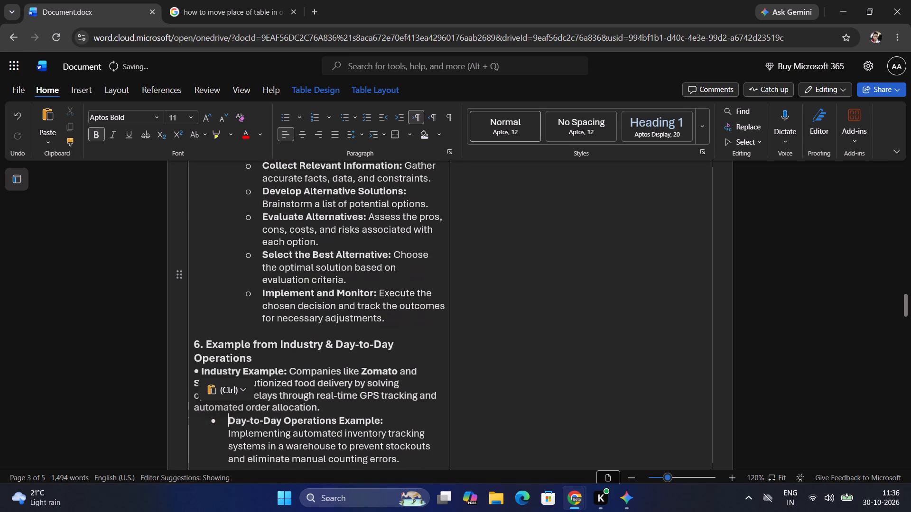
pyautogui.press('BackSpace')
pyautogui.press('BackSpace')
pyautogui.hotkey('ctrl', 'v')
# Delete the blank line after the "Day-to-Day Operations Example" paragraph at the end of section 6.
pyautogui.press('Down')
pyautogui.press('Down')
pyautogui.press('Down')
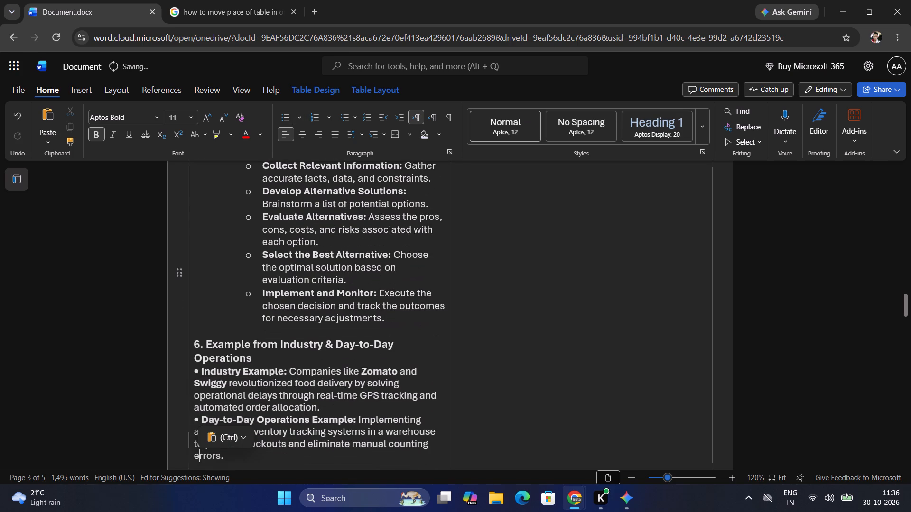
pyautogui.press('Down')
pyautogui.press('Down')
pyautogui.press('Up')
pyautogui.press('BackSpace')
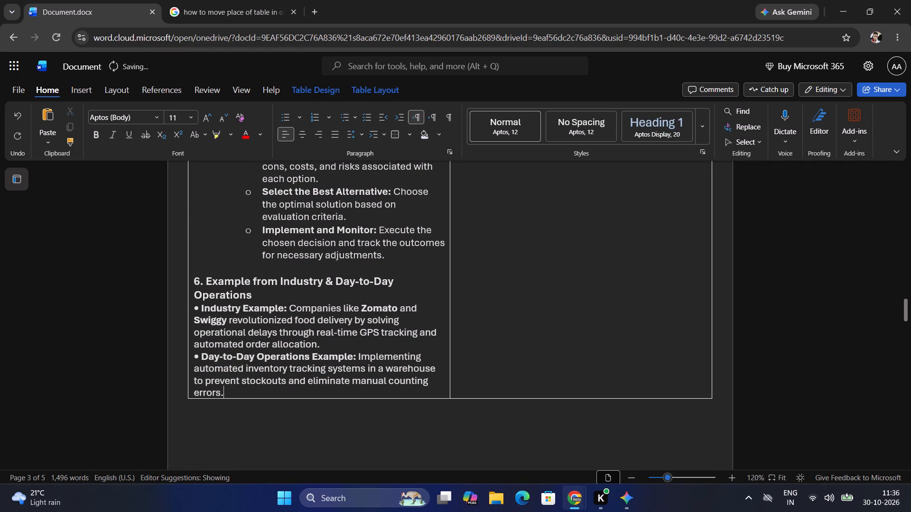
# Replace section 5's indented "Identify and Define the Problem" sub-bullet with a ○ symbol, three spaces before it and one after.
pyautogui.scroll(2, 407, 389)
pyautogui.scroll(1, 321, 386)
pyautogui.click(256, 246)
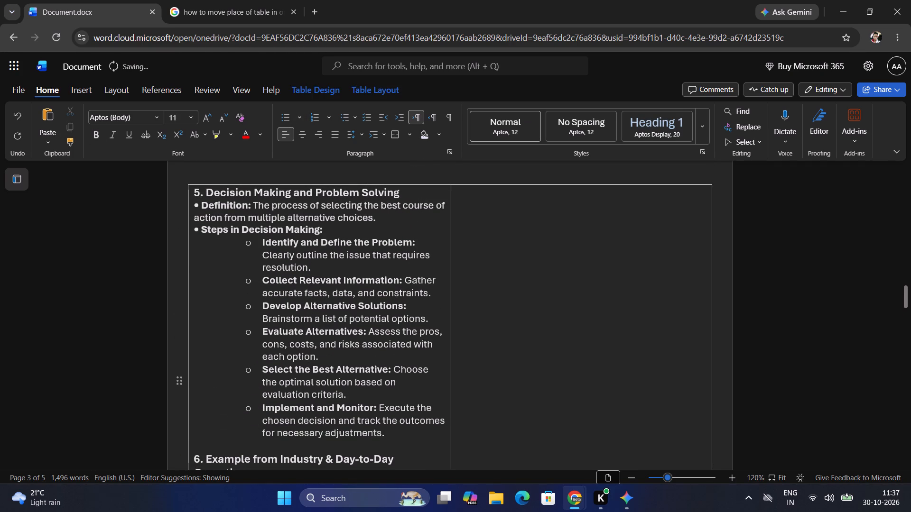
pyautogui.press('BackSpace')
pyautogui.press('BackSpace')
pyautogui.press('BackSpace')
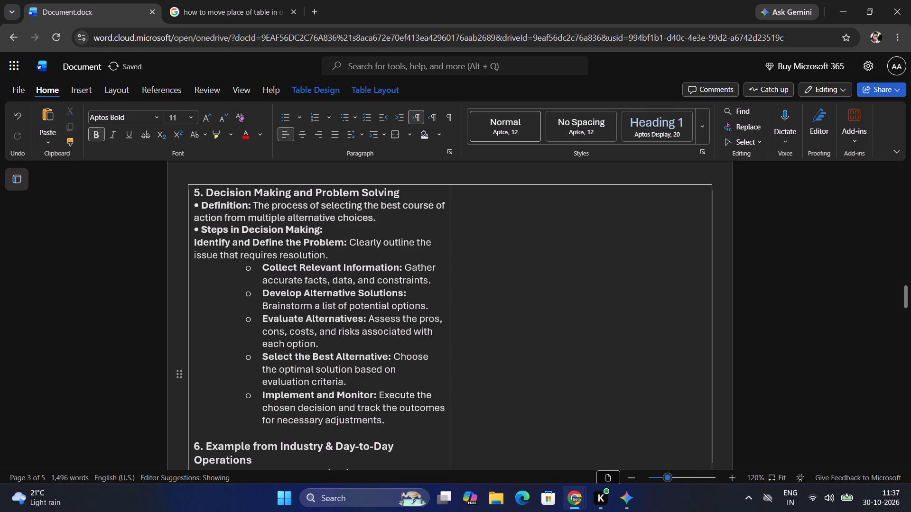
pyautogui.hotkey('alt', '9')
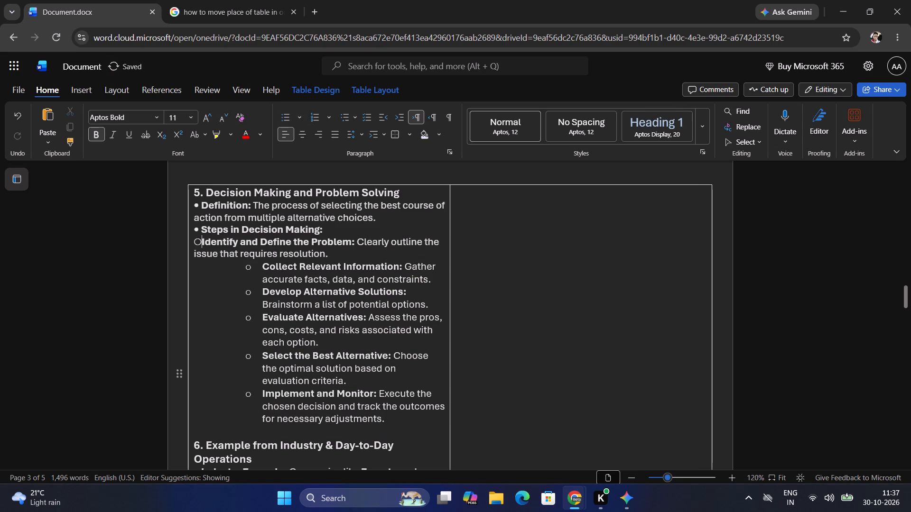
pyautogui.press('Left')
pyautogui.press('space')
pyautogui.press('space')
pyautogui.press('space')
pyautogui.press('Right')
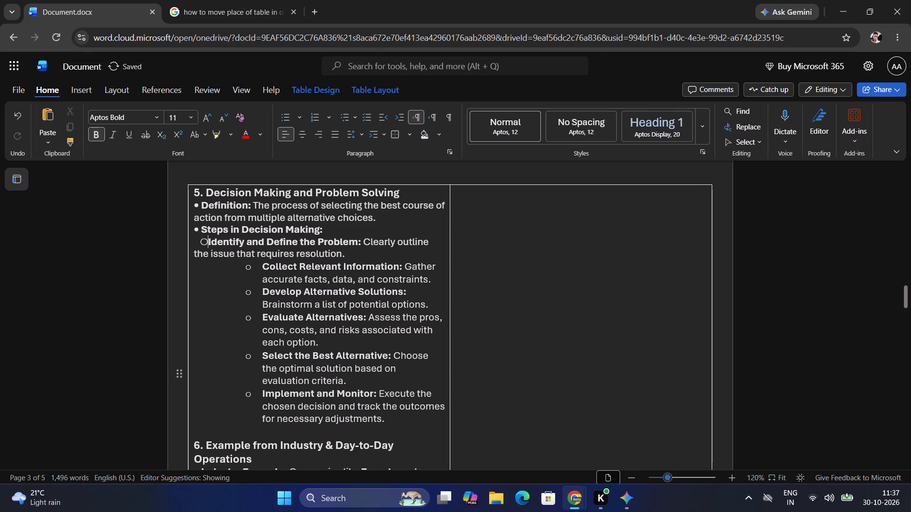
pyautogui.press('space')
pyautogui.press('space')
pyautogui.press('BackSpace')
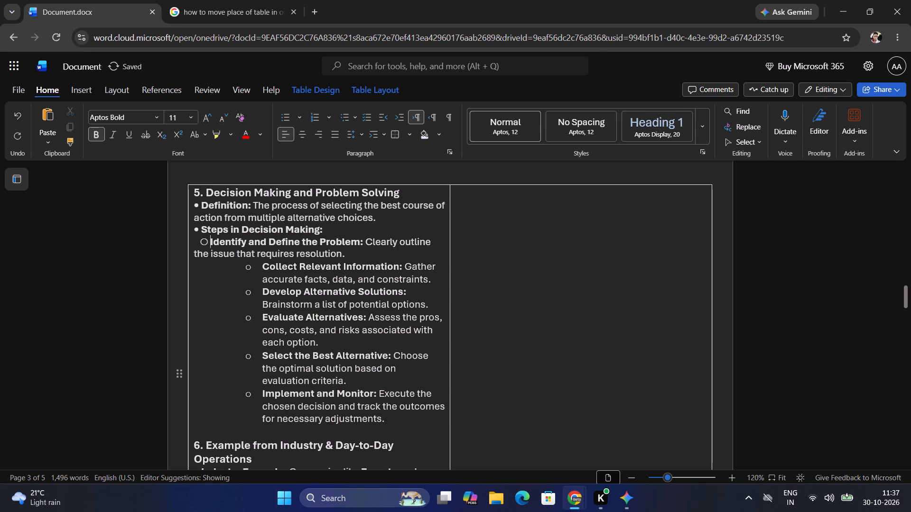
# Break the "Identify and Define the Problem" item before "the issue" and indent that second line with seven spaces.
pyautogui.press('Down')
pyautogui.press('Left')
pyautogui.press('Left')
pyautogui.press('Left')
pyautogui.press('Left')
pyautogui.press('\\')
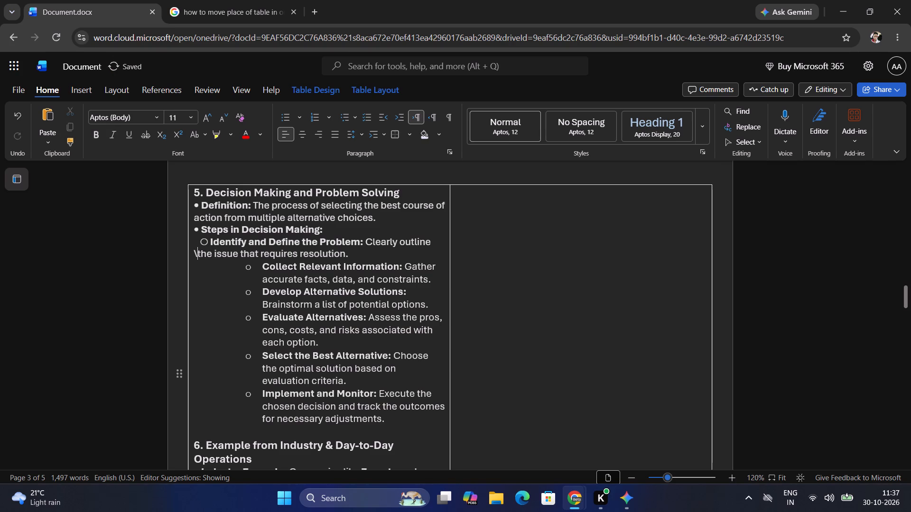
pyautogui.press('BackSpace')
pyautogui.press('space')
pyautogui.press('space')
pyautogui.press('space')
pyautogui.press('Return')
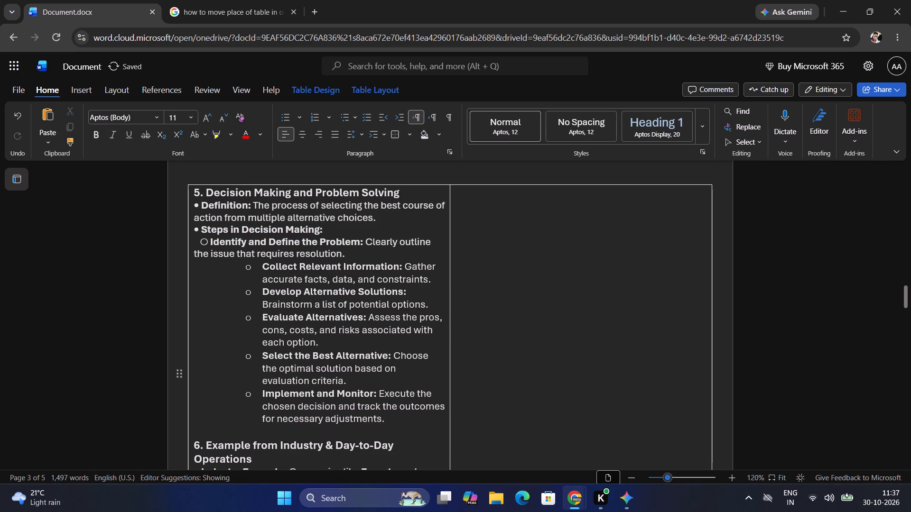
pyautogui.press('space')
pyautogui.press('space')
pyautogui.press('space')
pyautogui.press('space')
pyautogui.press('space')
pyautogui.press('space')
pyautogui.press('space')
# Copy the ○ marker and use it to replace the indented "Collect Relevant Information" sub-bullet, preceded by three spaces.
pyautogui.press('Up')
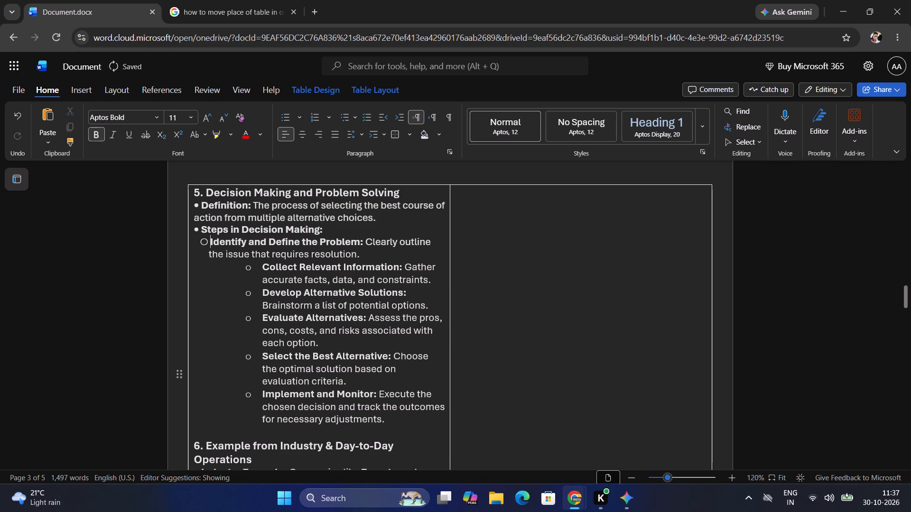
pyautogui.hotkey('ctrl', 'shift', 'Left')
pyautogui.hotkey('ctrl', 'c')
pyautogui.press('Down')
pyautogui.press('Down')
pyautogui.press('Down')
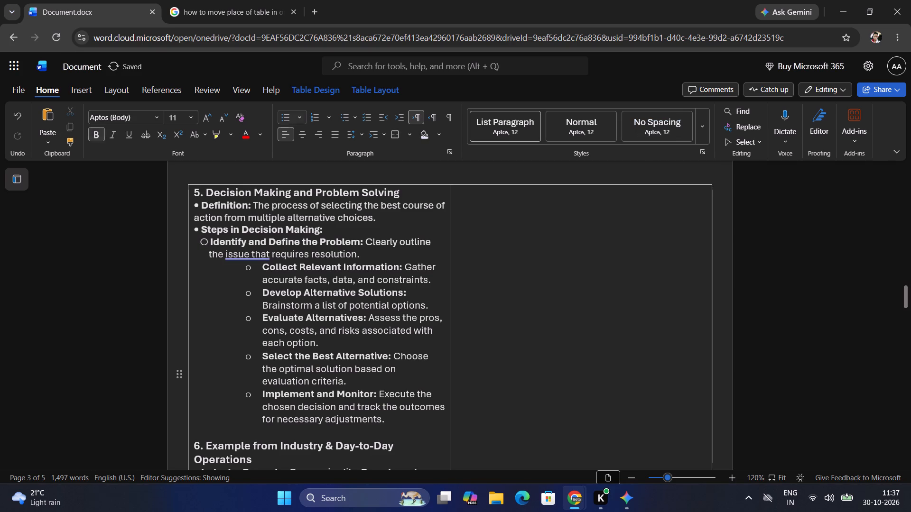
pyautogui.press('Up')
pyautogui.press('BackSpace')
pyautogui.press('BackSpace')
pyautogui.press('BackSpace')
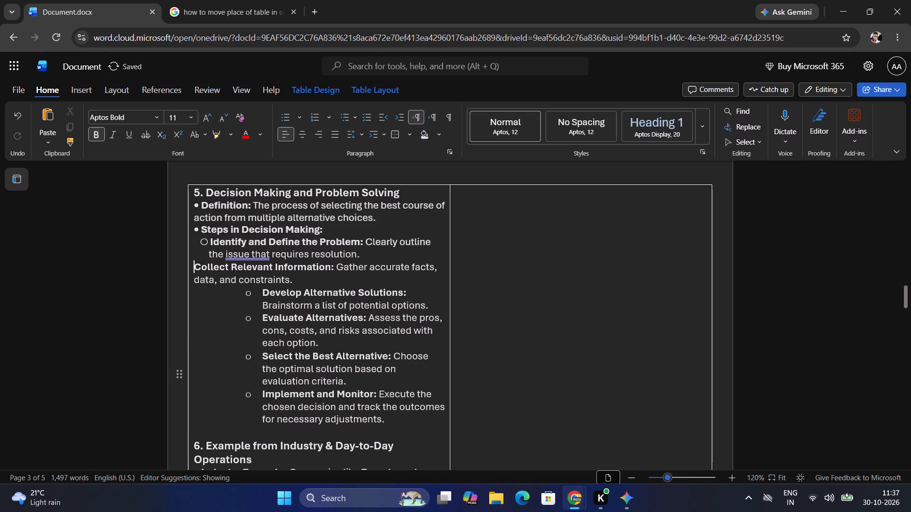
pyautogui.hotkey('ctrl', 'v')
pyautogui.press('Left')
pyautogui.press('Left')
pyautogui.press('space')
pyautogui.press('space')
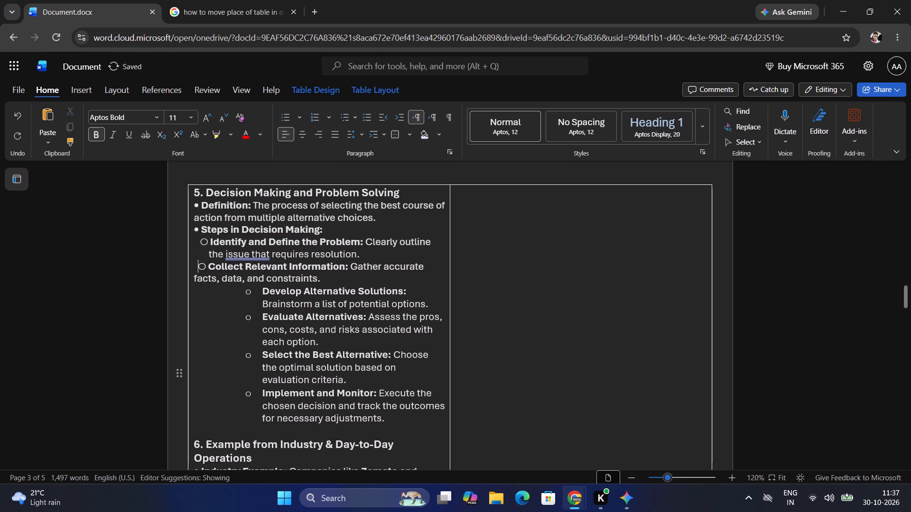
pyautogui.press('space')
# Break the "Collect Relevant Information" item before "facts, data" and indent that second line with eight spaces.
pyautogui.press('Down')
pyautogui.press('Left')
pyautogui.press('Left')
pyautogui.press('Return')
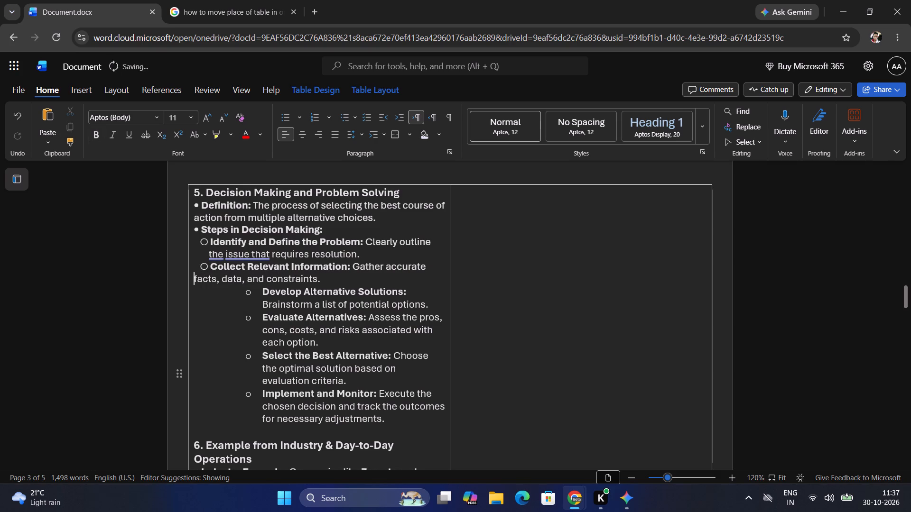
pyautogui.press('space')
pyautogui.press('space')
pyautogui.press('space')
pyautogui.press('space')
pyautogui.press('space')
pyautogui.press('space')
pyautogui.press('space')
pyautogui.press('space')
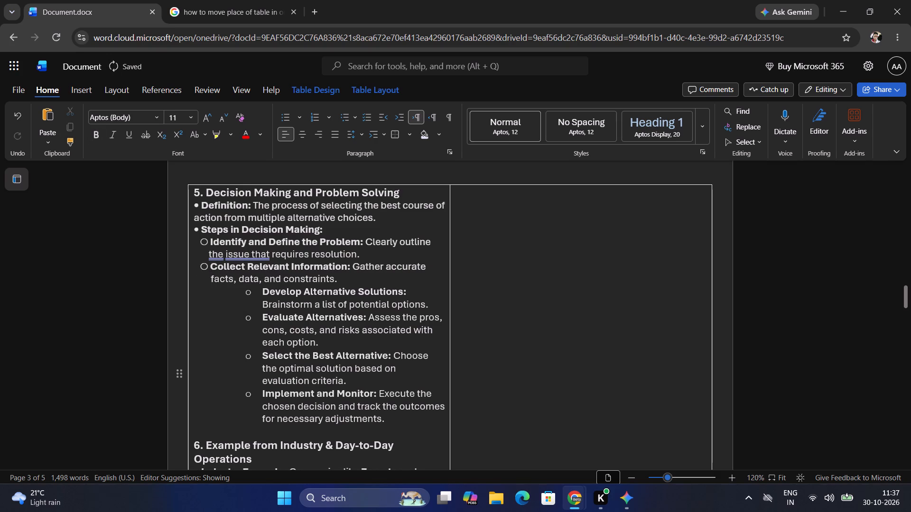
# Replace the indented "Develop Alternative Solutions" sub-bullet with the copied ○ marker, preceded by three spaces.
pyautogui.press('Down')
pyautogui.press('Down')
pyautogui.press('Up')
pyautogui.press('BackSpace')
pyautogui.press('BackSpace')
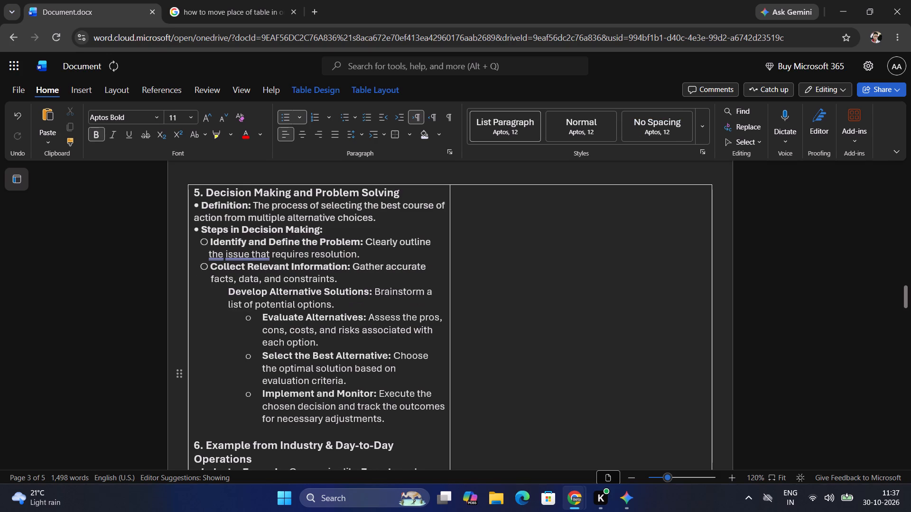
pyautogui.press('BackSpace')
pyautogui.hotkey('ctrl', 'v')
pyautogui.press('Down')
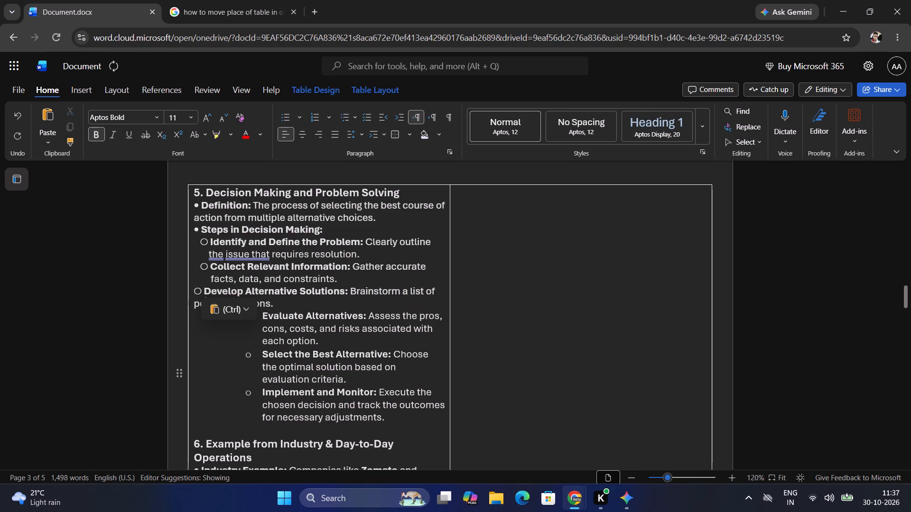
pyautogui.press('Up')
pyautogui.press('Left')
pyautogui.press('Left')
pyautogui.press('space')
pyautogui.press('space')
pyautogui.press('space')
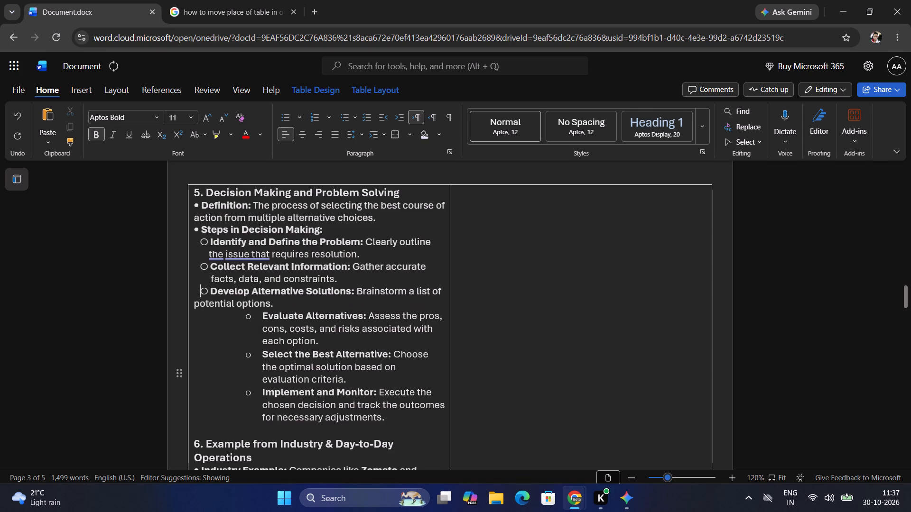
# Put "potential options." on its own line indented with seven spaces, without a blank line above it.
pyautogui.press('Down')
pyautogui.press('Left')
pyautogui.press('Return')
pyautogui.press('BackSpace')
pyautogui.press('space')
pyautogui.press('space')
pyautogui.press('space')
pyautogui.press('Return')
pyautogui.press('space')
pyautogui.press('space')
pyautogui.press('space')
pyautogui.press('space')
pyautogui.press('space')
pyautogui.press('space')
pyautogui.press('space')
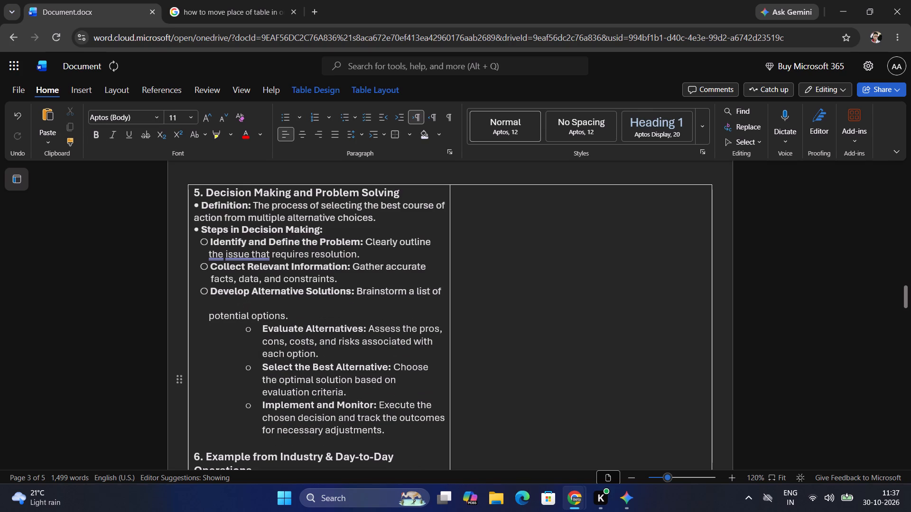
pyautogui.press('Up')
pyautogui.press('BackSpace')
pyautogui.press('Down')
pyautogui.press('BackSpace')
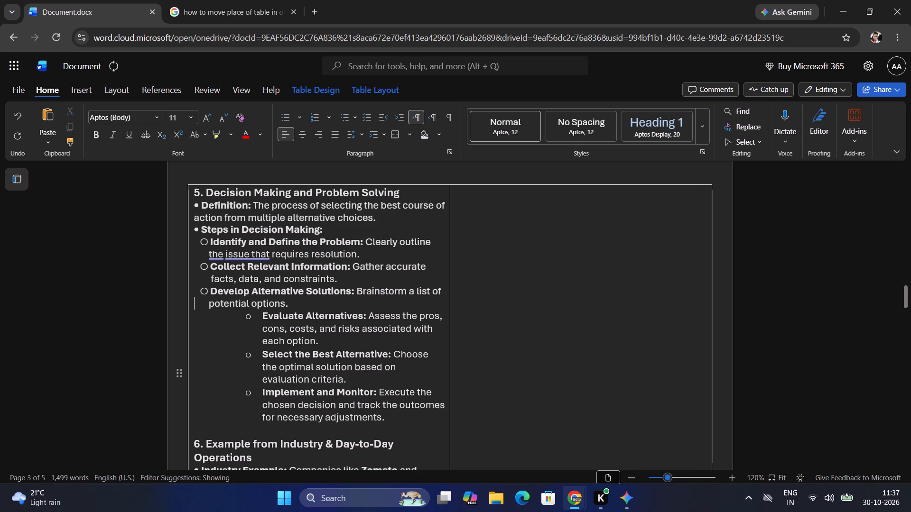
# Add one more space before "potential options." to align it with the item text above.
pyautogui.press('Down')
pyautogui.press('Down')
pyautogui.press('Up')
pyautogui.press('Left')
pyautogui.press('Up')
pyautogui.hotkey('ctrl', 'Left')
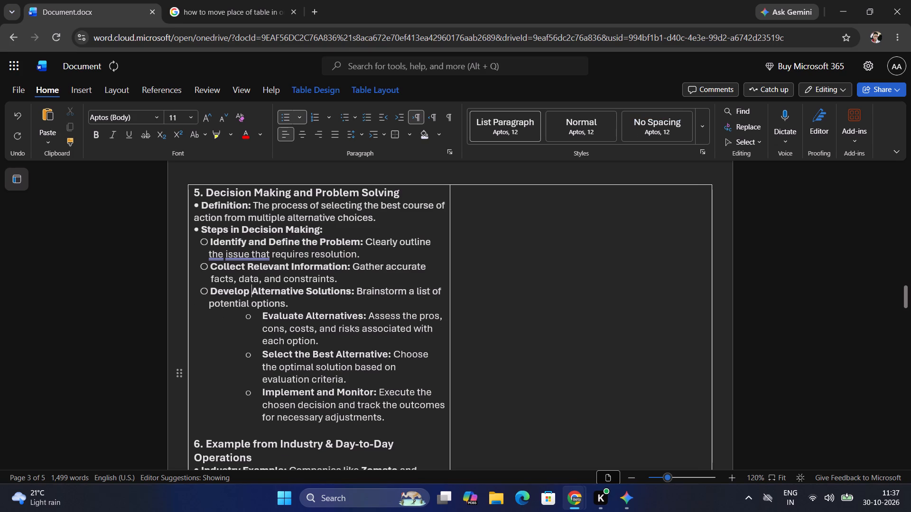
pyautogui.hotkey('ctrl', 'Left')
pyautogui.hotkey('ctrl', 'Down')
pyautogui.press('Left')
pyautogui.hotkey('ctrl', 'Left')
pyautogui.hotkey('ctrl', 'Left')
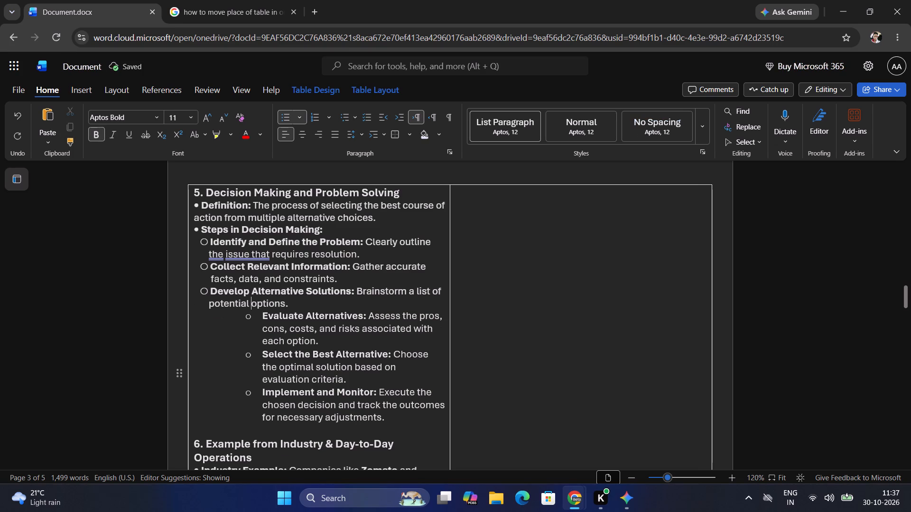
pyautogui.hotkey('ctrl', 'Left')
pyautogui.press('space')
# Replace the indented "Evaluate Alternatives" sub-bullet with the copied ○ marker, preceded by three spaces.
pyautogui.press('Down')
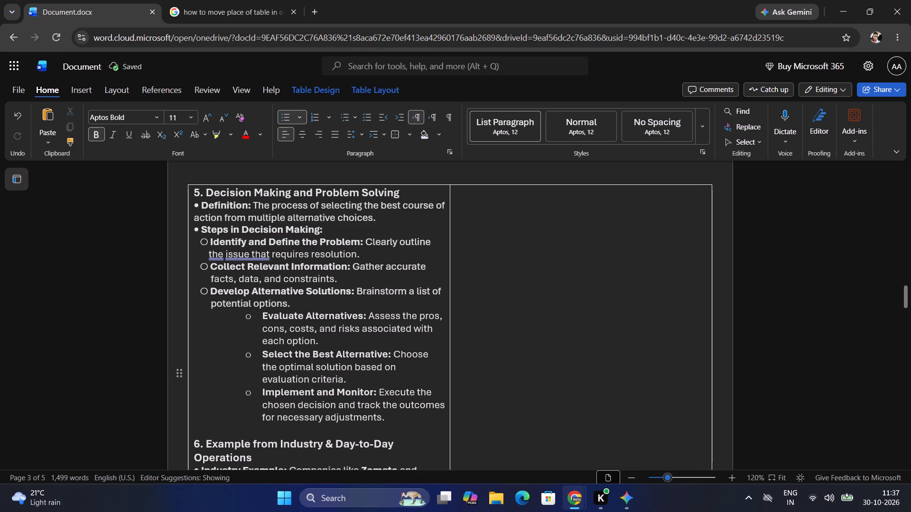
pyautogui.press('BackSpace')
pyautogui.press('BackSpace')
pyautogui.press('BackSpace')
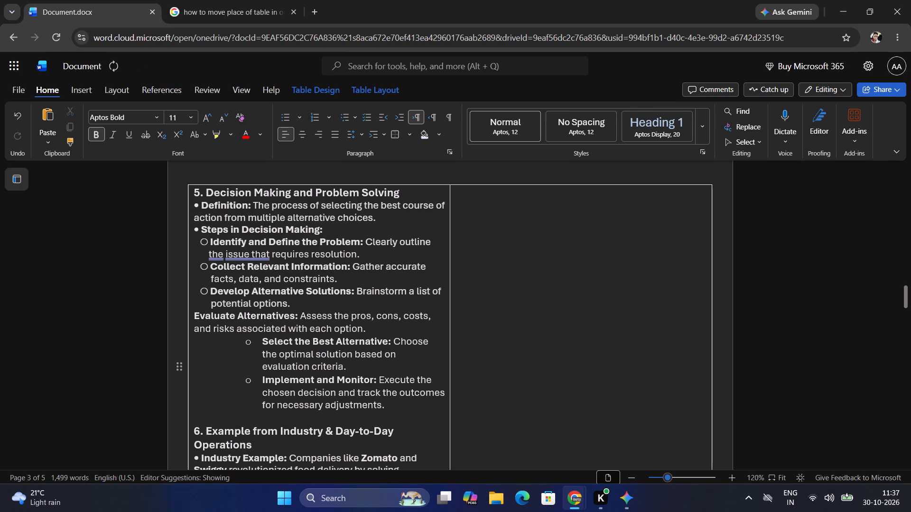
pyautogui.hotkey('ctrl', 'v')
pyautogui.press('Left')
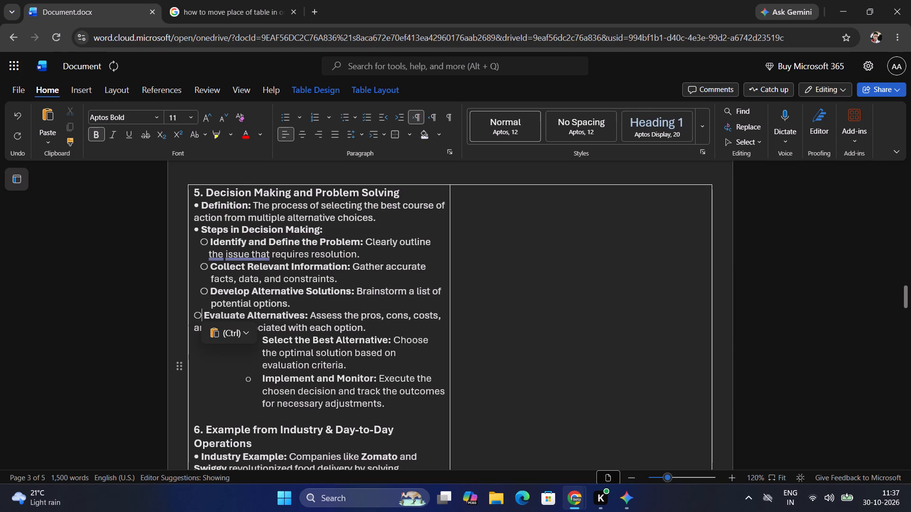
pyautogui.hotkey('ctrl', 'Left')
pyautogui.press('space')
pyautogui.press('space')
pyautogui.press('space')
# Put "costs, and risks associated with each option." on its own line under "Evaluate Alternatives", indented with seven spaces.
pyautogui.press('Down')
pyautogui.press('Left')
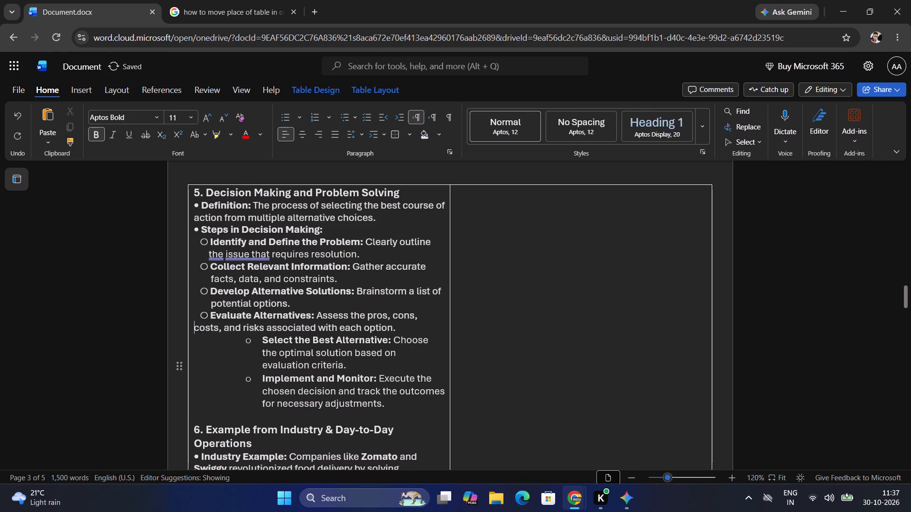
pyautogui.hotkey('ctrl', 'Left')
pyautogui.hotkey('ctrl', 'Right')
pyautogui.press('Return')
pyautogui.press('space')
pyautogui.press('space')
pyautogui.press('space')
pyautogui.press('space')
pyautogui.press('space')
pyautogui.press('space')
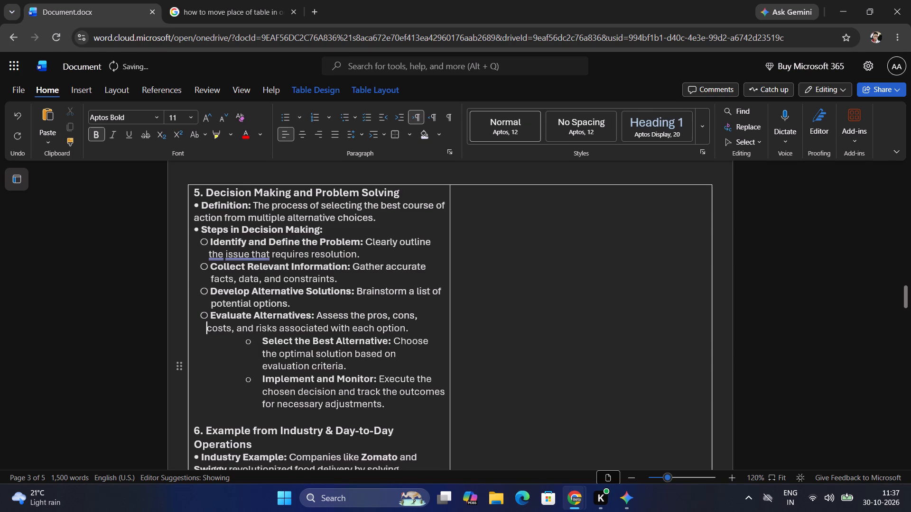
pyautogui.press('space')
# Replace the indented "Select the Best Alternative" sub-bullet with the copied ○ marker, preceded by three spaces.
pyautogui.press('Down')
pyautogui.press('BackSpace')
pyautogui.press('BackSpace')
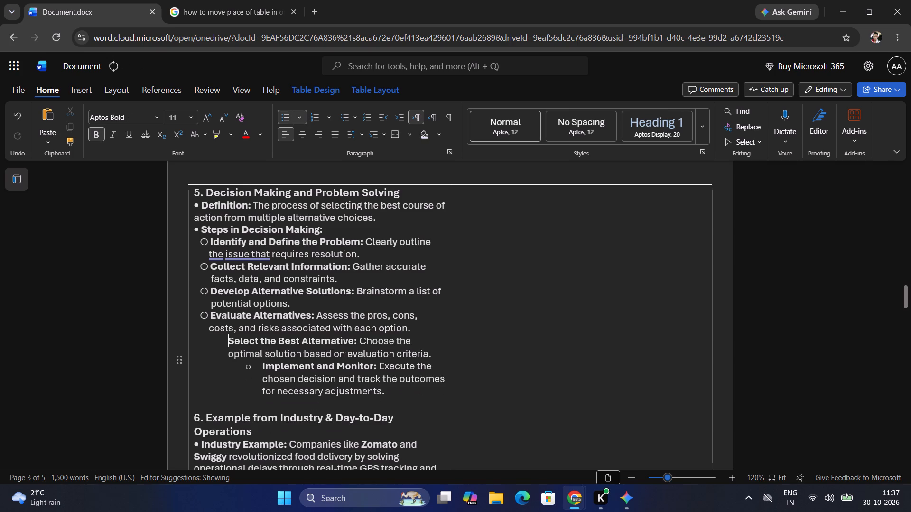
pyautogui.press('BackSpace')
pyautogui.hotkey('ctrl', 'v')
pyautogui.press('Left')
pyautogui.press('Left')
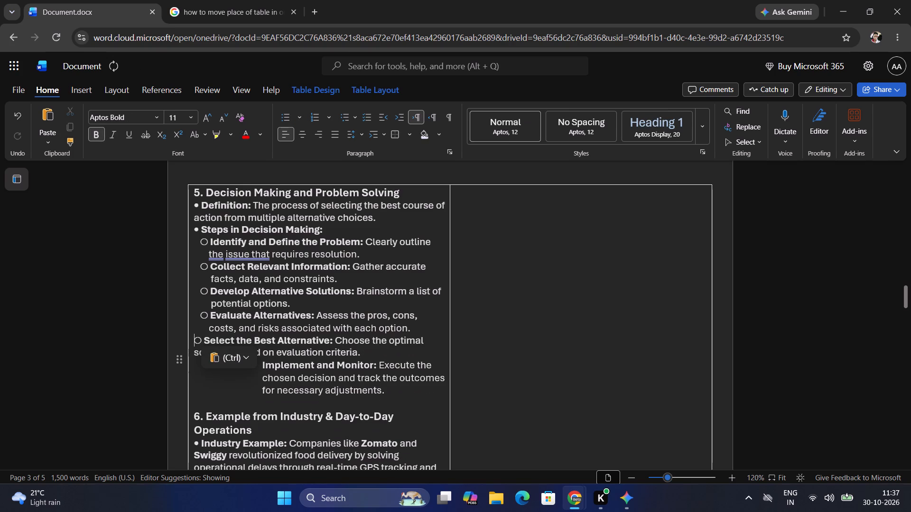
pyautogui.press('space')
pyautogui.press('space')
pyautogui.press('space')
pyautogui.press('space')
pyautogui.press('BackSpace')
# Put "solution based on evaluation criteria." on its own line, indented with seven spaces.
pyautogui.press('Down')
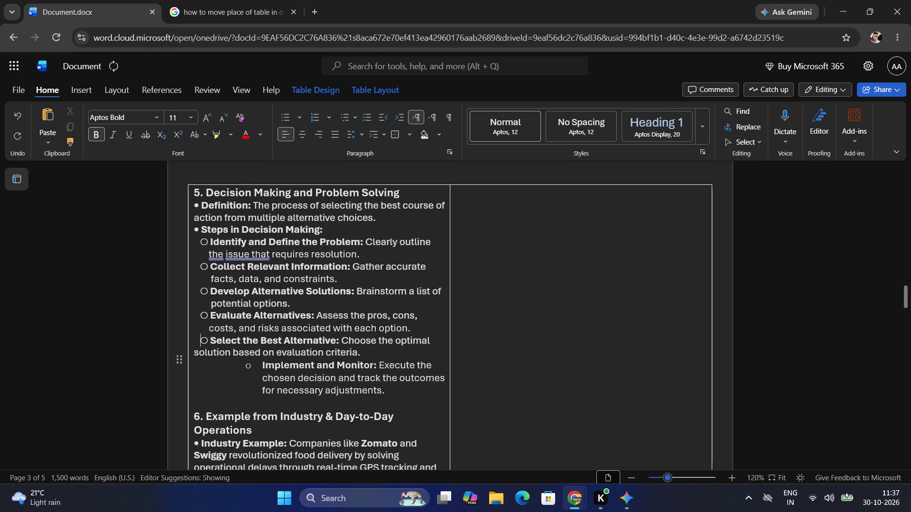
pyautogui.hotkey('ctrl', 'Left')
pyautogui.press('Return')
pyautogui.press('space')
pyautogui.press('space')
pyautogui.press('space')
pyautogui.press('space')
pyautogui.press('space')
pyautogui.press('space')
pyautogui.press('space')
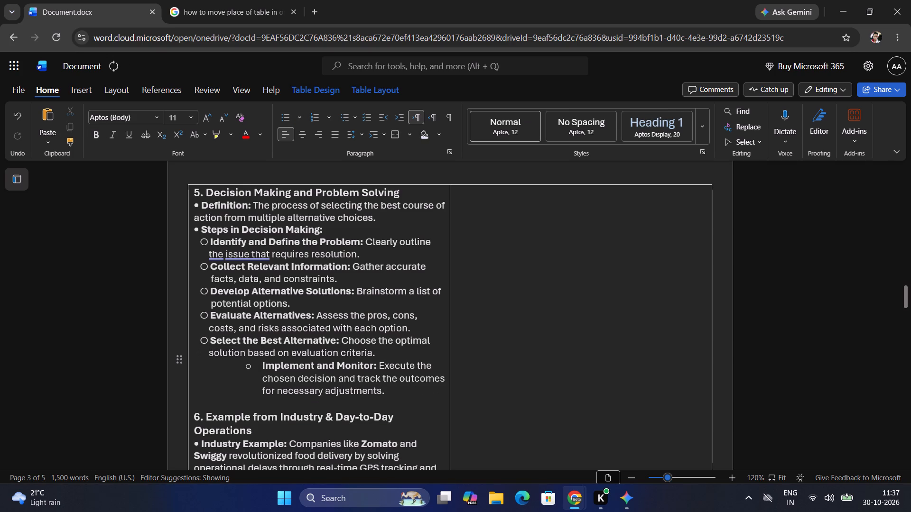
# Replace the indented "Implement and Monitor" sub-bullet with the copied ○ marker, preceded by three spaces.
pyautogui.press('Down')
pyautogui.press('BackSpace')
pyautogui.press('BackSpace')
pyautogui.press('BackSpace')
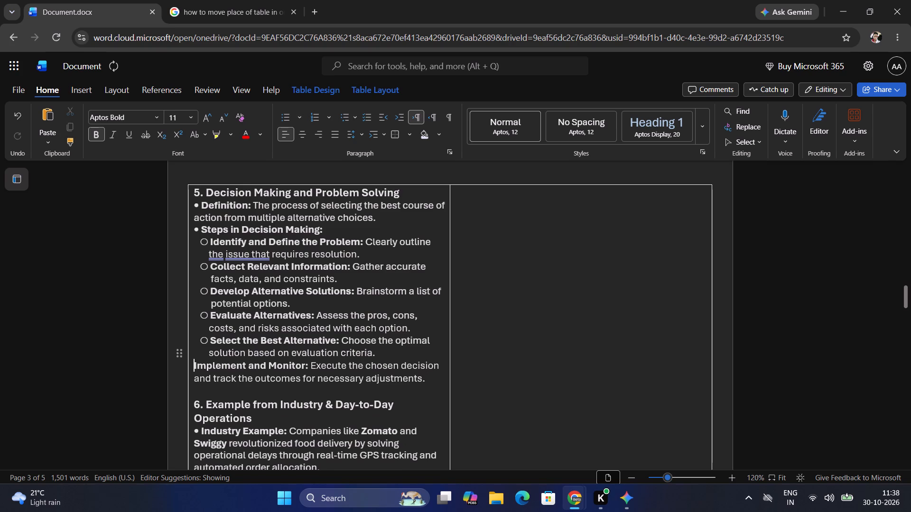
pyautogui.hotkey('ctrl', 'v')
pyautogui.press('Down')
pyautogui.press('Left')
pyautogui.press('Up')
pyautogui.press('Left')
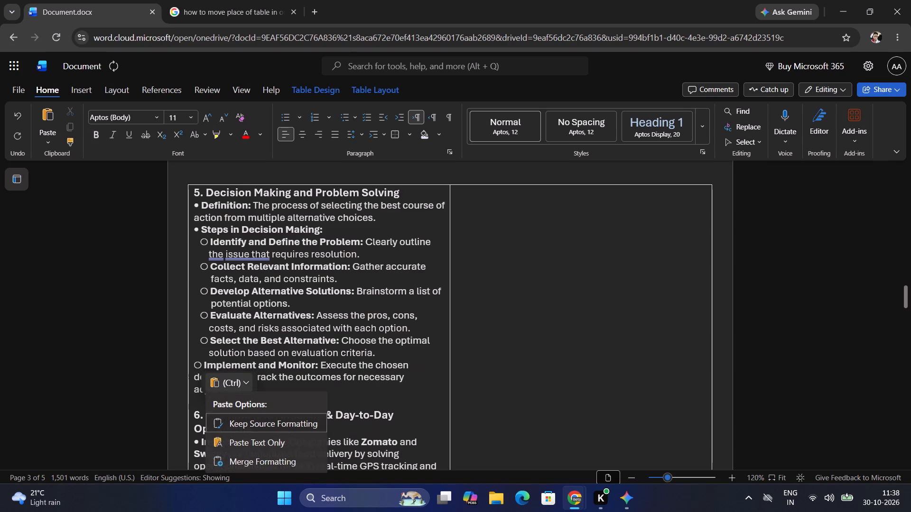
pyautogui.press('Left')
pyautogui.press('Up')
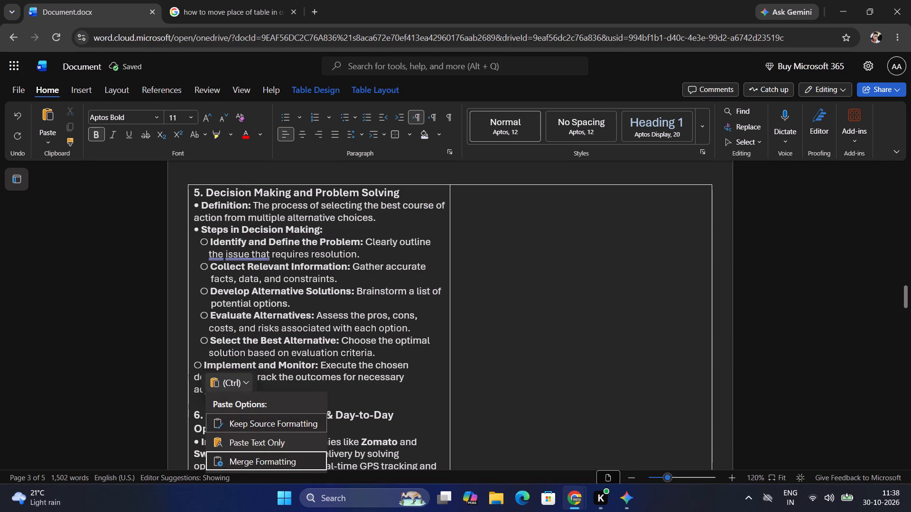
pyautogui.click(194, 360)
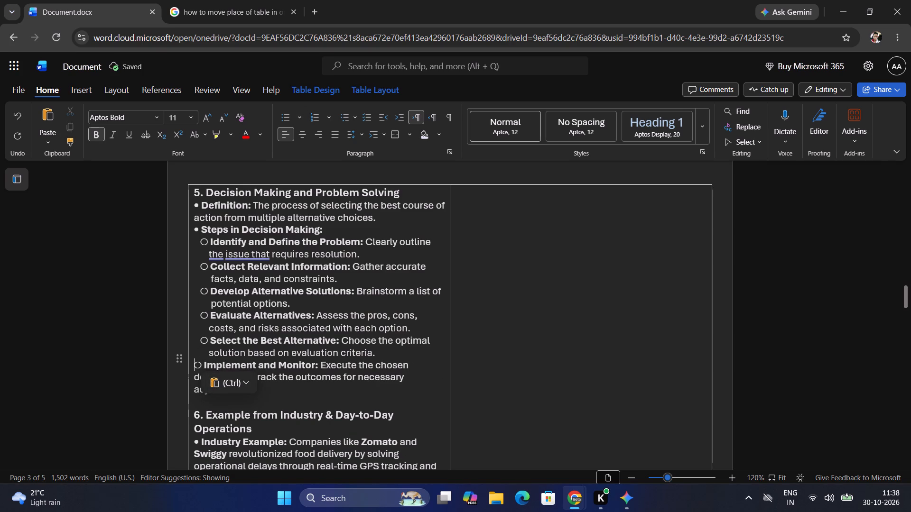
pyautogui.press('space')
pyautogui.press('space')
pyautogui.press('space')
# Start a new line at "decision and track the outcomes for necessary" and indent it with seven spaces.
pyautogui.press('Down')
pyautogui.hotkey('ctrl', 'Left')
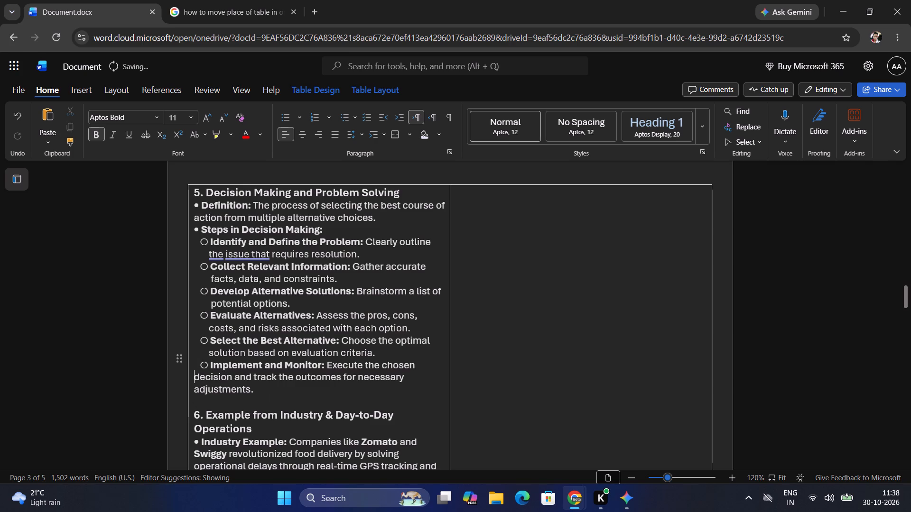
pyautogui.press('Return')
pyautogui.press('space')
pyautogui.press('space')
pyautogui.press('space')
pyautogui.press('space')
pyautogui.press('space')
pyautogui.press('space')
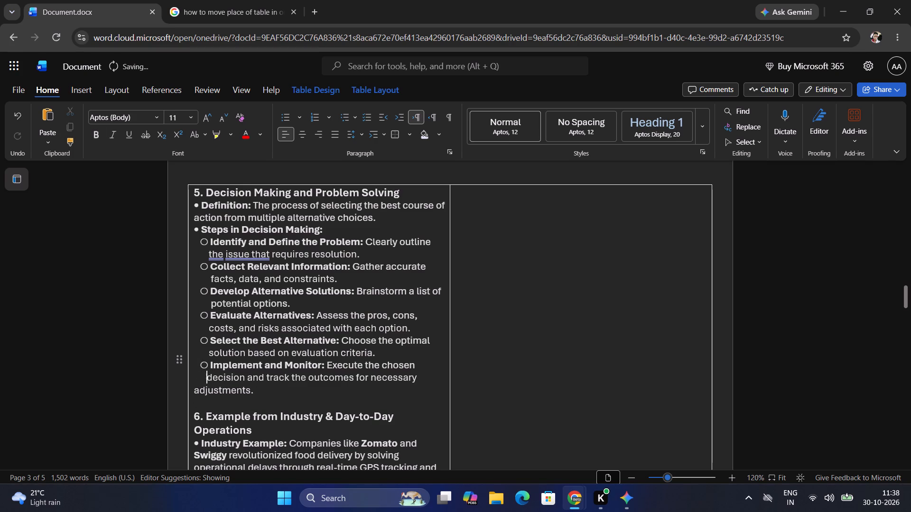
pyautogui.press('space')
pyautogui.press('space')
pyautogui.press('Down')
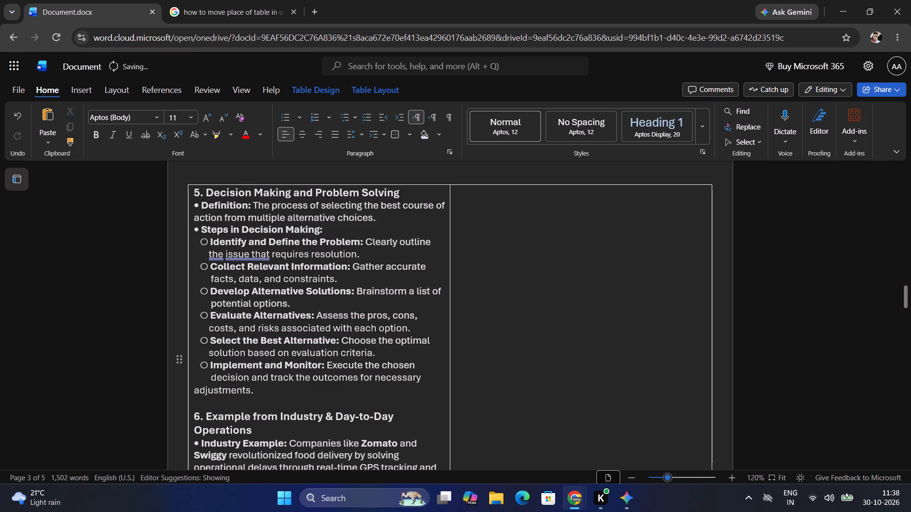
pyautogui.press('Up')
pyautogui.press('BackSpace')
# Put "adjustments." on its own line, indented with seven spaces to align with the text above.
pyautogui.press('Down')
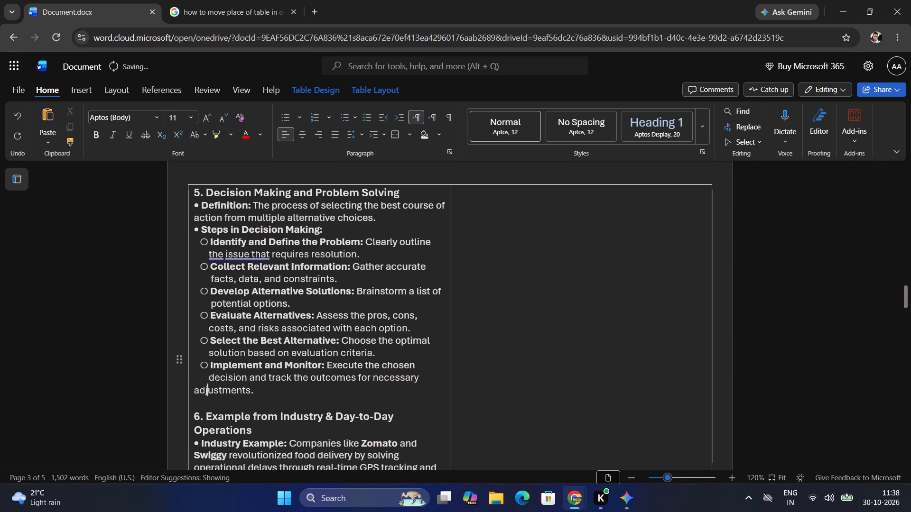
pyautogui.hotkey('ctrl', 'Left')
pyautogui.press('Return')
pyautogui.press('space')
pyautogui.press('space')
pyautogui.press('space')
pyautogui.press('space')
pyautogui.press('space')
pyautogui.press('space')
pyautogui.press('space')
pyautogui.press('space')
pyautogui.press('BackSpace')
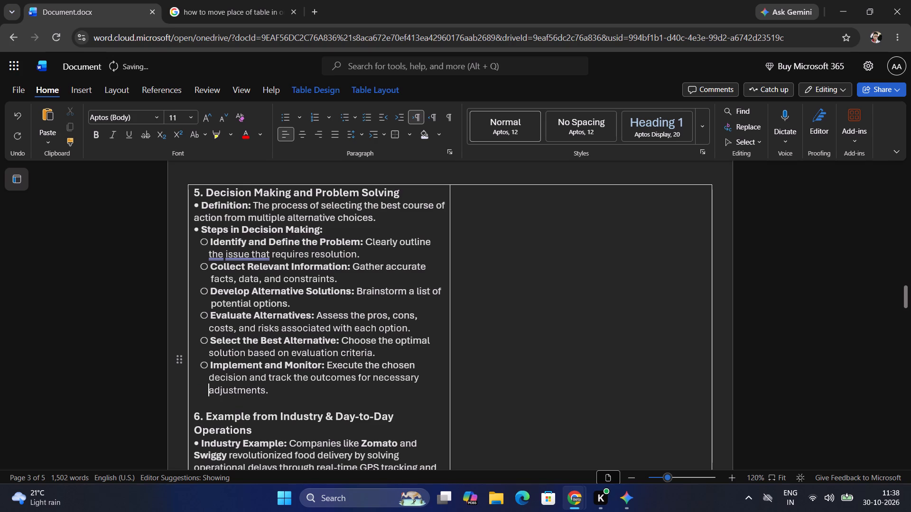
# Move sections 5 and 6 of Unit II from the first column into the empty second column at the table's start.
pyautogui.scroll(-1, 212, 365)
pyautogui.scroll(-2, 254, 349)
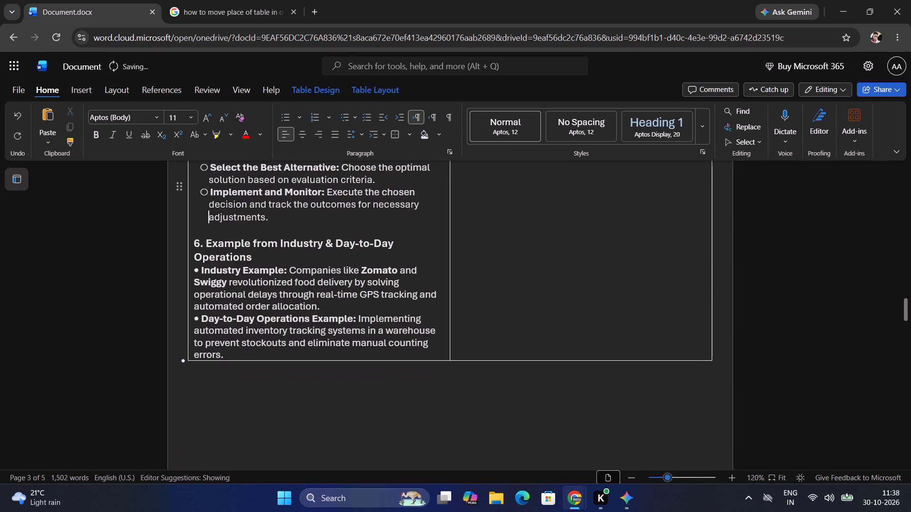
pyautogui.moveTo(237, 348); pyautogui.dragTo(214, 296)
pyautogui.scroll(3, 215, 317)
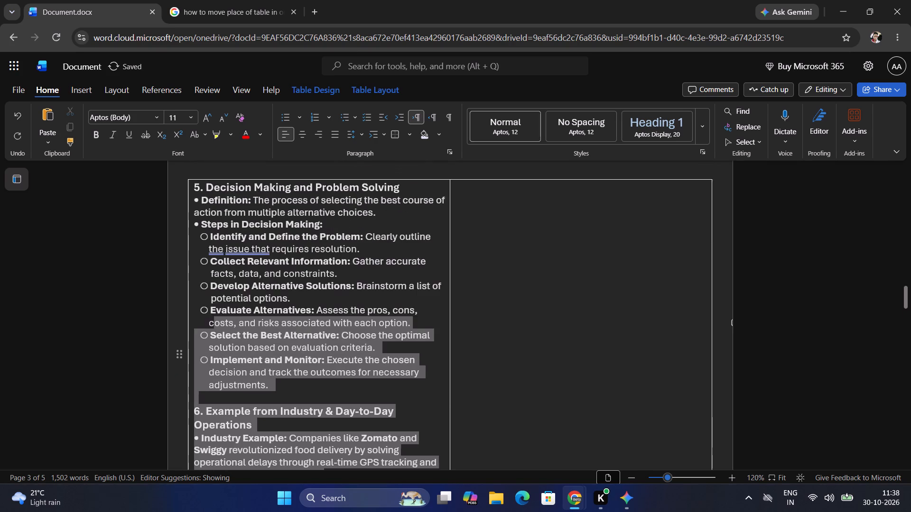
pyautogui.moveTo(214, 296); pyautogui.dragTo(192, 193)
pyautogui.hotkey('ctrl', 'x')
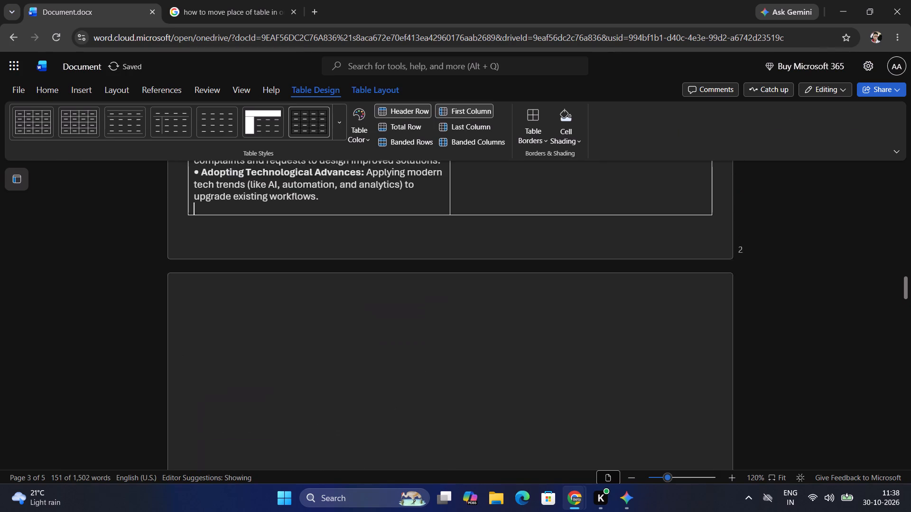
pyautogui.scroll(14, 370, 281)
pyautogui.click(497, 377)
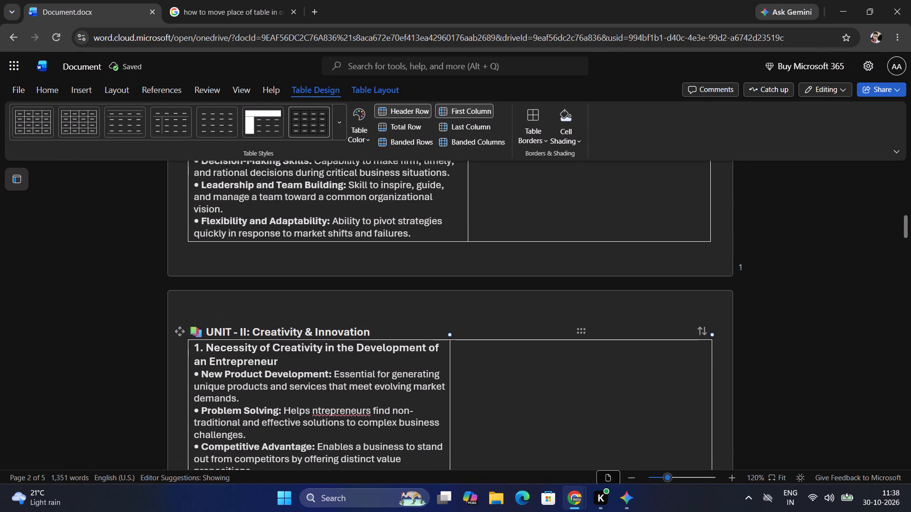
pyautogui.hotkey('ctrl', 'v')
# Examine the Unit II two-column layout against the Unit I table on the preceding page.
pyautogui.scroll(2, 488, 375)
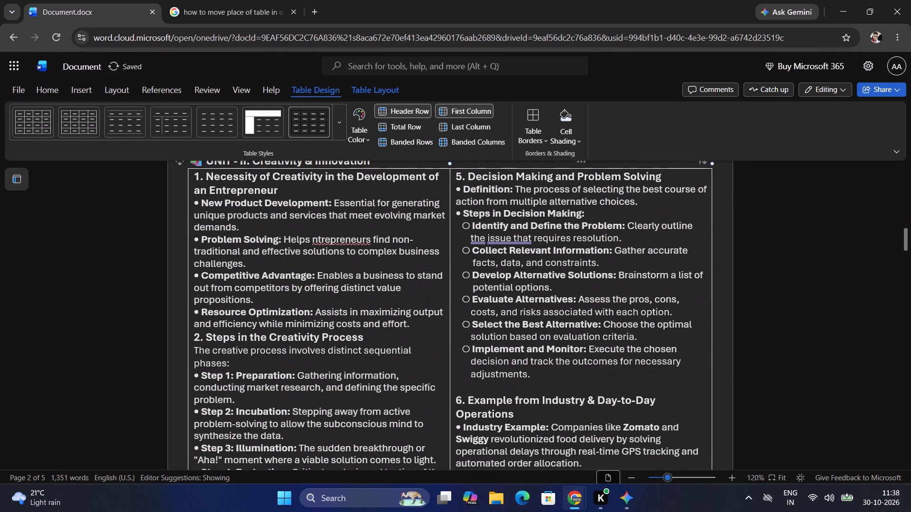
pyautogui.click(476, 392)
pyautogui.scroll(-2, 473, 396)
pyautogui.scroll(10, 473, 396)
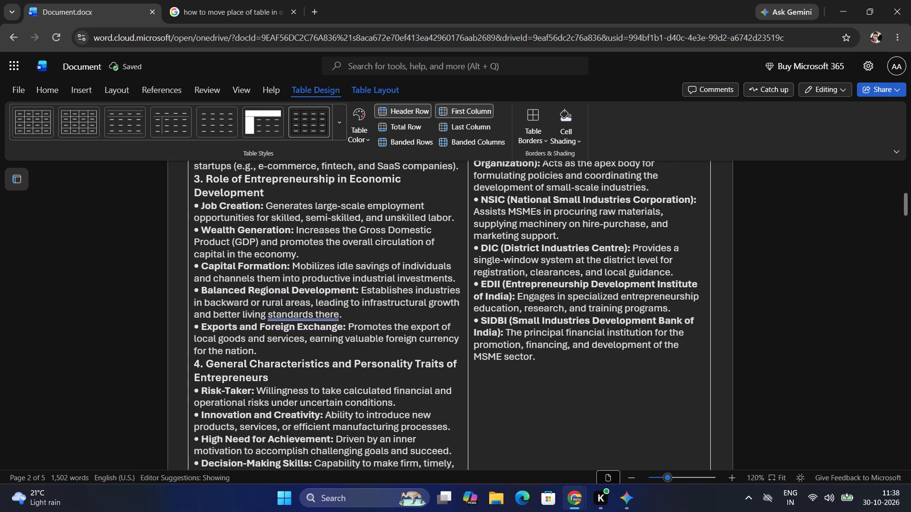
pyautogui.scroll(8, 473, 397)
pyautogui.scroll(-6, 473, 397)
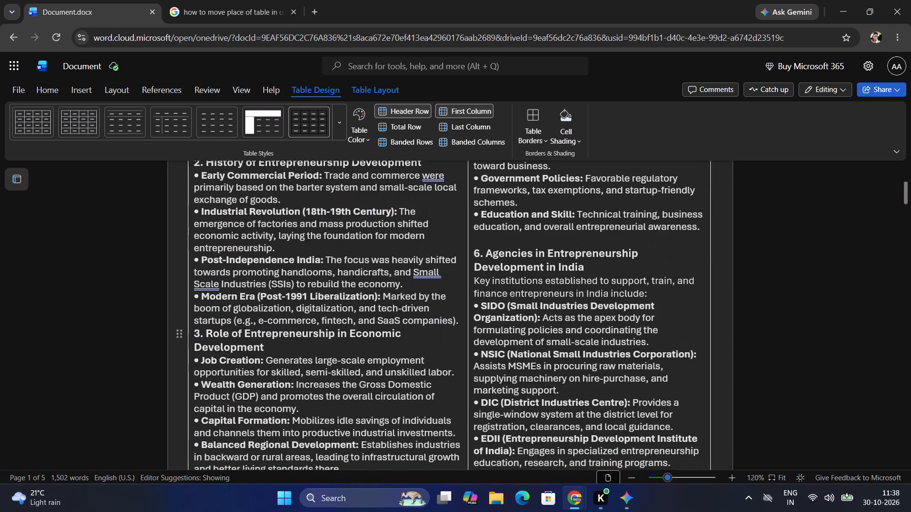
pyautogui.scroll(-9, 473, 397)
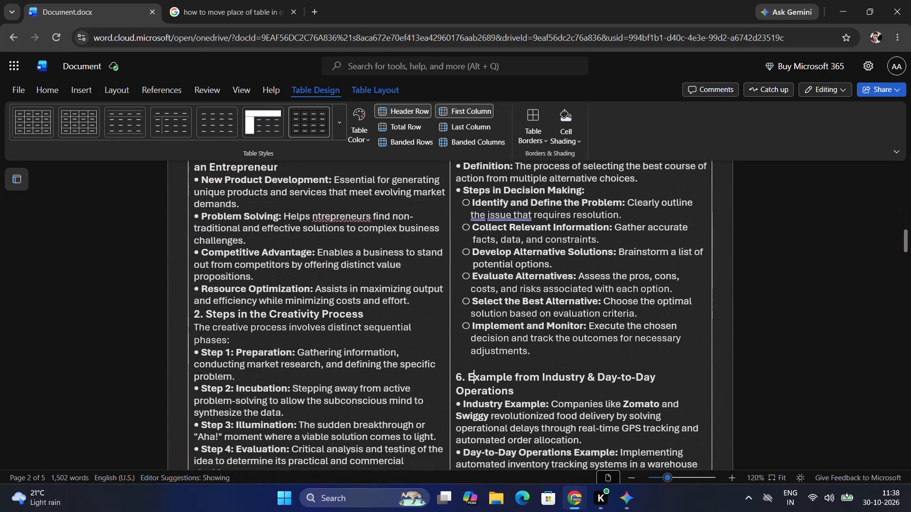
pyautogui.scroll(3, 473, 397)
# Delete the blank line after "upgrade existing workflows." at the end of the Unit II table's first column.
pyautogui.scroll(-8, 473, 397)
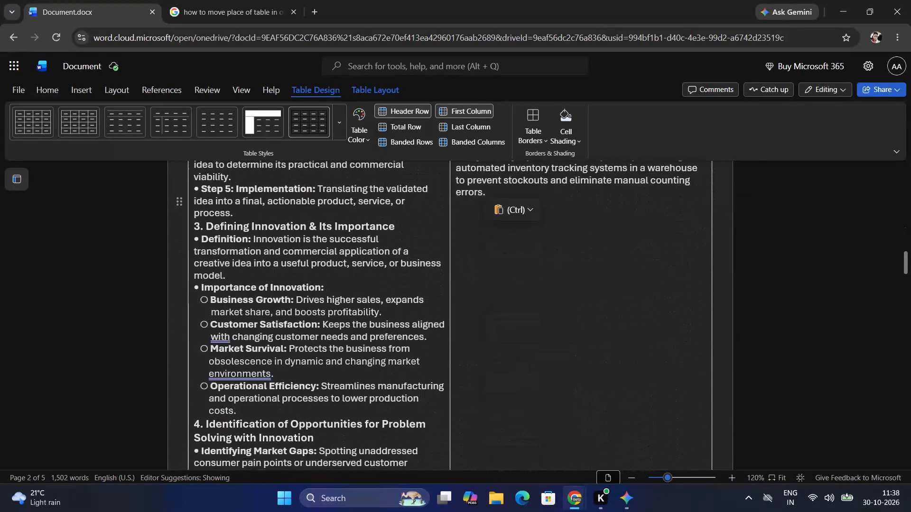
pyautogui.scroll(-4, 472, 397)
pyautogui.click(423, 372)
pyautogui.click(372, 333)
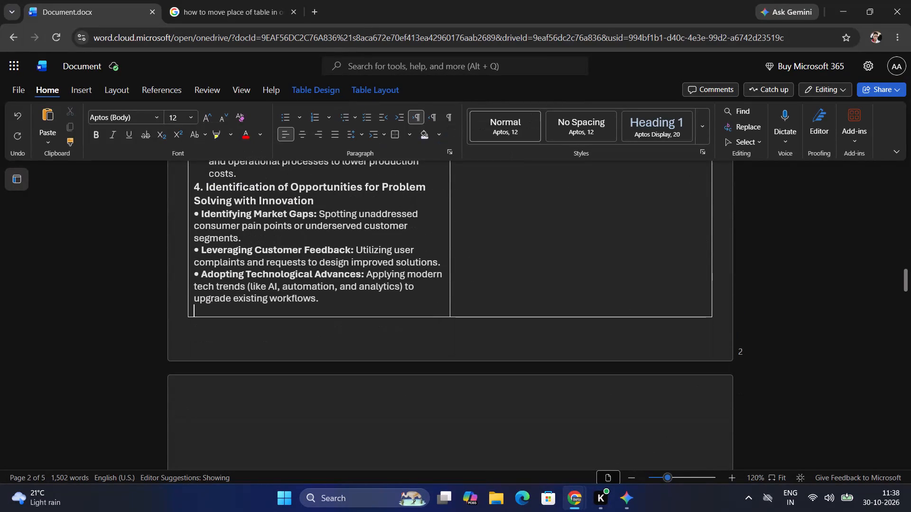
pyautogui.press('BackSpace')
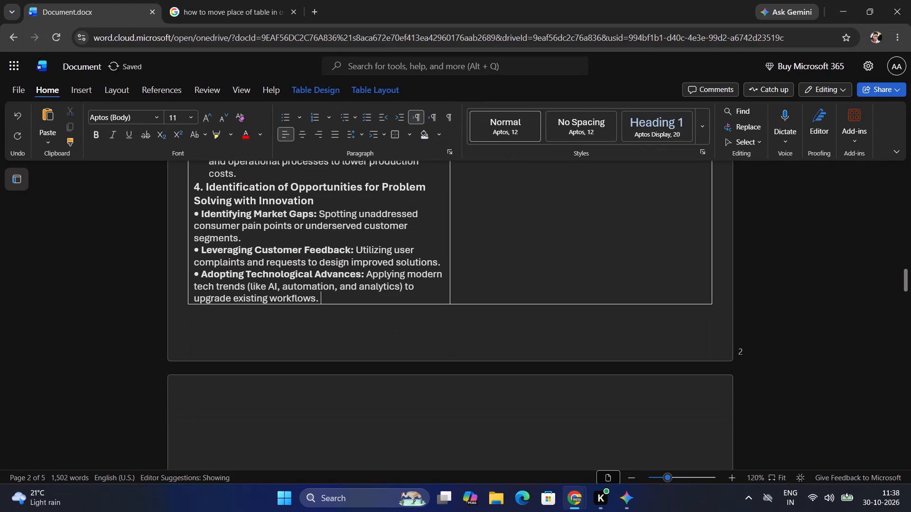
# Examine both columns of the Unit II table, including the blank line above "6. Example from Industry & Day-to-Day Operations".
pyautogui.scroll(6, 370, 334)
pyautogui.scroll(-3, 370, 333)
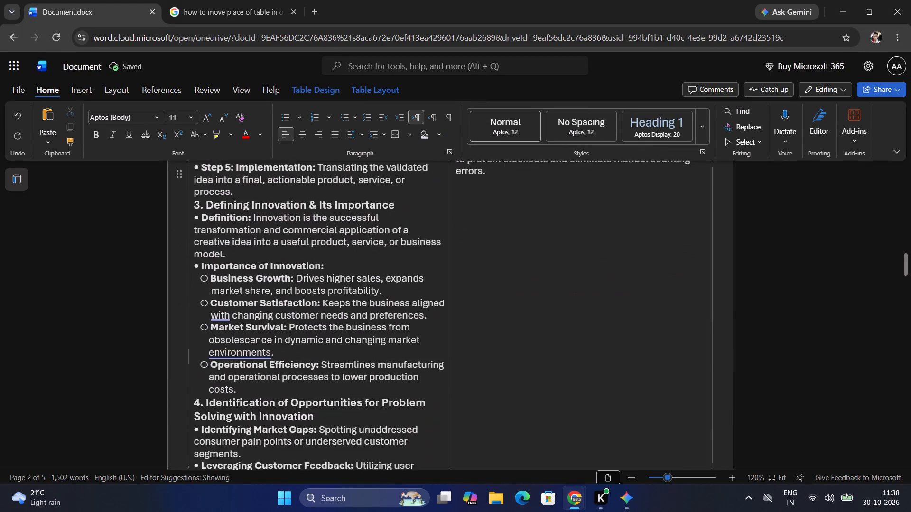
pyautogui.scroll(5, 377, 329)
pyautogui.click(473, 304)
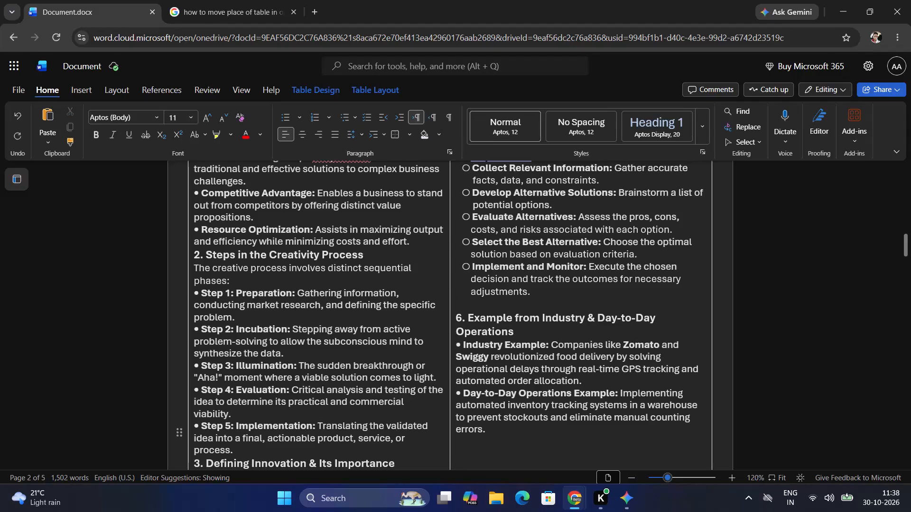
pyautogui.scroll(2, 301, 335)
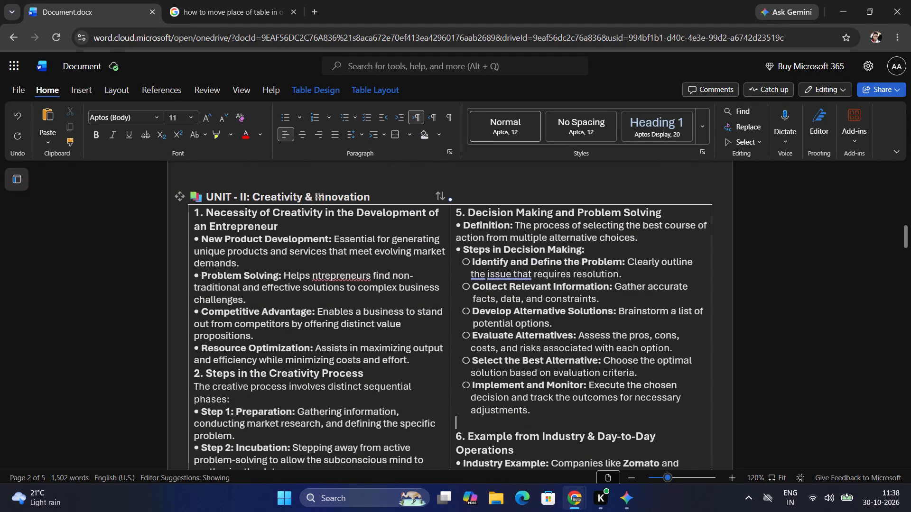
pyautogui.scroll(-4, 274, 351)
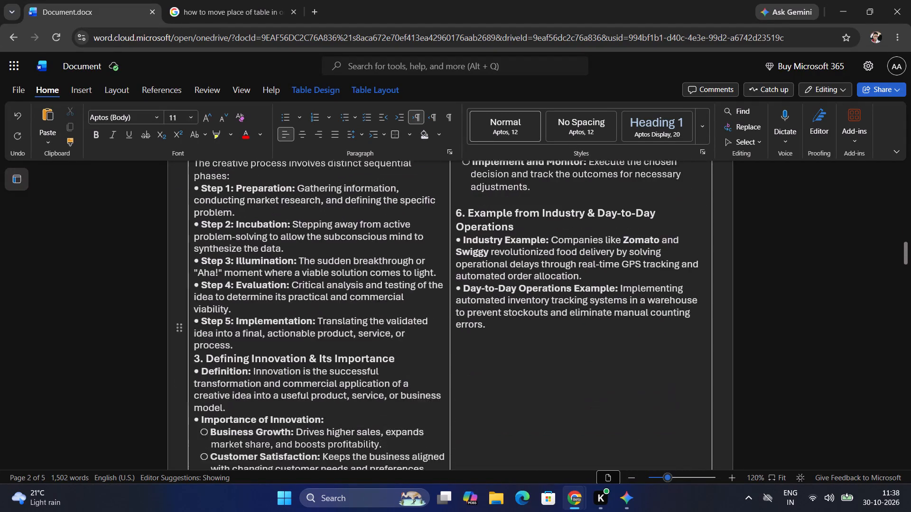
pyautogui.scroll(4, 274, 351)
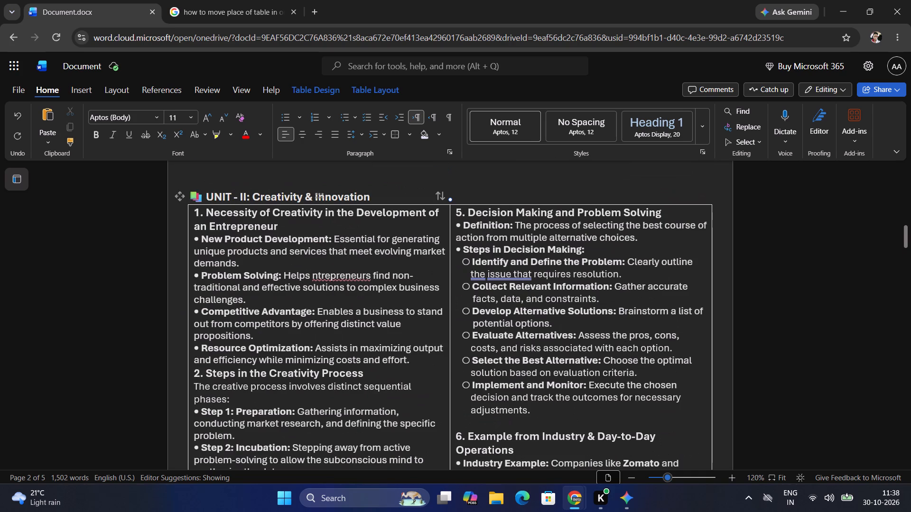
pyautogui.scroll(-2, 296, 342)
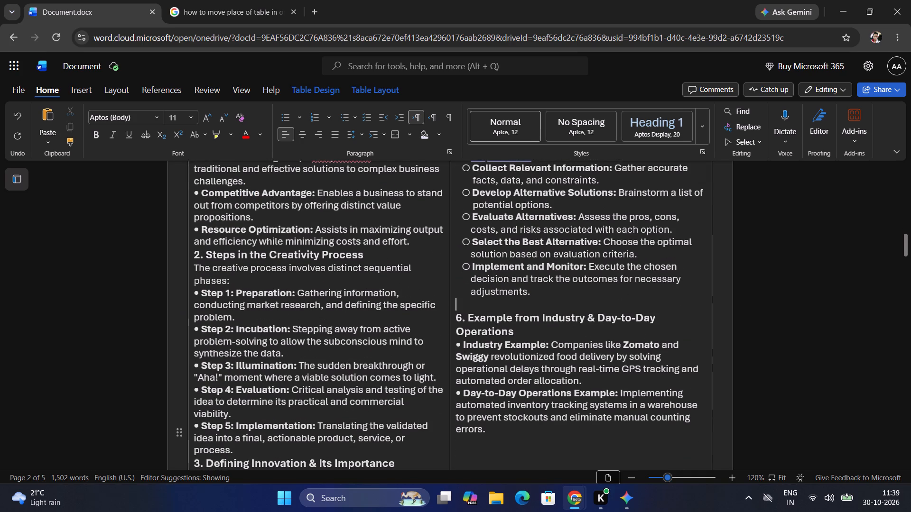
pyautogui.scroll(1, 366, 343)
pyautogui.scroll(5, 309, 341)
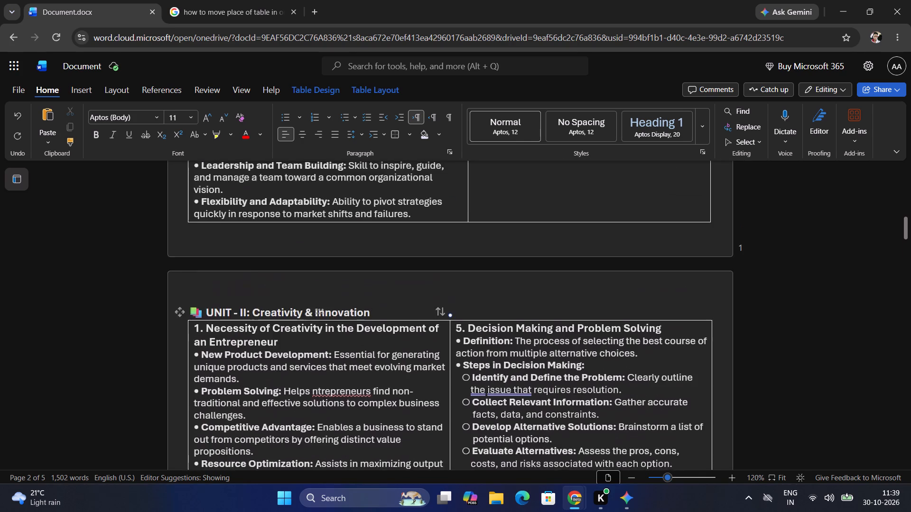
pyautogui.scroll(1, 293, 322)
pyautogui.scroll(-5, 293, 322)
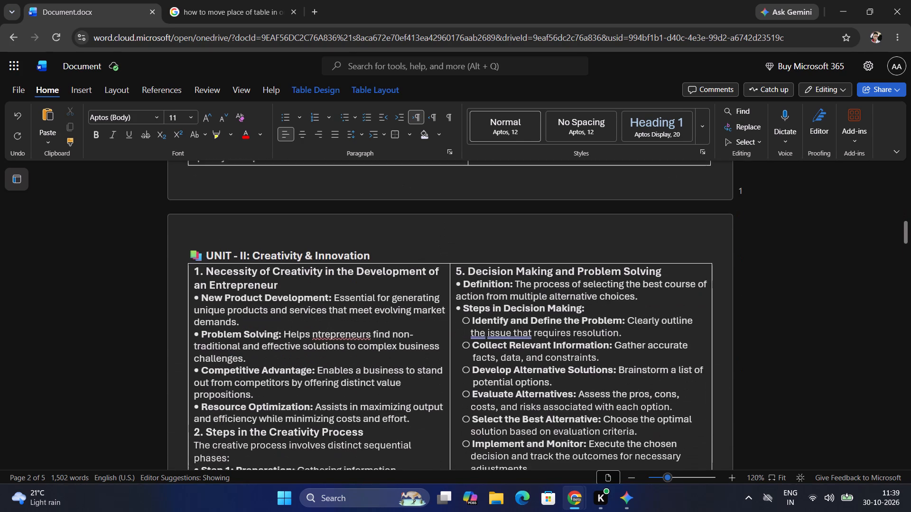
# Move section "1. Necessity of Creativity in the Development of an Entrepreneur" to the end of the Unit I table's second column, leaving no trailing blank line.
pyautogui.scroll(-1, 294, 322)
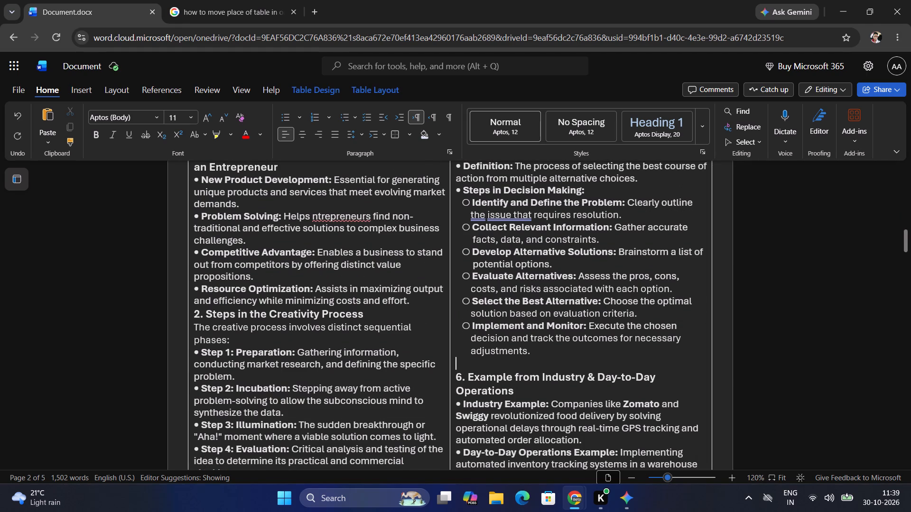
pyautogui.moveTo(413, 302); pyautogui.dragTo(188, 270)
pyautogui.scroll(2, 218, 236)
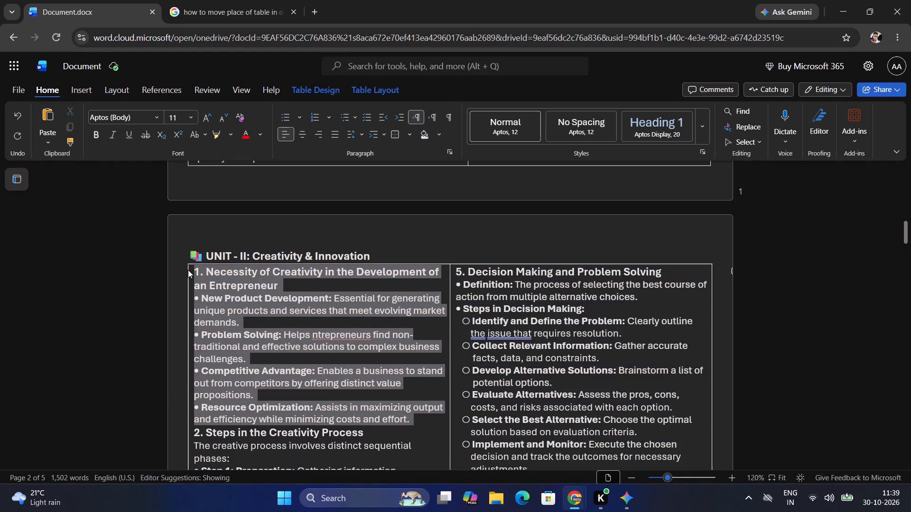
pyautogui.moveTo(188, 270); pyautogui.dragTo(190, 271)
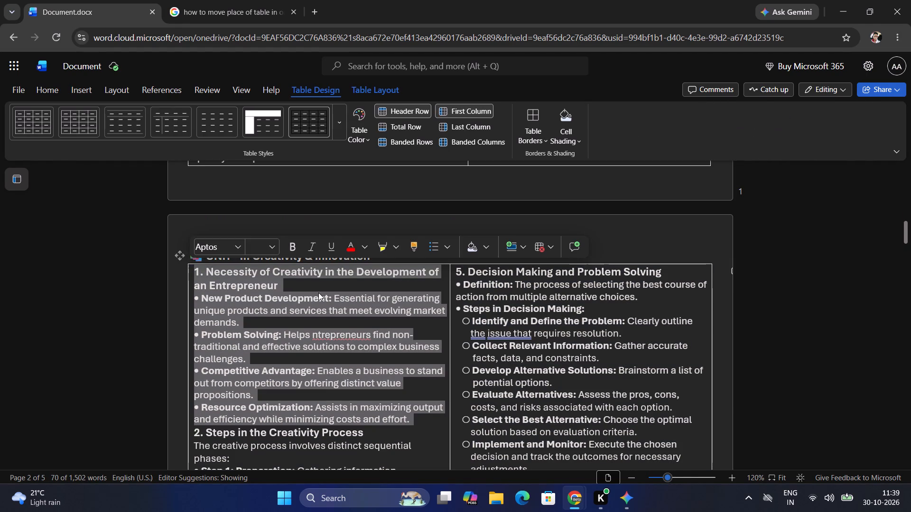
pyautogui.hotkey('ctrl', 'x')
pyautogui.scroll(2, 376, 292)
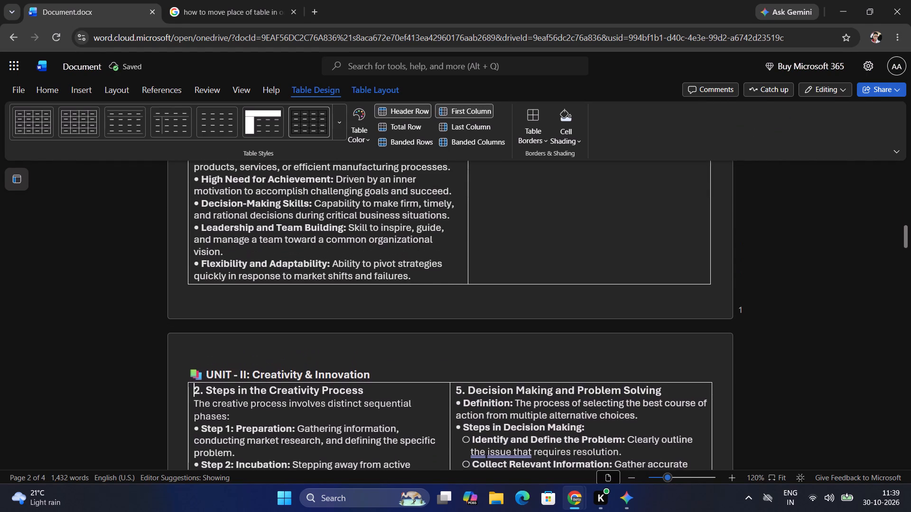
pyautogui.click(536, 206)
pyautogui.scroll(1, 535, 211)
pyautogui.click(552, 278)
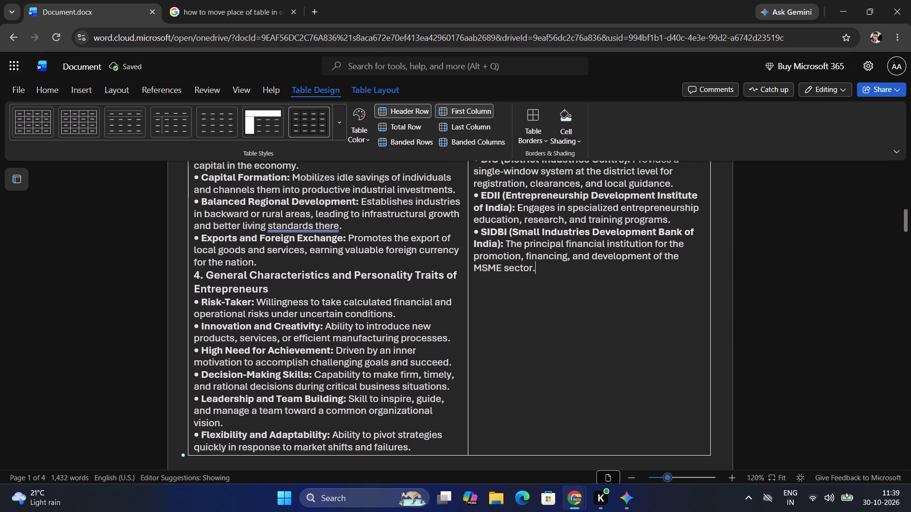
pyautogui.press('Return')
pyautogui.hotkey('ctrl', 'v')
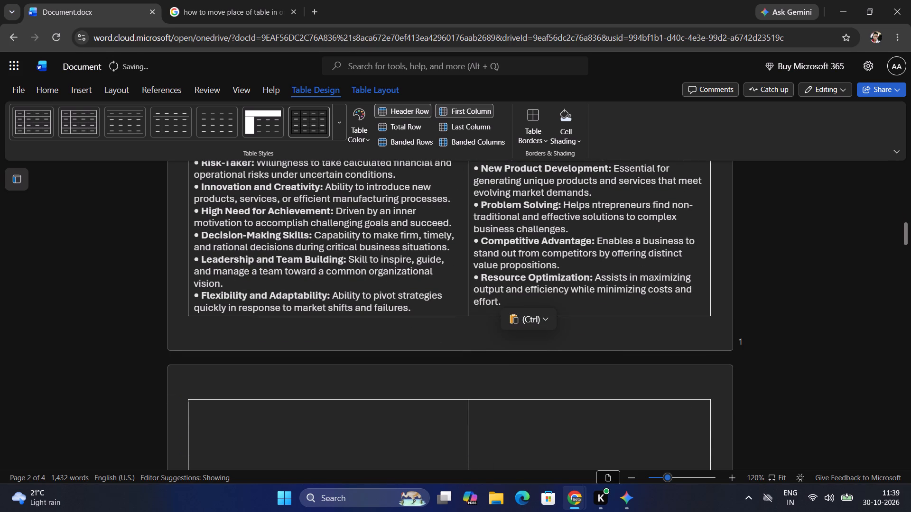
pyautogui.press('BackSpace')
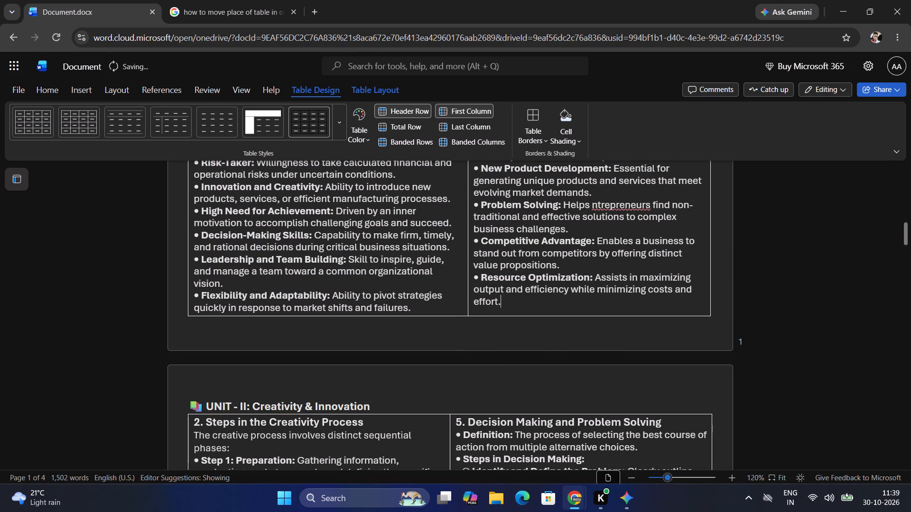
# Move the "UNIT - II: Creativity & Innovation" heading into the Unit I table's second column, directly above "1. Necessity of Creativity", without a blank line.
pyautogui.click(393, 385)
pyautogui.moveTo(397, 405); pyautogui.dragTo(397, 406)
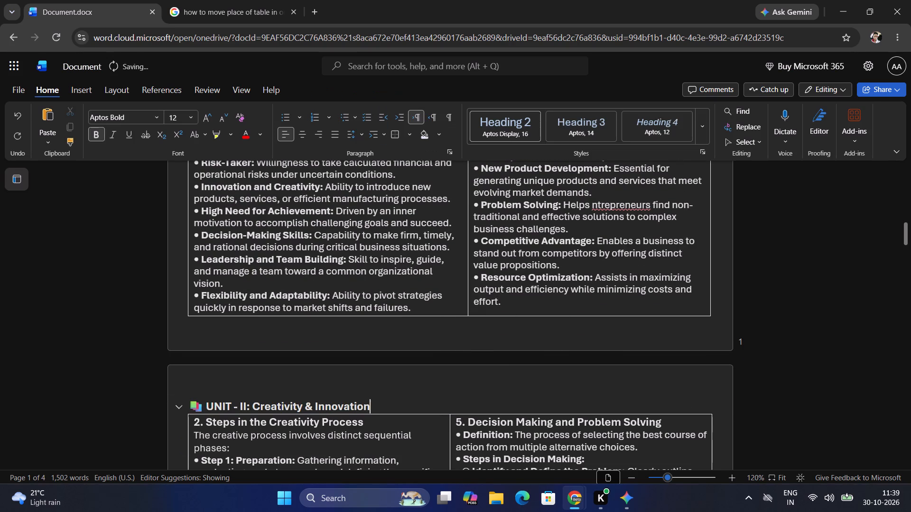
pyautogui.moveTo(397, 406); pyautogui.dragTo(195, 403)
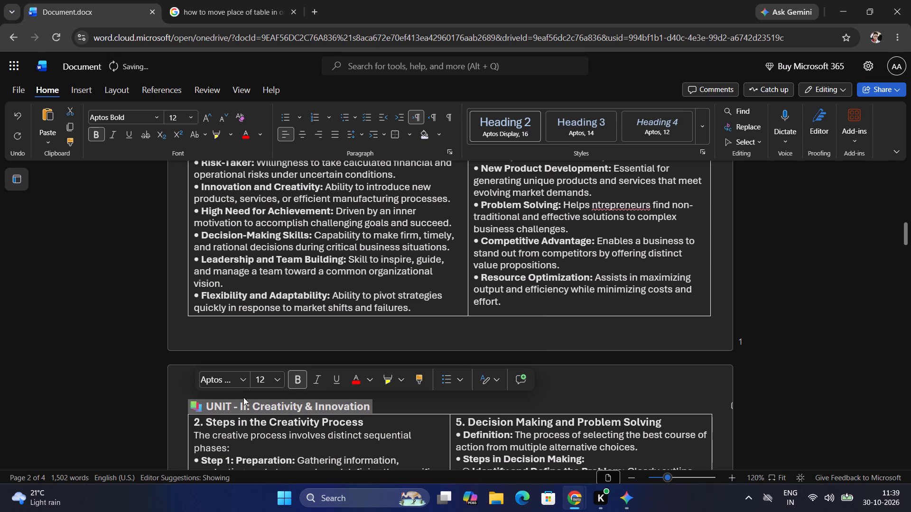
pyautogui.hotkey('ctrl', 'x')
pyautogui.scroll(2, 530, 313)
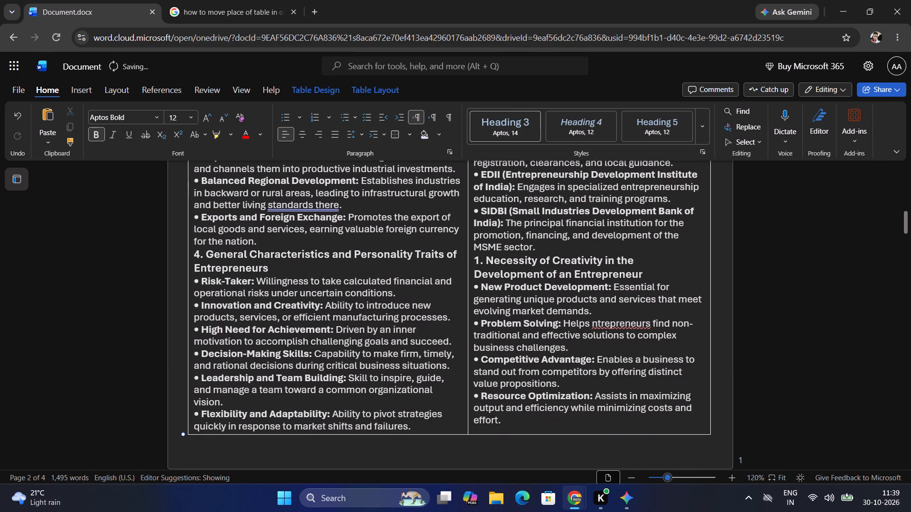
pyautogui.click(549, 244)
pyautogui.press('Return')
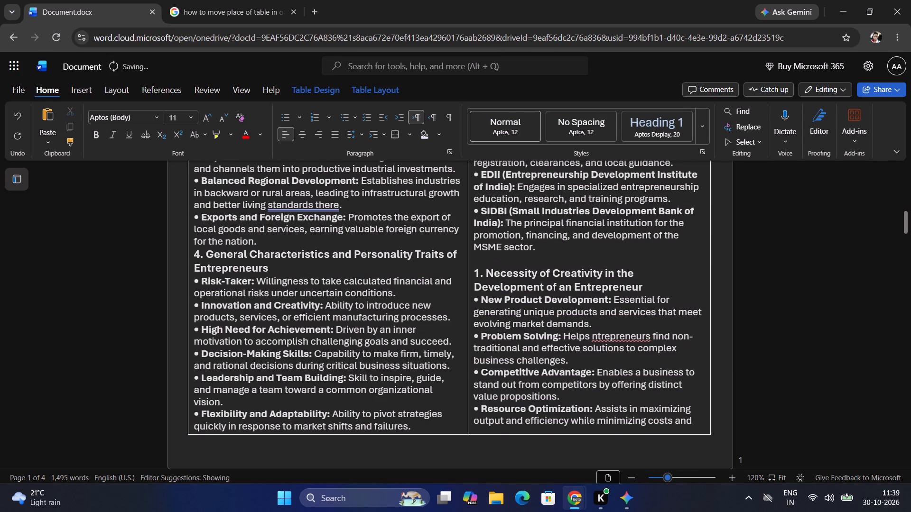
pyautogui.hotkey('ctrl', 'v')
pyautogui.press('BackSpace')
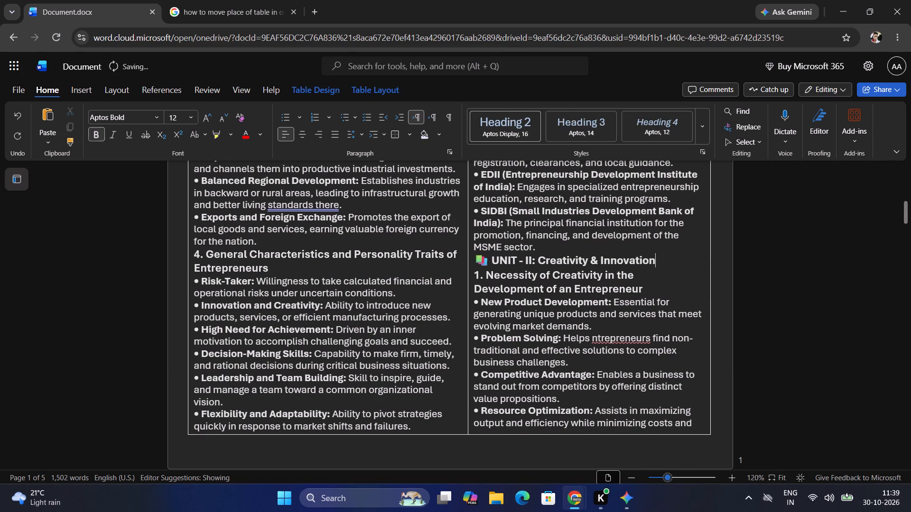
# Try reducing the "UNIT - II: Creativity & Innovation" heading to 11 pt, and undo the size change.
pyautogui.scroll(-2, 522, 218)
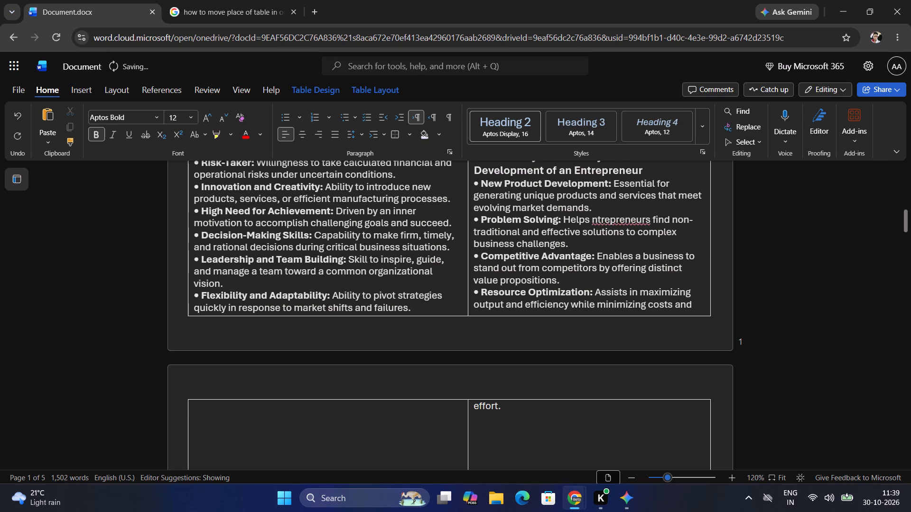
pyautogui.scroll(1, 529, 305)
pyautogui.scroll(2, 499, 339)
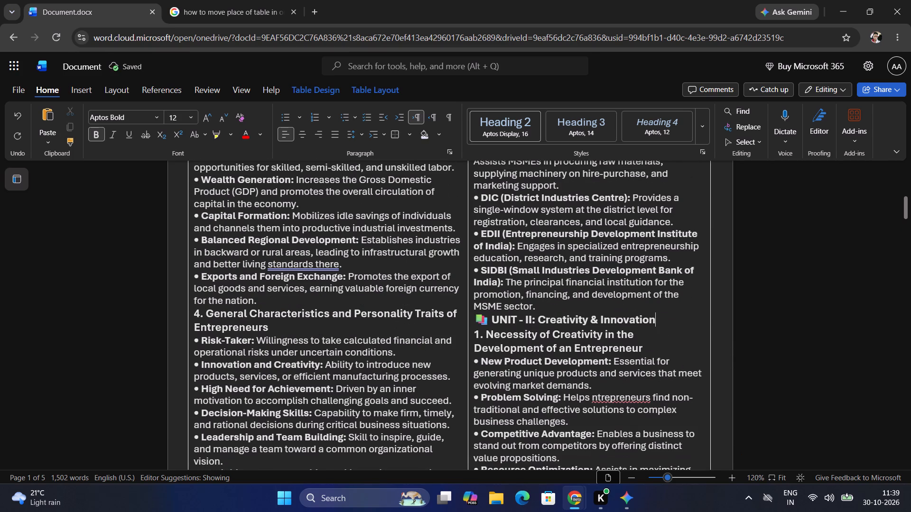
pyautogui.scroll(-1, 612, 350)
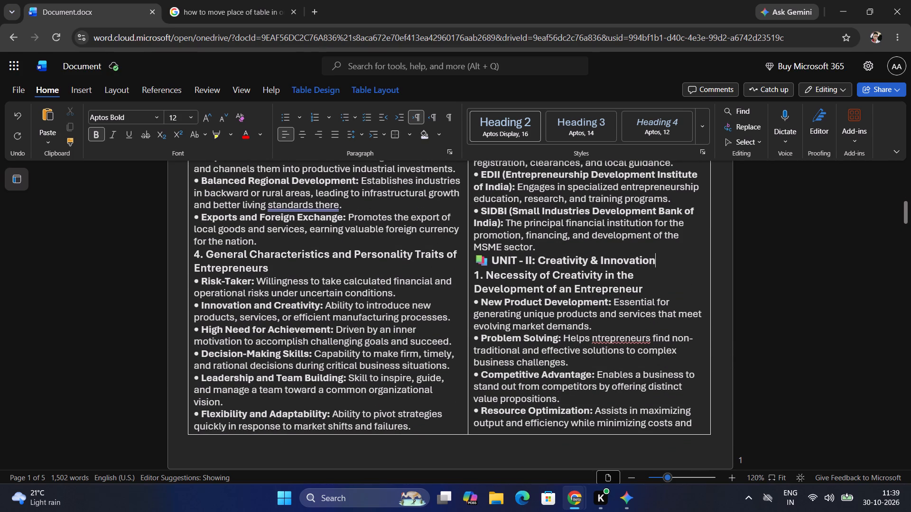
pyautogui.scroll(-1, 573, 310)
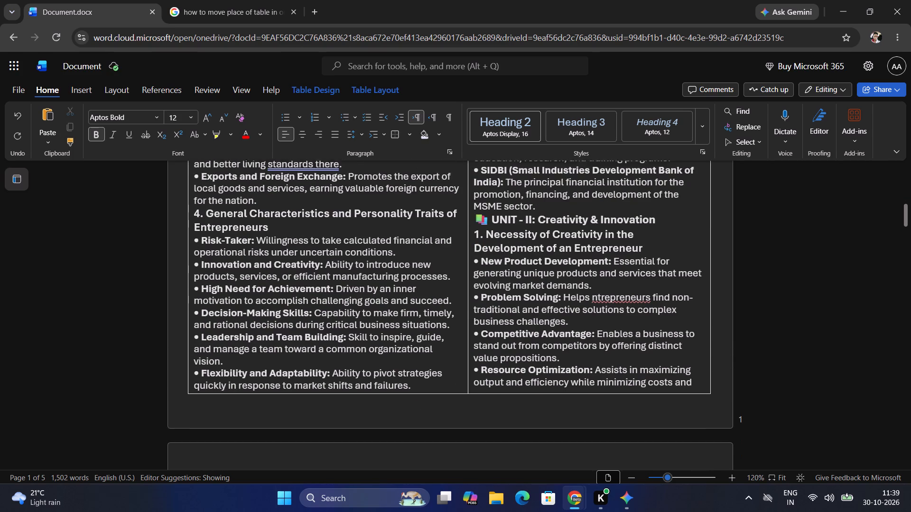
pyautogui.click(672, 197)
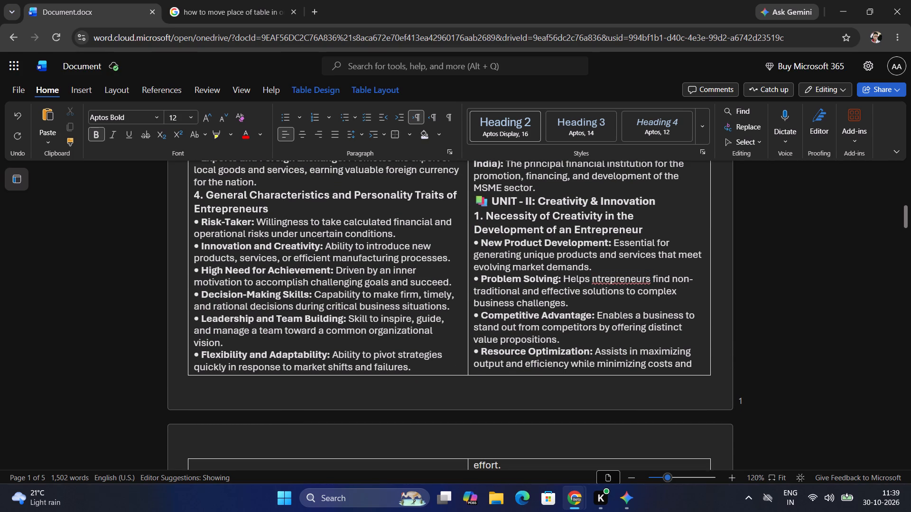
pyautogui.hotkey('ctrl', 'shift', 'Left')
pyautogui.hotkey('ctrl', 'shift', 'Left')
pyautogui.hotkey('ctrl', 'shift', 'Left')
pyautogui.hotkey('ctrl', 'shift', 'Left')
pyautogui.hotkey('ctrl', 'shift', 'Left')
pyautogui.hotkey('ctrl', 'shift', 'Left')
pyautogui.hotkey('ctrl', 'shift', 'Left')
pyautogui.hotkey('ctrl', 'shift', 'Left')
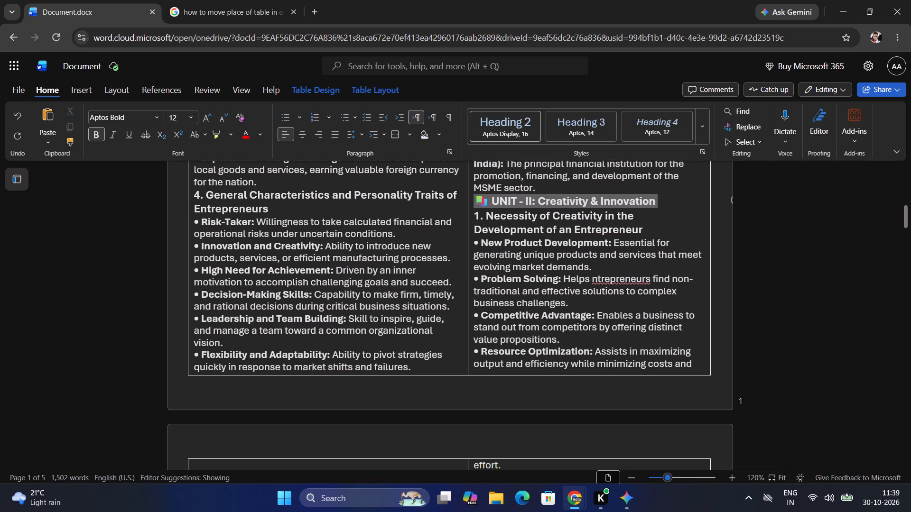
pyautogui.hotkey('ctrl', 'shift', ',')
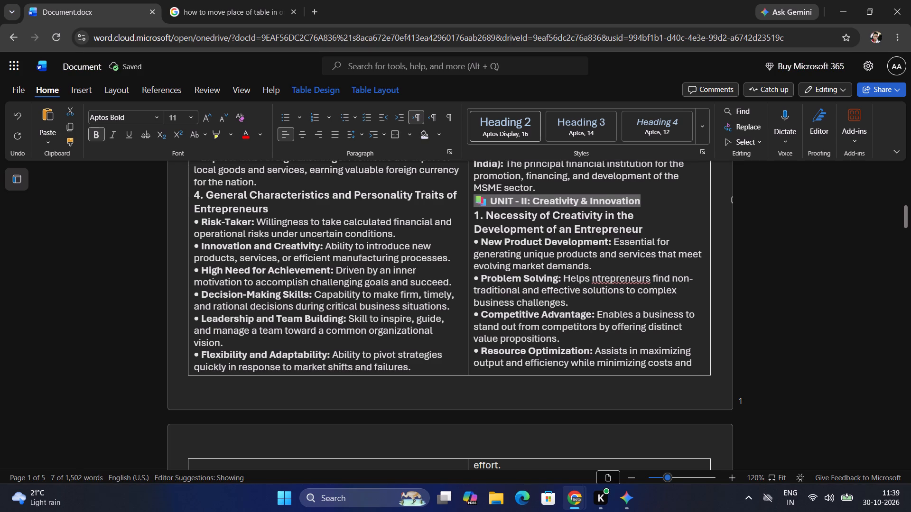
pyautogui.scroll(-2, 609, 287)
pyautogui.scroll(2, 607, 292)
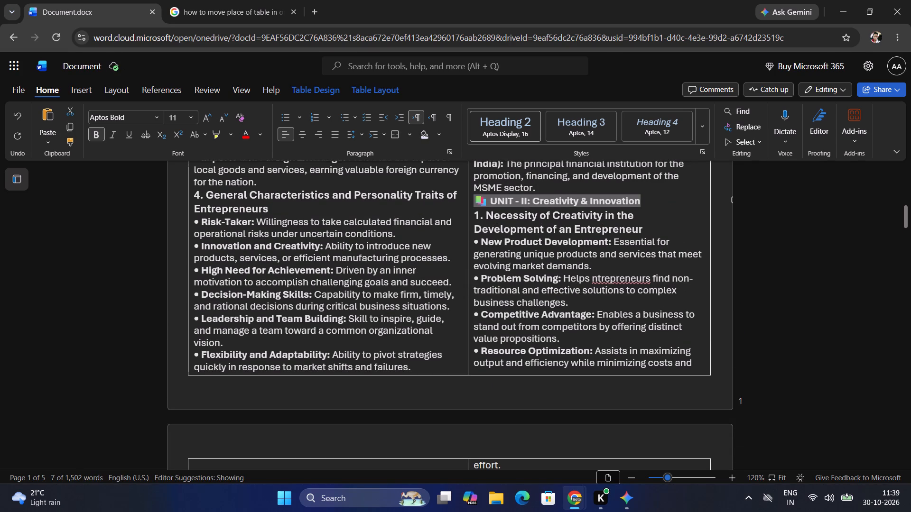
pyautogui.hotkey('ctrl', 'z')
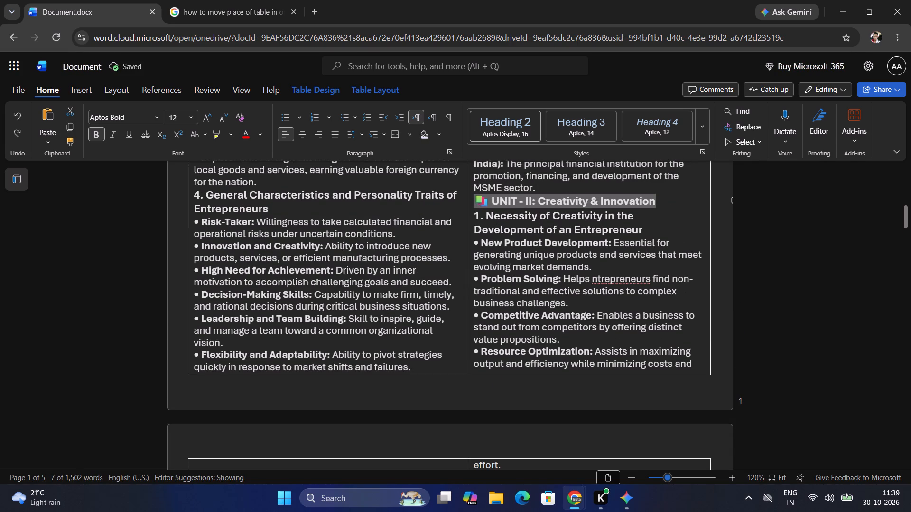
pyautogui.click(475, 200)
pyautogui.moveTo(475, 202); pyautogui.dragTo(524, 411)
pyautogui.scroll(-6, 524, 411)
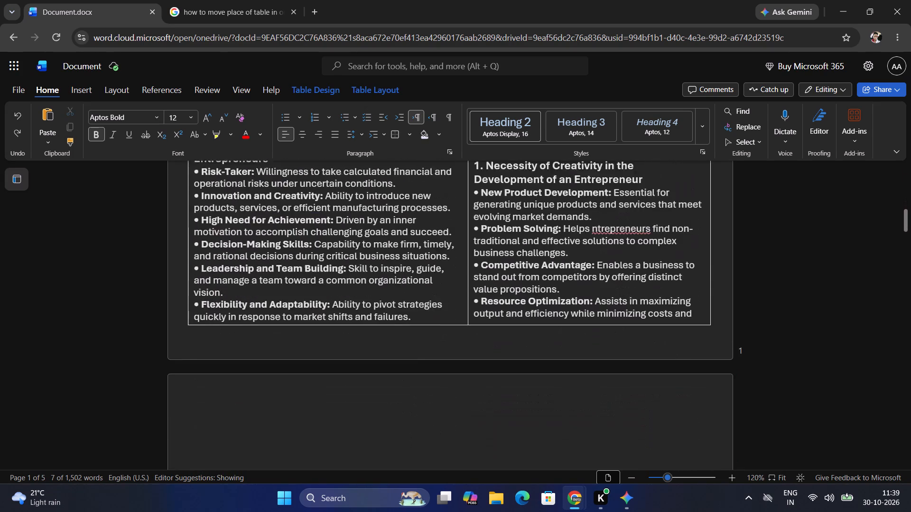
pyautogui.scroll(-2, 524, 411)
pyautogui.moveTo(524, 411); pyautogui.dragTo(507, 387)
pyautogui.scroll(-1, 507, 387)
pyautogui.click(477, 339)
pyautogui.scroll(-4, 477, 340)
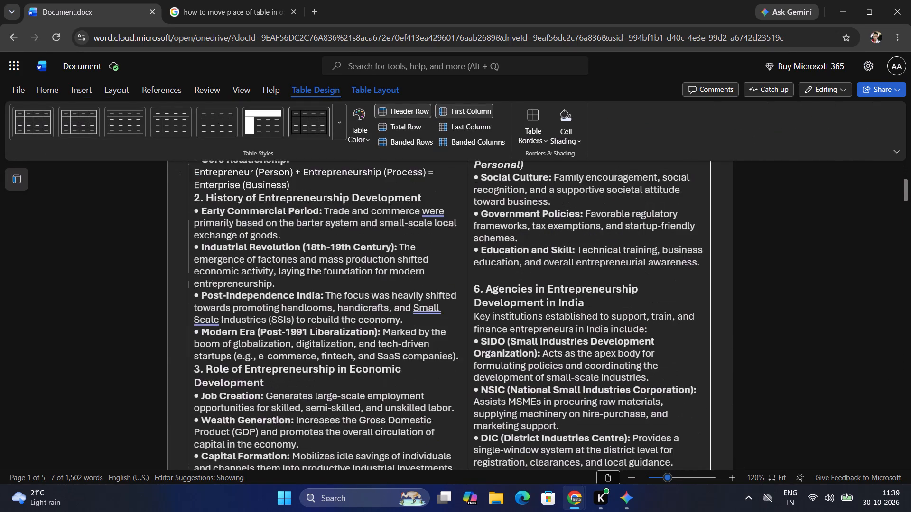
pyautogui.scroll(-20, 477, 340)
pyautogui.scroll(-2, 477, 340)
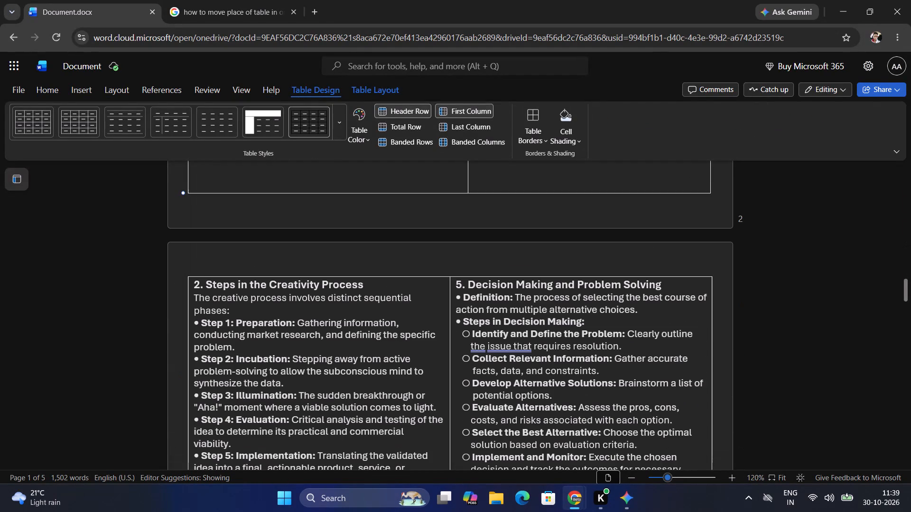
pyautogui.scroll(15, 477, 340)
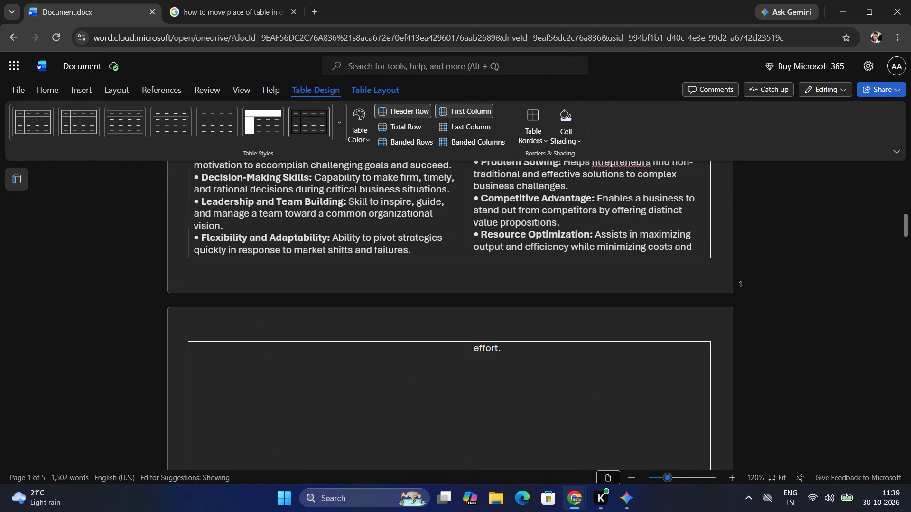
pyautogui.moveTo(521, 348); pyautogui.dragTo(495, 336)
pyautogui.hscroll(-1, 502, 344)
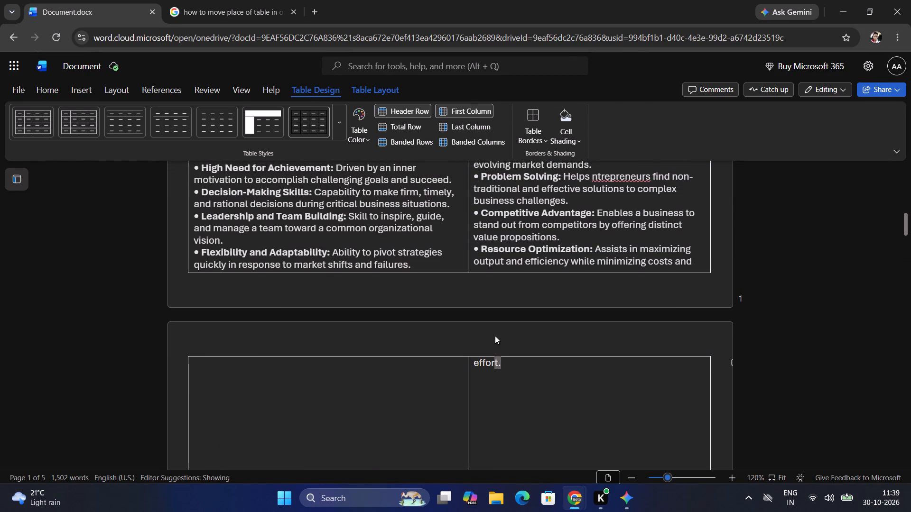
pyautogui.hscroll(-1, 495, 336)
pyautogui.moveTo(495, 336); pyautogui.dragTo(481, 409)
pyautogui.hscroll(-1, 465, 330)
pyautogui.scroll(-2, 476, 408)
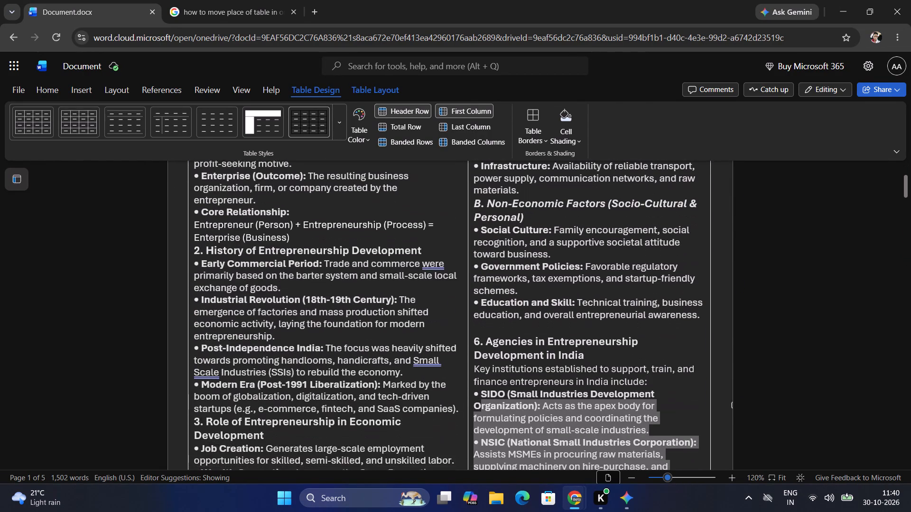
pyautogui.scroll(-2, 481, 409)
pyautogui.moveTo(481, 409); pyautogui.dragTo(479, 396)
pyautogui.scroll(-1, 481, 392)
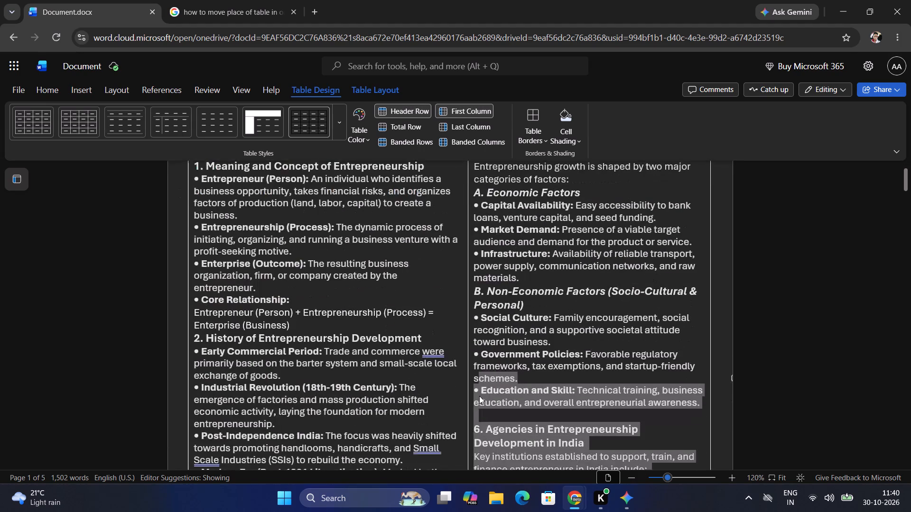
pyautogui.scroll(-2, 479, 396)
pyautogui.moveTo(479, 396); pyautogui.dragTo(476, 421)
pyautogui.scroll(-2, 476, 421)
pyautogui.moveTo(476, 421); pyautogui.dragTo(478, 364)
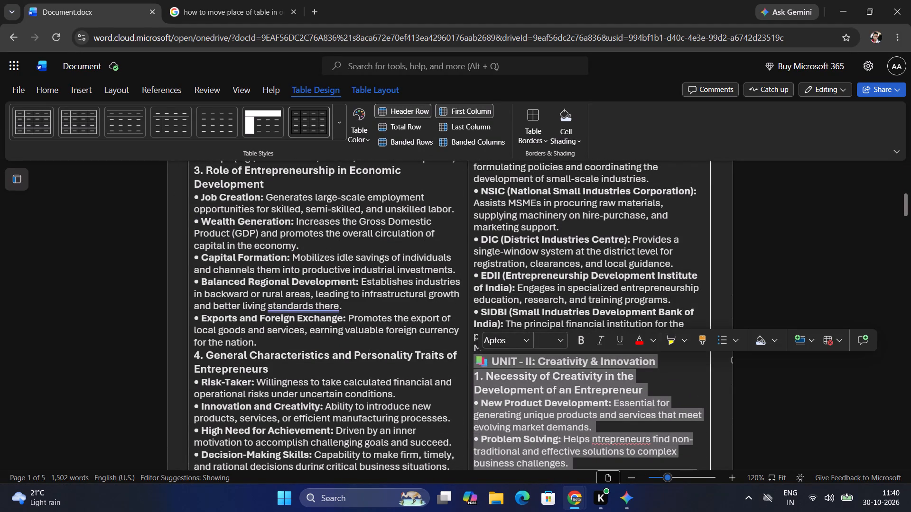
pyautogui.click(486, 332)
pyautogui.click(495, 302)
# Delete the blank line above "6. Agencies in Entrepreneurship Development in India" in the Unit I table's second column.
pyautogui.scroll(3, 497, 302)
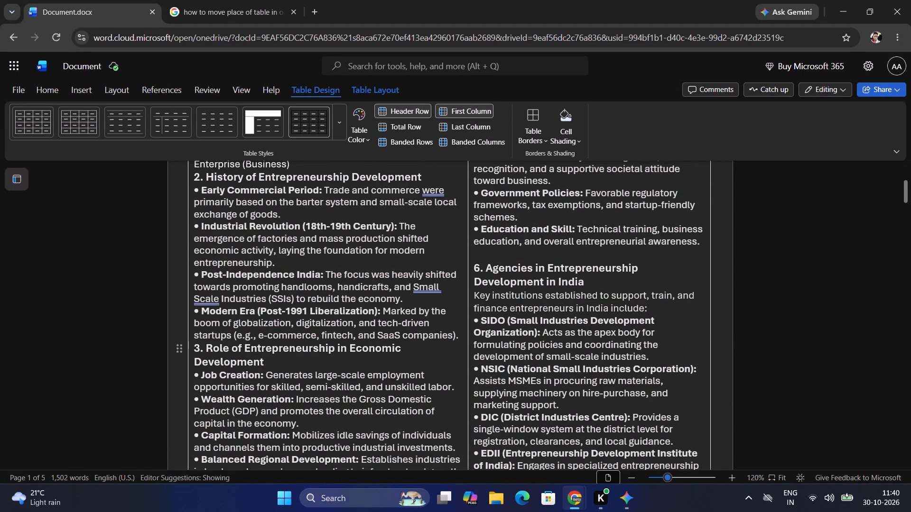
pyautogui.click(483, 261)
pyautogui.press('Up')
pyautogui.press(']')
pyautogui.press('BackSpace')
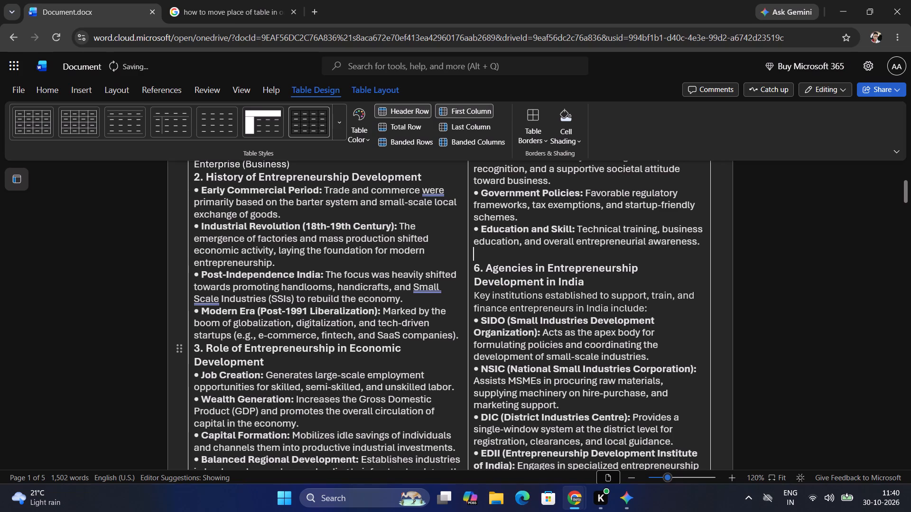
pyautogui.press('BackSpace')
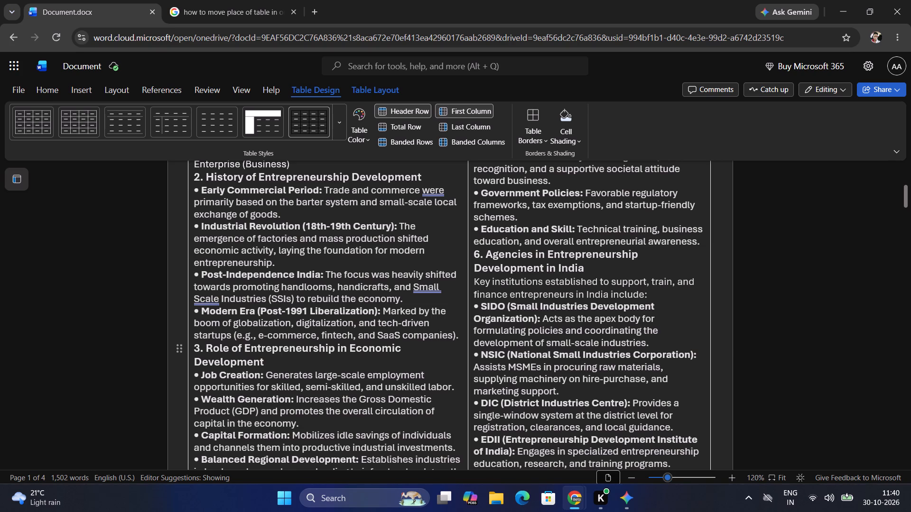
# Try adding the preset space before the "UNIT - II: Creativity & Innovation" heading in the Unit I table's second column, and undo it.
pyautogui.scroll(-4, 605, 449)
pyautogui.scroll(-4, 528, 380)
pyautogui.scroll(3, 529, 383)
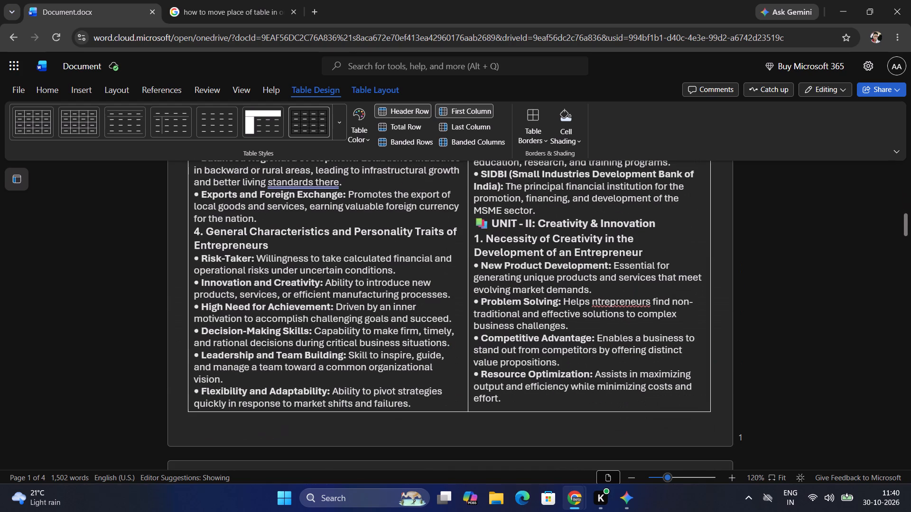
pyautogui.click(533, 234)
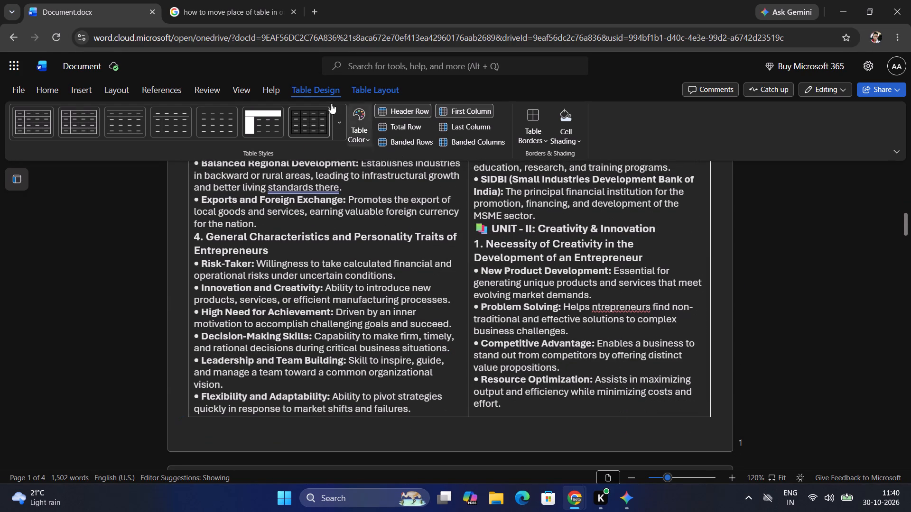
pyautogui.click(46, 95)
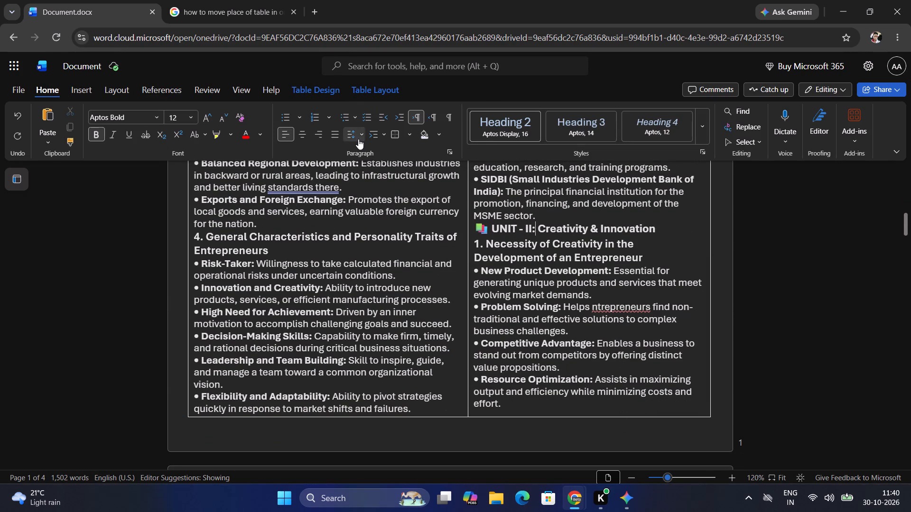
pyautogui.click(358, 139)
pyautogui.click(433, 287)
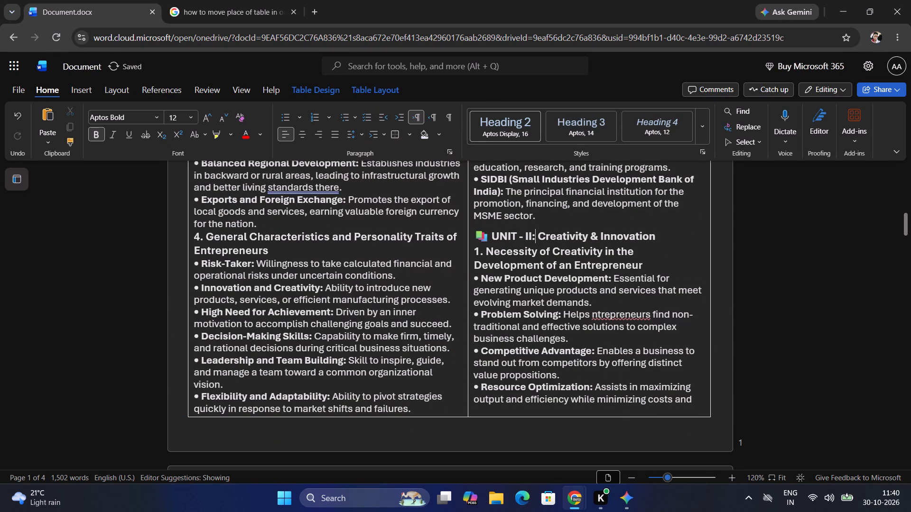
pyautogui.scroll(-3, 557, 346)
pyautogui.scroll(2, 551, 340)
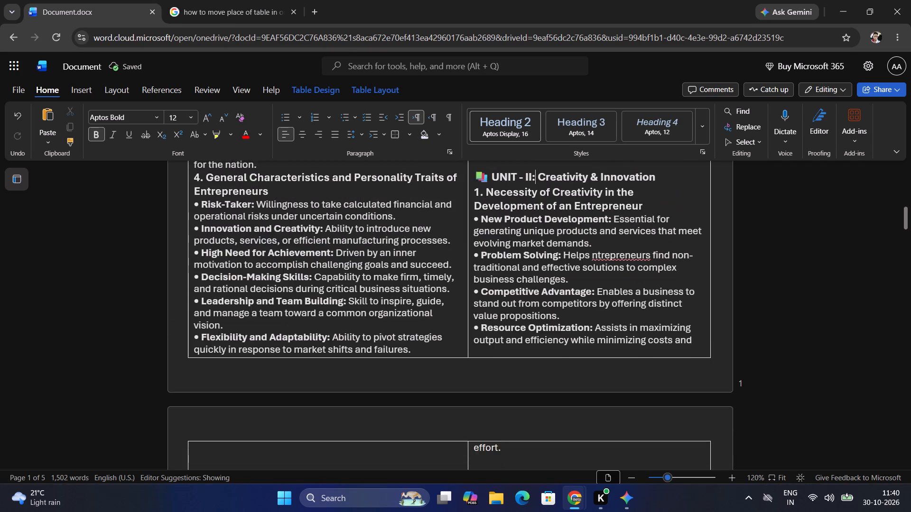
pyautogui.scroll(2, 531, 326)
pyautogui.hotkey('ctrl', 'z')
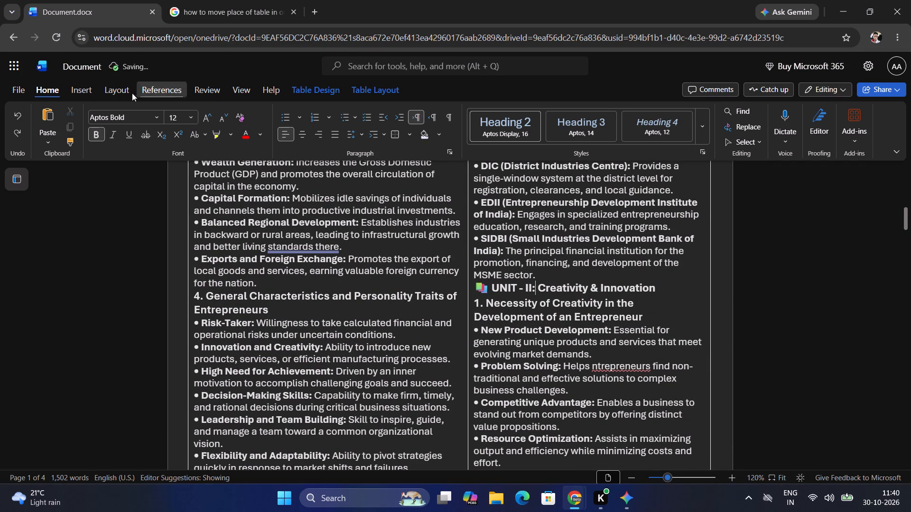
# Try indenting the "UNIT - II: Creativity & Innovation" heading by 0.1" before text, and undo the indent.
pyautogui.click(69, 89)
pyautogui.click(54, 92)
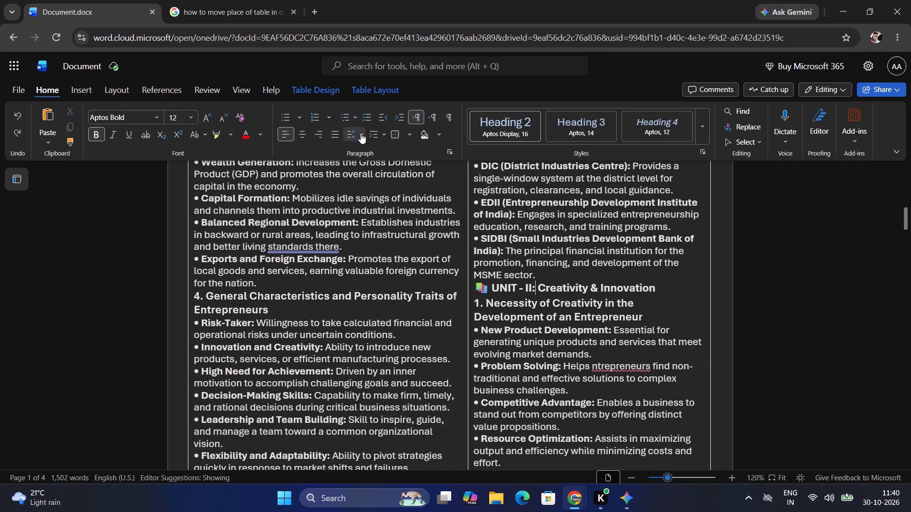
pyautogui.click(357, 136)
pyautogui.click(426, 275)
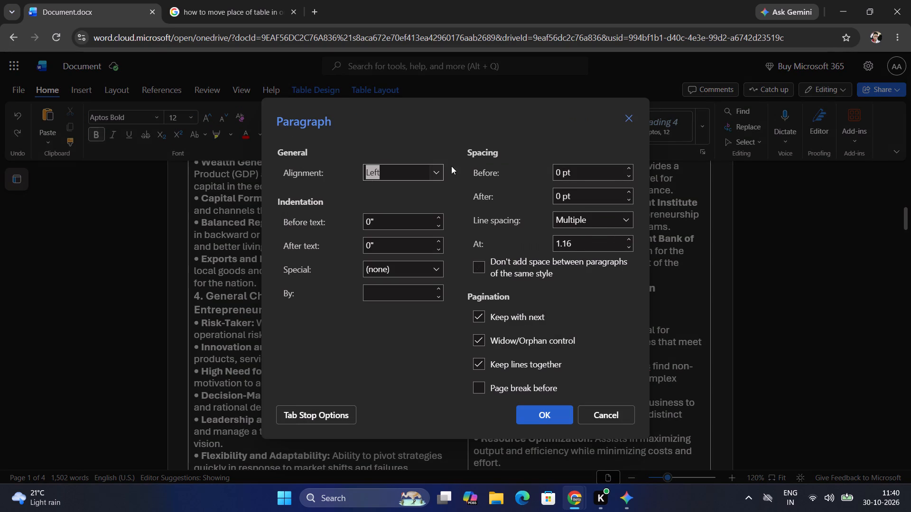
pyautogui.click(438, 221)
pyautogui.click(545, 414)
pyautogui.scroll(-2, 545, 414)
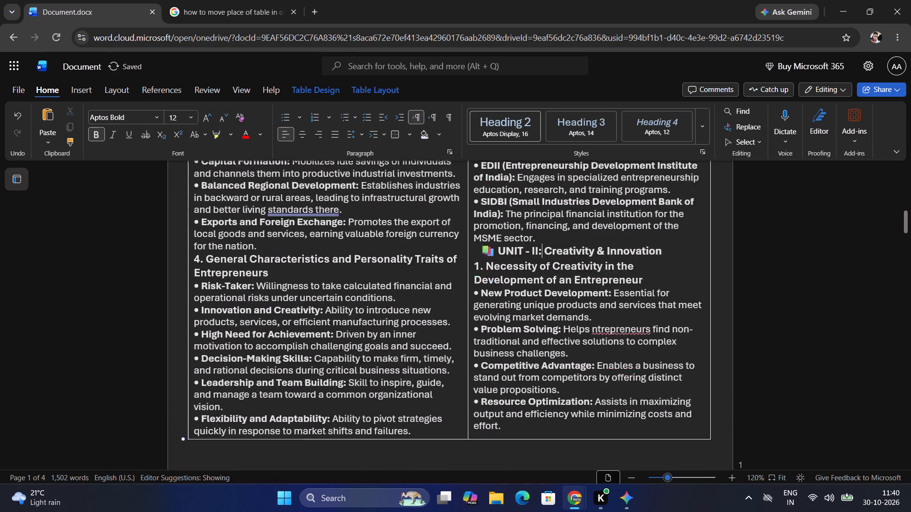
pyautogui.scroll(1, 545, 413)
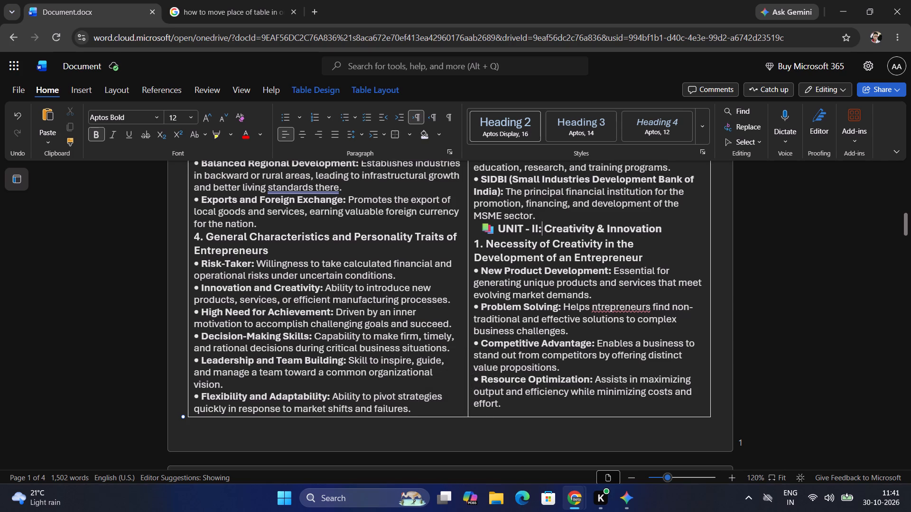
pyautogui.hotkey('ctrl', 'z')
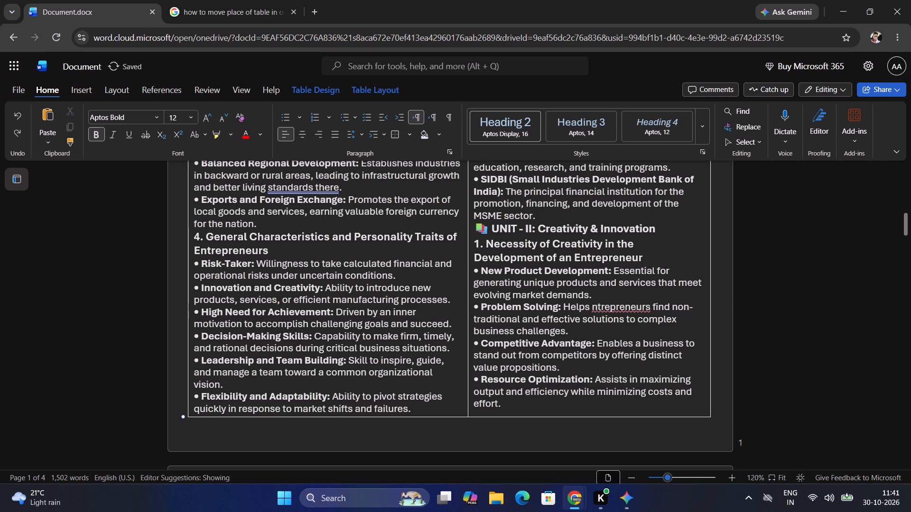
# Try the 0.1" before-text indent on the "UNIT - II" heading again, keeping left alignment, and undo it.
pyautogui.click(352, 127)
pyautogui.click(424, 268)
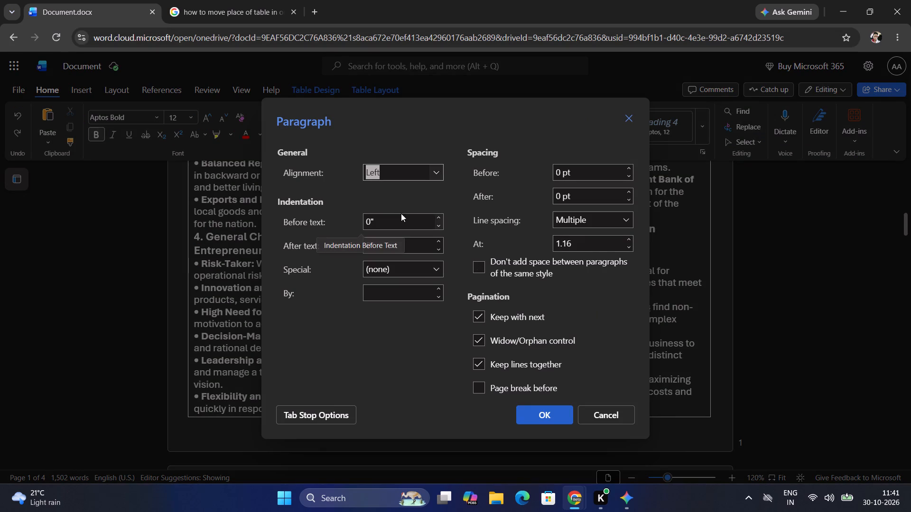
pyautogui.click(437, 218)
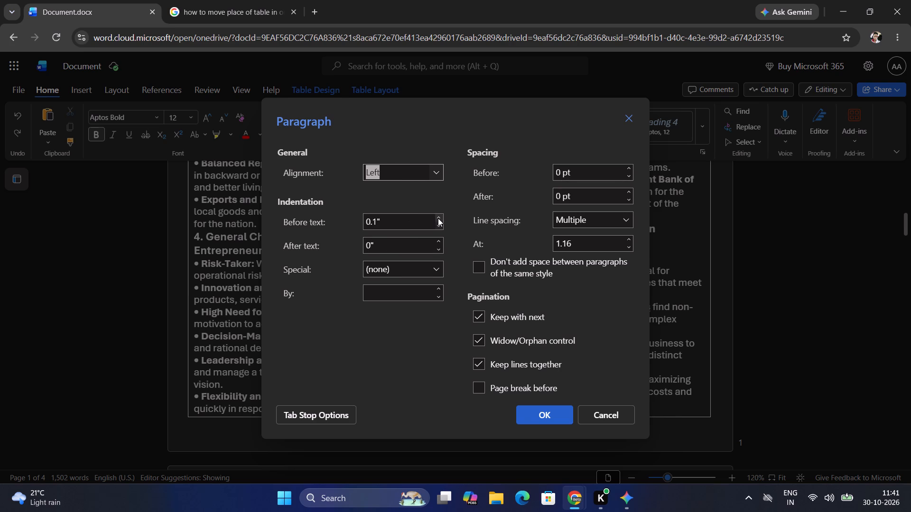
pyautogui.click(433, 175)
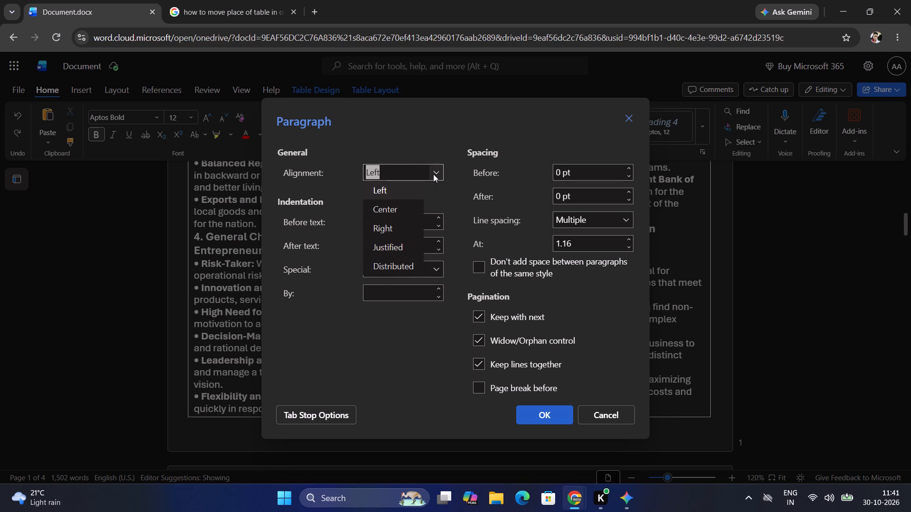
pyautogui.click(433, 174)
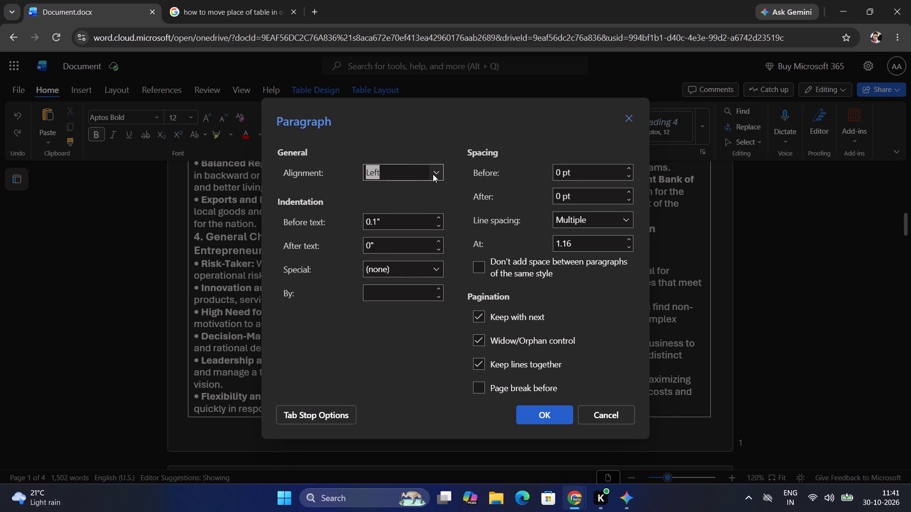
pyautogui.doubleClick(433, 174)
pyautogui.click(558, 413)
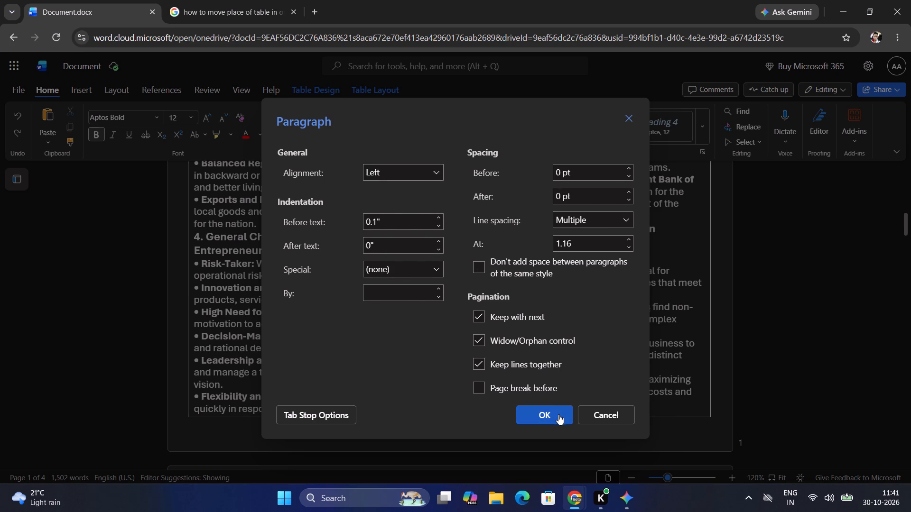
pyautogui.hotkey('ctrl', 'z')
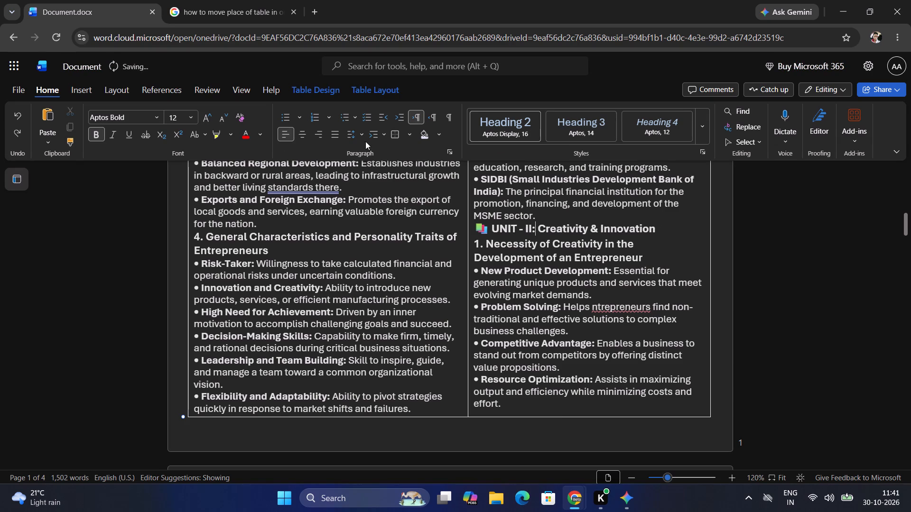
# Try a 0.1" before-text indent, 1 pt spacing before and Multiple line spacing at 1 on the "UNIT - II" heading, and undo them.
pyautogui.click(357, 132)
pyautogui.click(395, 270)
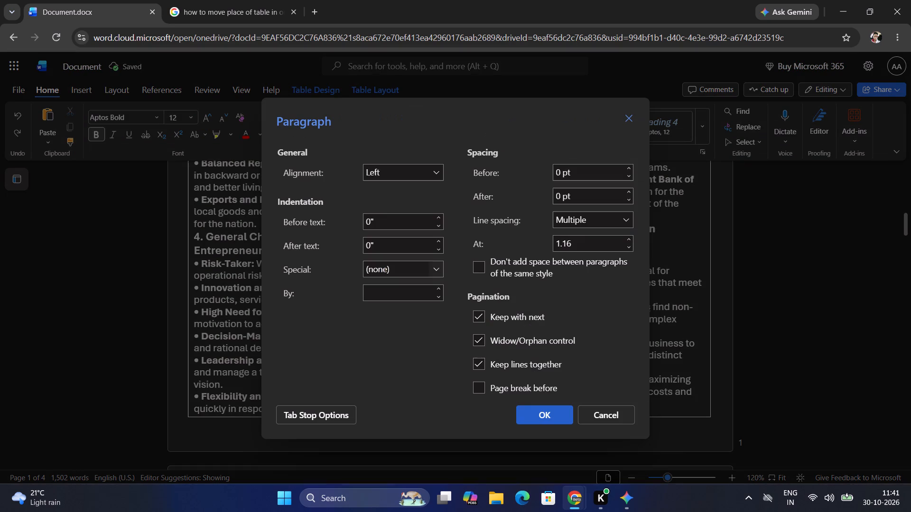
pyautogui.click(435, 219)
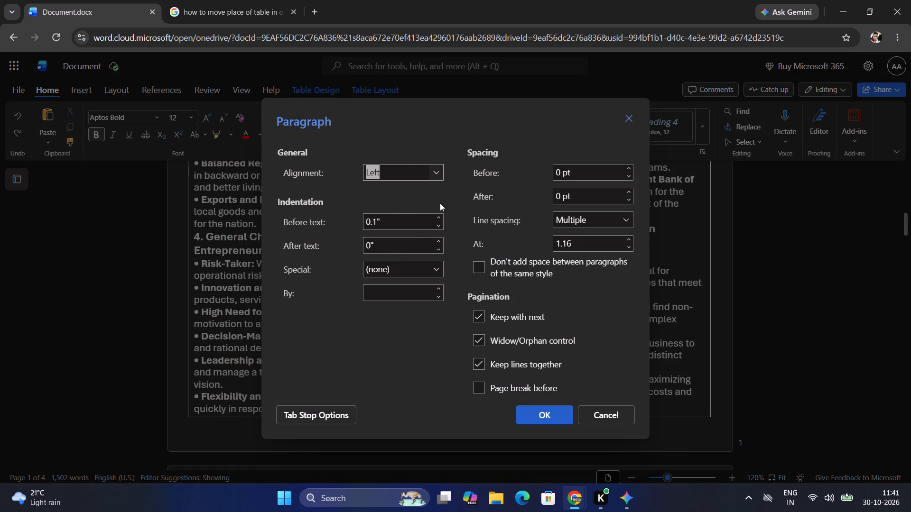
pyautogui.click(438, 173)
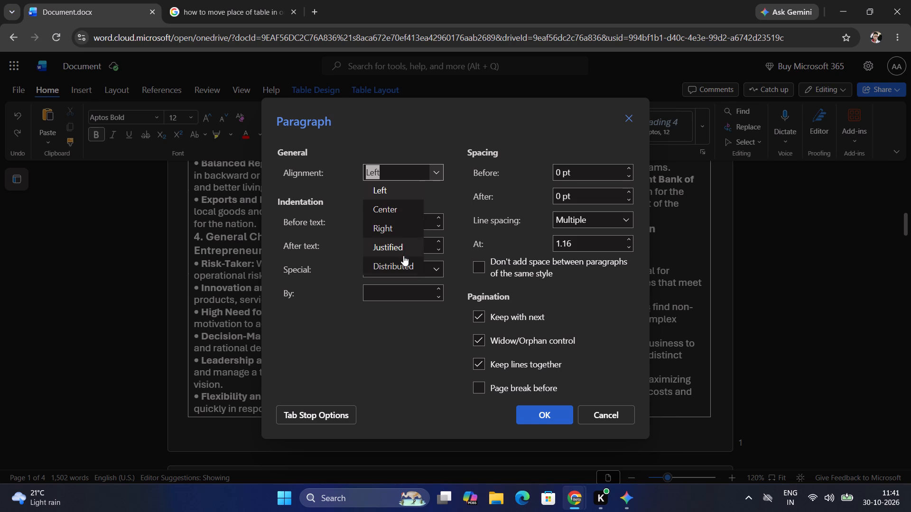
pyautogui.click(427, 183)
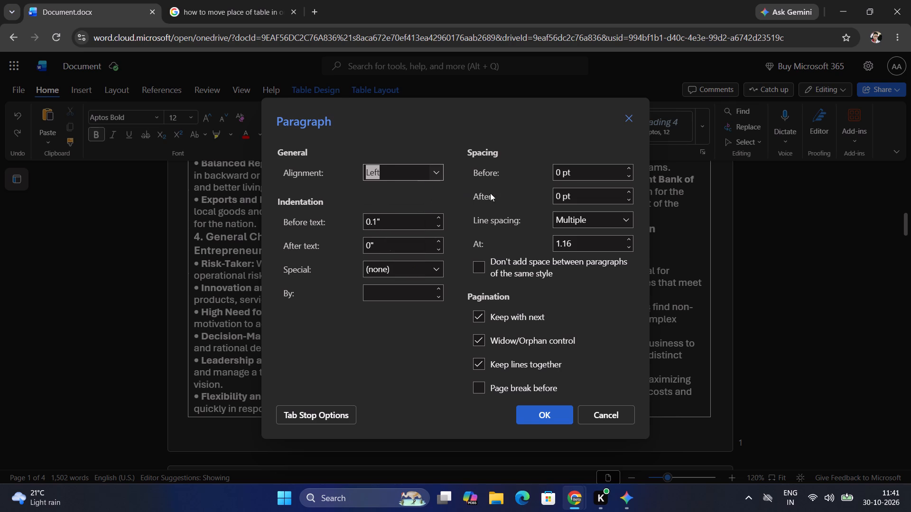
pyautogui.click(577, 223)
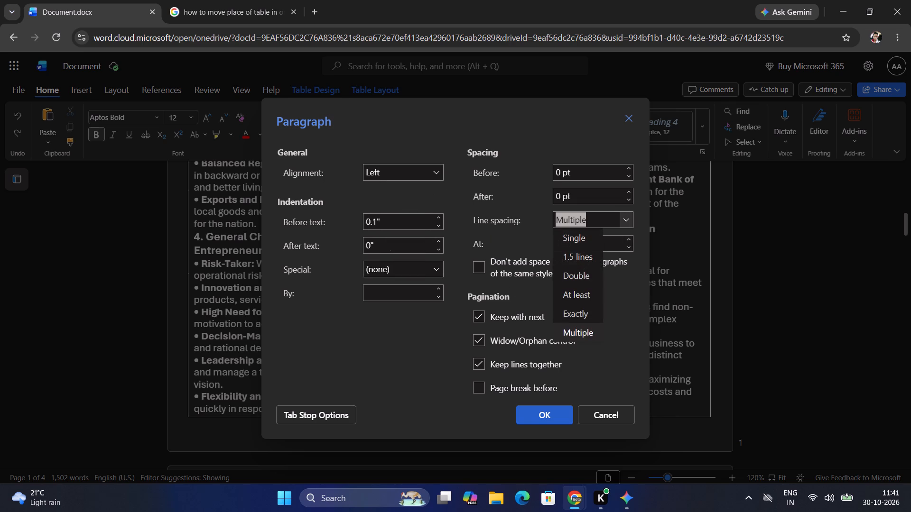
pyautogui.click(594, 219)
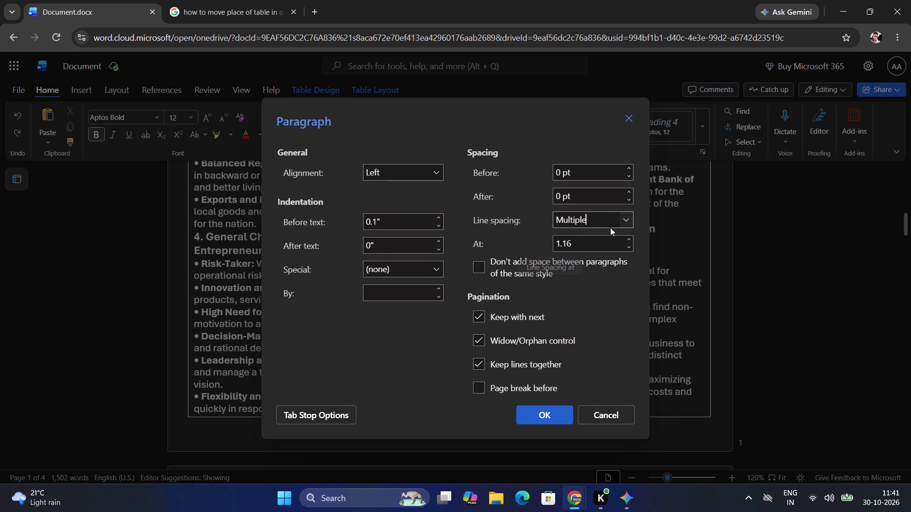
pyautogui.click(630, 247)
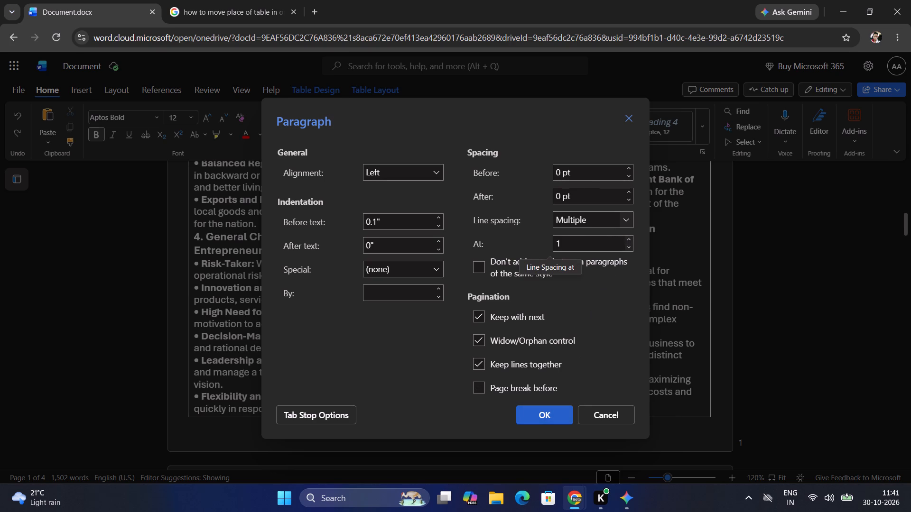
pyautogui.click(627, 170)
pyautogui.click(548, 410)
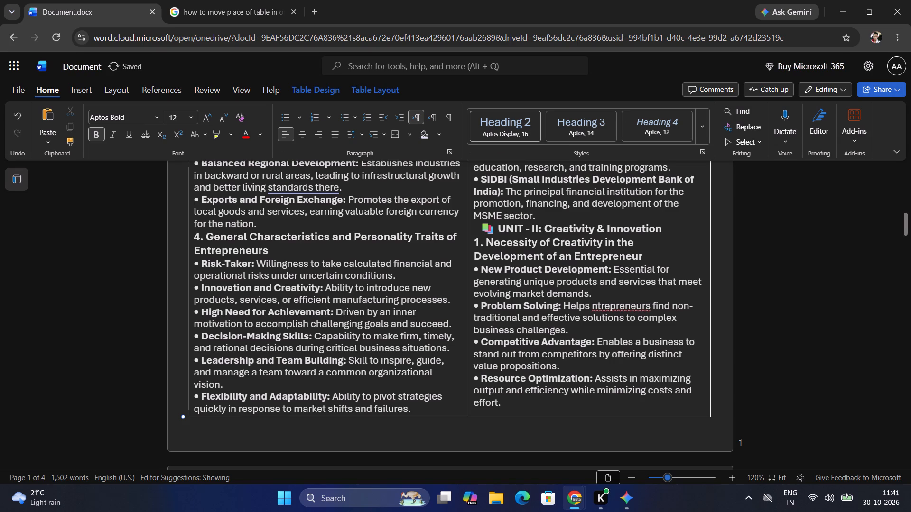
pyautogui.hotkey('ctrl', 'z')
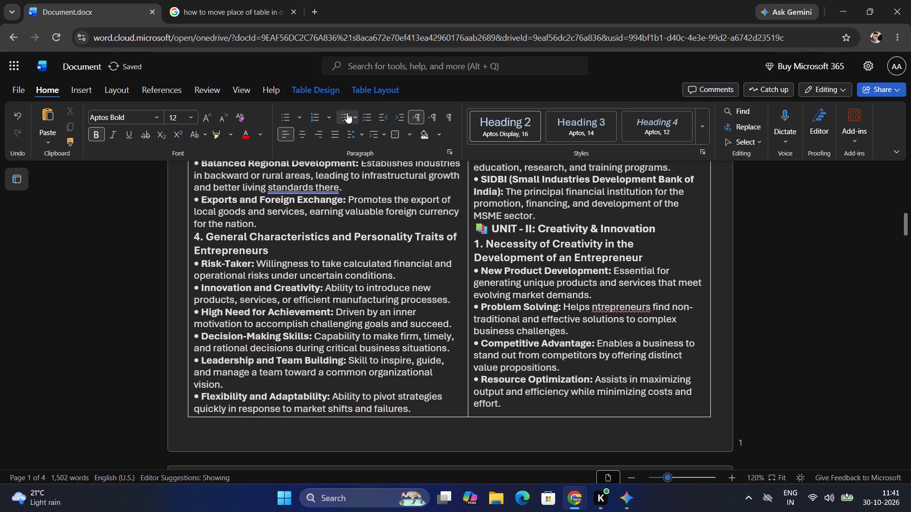
# Set the paragraph spacing before the "UNIT - II: Creativity & Innovation" heading to 2 pt and check the page 1 fit.
pyautogui.click(350, 130)
pyautogui.click(422, 270)
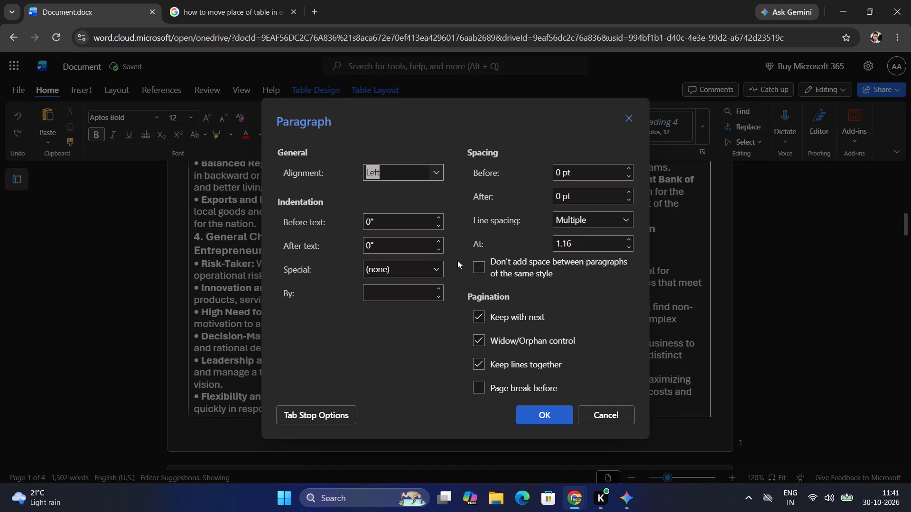
pyautogui.click(627, 170)
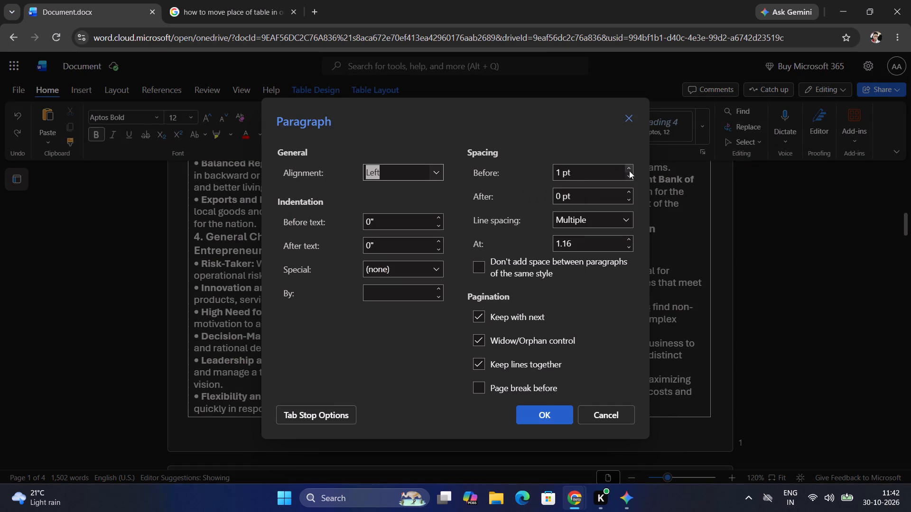
pyautogui.click(629, 171)
pyautogui.click(557, 404)
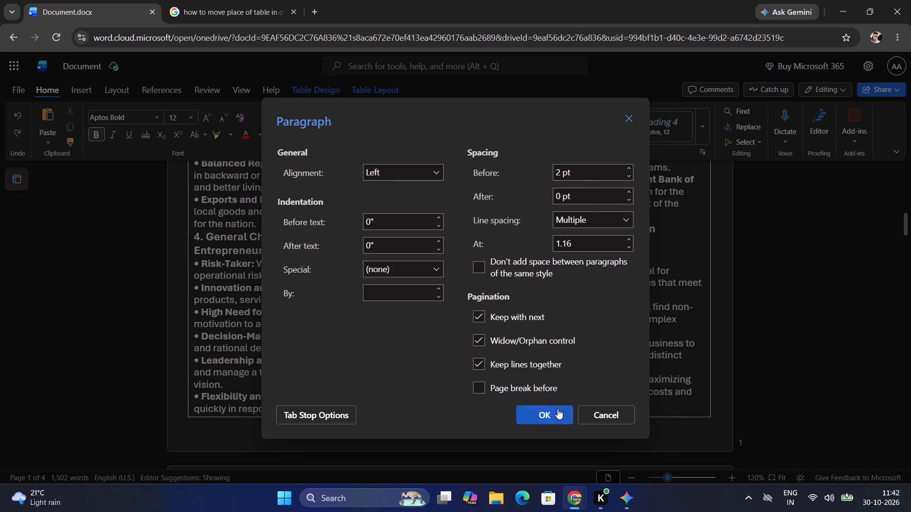
pyautogui.click(558, 416)
pyautogui.click(506, 221)
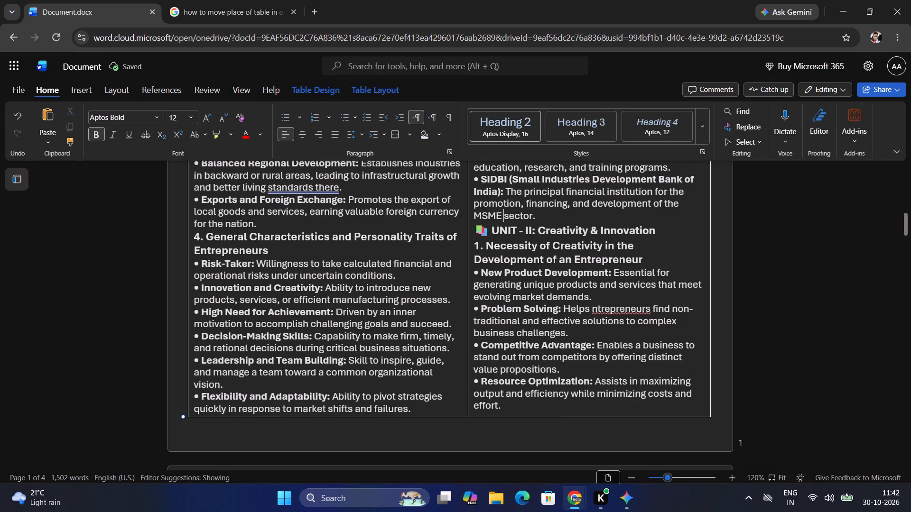
pyautogui.scroll(-3, 524, 245)
pyautogui.scroll(3, 524, 246)
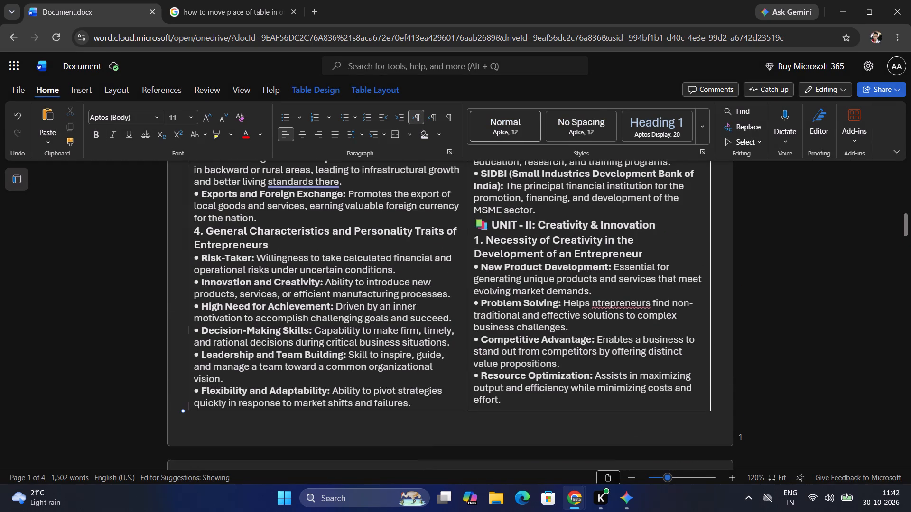
# Set the paragraph spacing before the "UNIT - II: Creativity & Innovation" heading to 6 pt.
pyautogui.click(500, 234)
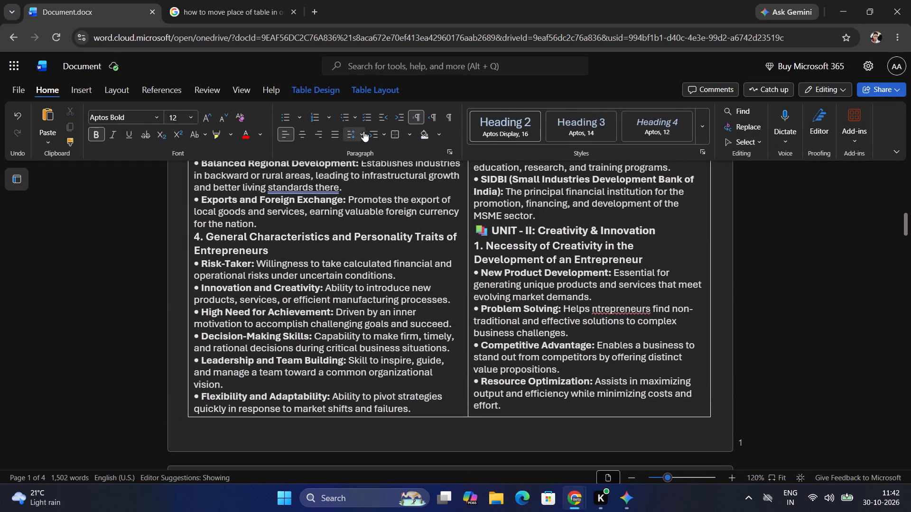
pyautogui.click(364, 132)
pyautogui.click(408, 276)
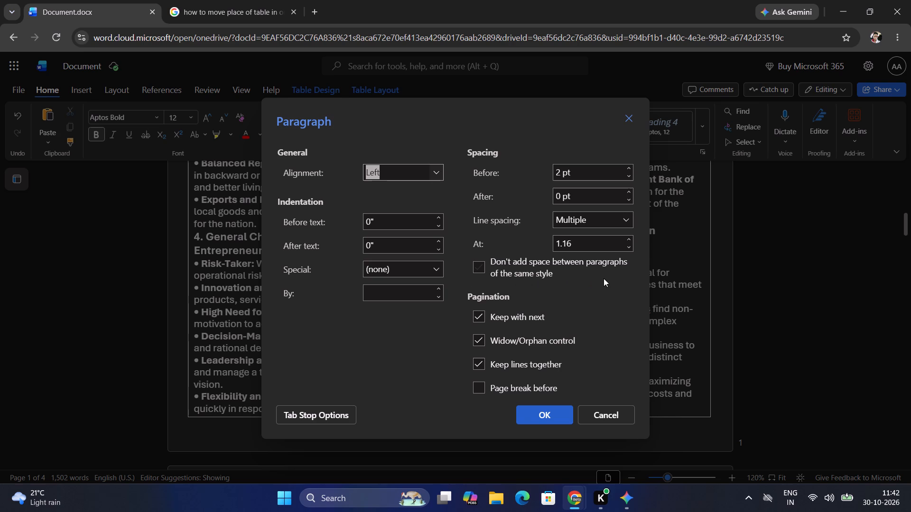
pyautogui.tripleClick(627, 168)
pyautogui.click(628, 167)
pyautogui.click(557, 412)
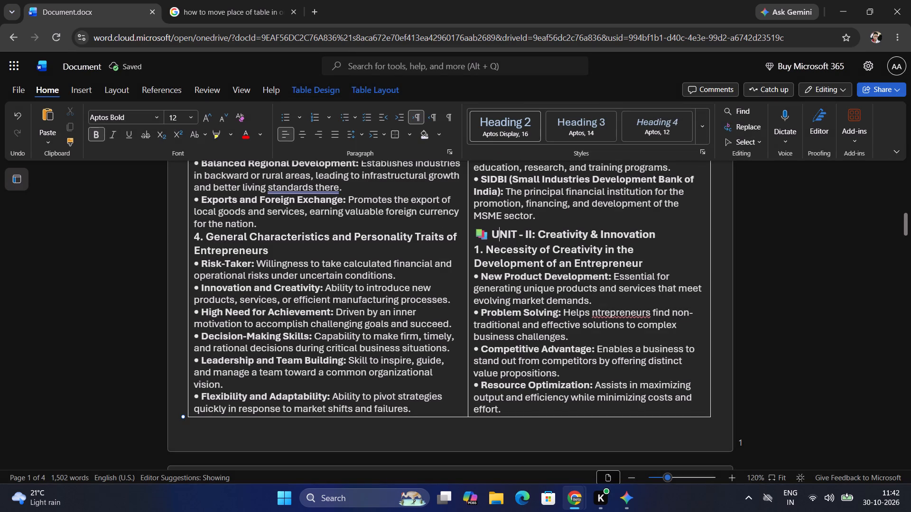
pyautogui.hotkey('ctrl', 'z')
pyautogui.hotkey('ctrl', 'y')
# Examine the bottom of page 1 and how the Unit II sections are distributed between the two columns on page 2.
pyautogui.keyDown('ctrl'); pyautogui.scroll(-2, 525, 306); pyautogui.keyUp('ctrl')
pyautogui.scroll(-1, 525, 306)
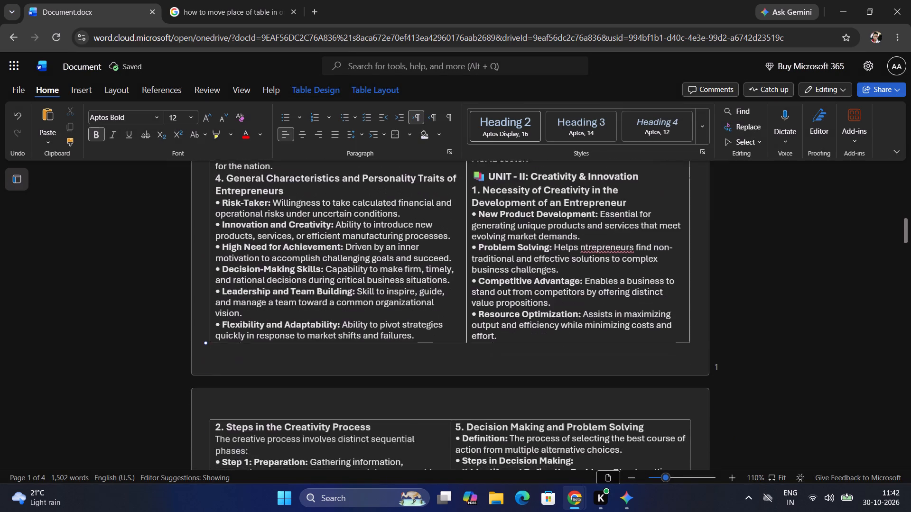
pyautogui.scroll(-1, 525, 306)
pyautogui.scroll(4, 525, 305)
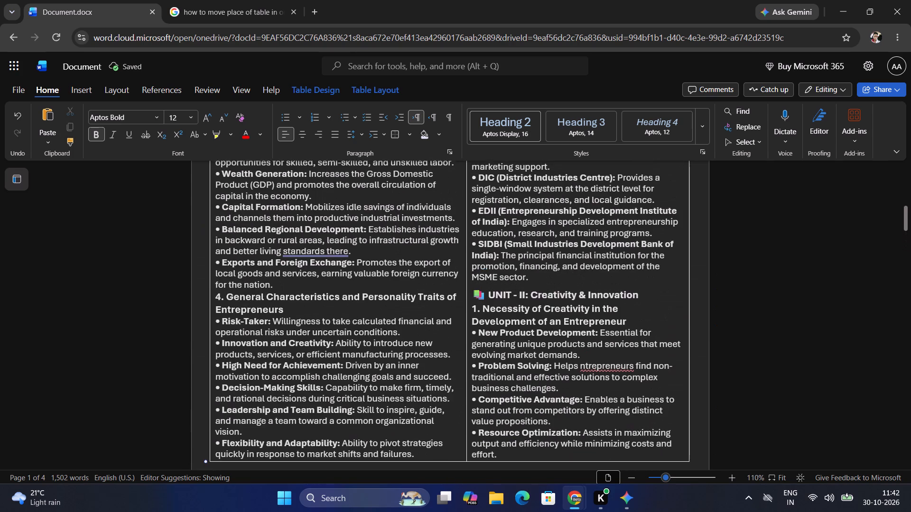
pyautogui.scroll(-1, 525, 300)
pyautogui.scroll(3, 422, 257)
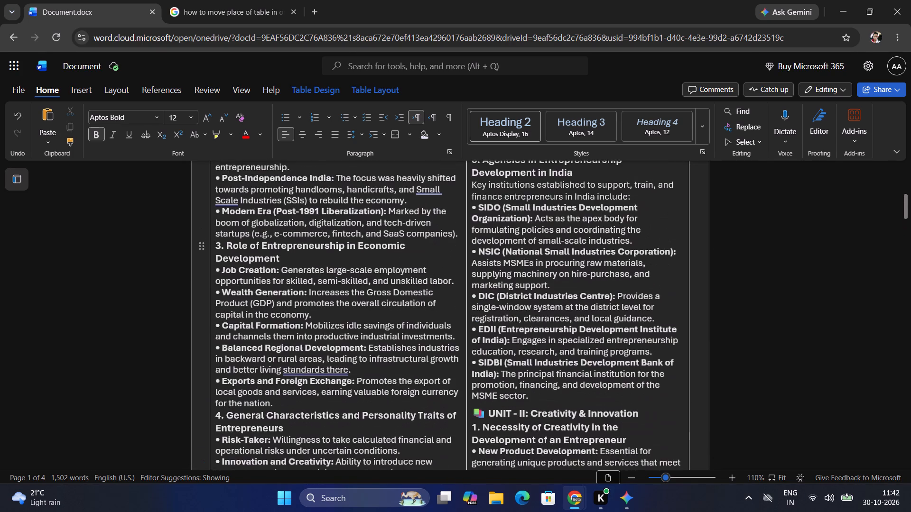
pyautogui.scroll(-10, 421, 260)
pyautogui.scroll(3, 414, 265)
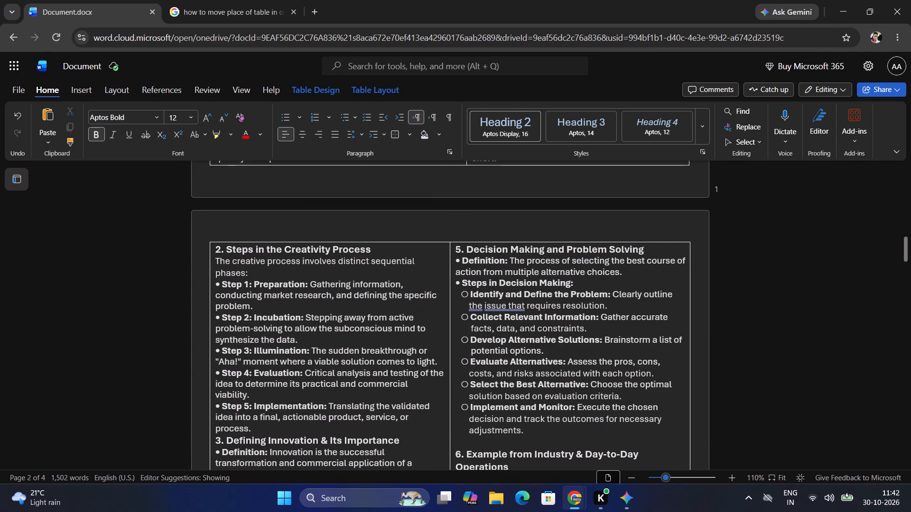
pyautogui.click(280, 223)
pyautogui.scroll(-2, 303, 242)
pyautogui.scroll(-2, 364, 265)
pyautogui.scroll(-4, 434, 286)
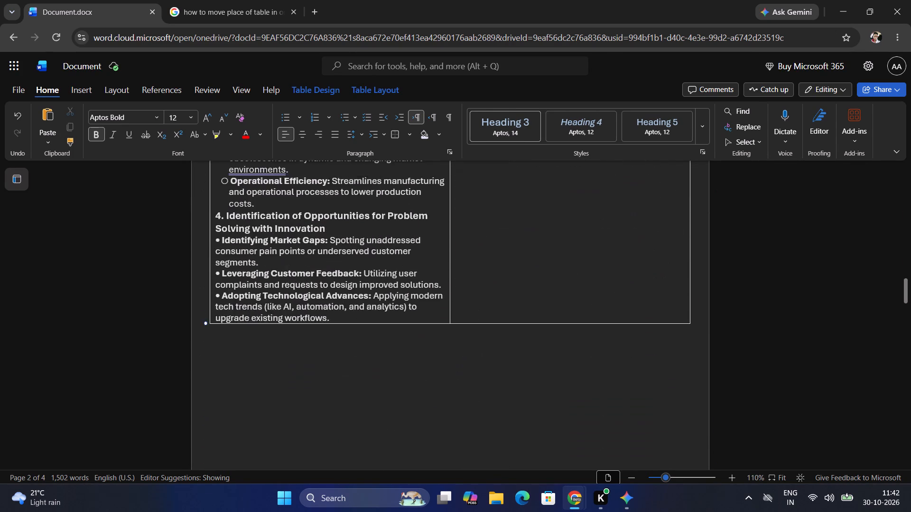
pyautogui.scroll(-1, 434, 286)
pyautogui.scroll(6, 434, 286)
pyautogui.click(491, 270)
pyautogui.click(489, 270)
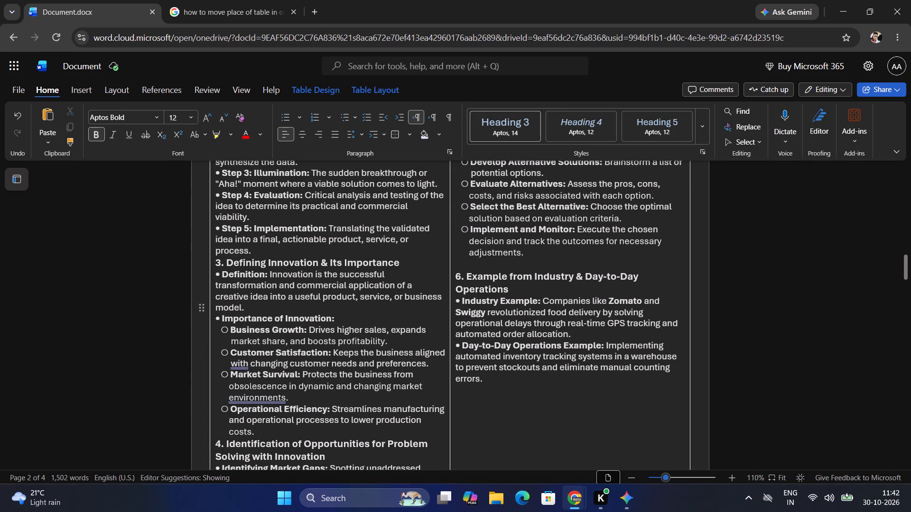
pyautogui.click(482, 265)
pyautogui.scroll(-5, 482, 265)
pyautogui.scroll(4, 482, 265)
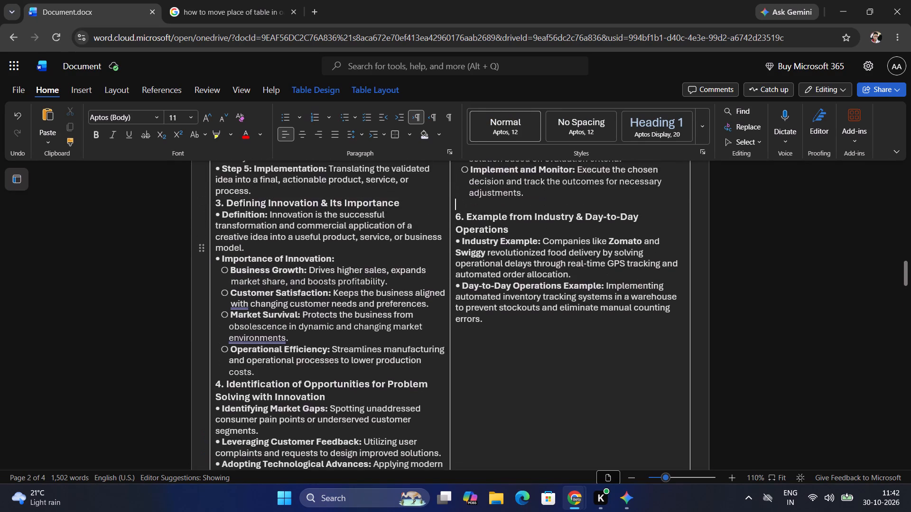
pyautogui.scroll(4, 482, 265)
pyautogui.scroll(-3, 482, 265)
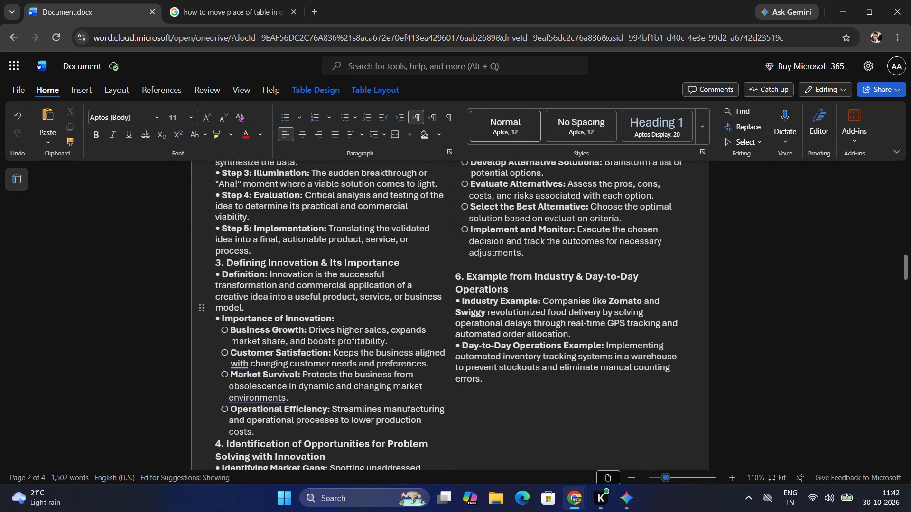
pyautogui.scroll(-5, 498, 283)
# Move section "5. Decision Making and Problem Solving" with its bullets from the second column to the first column, below section 4.
pyautogui.click(349, 252)
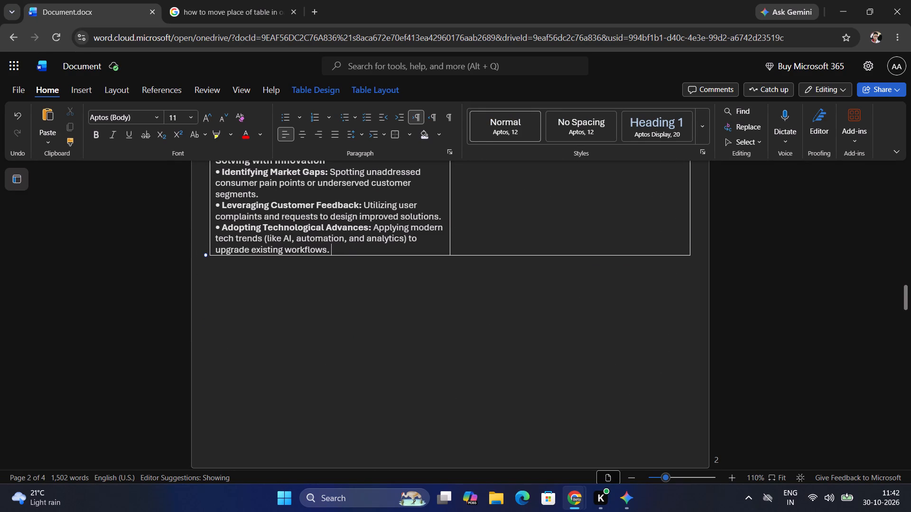
pyautogui.press('Return')
pyautogui.scroll(5, 376, 254)
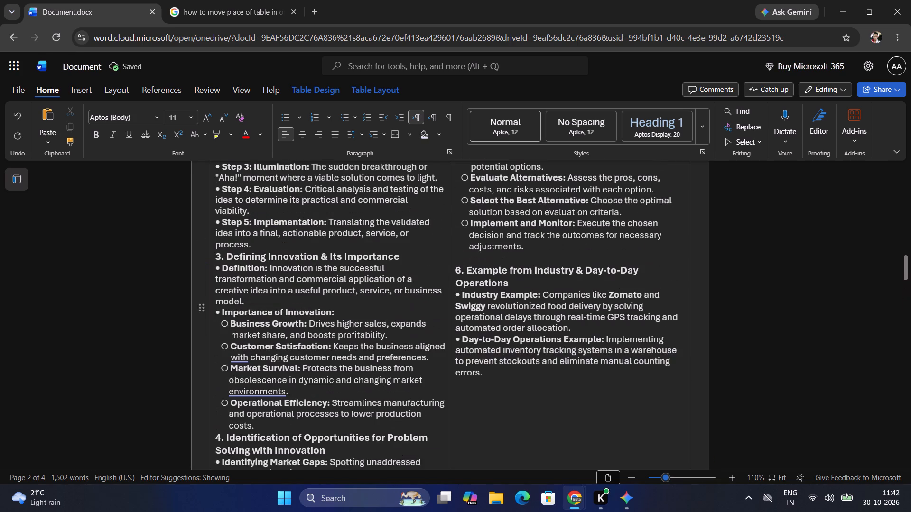
pyautogui.moveTo(548, 259); pyautogui.dragTo(511, 246)
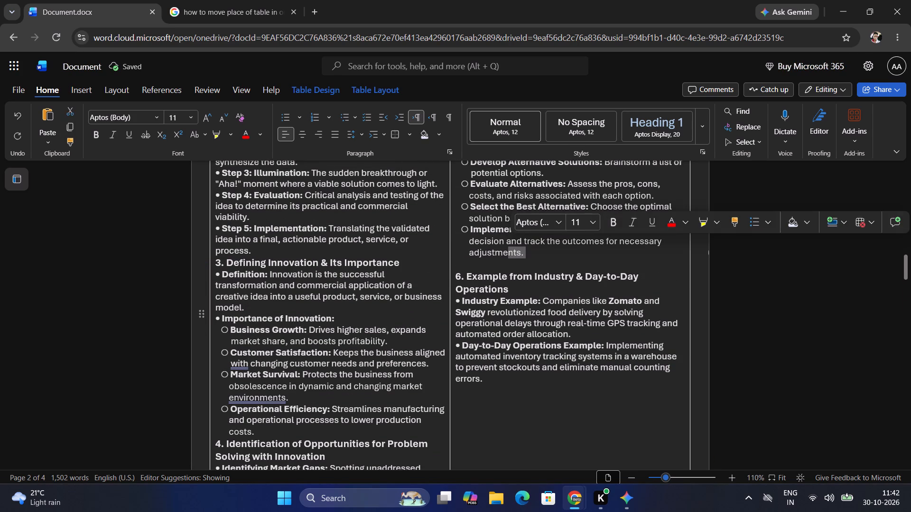
pyautogui.click(543, 247)
pyautogui.scroll(4, 546, 248)
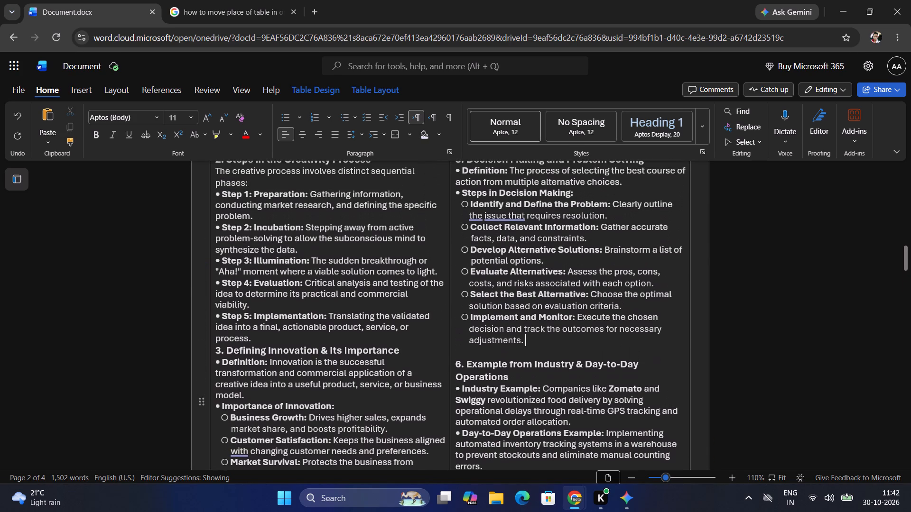
pyautogui.hscroll(-1, 544, 312)
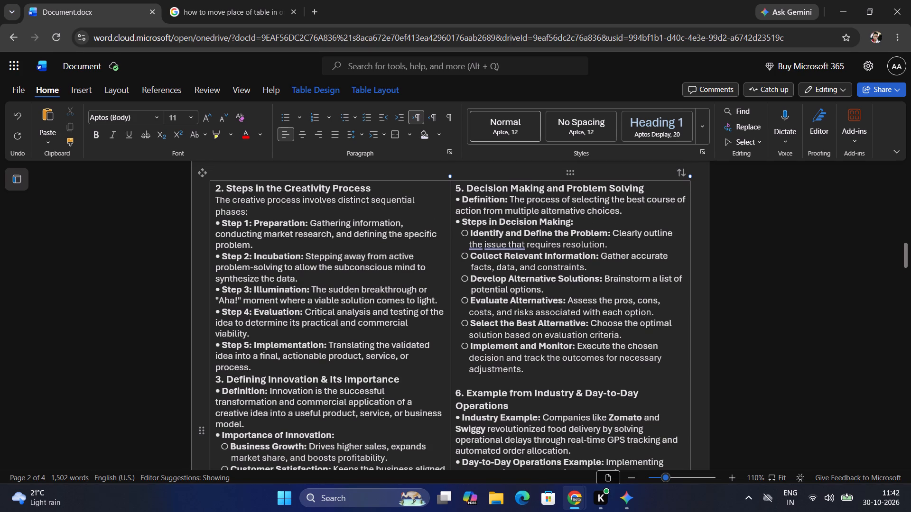
pyautogui.moveTo(542, 370); pyautogui.dragTo(453, 191)
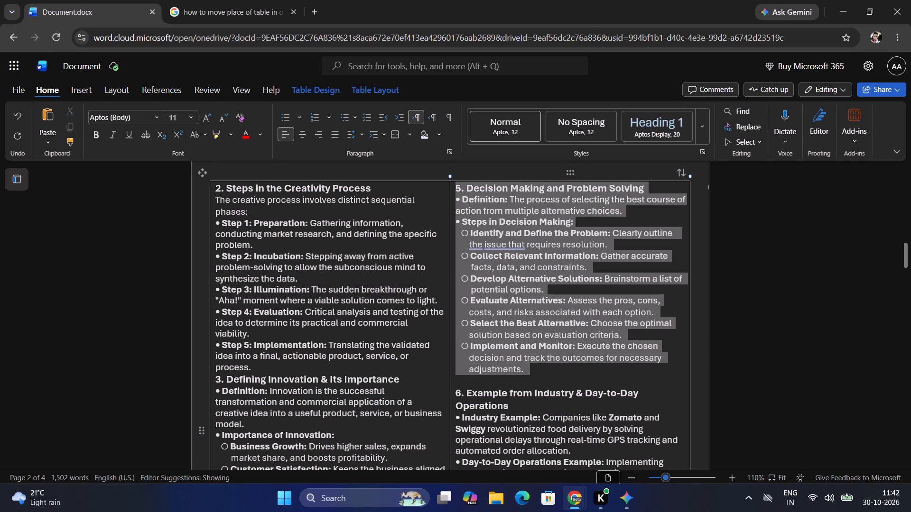
pyautogui.moveTo(453, 191); pyautogui.dragTo(452, 190)
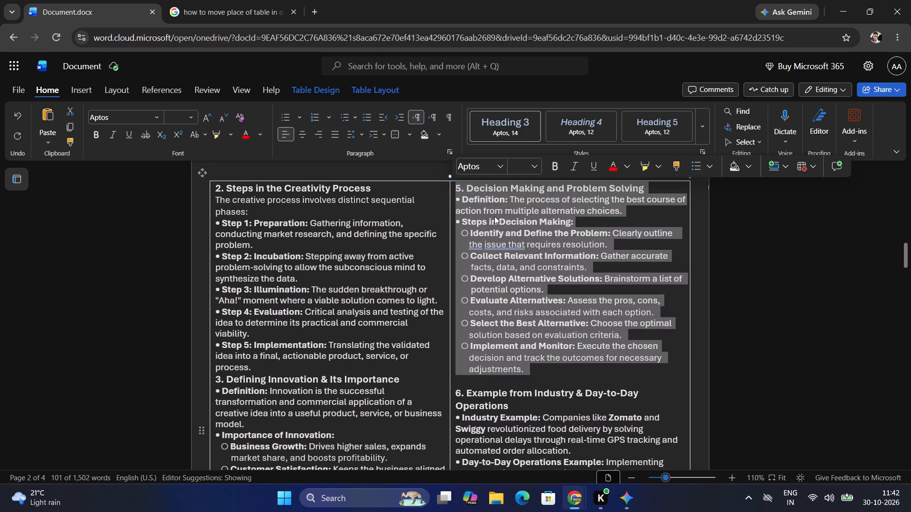
pyautogui.hotkey('ctrl', 'x')
pyautogui.scroll(-4, 471, 254)
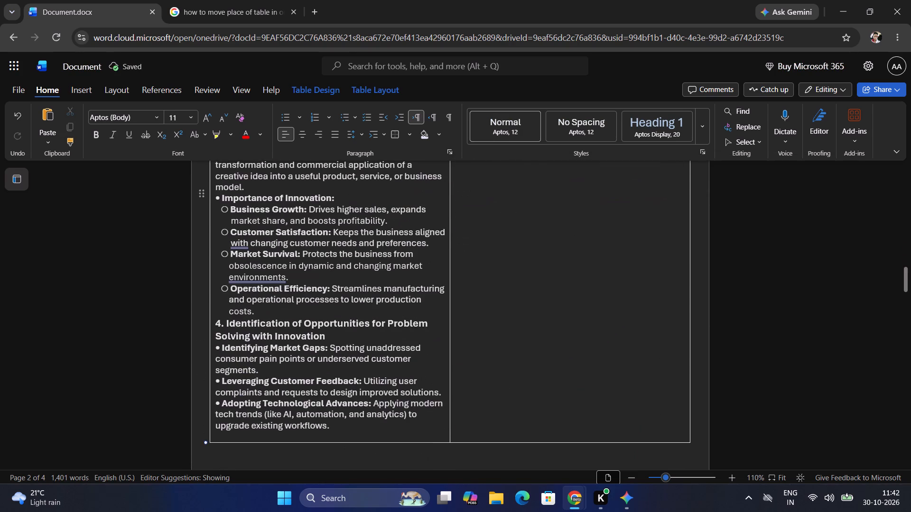
pyautogui.scroll(-1, 391, 305)
pyautogui.click(344, 373)
pyautogui.press('Return')
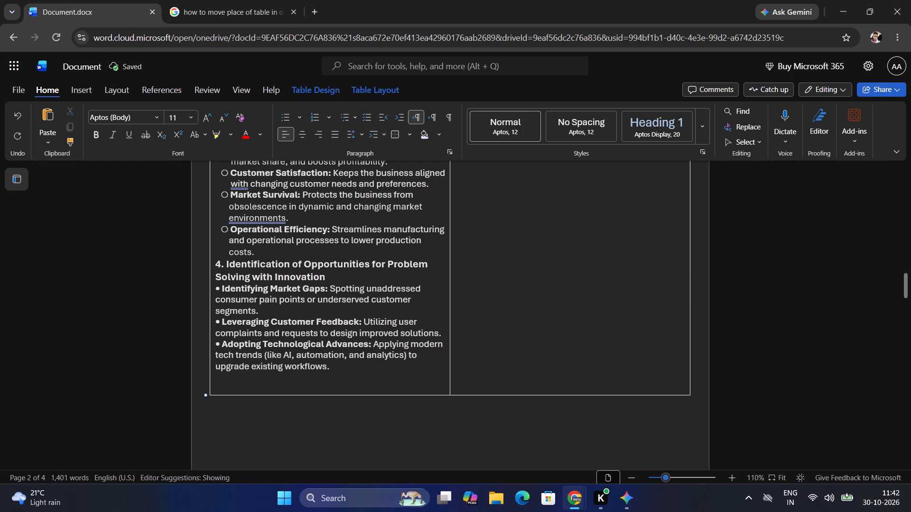
pyautogui.hotkey('ctrl', 'v')
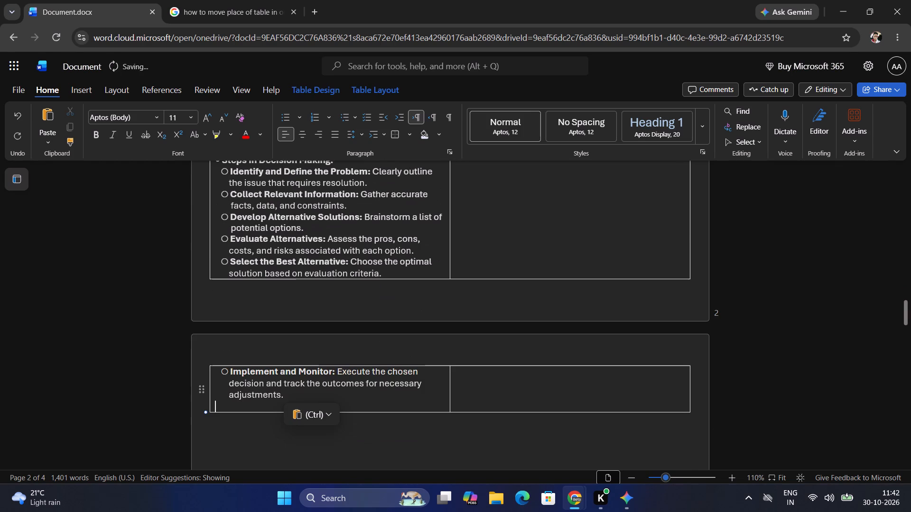
# Remove the blank lines after the moved section 5 and between it and section 4.
pyautogui.press('Up')
pyautogui.press('Down')
pyautogui.press('BackSpace')
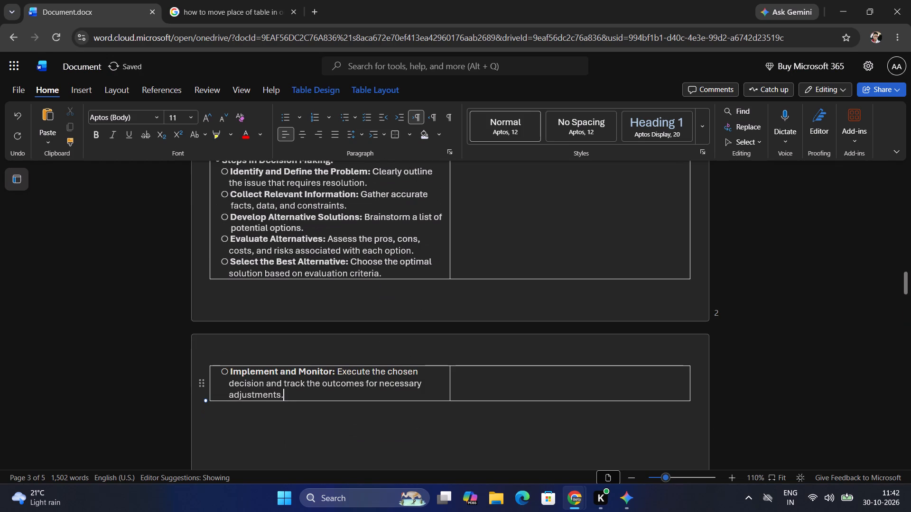
pyautogui.scroll(3, 344, 371)
pyautogui.click(295, 284)
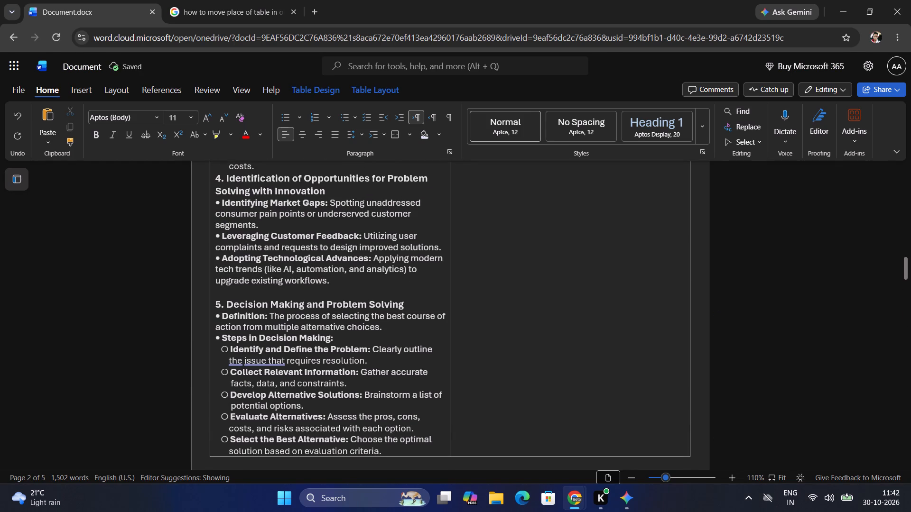
pyautogui.click(294, 293)
pyautogui.press('BackSpace')
pyautogui.scroll(-1, 478, 456)
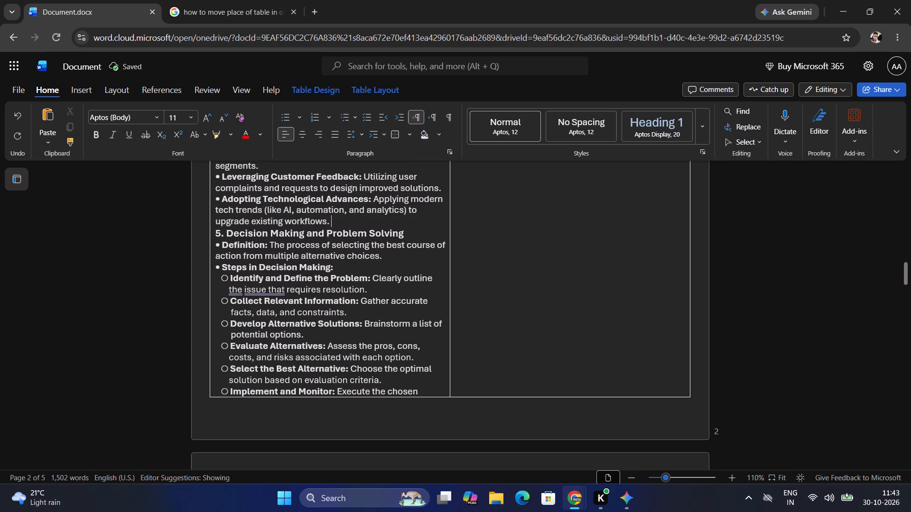
pyautogui.scroll(-4, 423, 459)
# Remove the blank line above the heading "6. Example from Industry & Day-to-Day Operations" in the second column of page 2.
pyautogui.scroll(8, 405, 444)
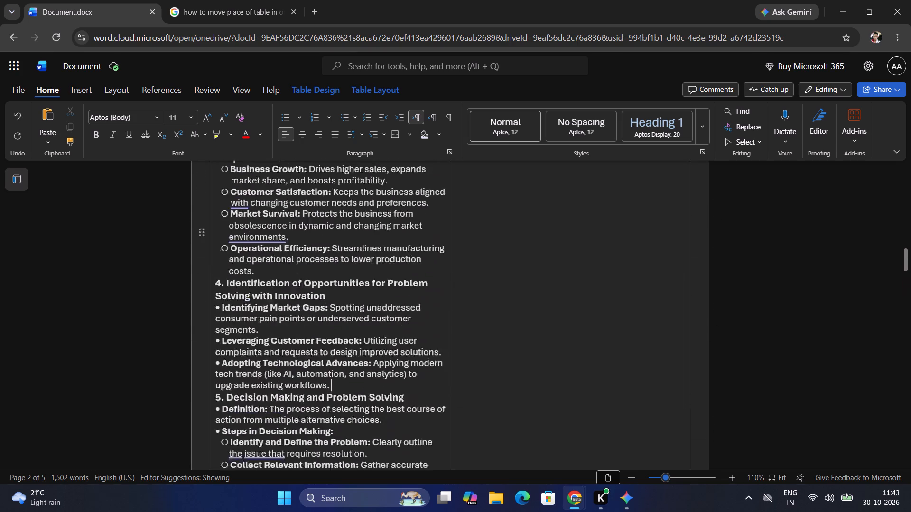
pyautogui.scroll(3, 405, 444)
pyautogui.scroll(2, 435, 417)
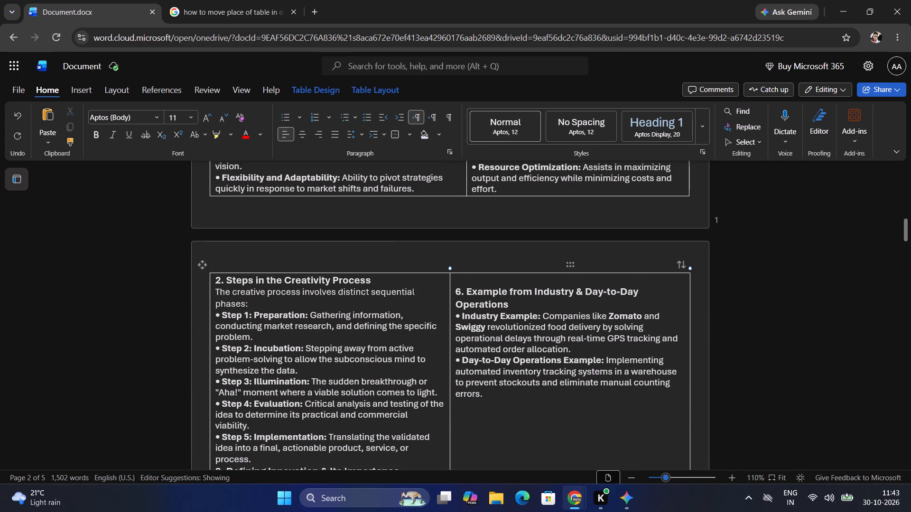
pyautogui.click(474, 288)
pyautogui.click(456, 293)
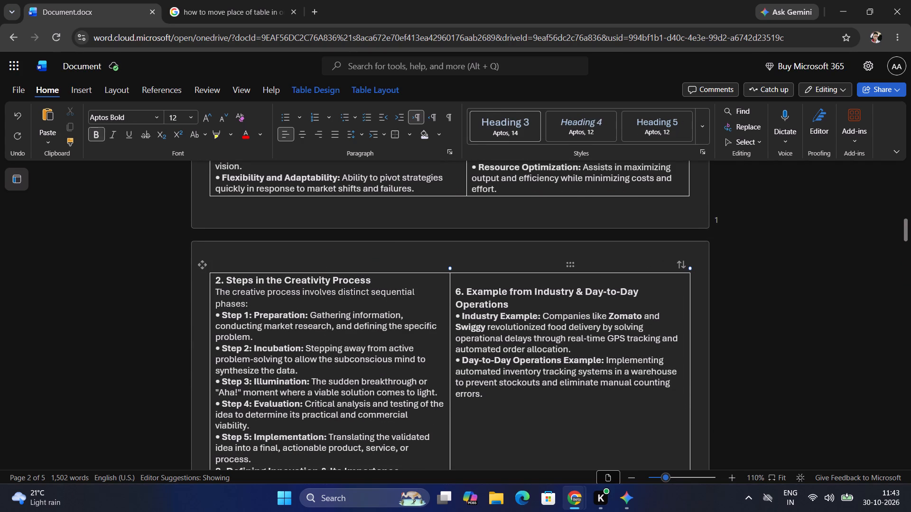
pyautogui.press('BackSpace')
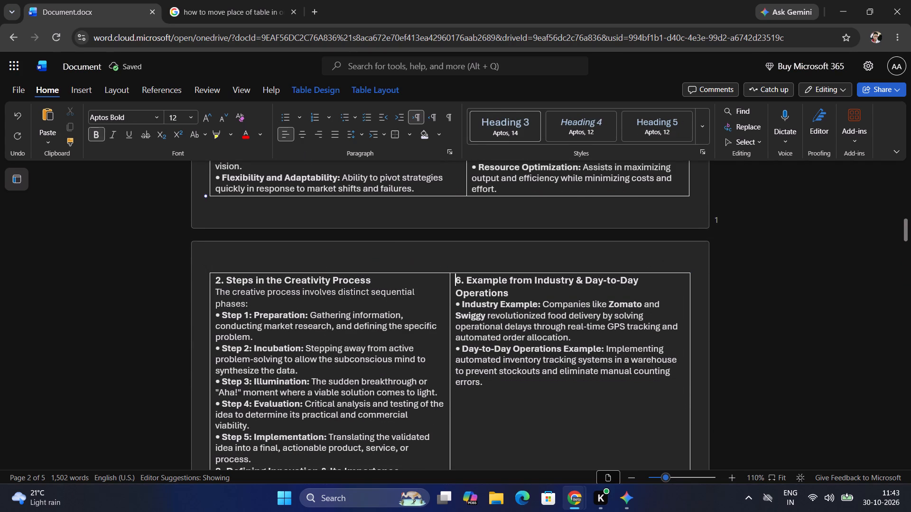
# Set the document's top page margin to 0.4" and slightly reduce the bottom margin.
pyautogui.click(349, 249)
pyautogui.scroll(-10, 359, 270)
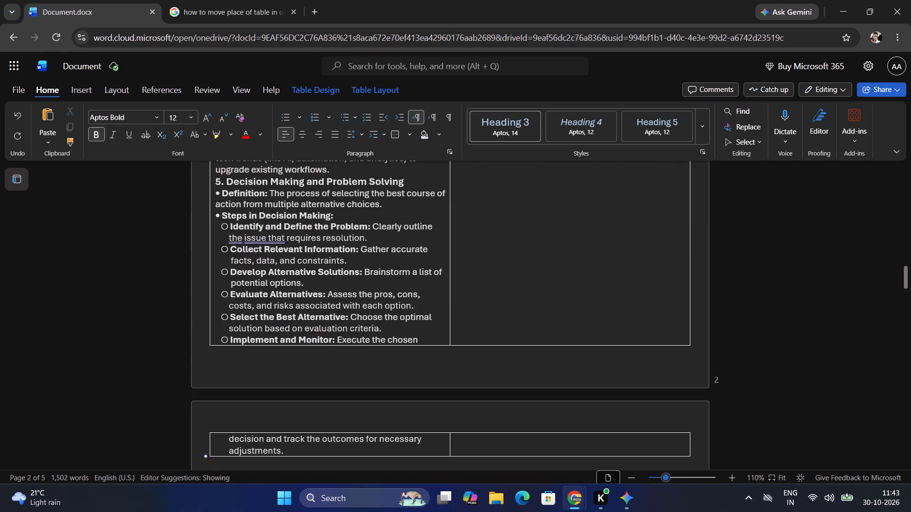
pyautogui.scroll(15, 350, 289)
pyautogui.scroll(8, 350, 289)
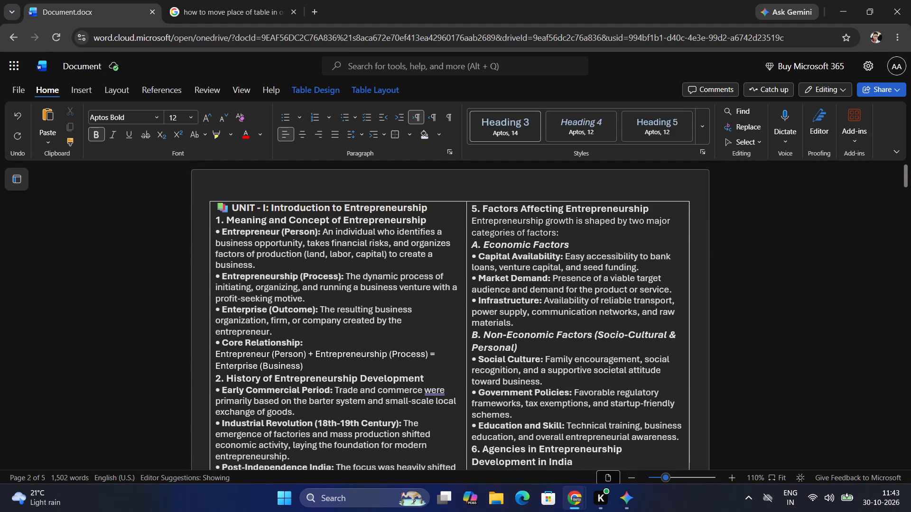
pyautogui.scroll(2, 350, 289)
pyautogui.click(113, 93)
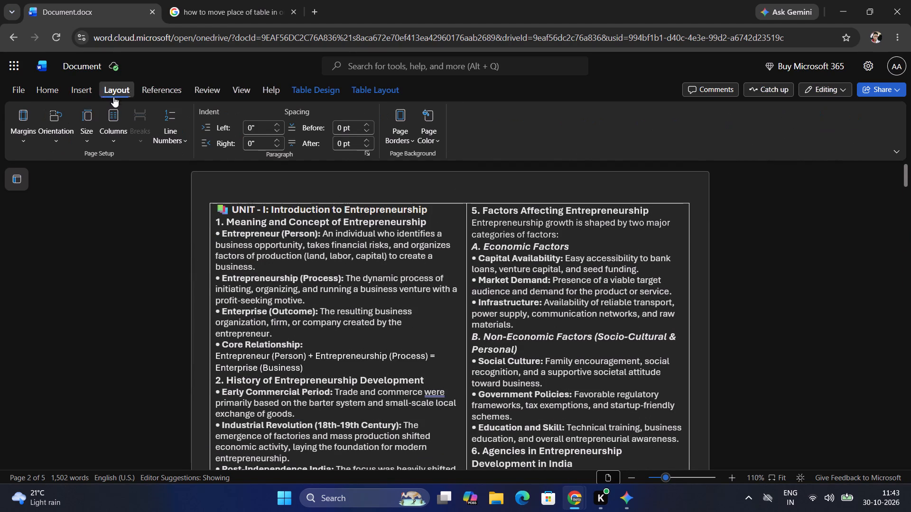
pyautogui.click(26, 139)
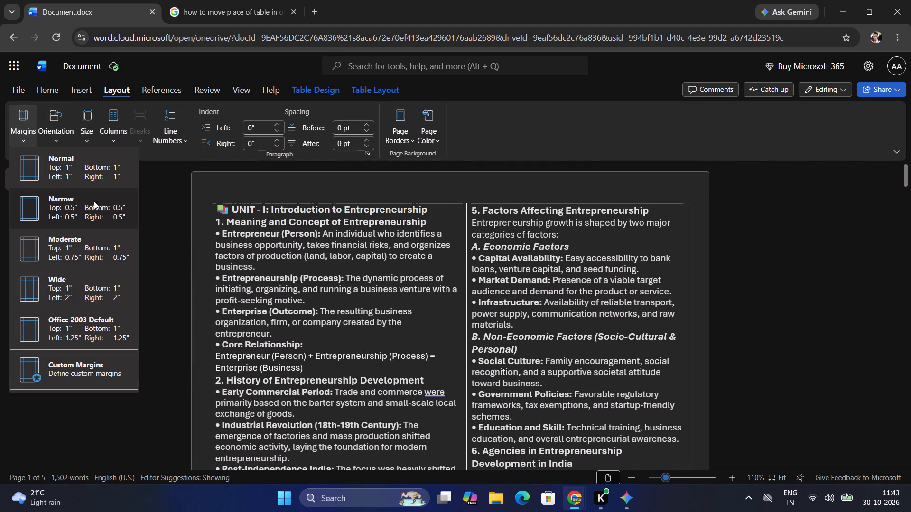
pyautogui.click(109, 369)
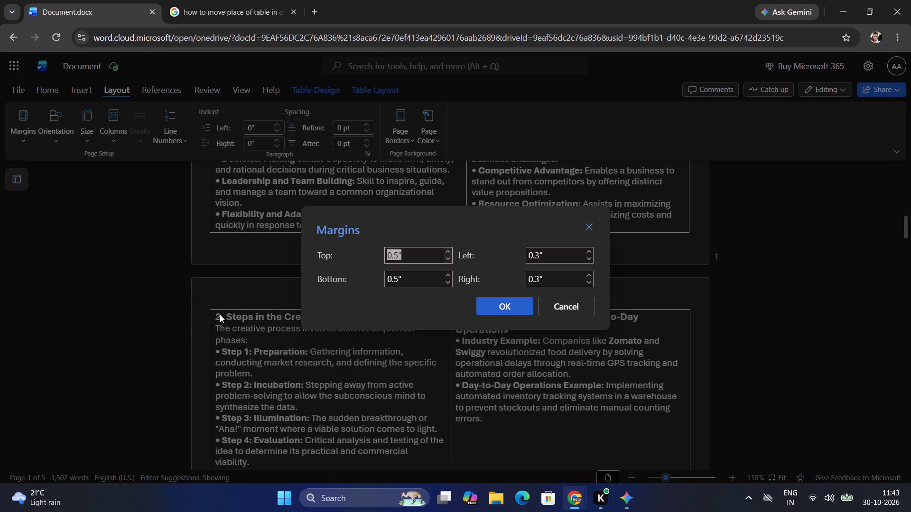
pyautogui.click(446, 258)
pyautogui.click(446, 281)
pyautogui.click(486, 301)
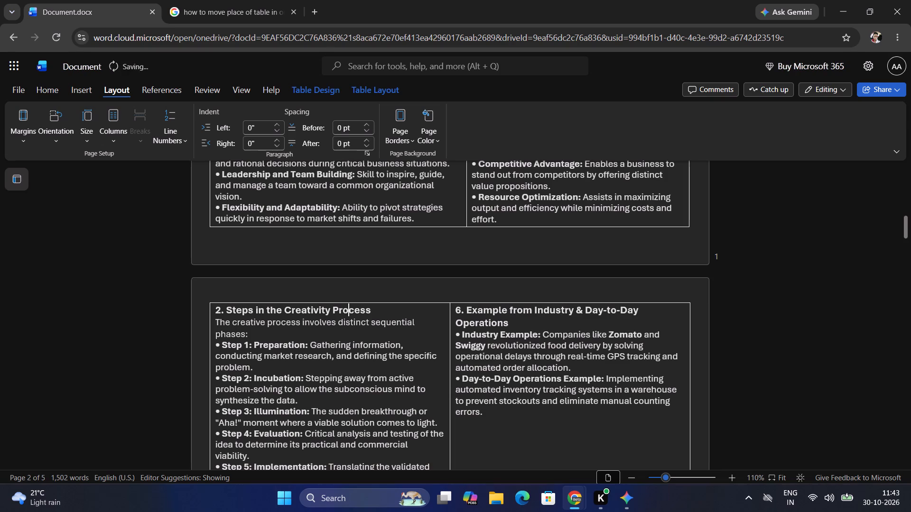
# Remove the empty lines above the heading "UNIT - III: Role of an Entrepreneur" so it starts at the top of page 3.
pyautogui.scroll(-11, 390, 315)
pyautogui.scroll(3, 387, 317)
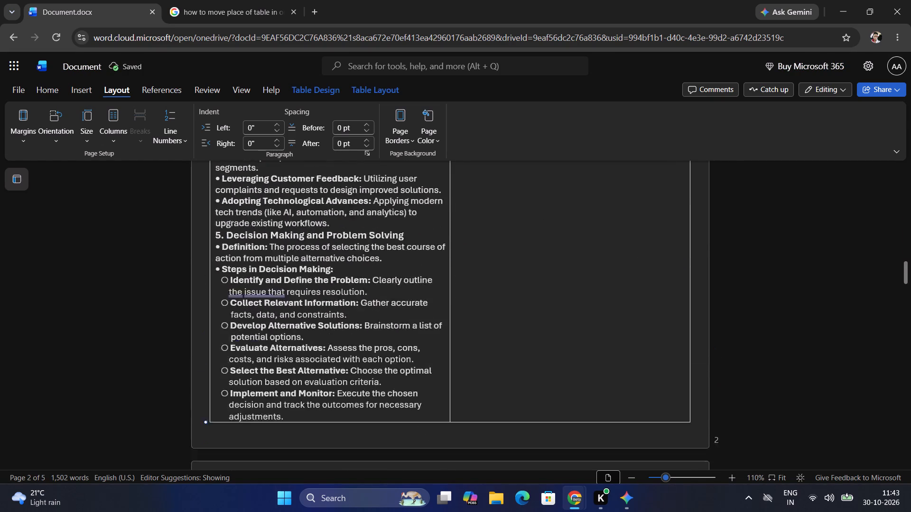
pyautogui.scroll(18, 387, 317)
pyautogui.scroll(5, 387, 317)
pyautogui.scroll(-17, 387, 317)
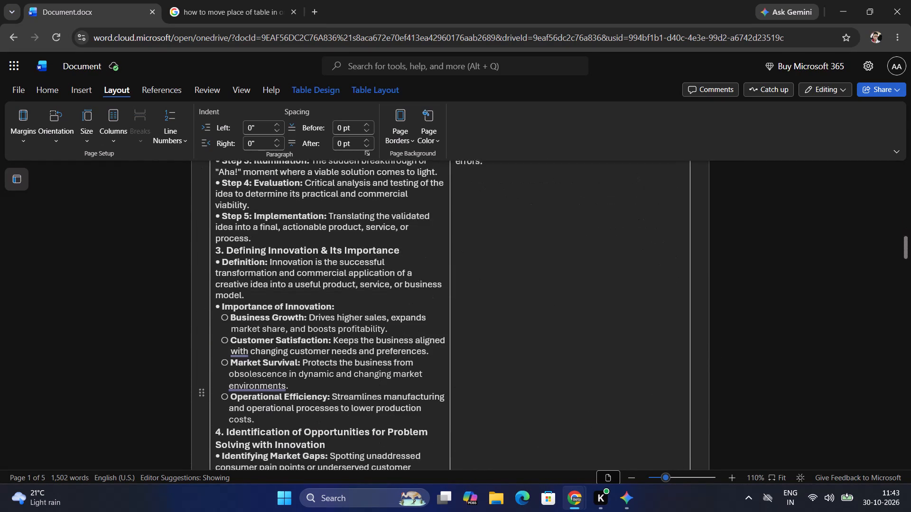
pyautogui.scroll(-13, 385, 322)
pyautogui.scroll(3, 369, 312)
pyautogui.click(309, 293)
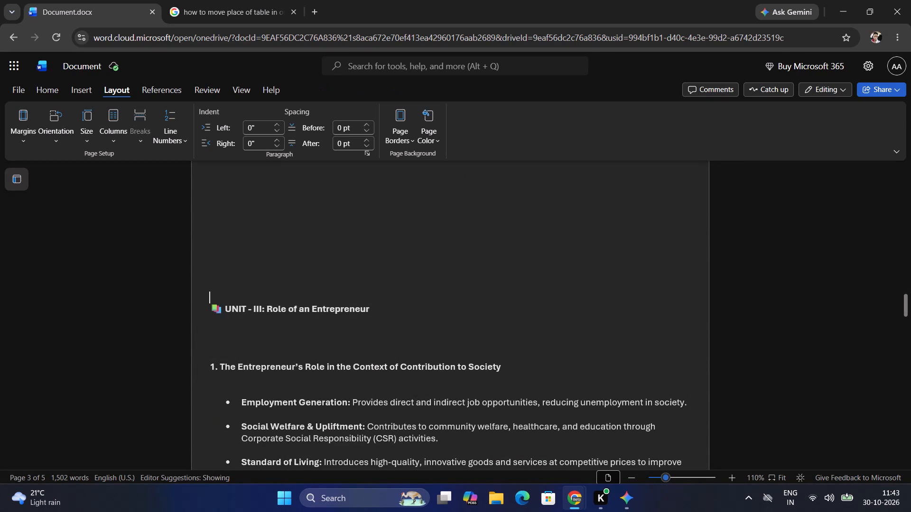
pyautogui.press('BackSpace')
pyautogui.press('BackSpace')
pyautogui.press('BackSpace')
pyautogui.press('BackSpace')
pyautogui.press('BackSpace')
pyautogui.press('BackSpace')
pyautogui.press('BackSpace')
pyautogui.press('BackSpace')
pyautogui.press('BackSpace')
pyautogui.press('BackSpace')
pyautogui.press('BackSpace')
pyautogui.press('BackSpace')
pyautogui.press('BackSpace')
pyautogui.press('BackSpace')
pyautogui.press('BackSpace')
pyautogui.press('BackSpace')
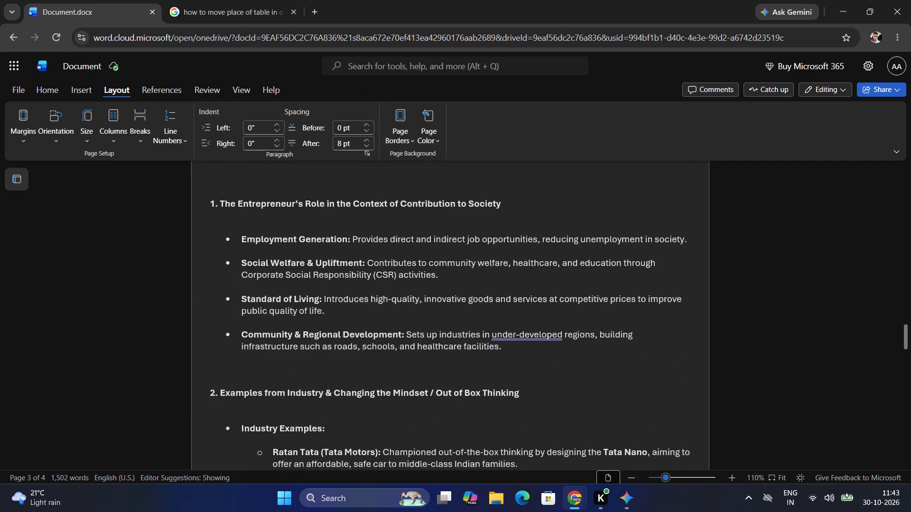
pyautogui.press('BackSpace')
pyautogui.scroll(2, 309, 293)
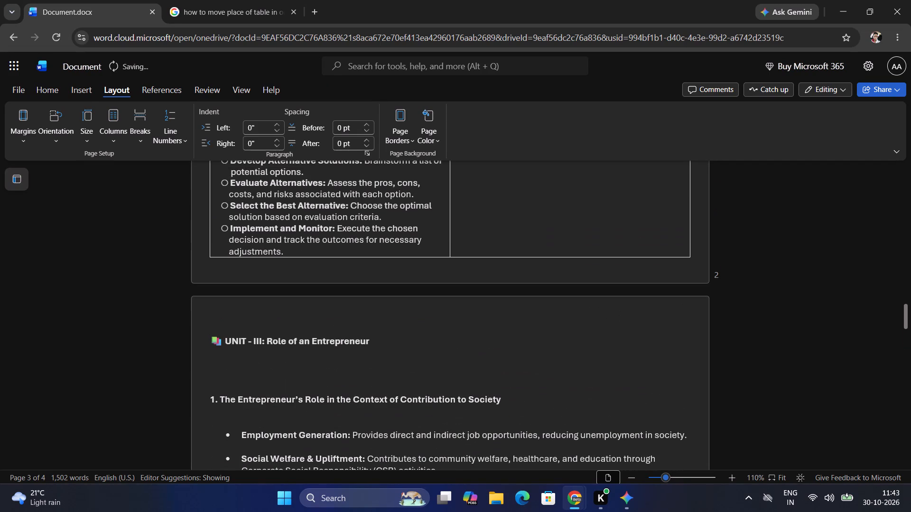
pyautogui.click(212, 338)
pyautogui.press('BackSpace')
# Remove the blank lines between the UNIT - III heading and "1. The Entrepreneur's Role in the Context of Contribution to Society".
pyautogui.scroll(1, 232, 340)
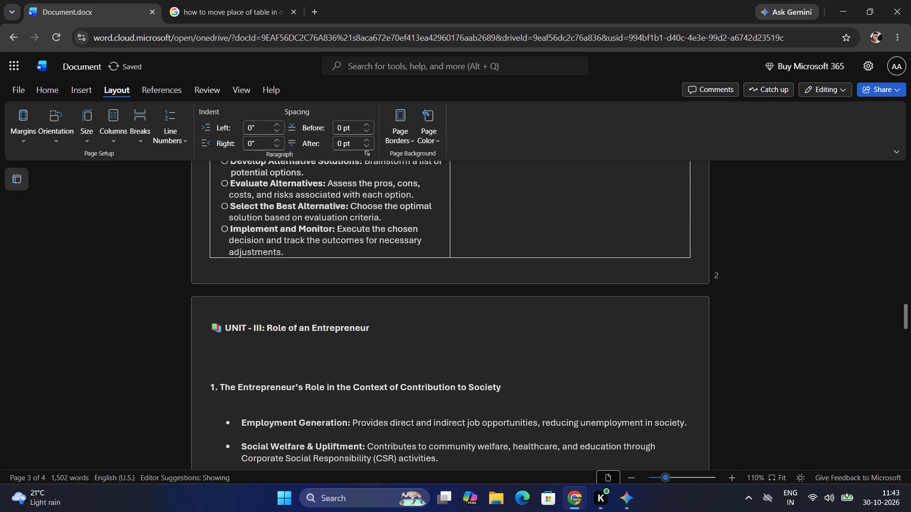
pyautogui.scroll(3, 232, 340)
pyautogui.scroll(7, 411, 318)
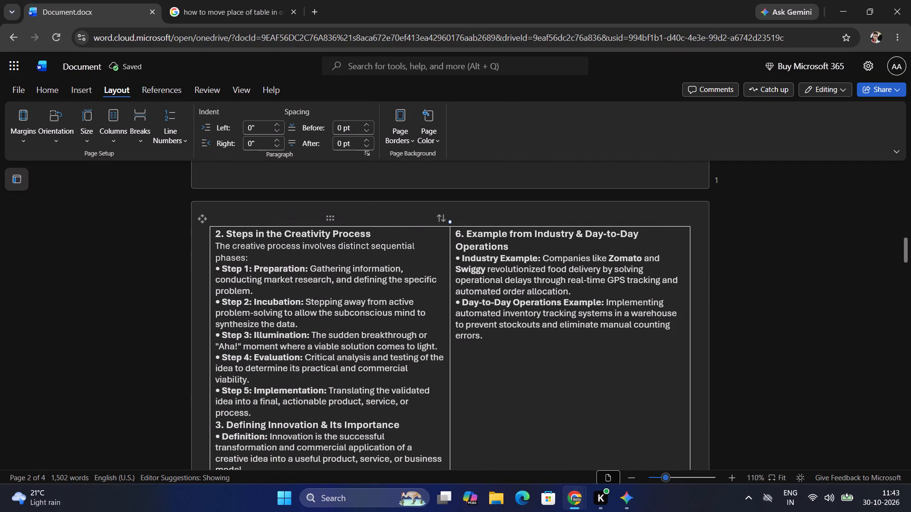
pyautogui.click(482, 365)
pyautogui.scroll(-12, 483, 350)
pyautogui.click(223, 305)
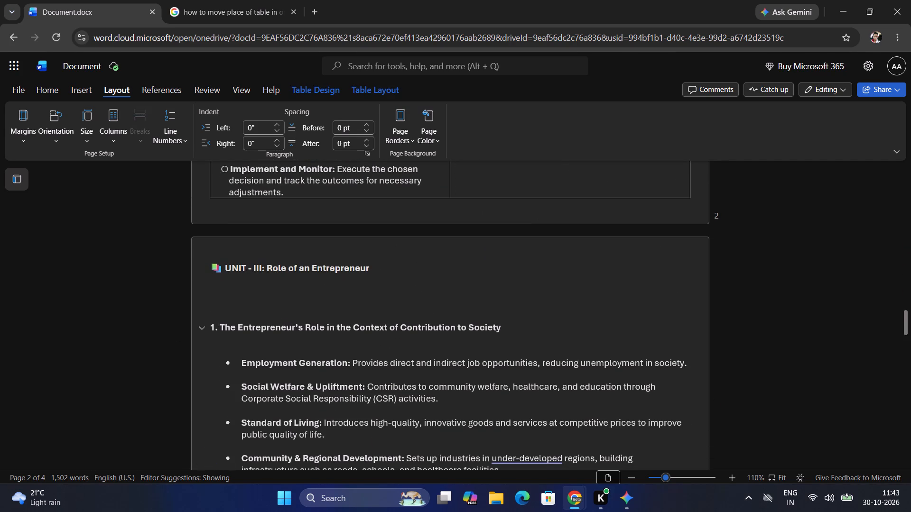
pyautogui.click(227, 312)
pyautogui.press('BackSpace')
pyautogui.press('BackSpace')
pyautogui.press('BackSpace')
pyautogui.press('BackSpace')
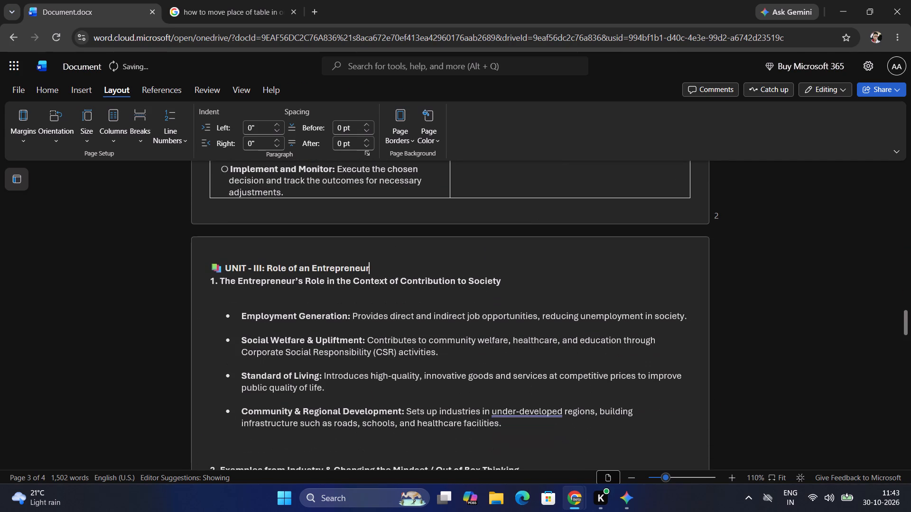
# Move the heading "UNIT - III: Role of an Entrepreneur" into the second column of page 2's table, below section 6's bullets.
pyautogui.press('Down')
pyautogui.scroll(-10, 228, 313)
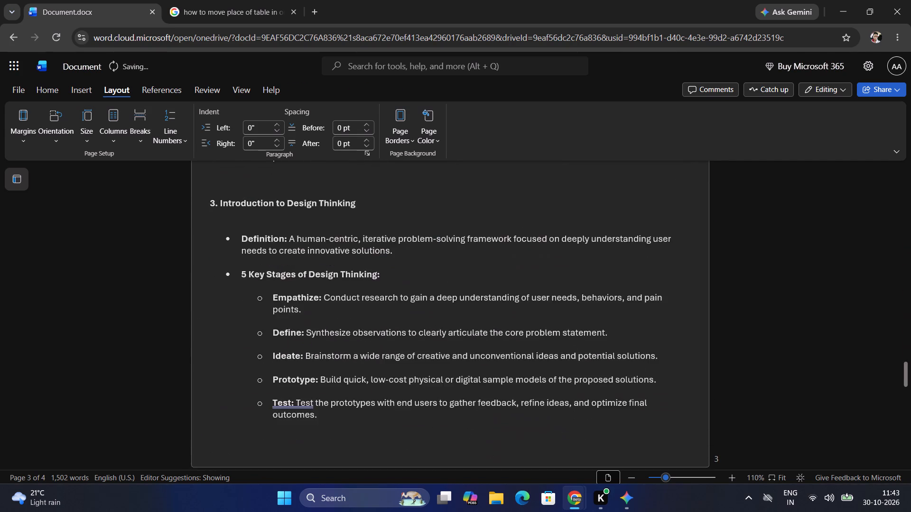
pyautogui.scroll(-15, 228, 314)
pyautogui.scroll(13, 228, 314)
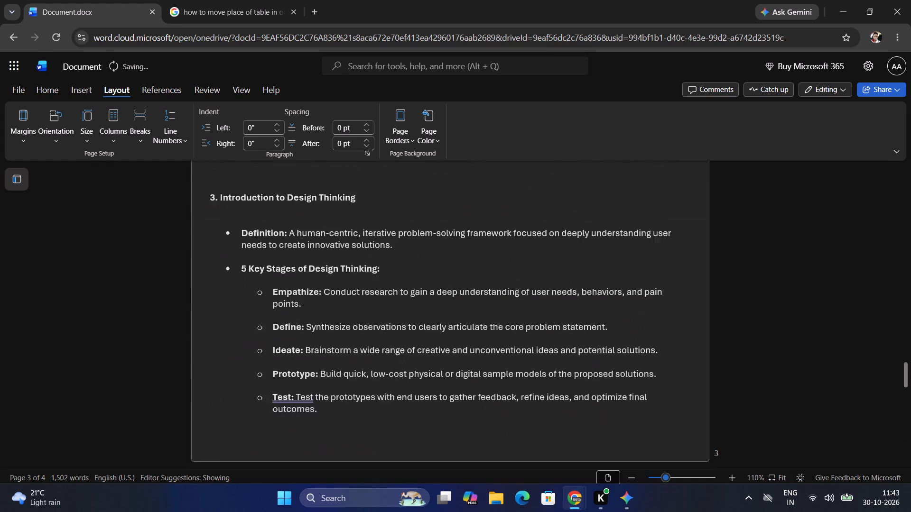
pyautogui.scroll(18, 228, 314)
pyautogui.scroll(4, 228, 314)
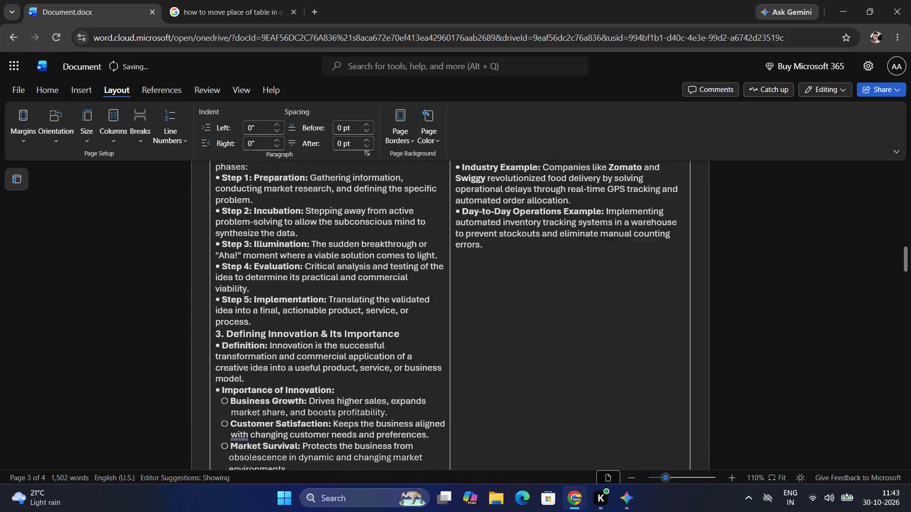
pyautogui.scroll(-12, 228, 313)
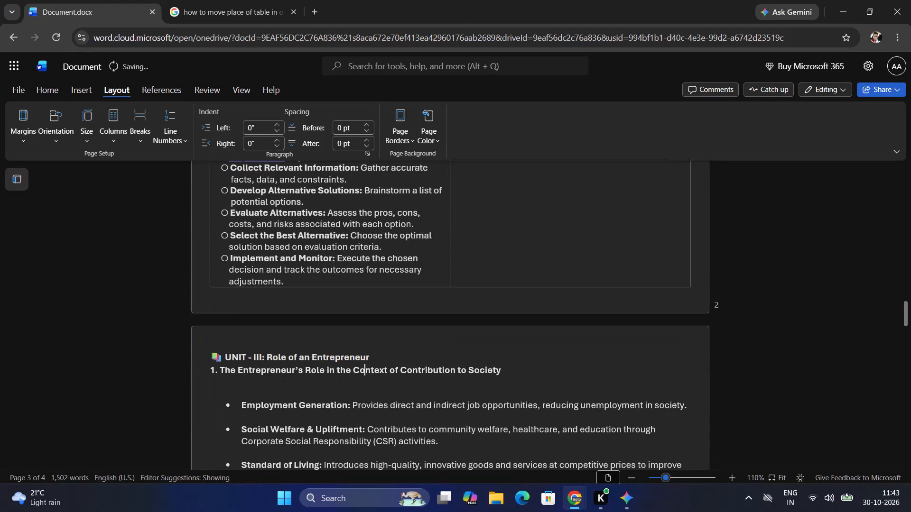
pyautogui.click(217, 354)
pyautogui.moveTo(213, 355); pyautogui.dragTo(335, 348)
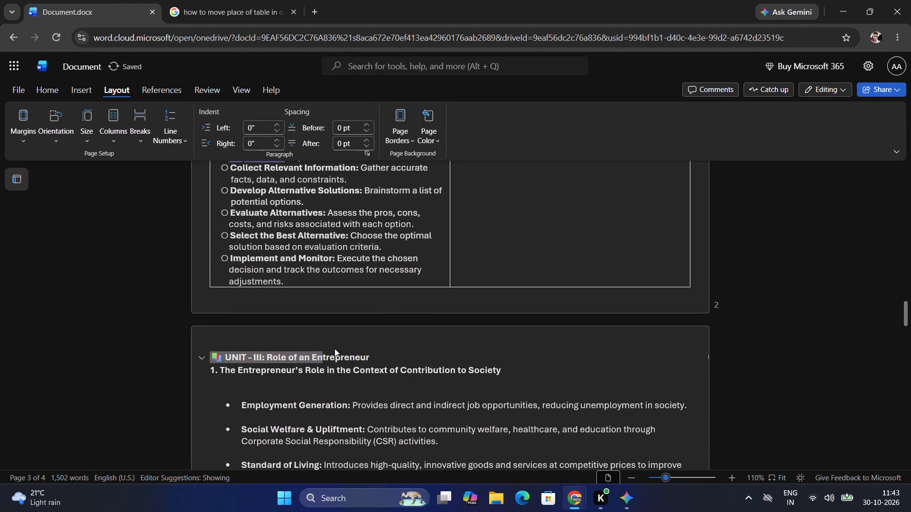
pyautogui.moveTo(335, 348); pyautogui.dragTo(367, 351)
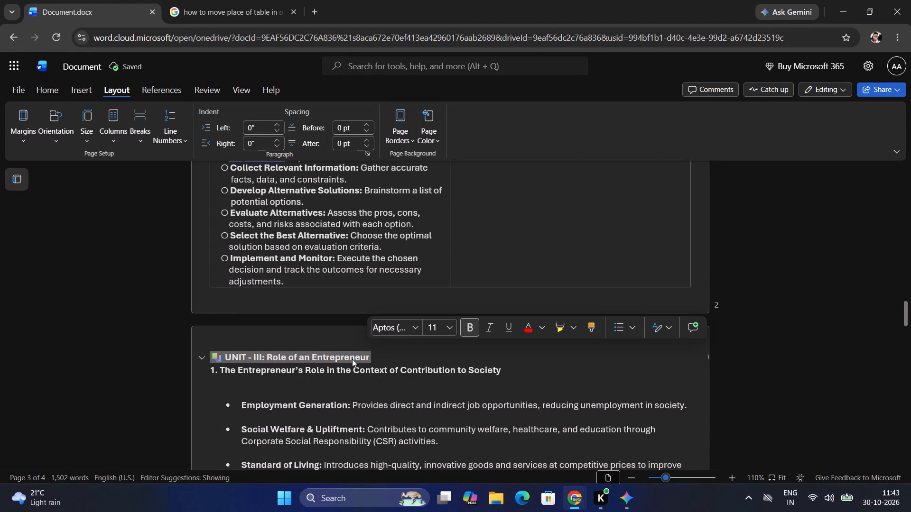
pyautogui.hotkey('ctrl', 'x')
pyautogui.scroll(1, 421, 353)
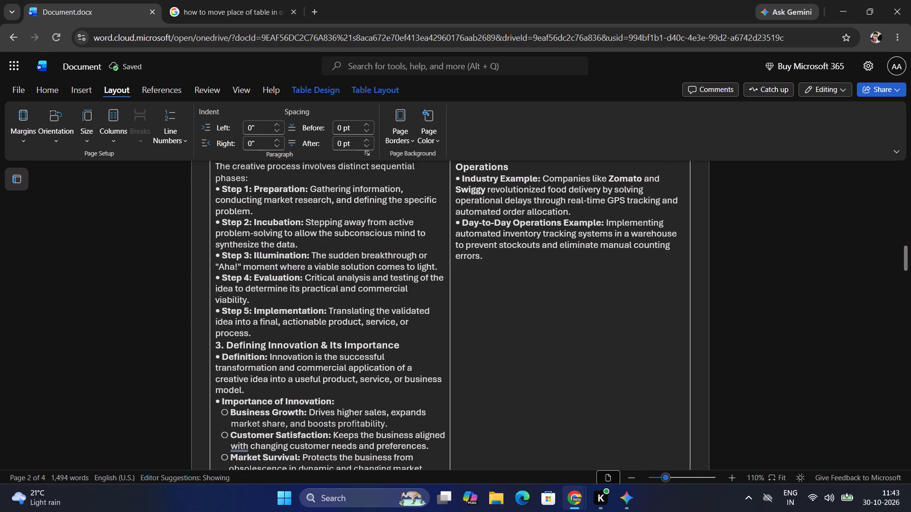
pyautogui.click(472, 271)
pyautogui.hotkey('ctrl', 'v')
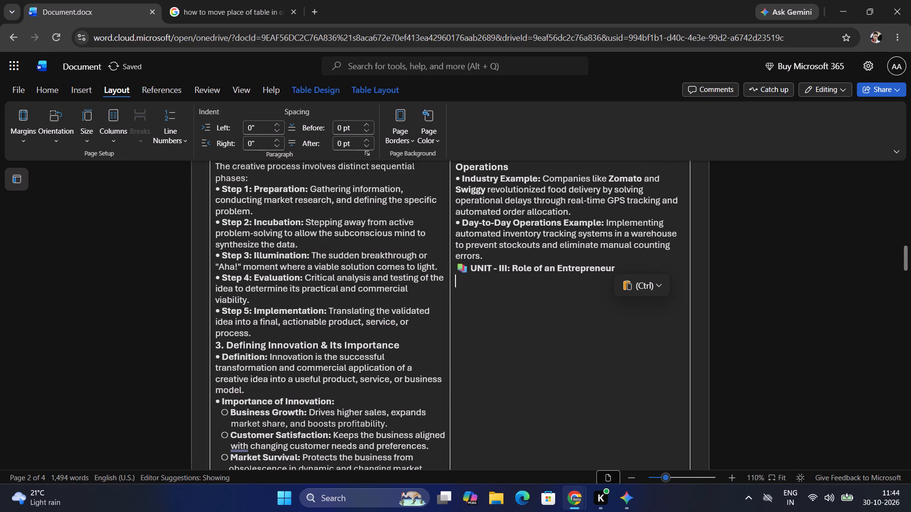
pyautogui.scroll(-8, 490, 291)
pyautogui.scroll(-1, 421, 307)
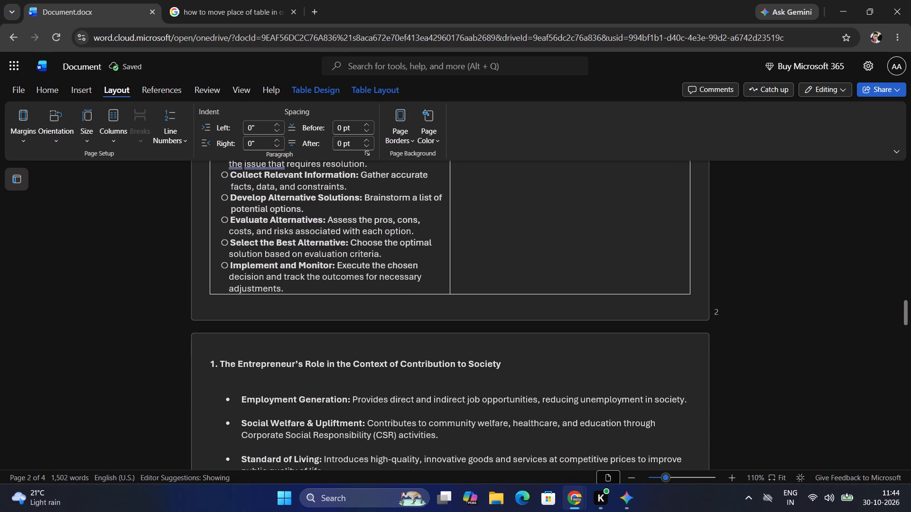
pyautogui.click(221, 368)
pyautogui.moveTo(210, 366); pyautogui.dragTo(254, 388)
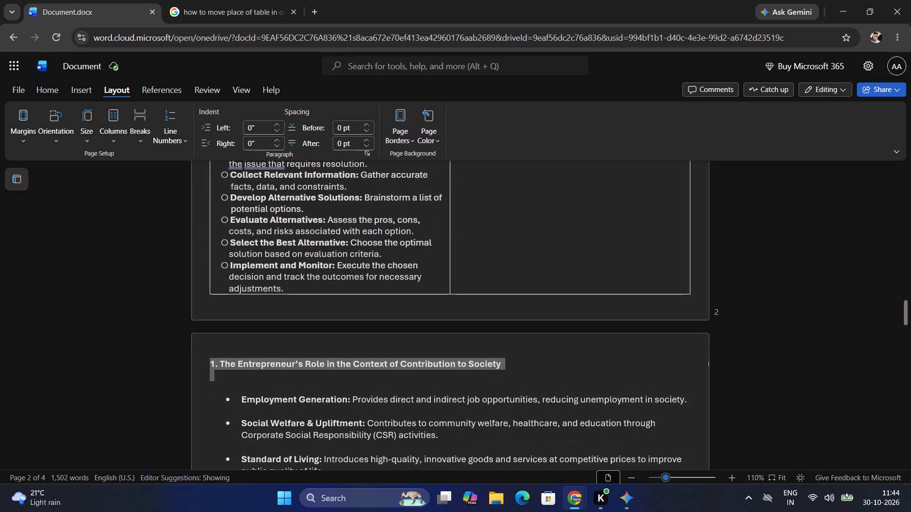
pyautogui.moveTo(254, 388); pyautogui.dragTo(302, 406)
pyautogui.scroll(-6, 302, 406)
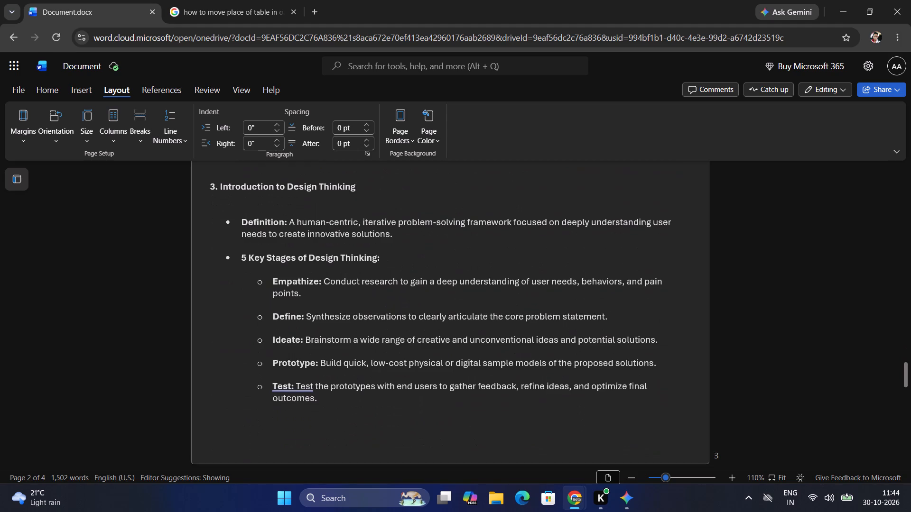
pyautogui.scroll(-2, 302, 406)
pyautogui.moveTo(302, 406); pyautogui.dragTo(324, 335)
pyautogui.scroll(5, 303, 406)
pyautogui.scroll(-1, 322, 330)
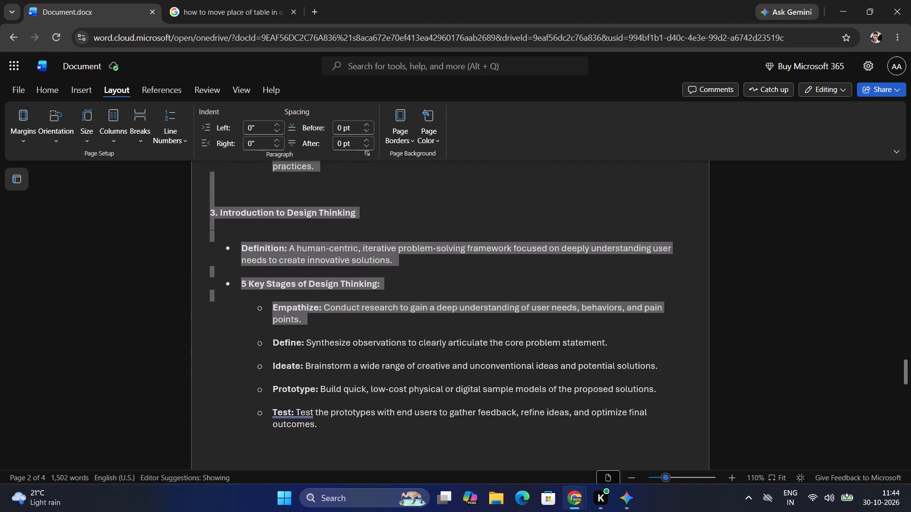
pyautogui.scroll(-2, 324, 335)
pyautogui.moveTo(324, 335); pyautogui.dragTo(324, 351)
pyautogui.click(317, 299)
# Delete the closing message starting "Batao bro" and the blank line above it at the end of the document.
pyautogui.scroll(-5, 313, 277)
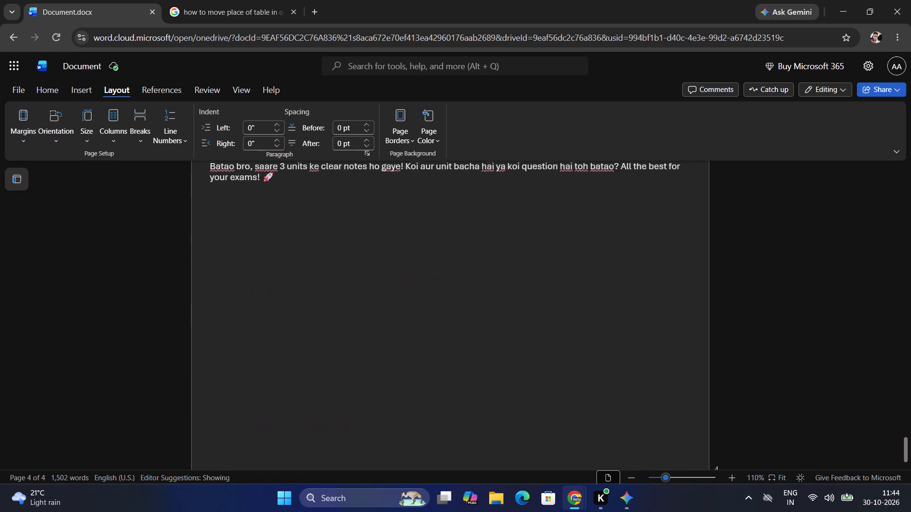
pyautogui.scroll(2, 313, 277)
pyautogui.moveTo(287, 405); pyautogui.dragTo(195, 389)
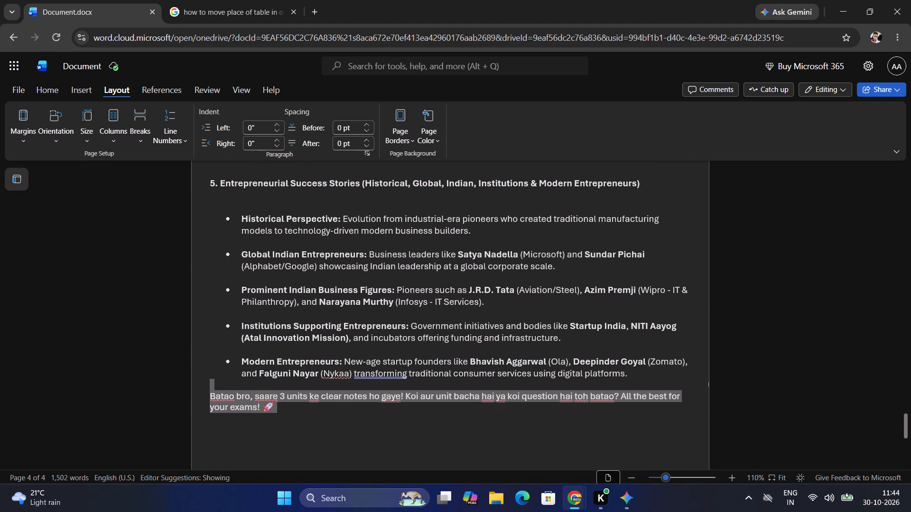
pyautogui.moveTo(195, 389); pyautogui.dragTo(203, 396)
pyautogui.press('BackSpace')
pyautogui.press('BackSpace')
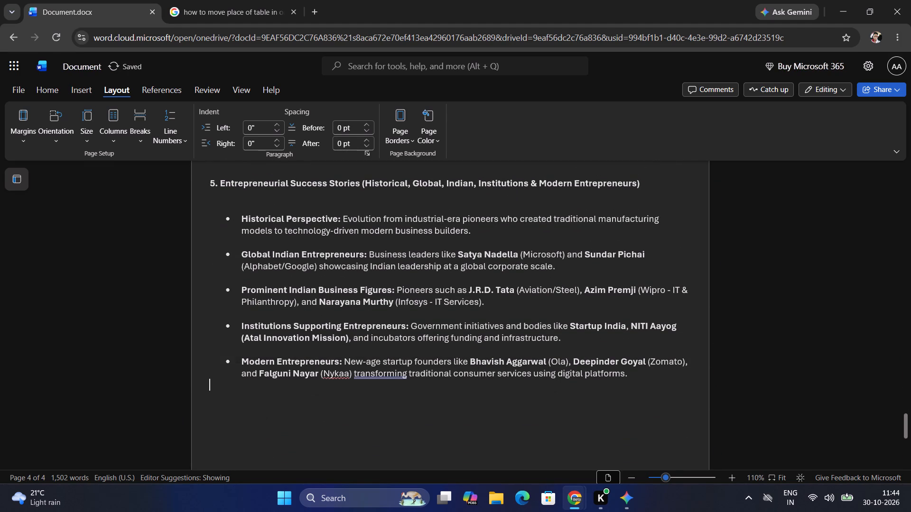
# Review the formatting and layout of the two-column tables on pages 1 and 2.
pyautogui.scroll(20, 318, 404)
pyautogui.scroll(4, 318, 404)
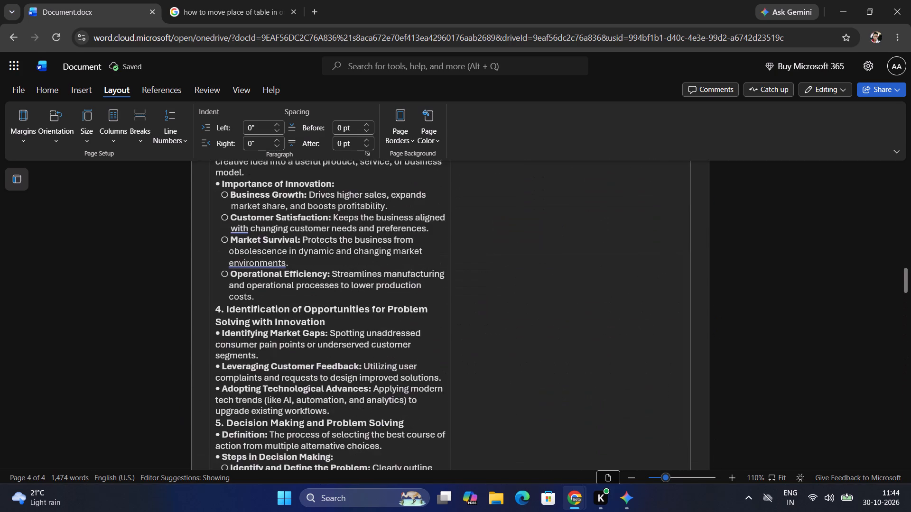
pyautogui.scroll(3, 318, 404)
pyautogui.scroll(1, 486, 296)
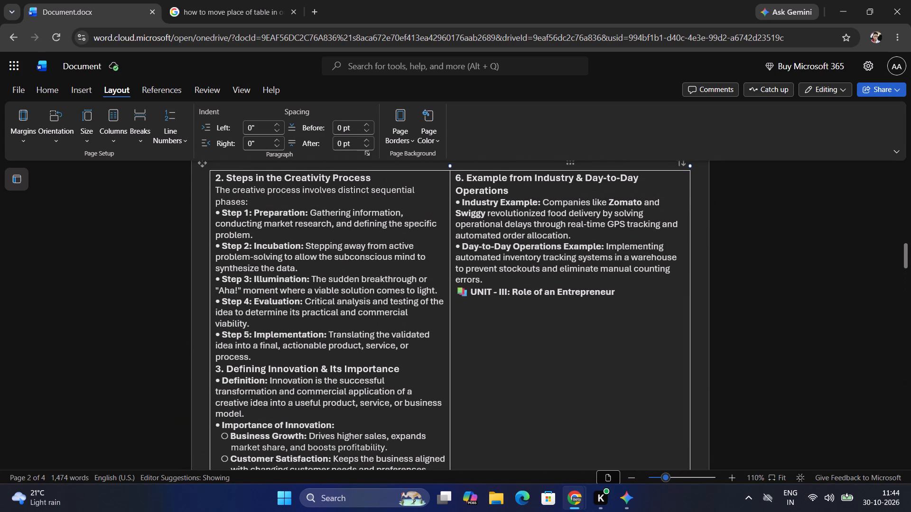
pyautogui.scroll(-5, 475, 311)
pyautogui.scroll(14, 472, 314)
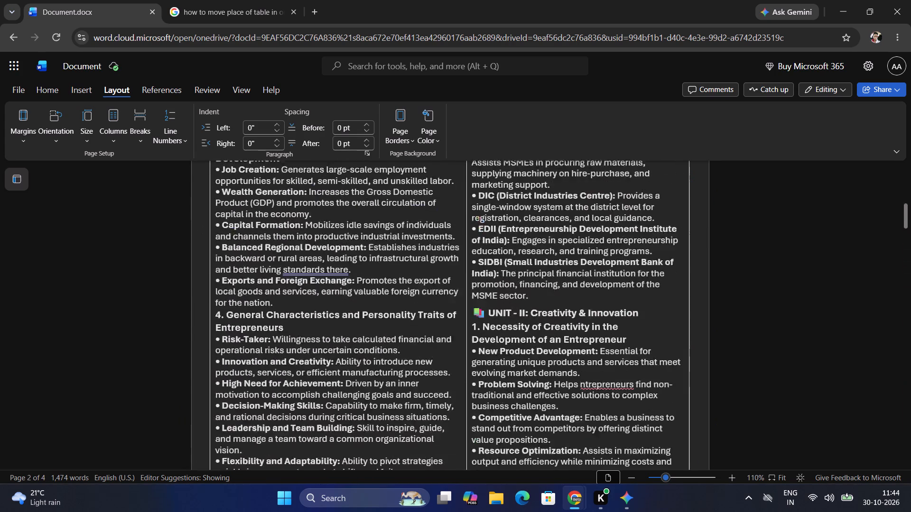
pyautogui.scroll(-5, 472, 314)
pyautogui.scroll(3, 472, 315)
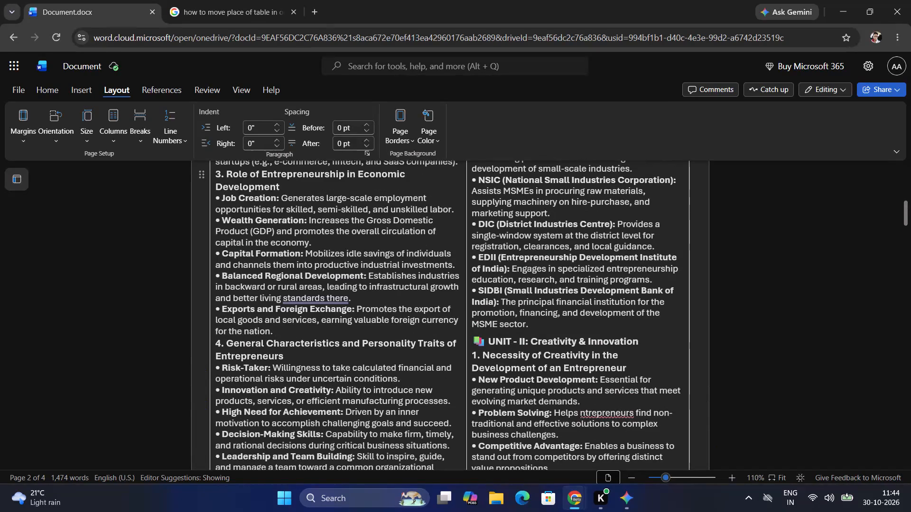
pyautogui.click(555, 323)
pyautogui.moveTo(553, 325); pyautogui.dragTo(489, 305)
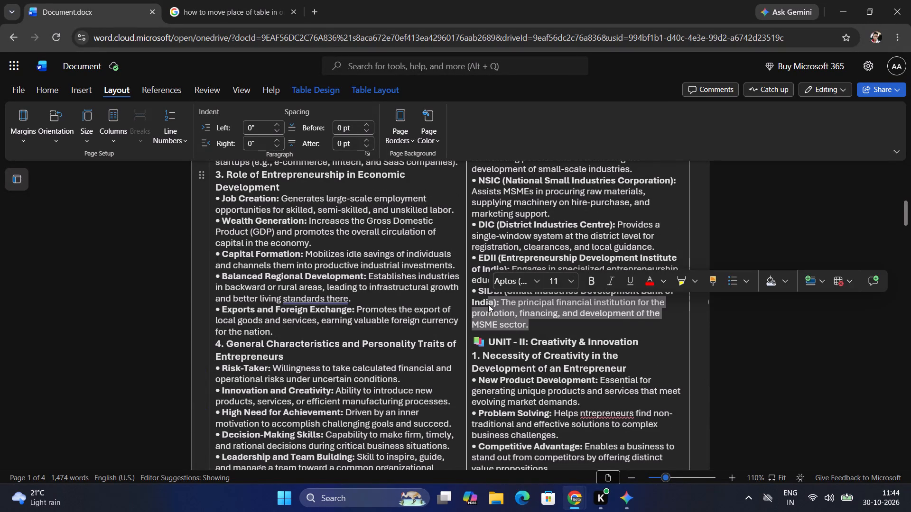
pyautogui.click(493, 313)
# Remove the blank lines between Unit III's section 1 heading and its "Employment Generation" bullet.
pyautogui.scroll(-10, 494, 314)
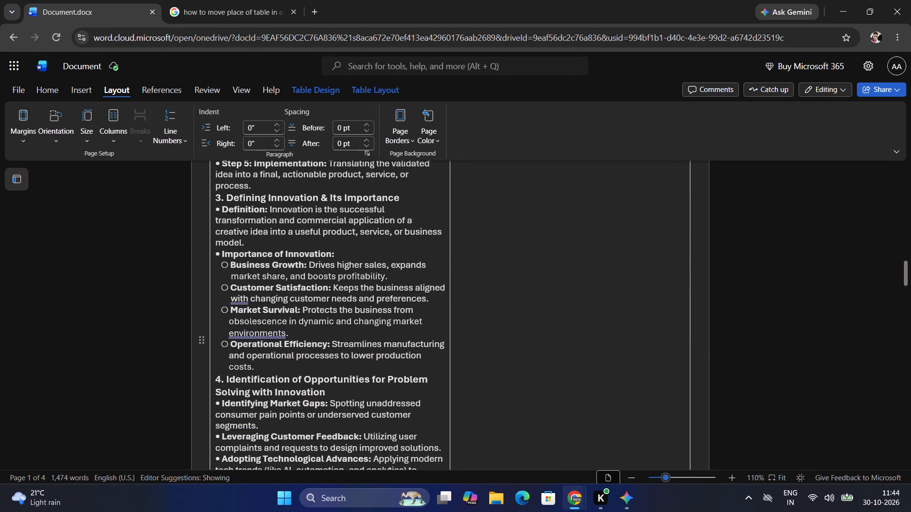
pyautogui.scroll(-8, 495, 315)
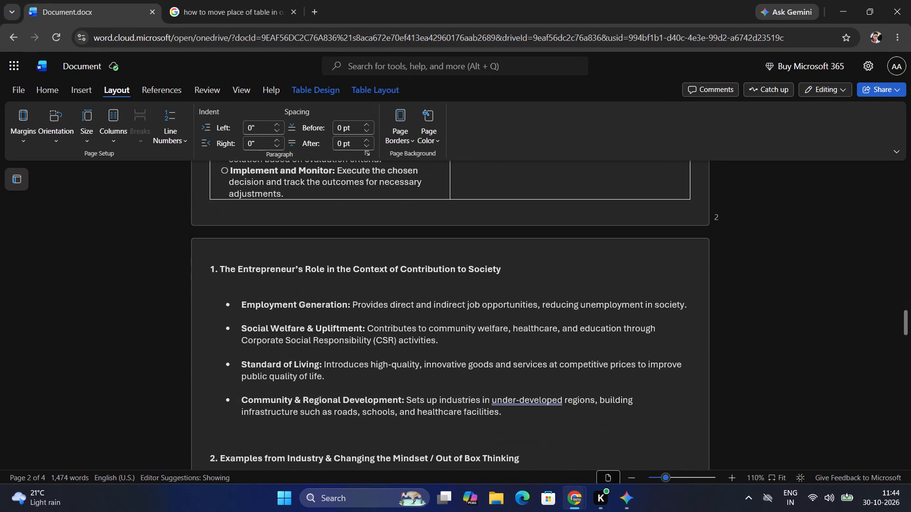
pyautogui.click(308, 292)
pyautogui.press('BackSpace')
pyautogui.press('BackSpace')
pyautogui.press('Up')
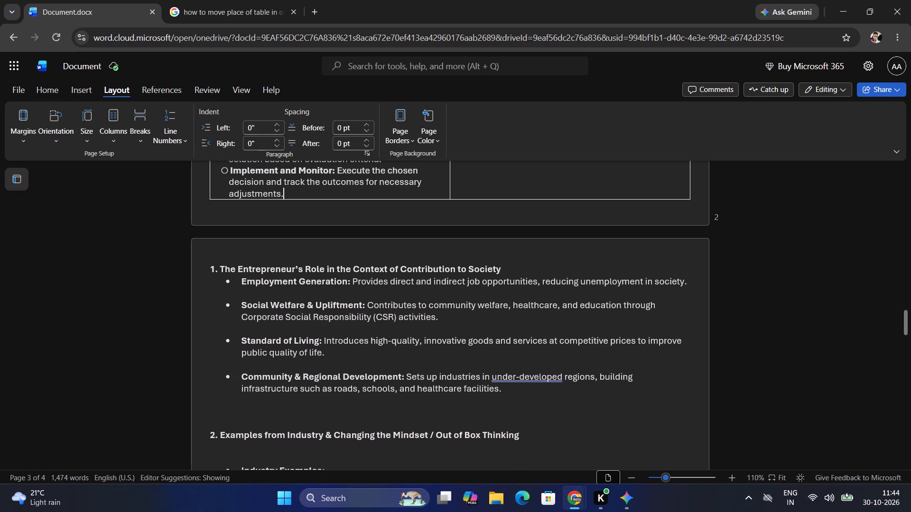
pyautogui.press('Down')
# Remove the blank lines between the four bullets of Unit III's section 1, from Employment Generation to Community & Regional Development.
pyautogui.click(288, 302)
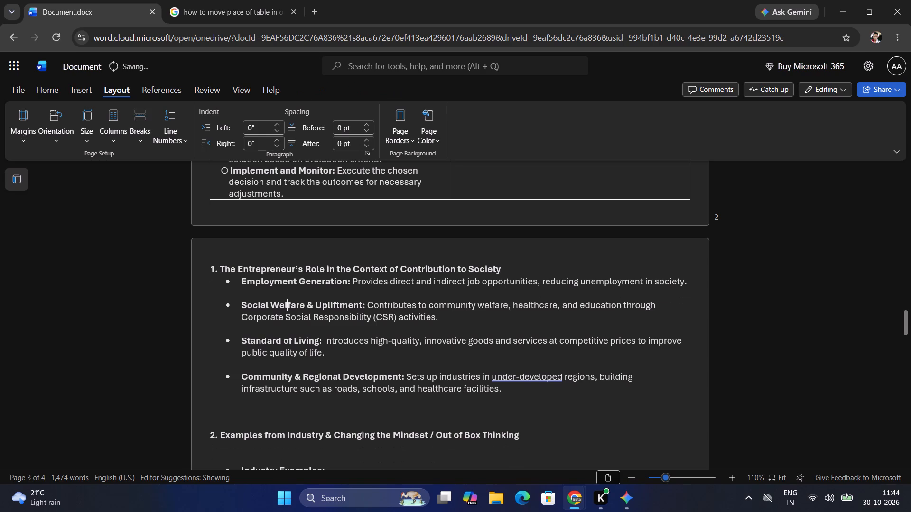
pyautogui.click(287, 298)
pyautogui.press('BackSpace')
pyautogui.press('Down')
pyautogui.press('Down')
pyautogui.press('Down')
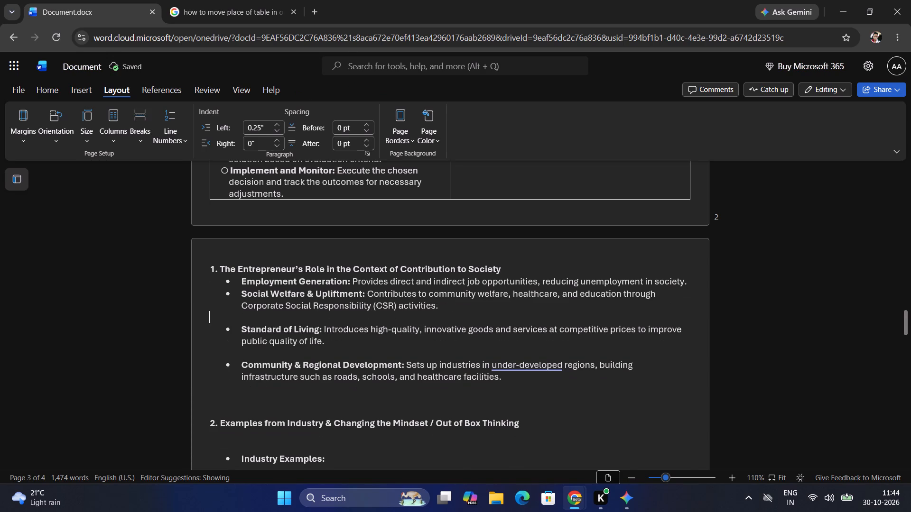
pyautogui.press('BackSpace')
pyautogui.press('Down')
pyautogui.press('Down')
pyautogui.press('Down')
pyautogui.press('Down')
pyautogui.press('Up')
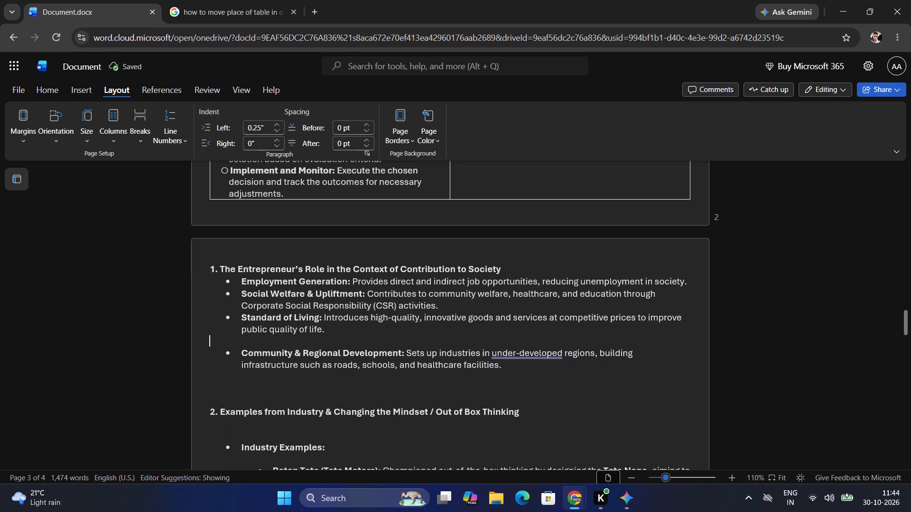
pyautogui.press('BackSpace')
# Remove the blank lines between the Community & Regional Development bullet and the section 2 heading.
pyautogui.press('Down')
pyautogui.press('Down')
pyautogui.press('Down')
pyautogui.press('Down')
pyautogui.press('Down')
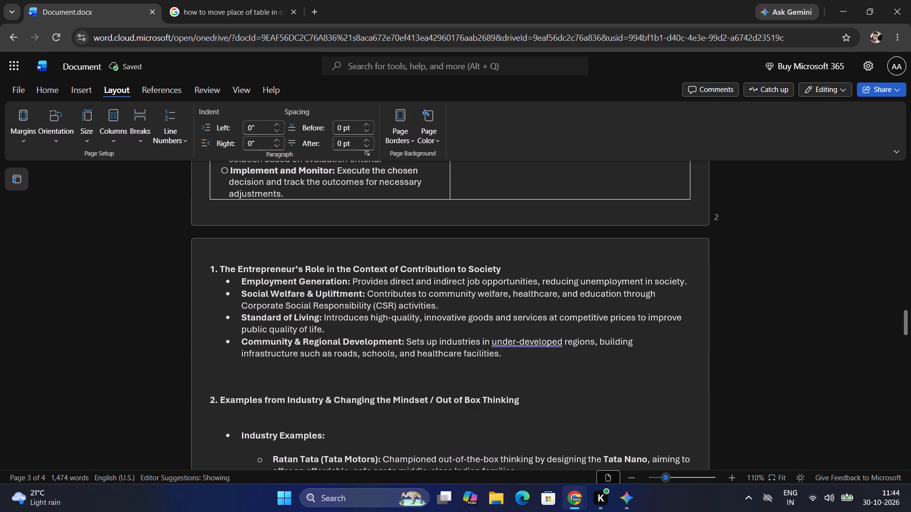
pyautogui.press('BackSpace')
pyautogui.press('BackSpace')
pyautogui.press('BackSpace')
pyautogui.press('Return')
pyautogui.press('Down')
pyautogui.press('Up')
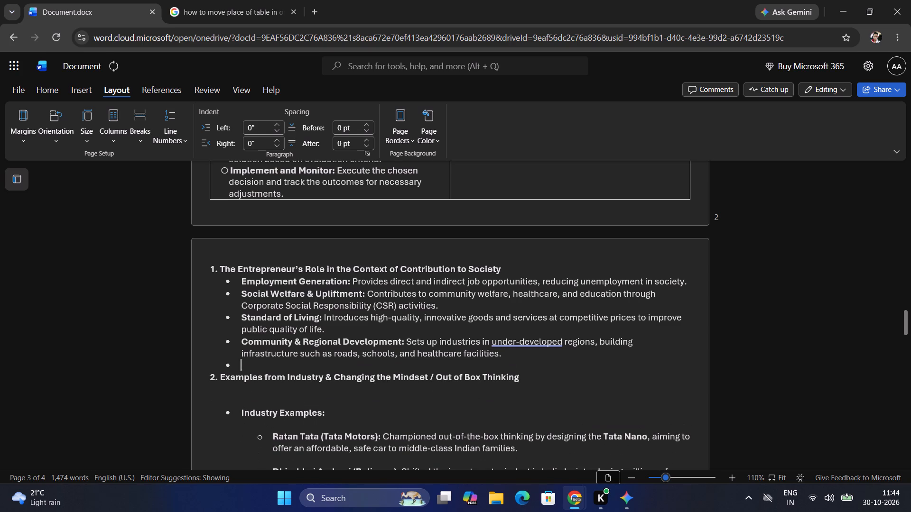
pyautogui.press('BackSpace')
pyautogui.press('BackSpace')
pyautogui.press('BackSpace')
# Remove the blank lines from below the section 2 heading through the Industry Examples sub-bullets, up to "Changing the Mindset".
pyautogui.press('Down')
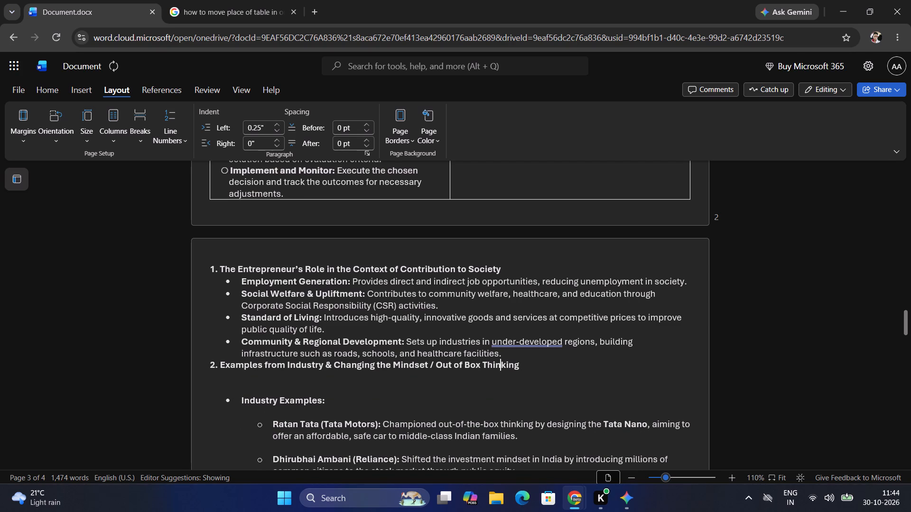
pyautogui.press('Down')
pyautogui.press('Down')
pyautogui.press('BackSpace')
pyautogui.press('BackSpace')
pyautogui.press('Down')
pyautogui.press('Down')
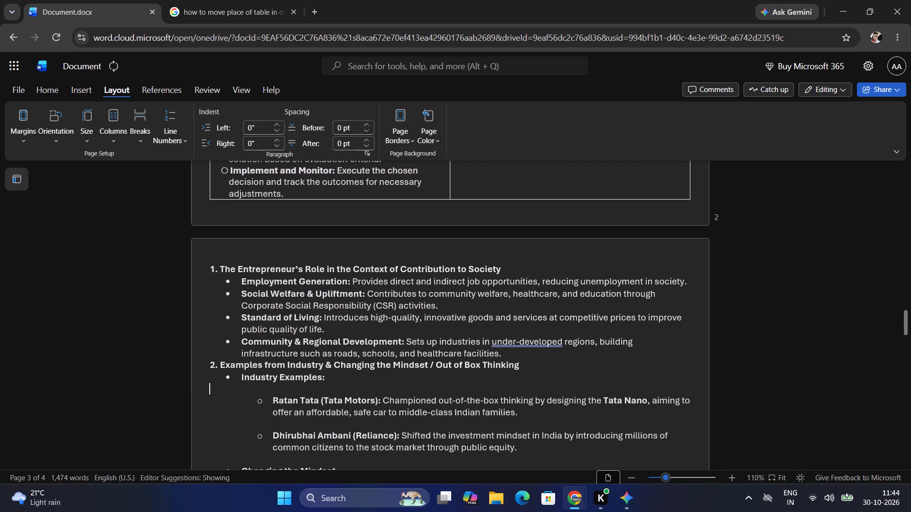
pyautogui.press('BackSpace')
pyautogui.press('Down')
pyautogui.press('Down')
pyautogui.press('Down')
pyautogui.press('BackSpace')
pyautogui.press('Down')
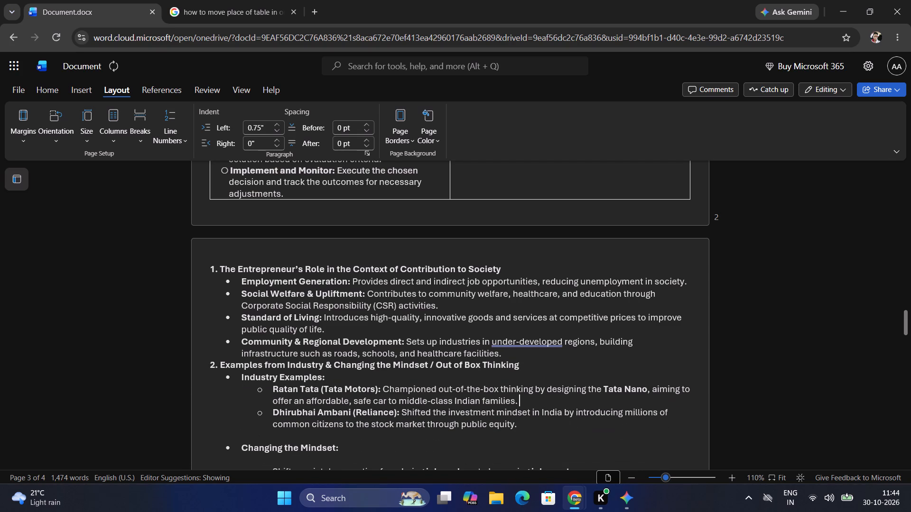
pyautogui.press('Down')
pyautogui.press('Down')
pyautogui.press('BackSpace')
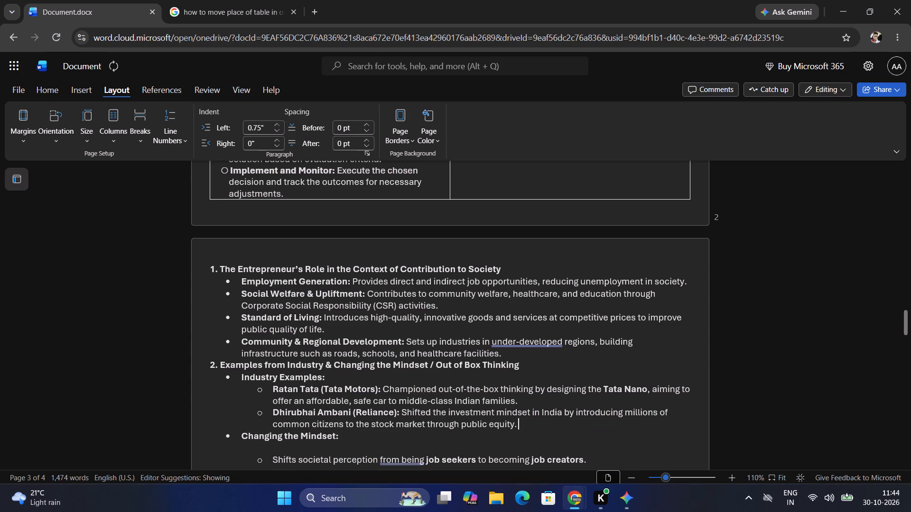
# Remove the blank lines below "Changing the Mindset" and between its two sub-bullets.
pyautogui.press('Down')
pyautogui.press('Down')
pyautogui.press('BackSpace')
pyautogui.press('Down')
pyautogui.press('Down')
pyautogui.press('Down')
pyautogui.press('Up')
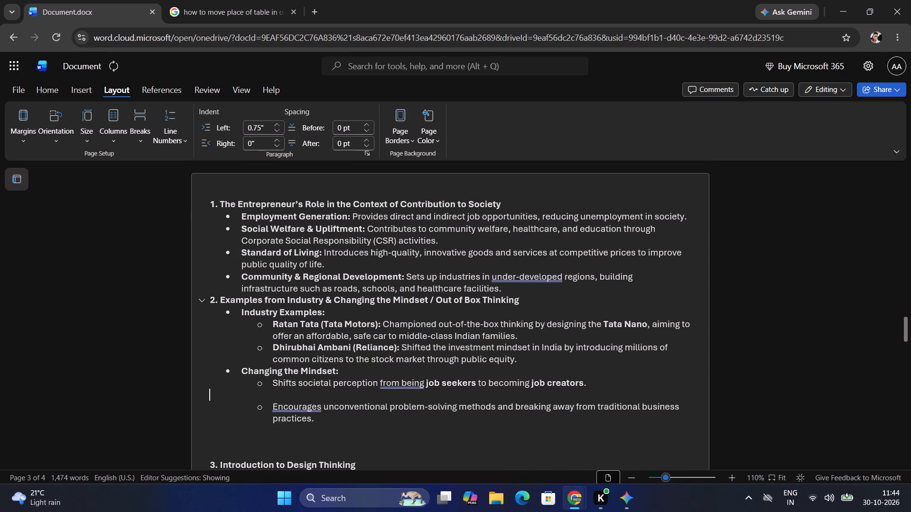
pyautogui.press('BackSpace')
# Remove the blank lines between section 2's last sub-bullet and the heading "3. Introduction to Design Thinking".
pyautogui.press('Down')
pyautogui.press('Down')
pyautogui.press('Down')
pyautogui.click(287, 298)
pyautogui.press('BackSpace')
pyautogui.click(287, 298)
pyautogui.press('Down')
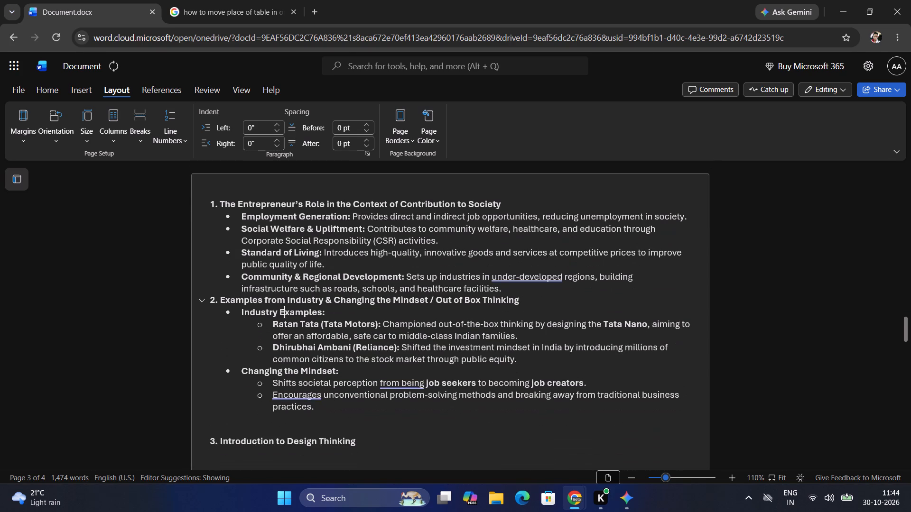
pyautogui.press('Down')
pyautogui.click(287, 298)
pyautogui.press('Down')
pyautogui.press('Down')
pyautogui.press('Down')
pyautogui.press('Down')
pyautogui.press('Down')
pyautogui.press('Down')
pyautogui.press('Down')
pyautogui.press('Down')
pyautogui.press('Down')
pyautogui.press('Down')
pyautogui.press('Down')
pyautogui.press('Down')
pyautogui.press('BackSpace')
pyautogui.press('BackSpace')
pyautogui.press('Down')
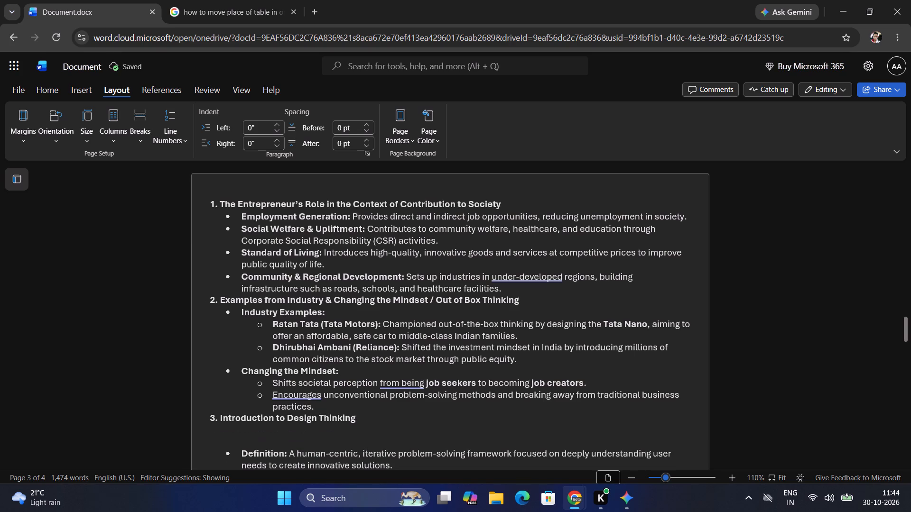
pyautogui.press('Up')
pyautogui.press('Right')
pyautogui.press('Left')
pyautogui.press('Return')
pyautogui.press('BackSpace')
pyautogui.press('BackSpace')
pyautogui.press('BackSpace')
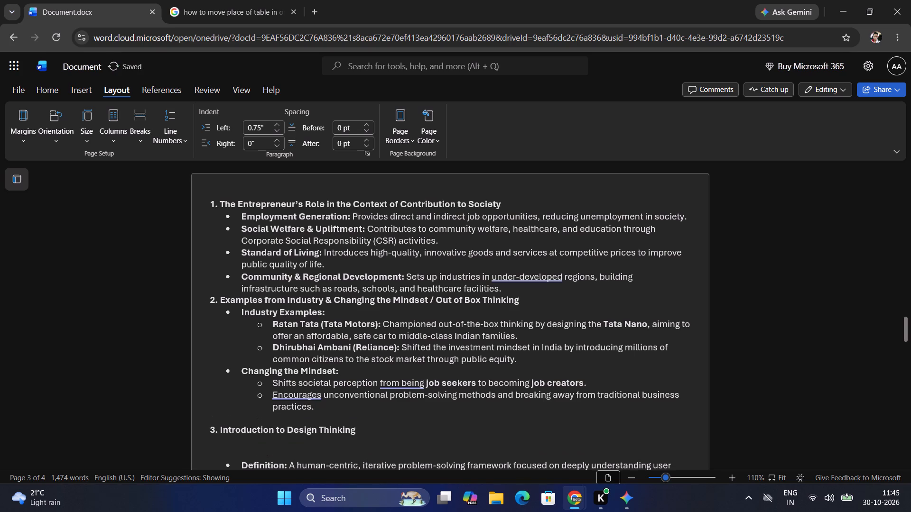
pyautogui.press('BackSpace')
# Remove the blank lines below the section 3 heading and between the Definition and "5 Key Stages of Design Thinking" bullets.
pyautogui.press('Down')
pyautogui.press('Down')
pyautogui.press('Down')
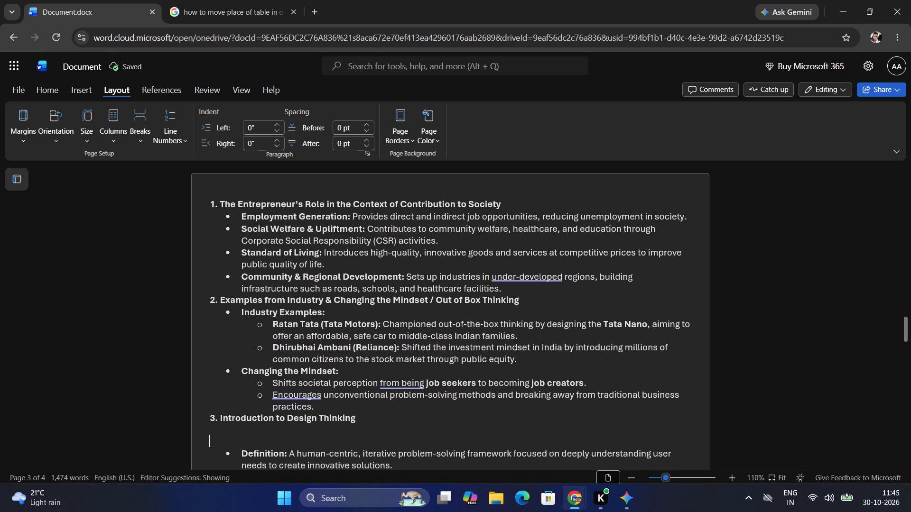
pyautogui.press('BackSpace')
pyautogui.press('BackSpace')
pyautogui.press('Down')
pyautogui.press('Down')
pyautogui.press('Down')
pyautogui.press('BackSpace')
# Remove the blank lines below "5 Key Stages of Design Thinking" and between its Empathize, Define, Ideate, Prototype and Test sub-bullets.
pyautogui.press('Down')
pyautogui.press('Down')
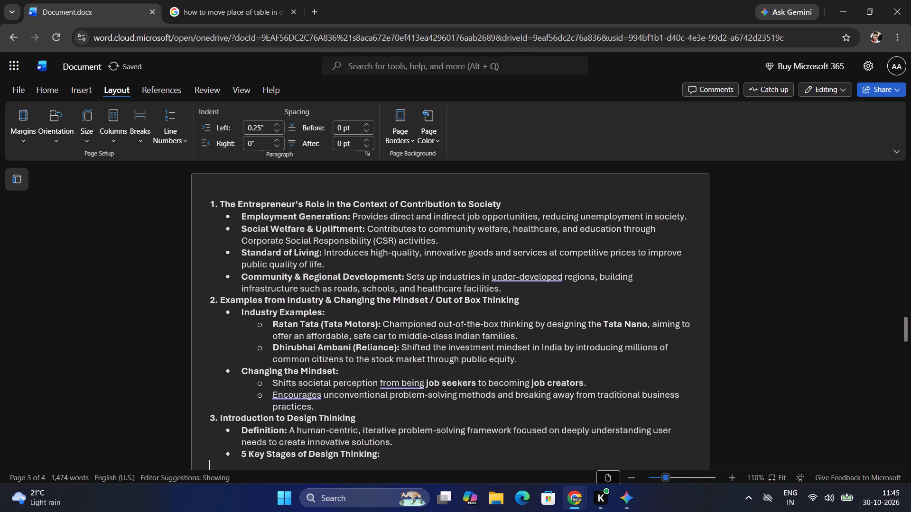
pyautogui.press('Down')
pyautogui.press('Up')
pyautogui.press('BackSpace')
pyautogui.press('Down')
pyautogui.press('Down')
pyautogui.press('Down')
pyautogui.press('BackSpace')
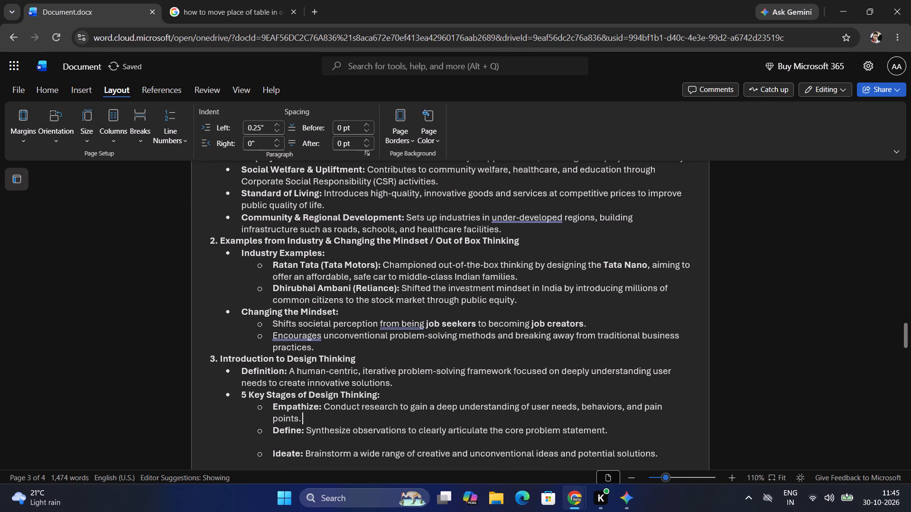
pyautogui.press('Down')
pyautogui.press('Down')
pyautogui.press('BackSpace')
pyautogui.press('Down')
pyautogui.press('Down')
pyautogui.press('BackSpace')
pyautogui.press('Down')
pyautogui.press('Down')
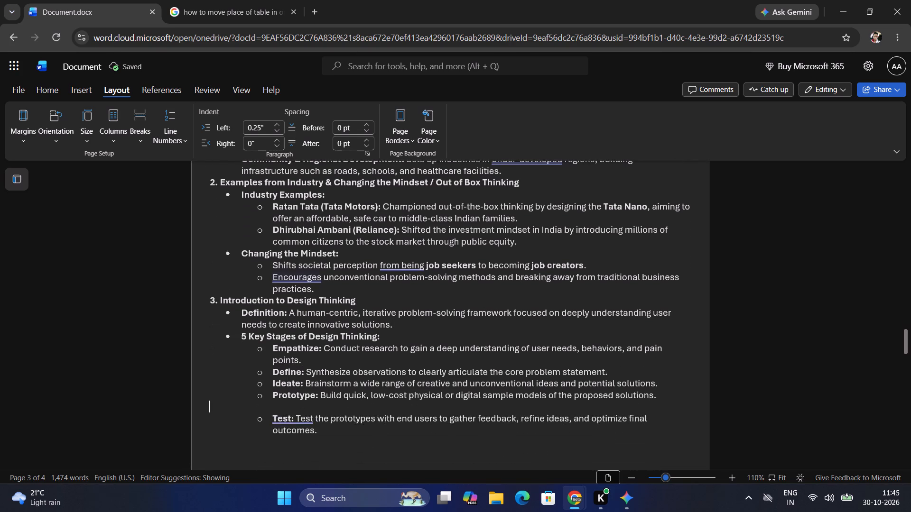
pyautogui.press('BackSpace')
# Remove the blank lines between the Test sub-bullet and the section 4 heading.
pyautogui.press('Down')
pyautogui.press('Down')
pyautogui.press('Down')
pyautogui.press('Down')
pyautogui.press('Up')
pyautogui.press('BackSpace')
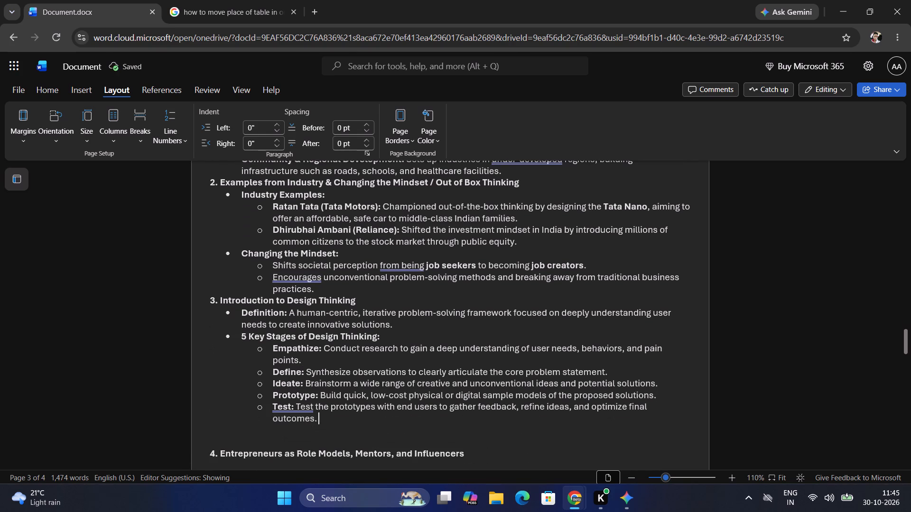
pyautogui.press('Down')
pyautogui.press('Delete')
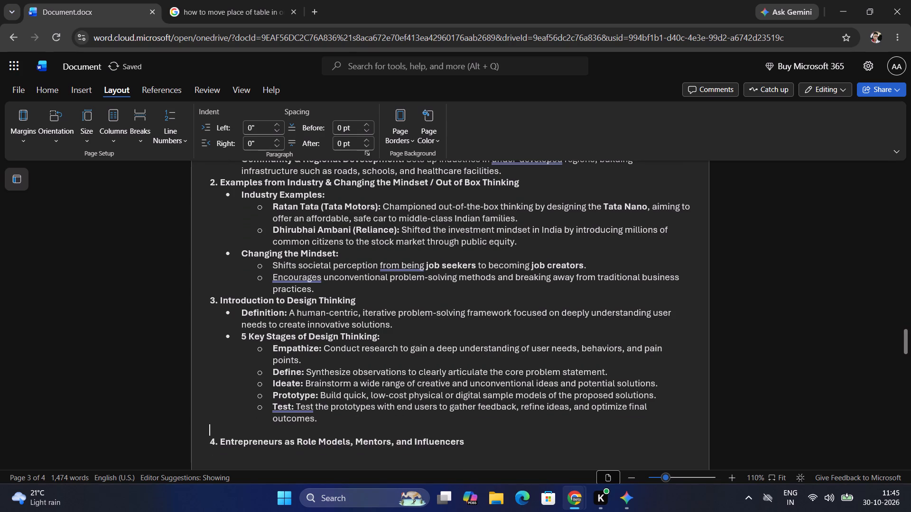
pyautogui.press('Delete')
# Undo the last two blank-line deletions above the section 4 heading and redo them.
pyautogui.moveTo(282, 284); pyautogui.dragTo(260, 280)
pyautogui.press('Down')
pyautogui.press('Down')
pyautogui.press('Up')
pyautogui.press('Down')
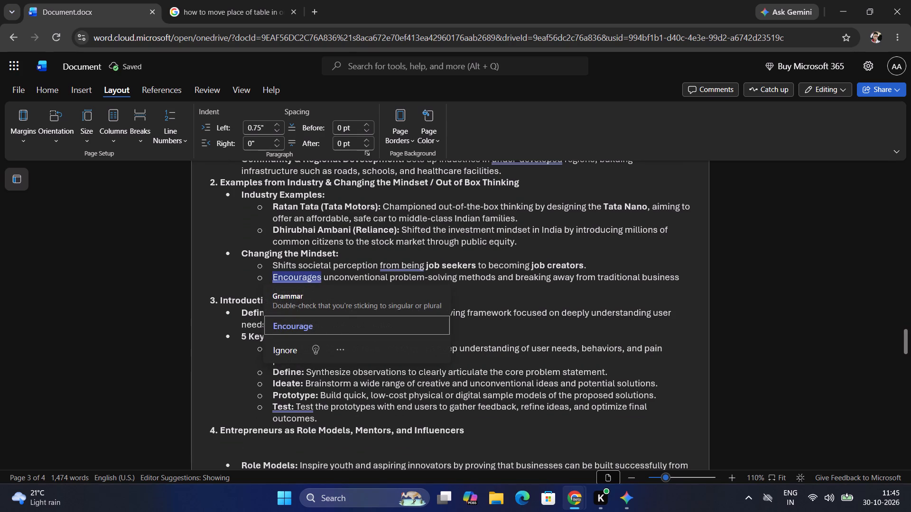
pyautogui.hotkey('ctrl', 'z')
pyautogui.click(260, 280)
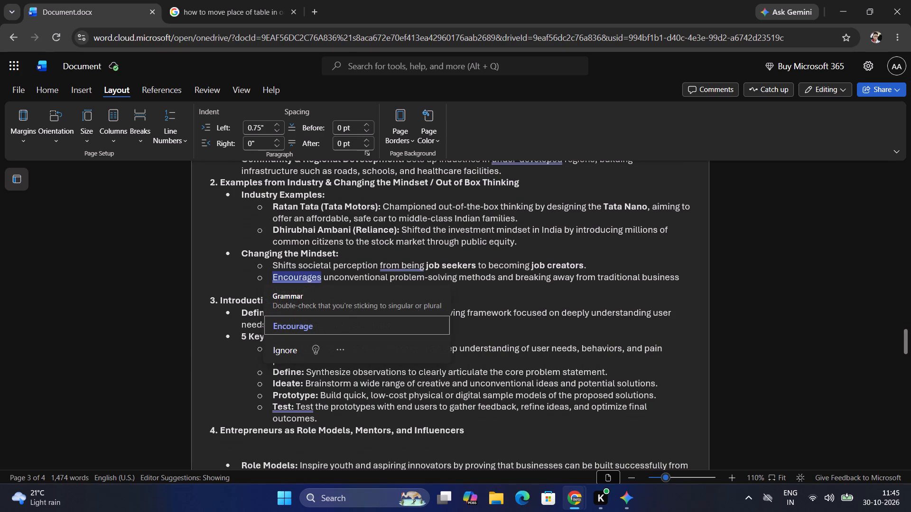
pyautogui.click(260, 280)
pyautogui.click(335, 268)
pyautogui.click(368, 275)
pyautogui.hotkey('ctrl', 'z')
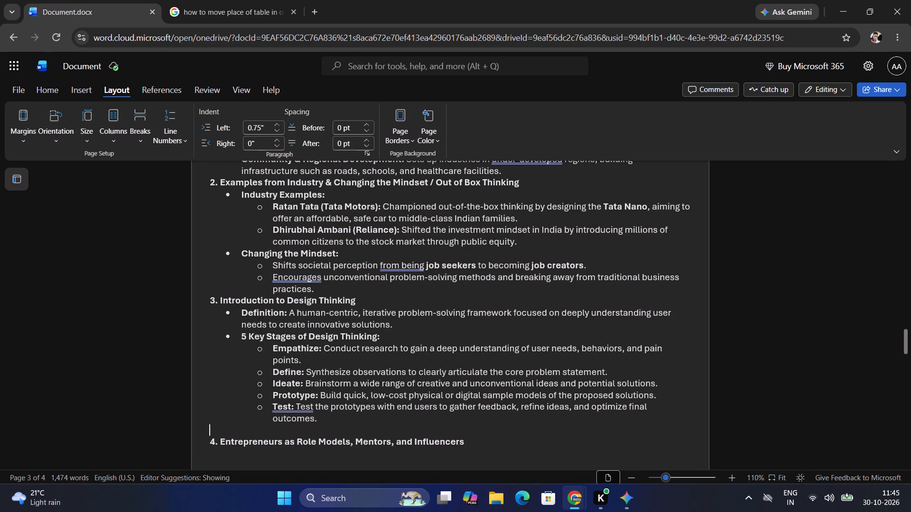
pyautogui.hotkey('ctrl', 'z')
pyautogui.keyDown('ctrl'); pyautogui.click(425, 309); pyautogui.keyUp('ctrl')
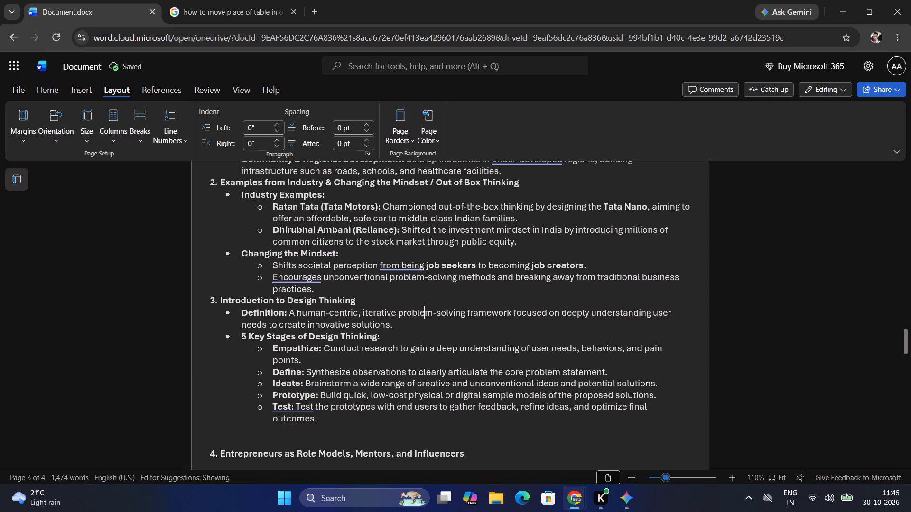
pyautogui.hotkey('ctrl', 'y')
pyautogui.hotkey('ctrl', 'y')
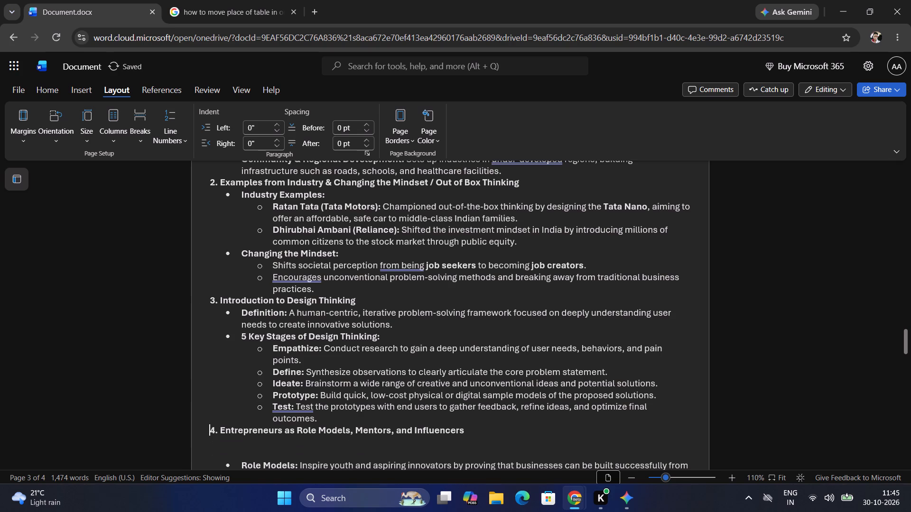
# Remove the blank lines below the section 4 heading and between its Role Models, Mentors and Influencers bullets.
pyautogui.press('Down')
pyautogui.press('Down')
pyautogui.press('Up')
pyautogui.press('Delete')
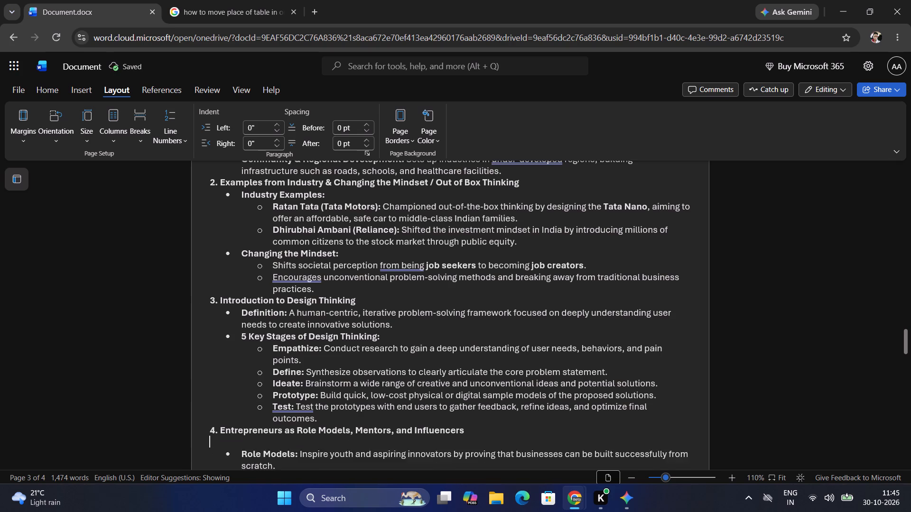
pyautogui.press('Delete')
pyautogui.press('Down')
pyautogui.press('Down')
pyautogui.press('Delete')
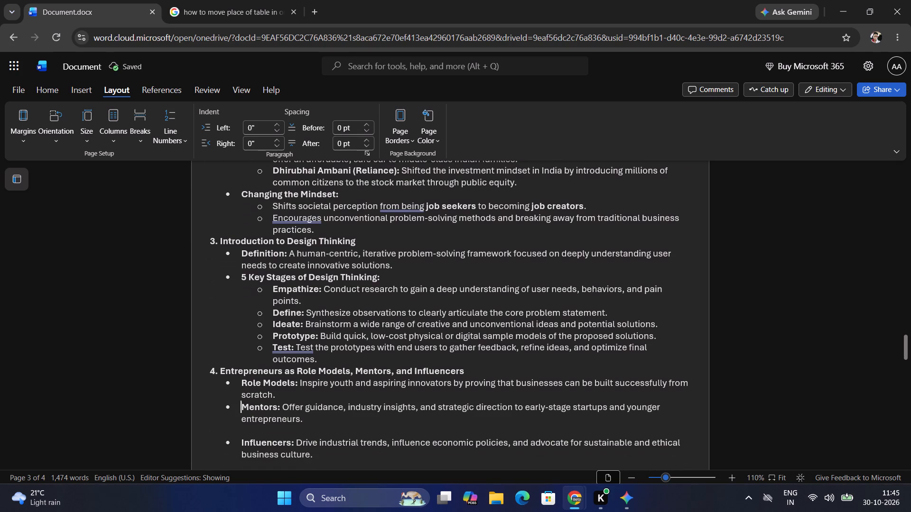
pyautogui.press('Down')
pyautogui.press('Down')
pyautogui.press('Delete')
# Remove the blank lines between the Influencers bullet and the heading "5. Entrepreneurial Success Stories".
pyautogui.press('Down')
pyautogui.press('Down')
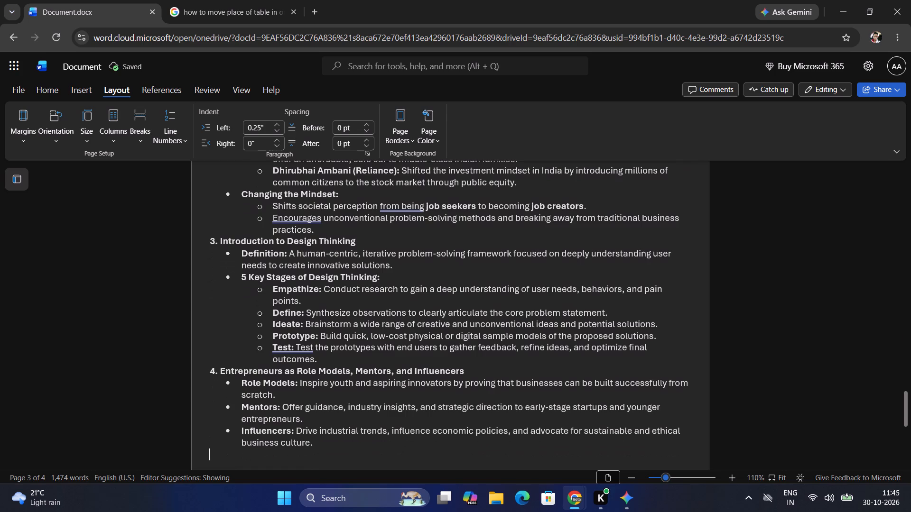
pyautogui.press('Delete')
pyautogui.press('Down')
pyautogui.press('Delete')
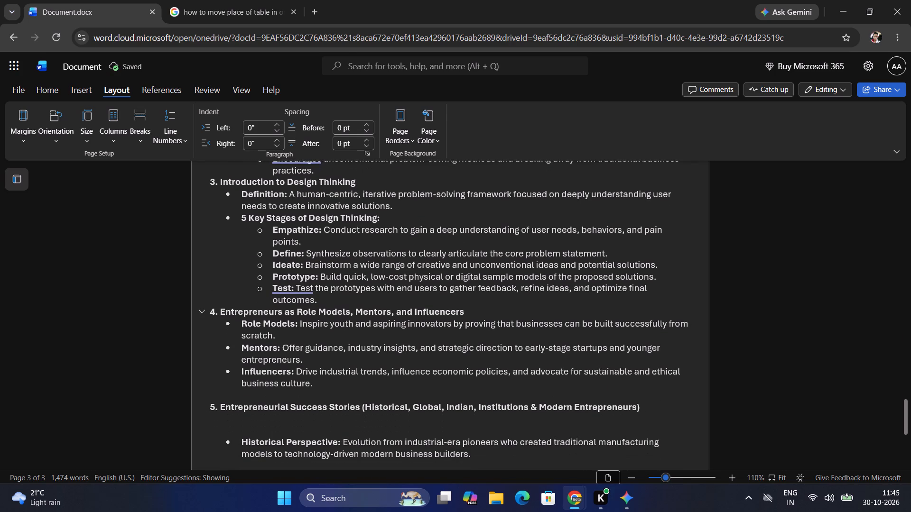
pyautogui.press('Delete')
# Remove the blank lines between the section 5 Entrepreneurial Success Stories heading and its Historical Perspective bullet.
pyautogui.press('Down')
pyautogui.press('Down')
pyautogui.press('Down')
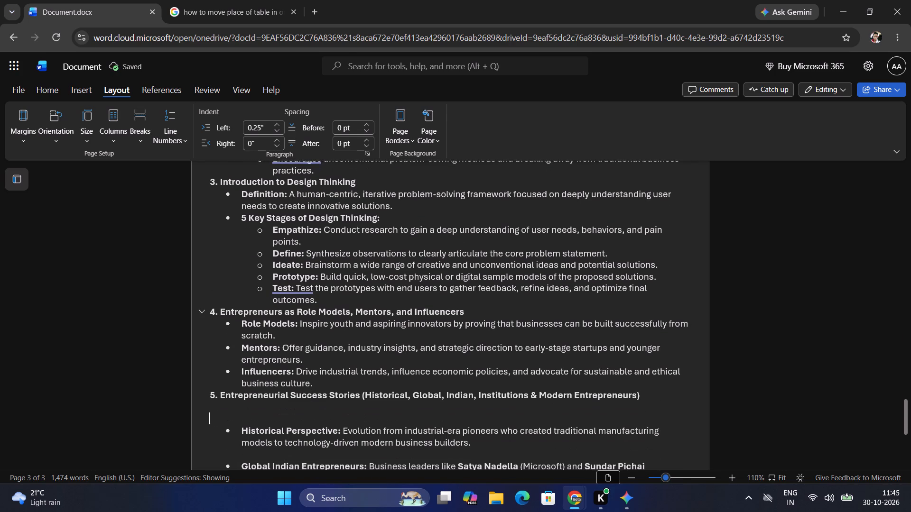
pyautogui.press('Up')
pyautogui.press('Delete')
pyautogui.press('Delete')
# Remove the blank lines between the section 5 bullets, from Historical Perspective through Modern Entrepreneurs.
pyautogui.press('Down')
pyautogui.press('Down')
pyautogui.press('Delete')
pyautogui.press('Down')
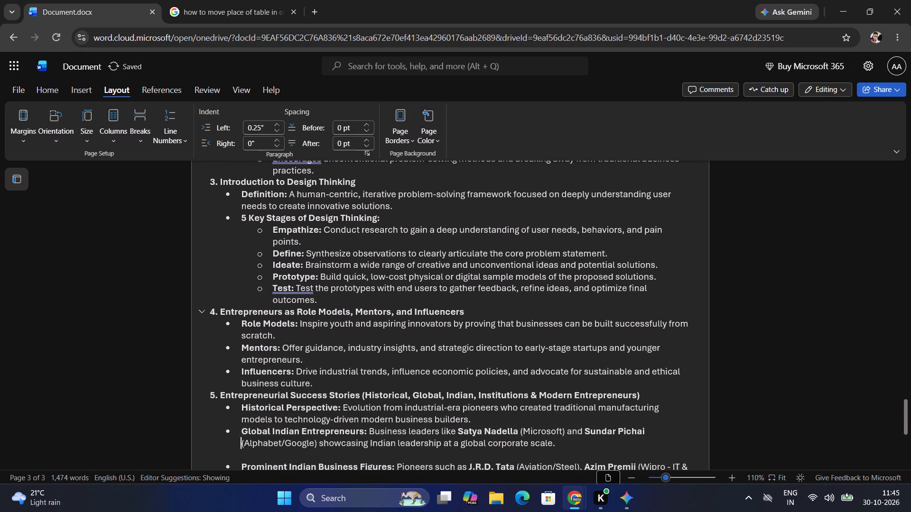
pyautogui.press('Down')
pyautogui.press('Delete')
pyautogui.press('Down')
pyautogui.press('Down')
pyautogui.press('Delete')
pyautogui.press('Down')
pyautogui.press('Down')
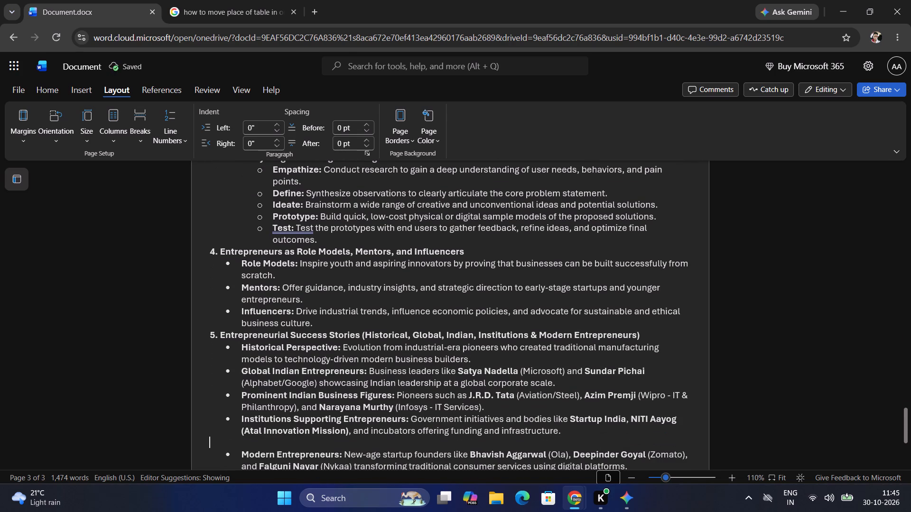
pyautogui.press('Delete')
pyautogui.press('Down')
pyautogui.press('Down')
pyautogui.press('Down')
pyautogui.press('Down')
pyautogui.press('Down')
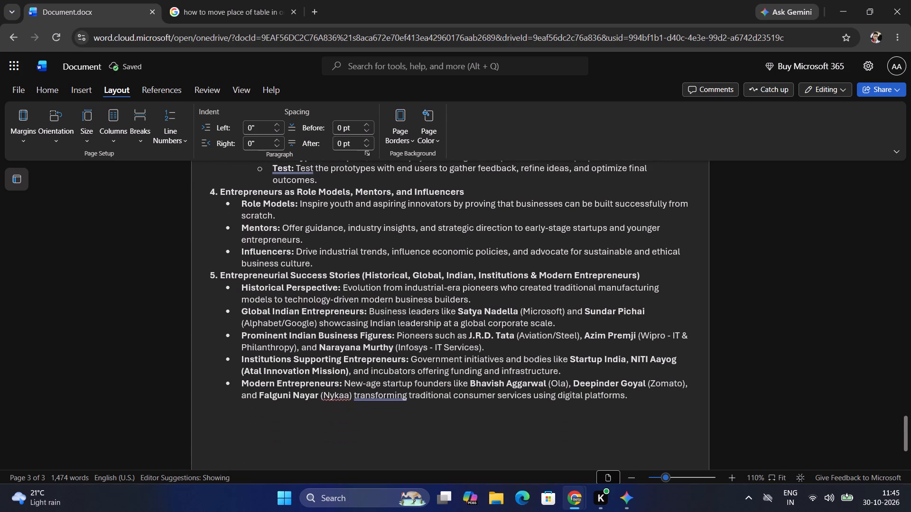
pyautogui.scroll(-5, 425, 309)
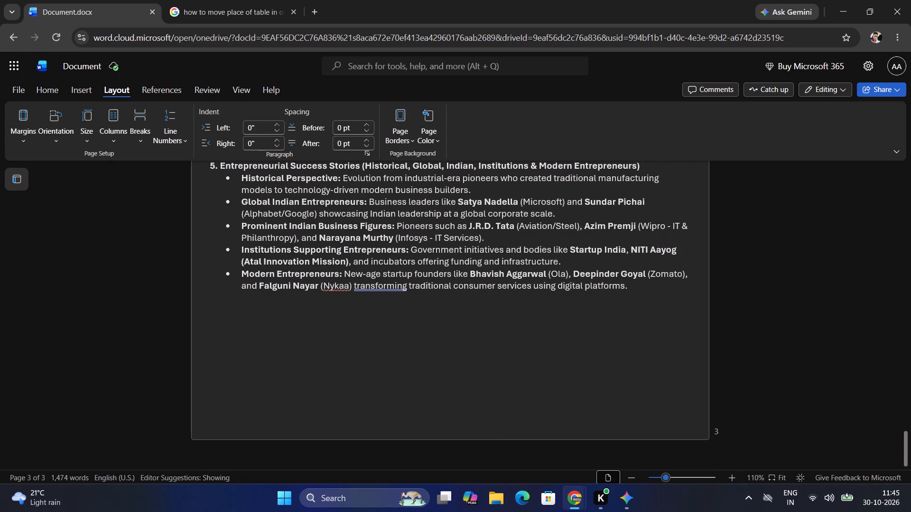
pyautogui.click(633, 291)
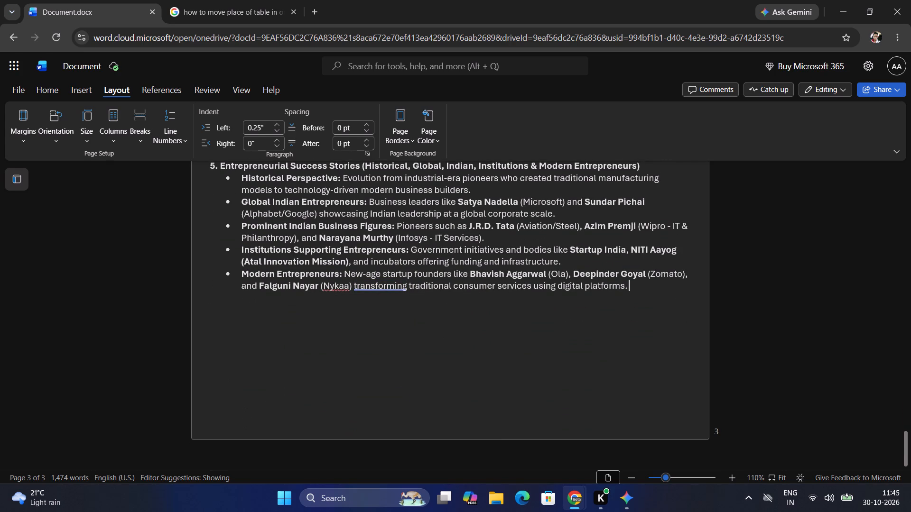
pyautogui.click(572, 315)
# Move all Unit III text, sections 1 to 5, from page 3 into the second table column under the UNIT - III heading.
pyautogui.scroll(11, 573, 313)
pyautogui.scroll(-1, 522, 311)
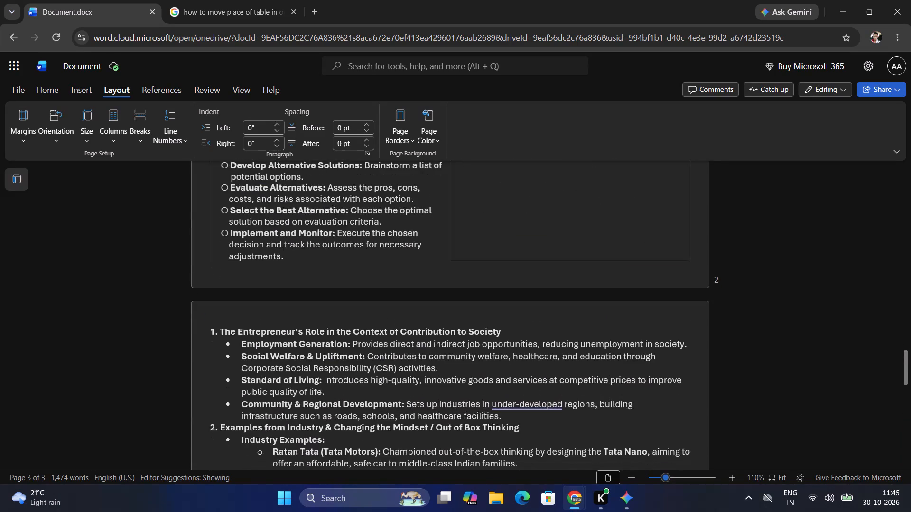
pyautogui.scroll(-1, 363, 347)
pyautogui.scroll(-2, 205, 354)
pyautogui.scroll(2, 285, 316)
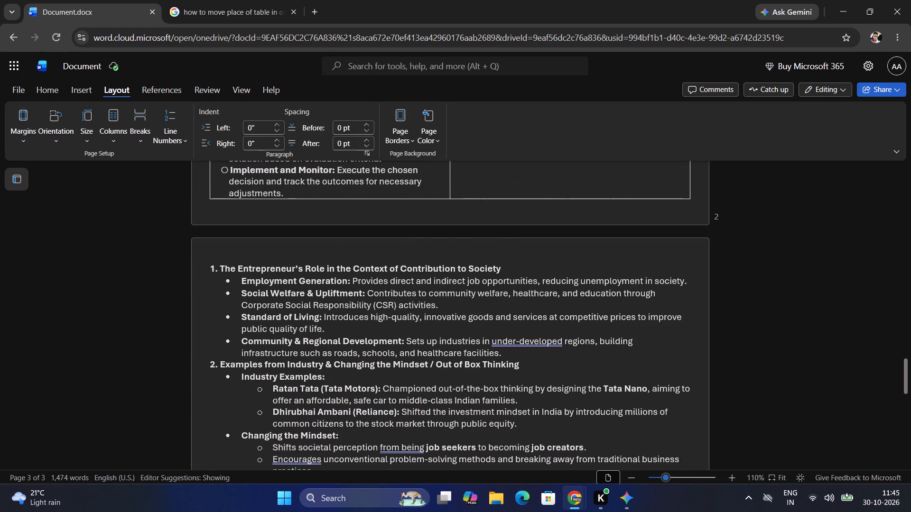
pyautogui.moveTo(212, 274); pyautogui.dragTo(289, 314)
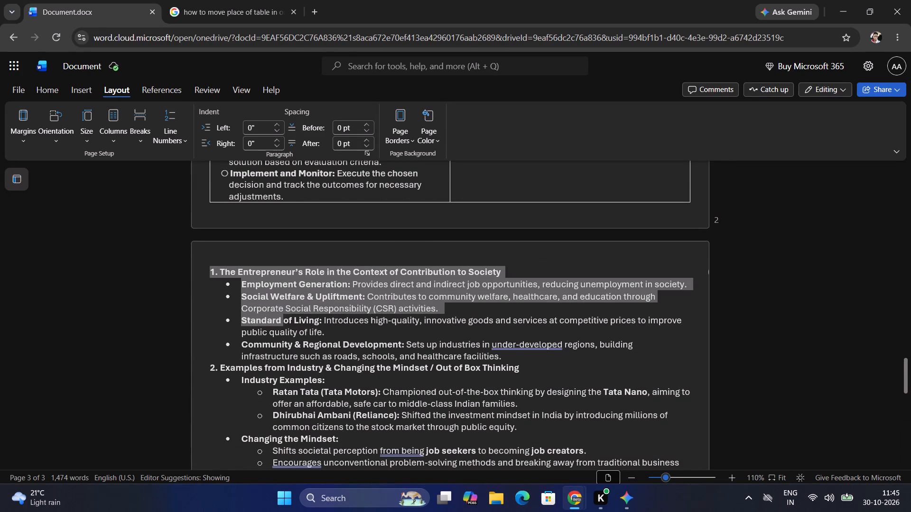
pyautogui.moveTo(289, 314); pyautogui.dragTo(649, 277)
pyautogui.scroll(-1, 301, 315)
pyautogui.scroll(-1, 398, 344)
pyautogui.scroll(-1, 475, 355)
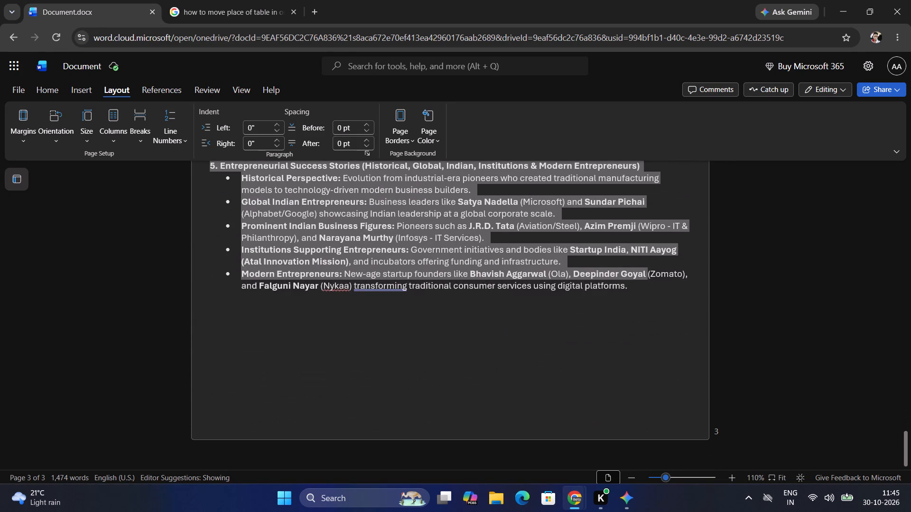
pyautogui.moveTo(649, 277); pyautogui.dragTo(624, 291)
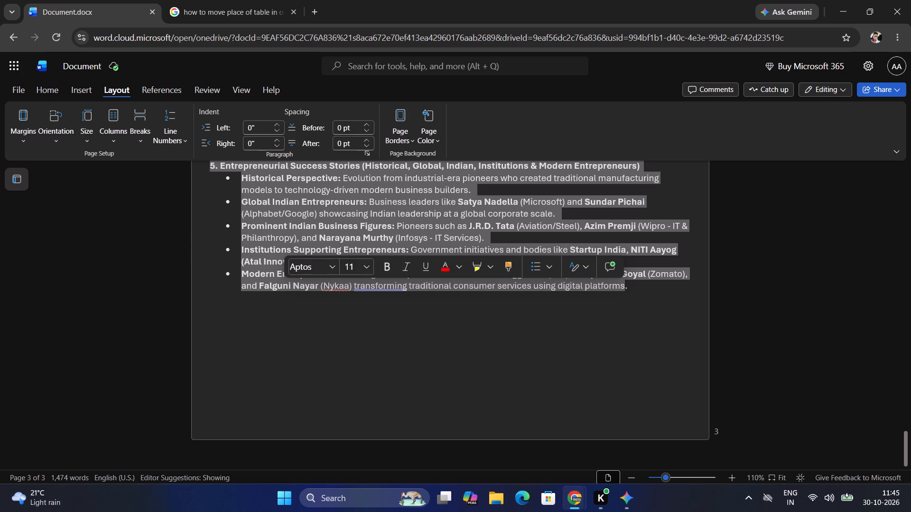
pyautogui.hotkey('shift', 'Right')
pyautogui.scroll(6, 624, 236)
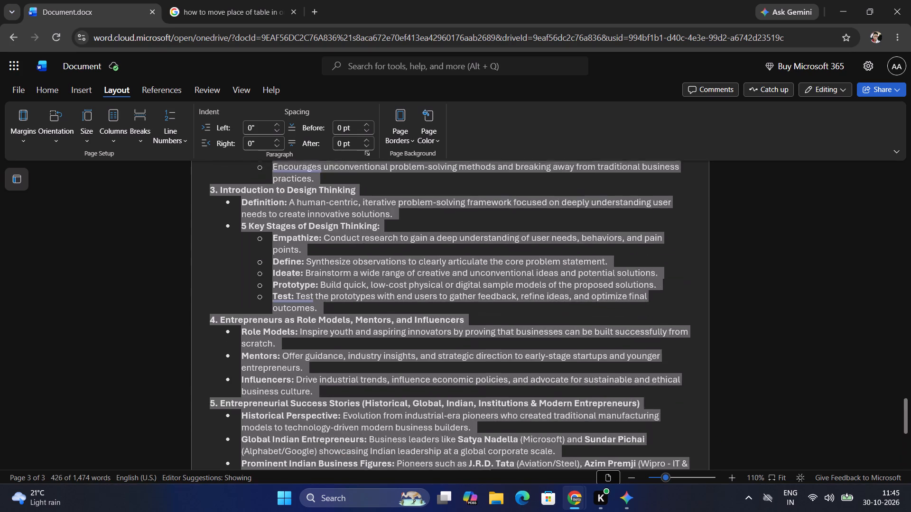
pyautogui.scroll(2, 628, 238)
pyautogui.scroll(1, 543, 261)
pyautogui.moveTo(303, 302); pyautogui.dragTo(316, 294)
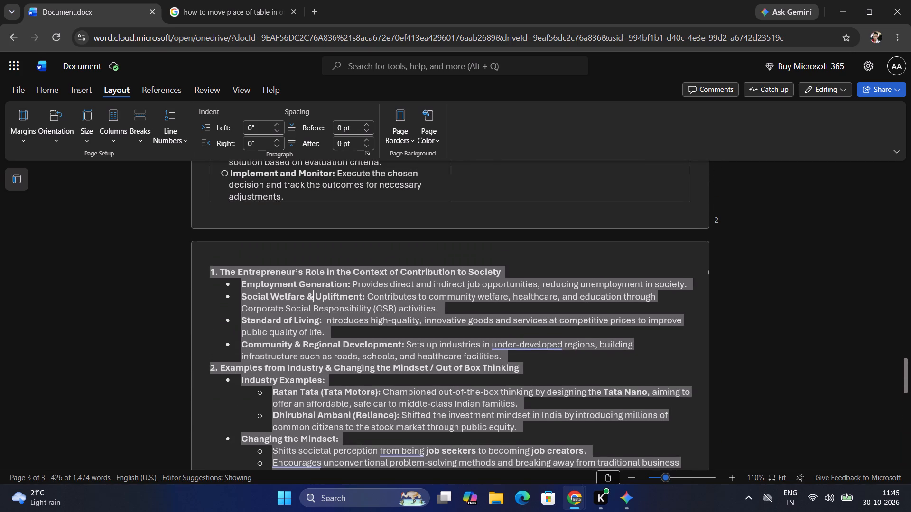
pyautogui.moveTo(316, 294); pyautogui.dragTo(491, 202)
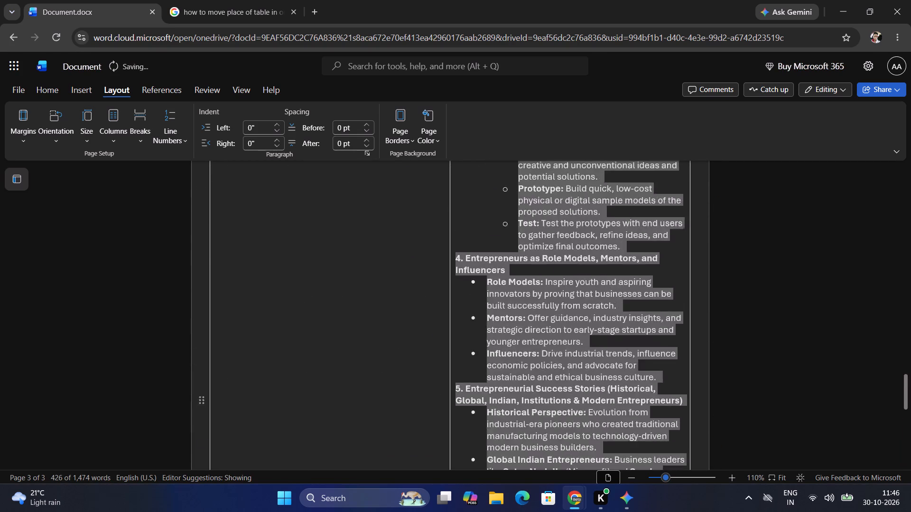
pyautogui.scroll(16, 518, 277)
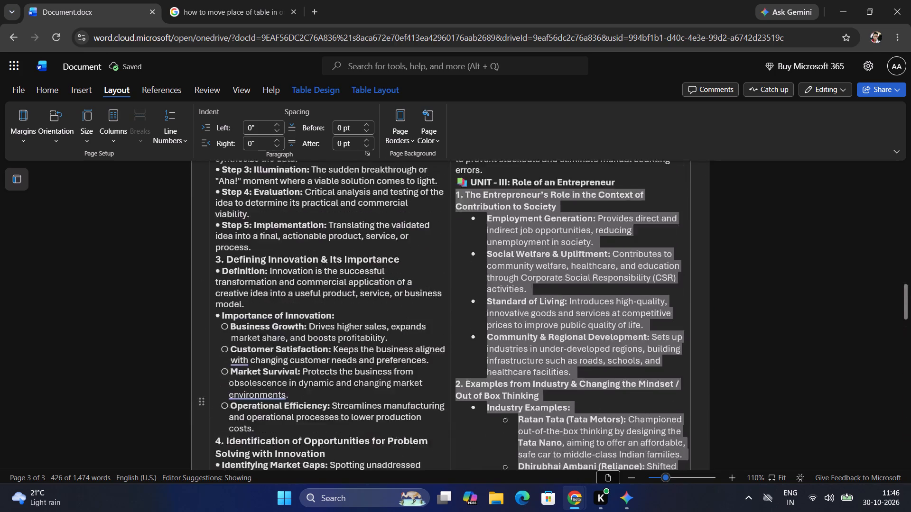
pyautogui.scroll(2, 518, 277)
pyautogui.click(524, 372)
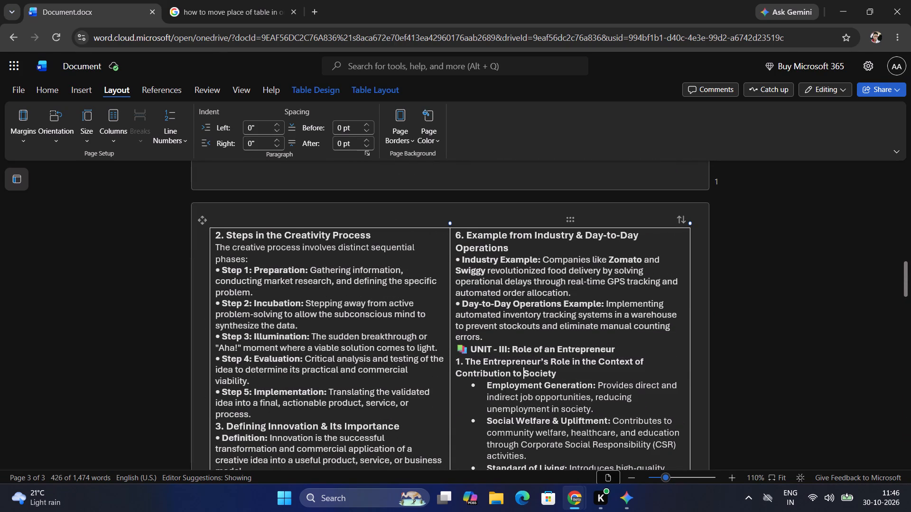
# Copy the inline "•" before Industry Example in section 6 and use it to replace Employment Generation's indented list bullet.
pyautogui.click(485, 384)
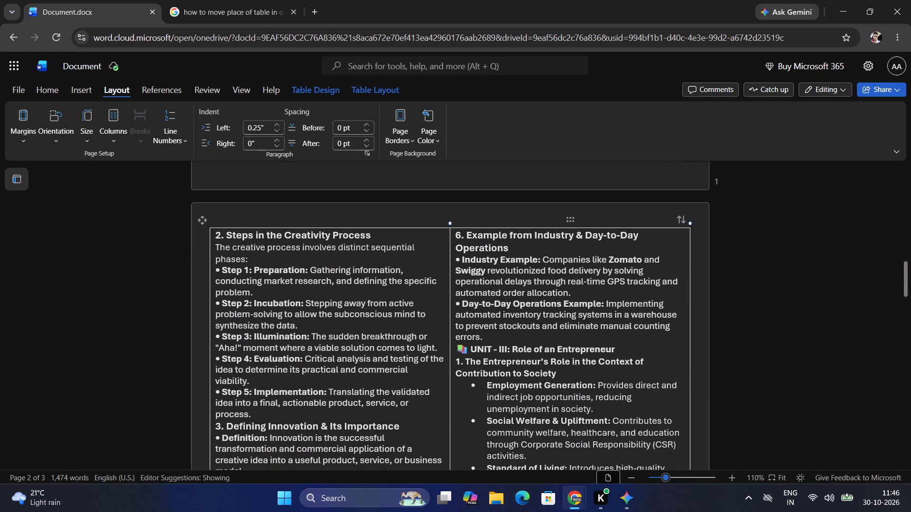
pyautogui.click(460, 263)
pyautogui.press('Right')
pyautogui.hotkey('ctrl', 'shift', 'Left')
pyautogui.hotkey('ctrl', 'c')
pyautogui.press('Down')
pyautogui.press('Down')
pyautogui.press('Down')
pyautogui.press('Down')
pyautogui.press('Down')
pyautogui.press('Down')
pyautogui.press('Down')
pyautogui.press('Down')
pyautogui.press('Down')
pyautogui.press('Down')
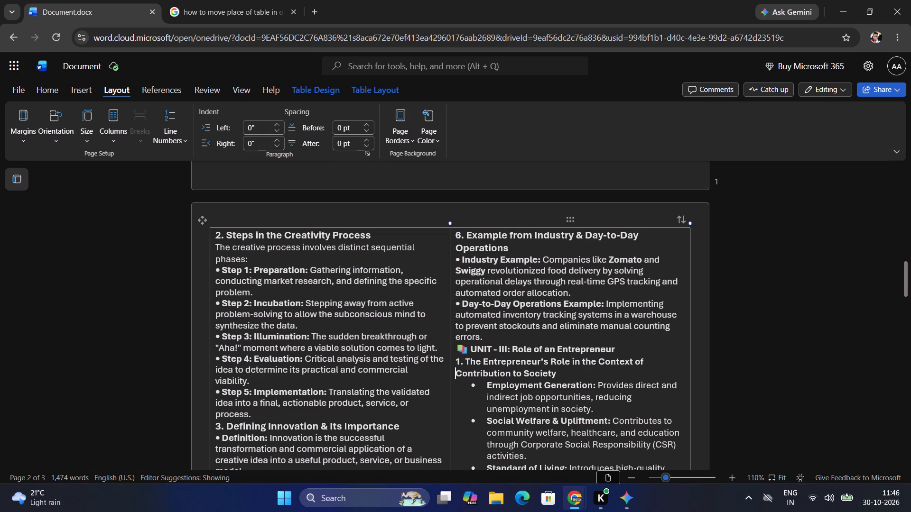
pyautogui.press('Down')
pyautogui.press('BackSpace')
pyautogui.press('BackSpace')
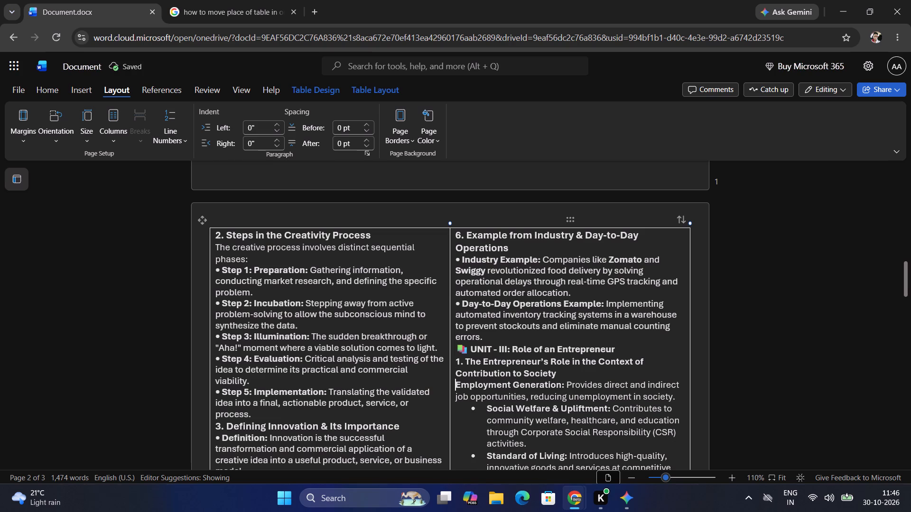
pyautogui.hotkey('ctrl', 'v')
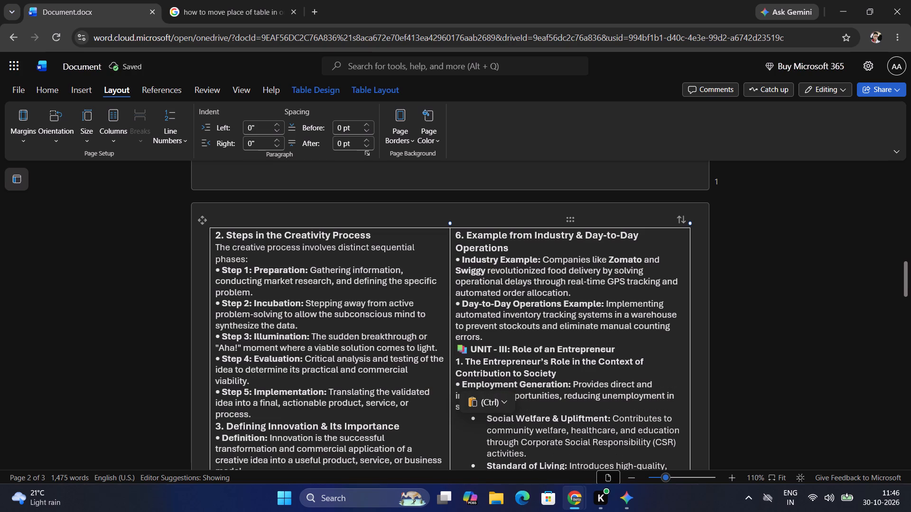
# Replace the indented list bullets of Social Welfare & Upliftment and Standard of Living with the copied inline "•".
pyautogui.press('Down')
pyautogui.press('Down')
pyautogui.press('Down')
pyautogui.press('BackSpace')
pyautogui.press('BackSpace')
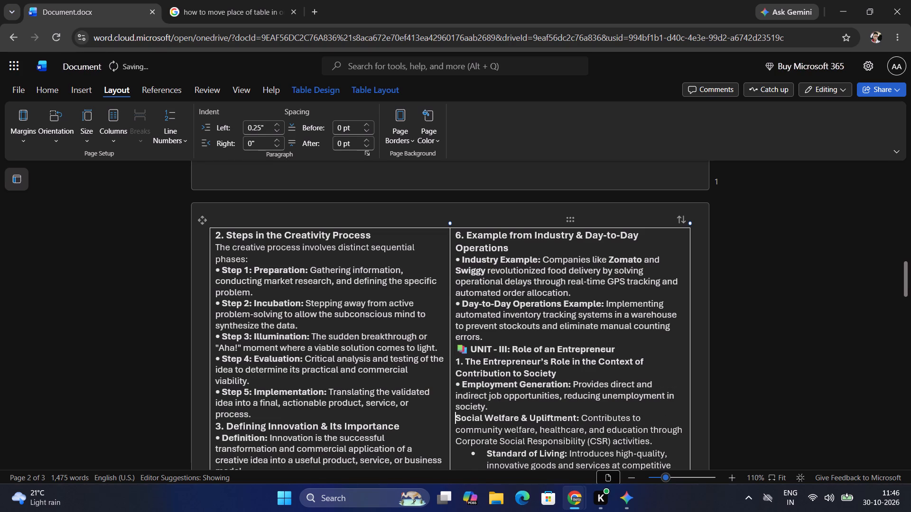
pyautogui.hotkey('ctrl', 'v')
pyautogui.press('Down')
pyautogui.press('Down')
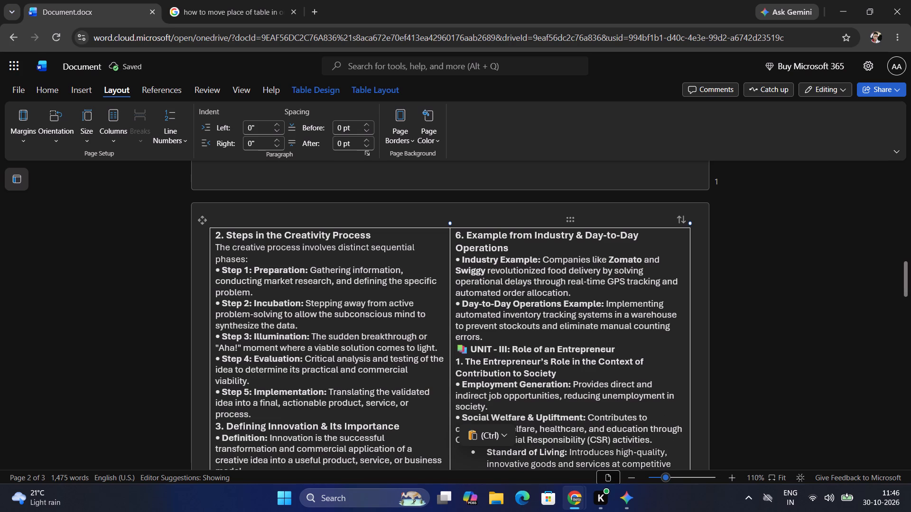
pyautogui.press('Down')
pyautogui.press('BackSpace')
pyautogui.press('BackSpace')
pyautogui.hotkey('ctrl', 'v')
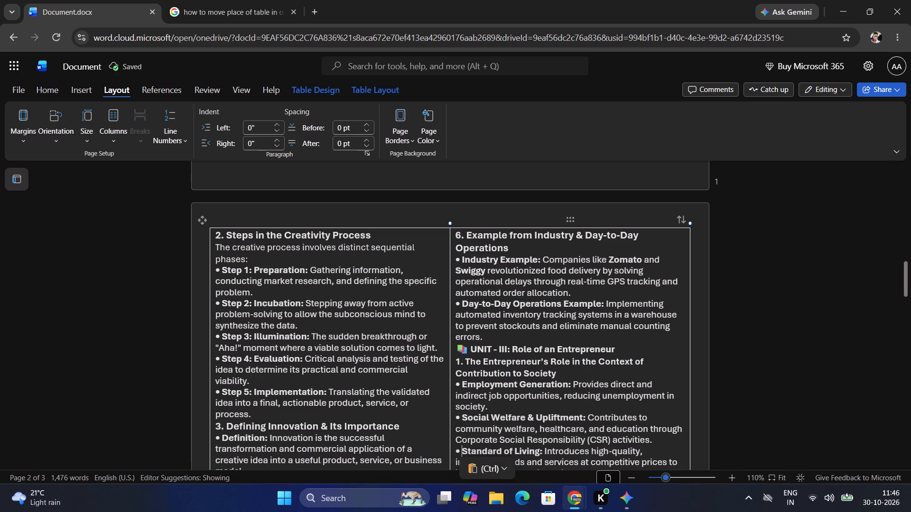
# Replace the indented list bullet of Community & Regional Development with the copied inline "•".
pyautogui.press('Down')
pyautogui.press('Down')
pyautogui.press('Down')
pyautogui.press('Up')
pyautogui.press('Down')
pyautogui.press('BackSpace')
pyautogui.press('BackSpace')
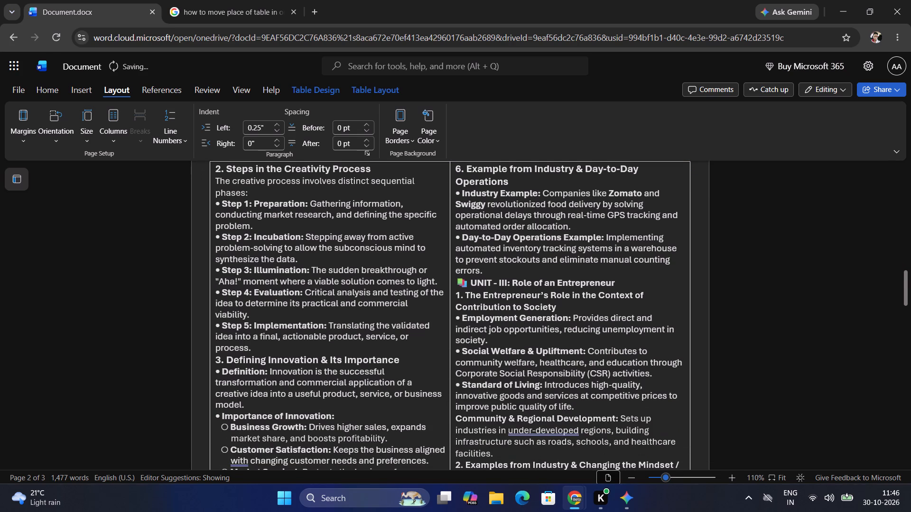
pyautogui.hotkey('ctrl', 'v')
# Replace the indented list bullet of Industry Examples in Unit III section 2 with the copied inline "•".
pyautogui.keyDown('ctrl'); pyautogui.click(508, 255); pyautogui.keyUp('ctrl')
pyautogui.press('Down')
pyautogui.press('Down')
pyautogui.press('Down')
pyautogui.press('Down')
pyautogui.press('Down')
pyautogui.press('Down')
pyautogui.press('Down')
pyautogui.press('Down')
pyautogui.press('Down')
pyautogui.press('Down')
pyautogui.press('Down')
pyautogui.press('Down')
pyautogui.press('Down')
pyautogui.press('Down')
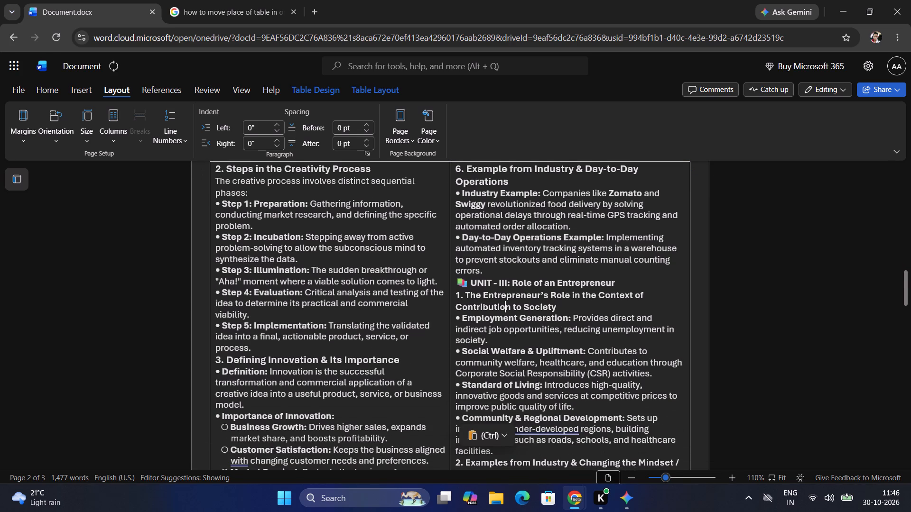
pyautogui.press('Down')
pyautogui.press('Down')
pyautogui.press('Down')
pyautogui.press('Down')
pyautogui.press('Down')
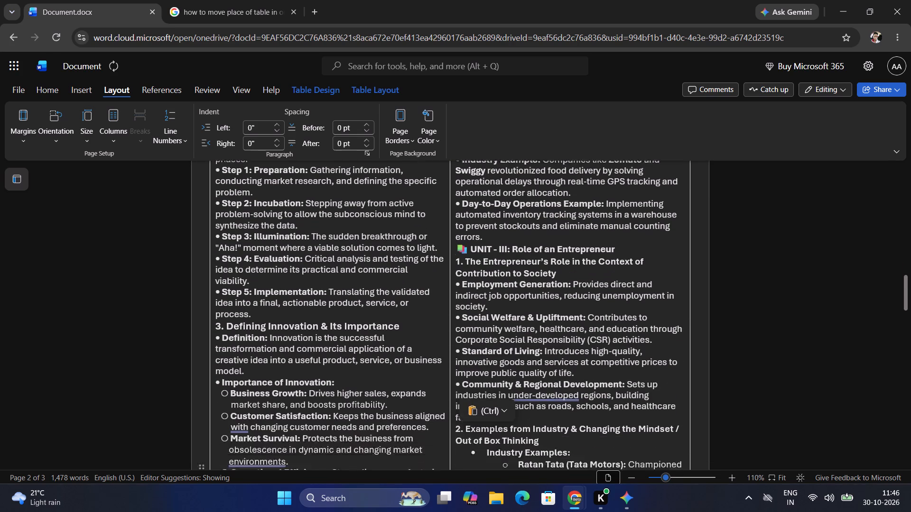
pyautogui.press('Up')
pyautogui.press('Down')
pyautogui.press('Down')
pyautogui.press('Left')
pyautogui.press('Left')
pyautogui.press('Left')
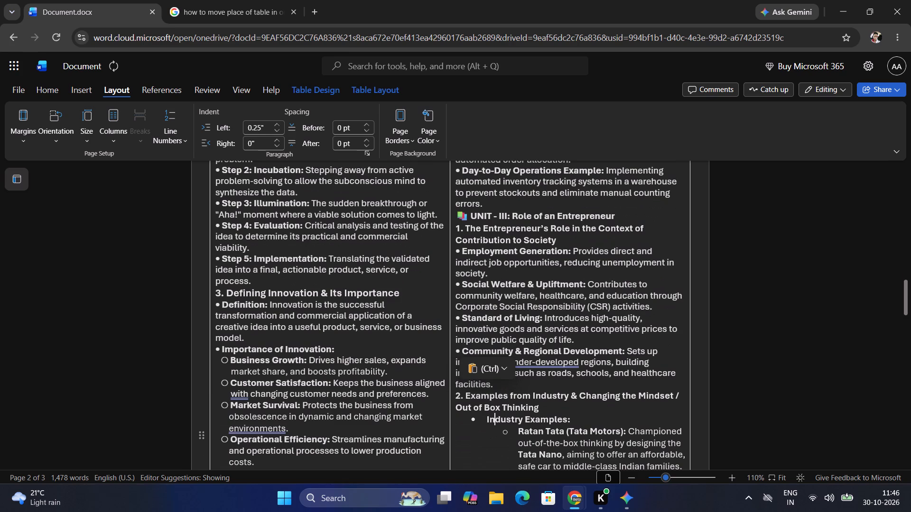
pyautogui.press('Left')
pyautogui.press('BackSpace')
pyautogui.press('BackSpace')
pyautogui.hotkey('ctrl', 'v')
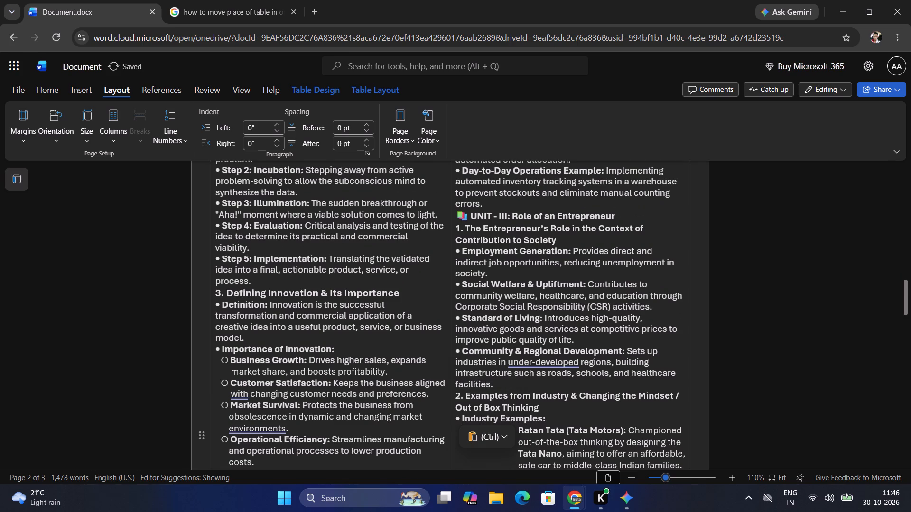
# Replace the indented list bullet of Changing the Mindset in Unit III section 2 with the copied inline "•".
pyautogui.press('Down')
pyautogui.press('Down')
pyautogui.press('Down')
pyautogui.press('Down')
pyautogui.press('Down')
pyautogui.press('Down')
pyautogui.press('Down')
pyautogui.press('Down')
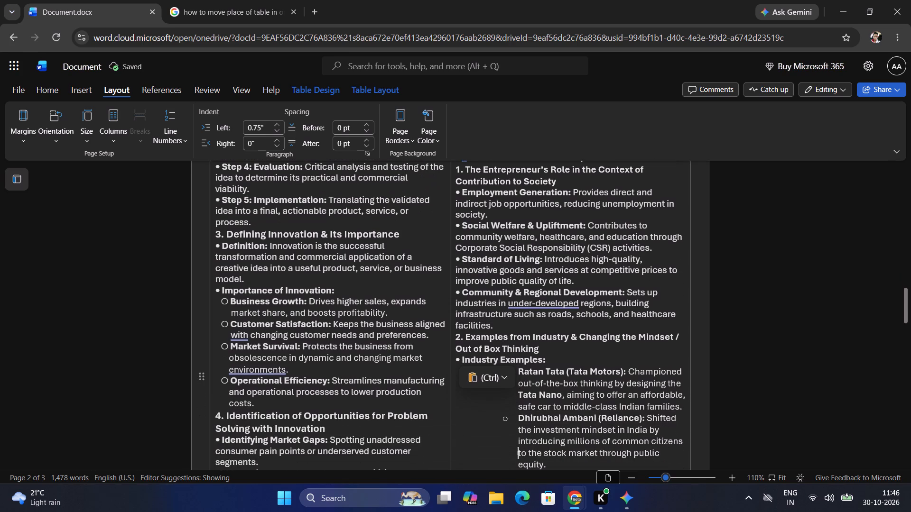
pyautogui.press('Down')
pyautogui.press('Down')
pyautogui.press('Down')
pyautogui.press('Up')
pyautogui.press('BackSpace')
pyautogui.press('BackSpace')
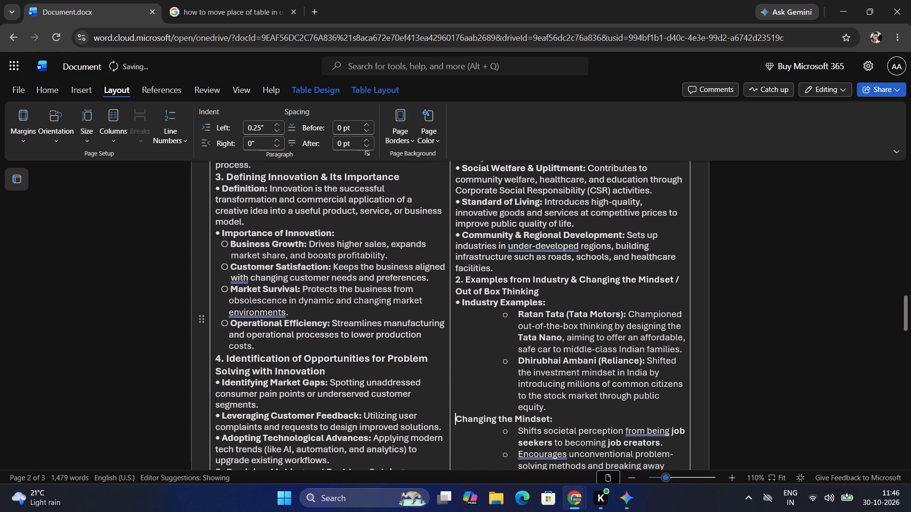
pyautogui.hotkey('ctrl', 'v')
# Replace the indented list bullet of Definition under Introduction to Design Thinking with the copied inline "•".
pyautogui.press('Down')
pyautogui.press('Down')
pyautogui.press('Down')
pyautogui.press('Down')
pyautogui.press('Down')
pyautogui.press('Down')
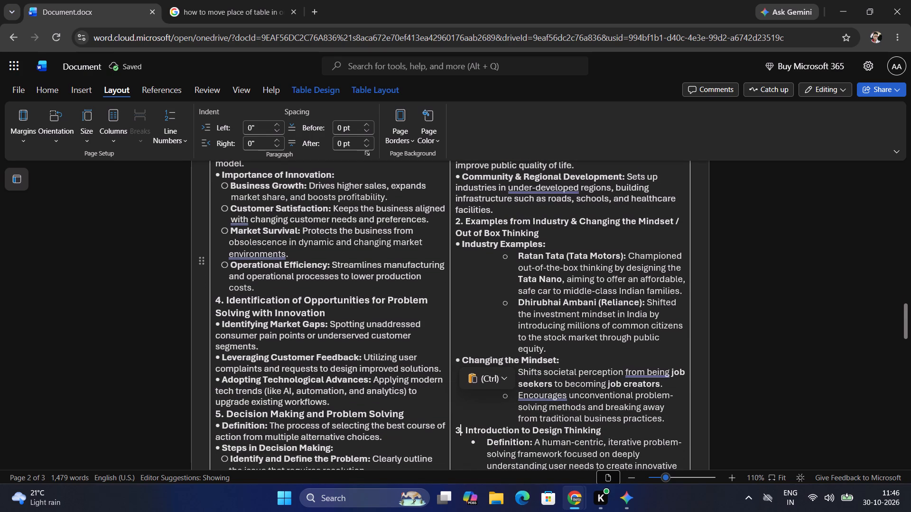
pyautogui.press('Down')
pyautogui.press('BackSpace')
pyautogui.press('BackSpace')
pyautogui.hotkey('ctrl', 'v')
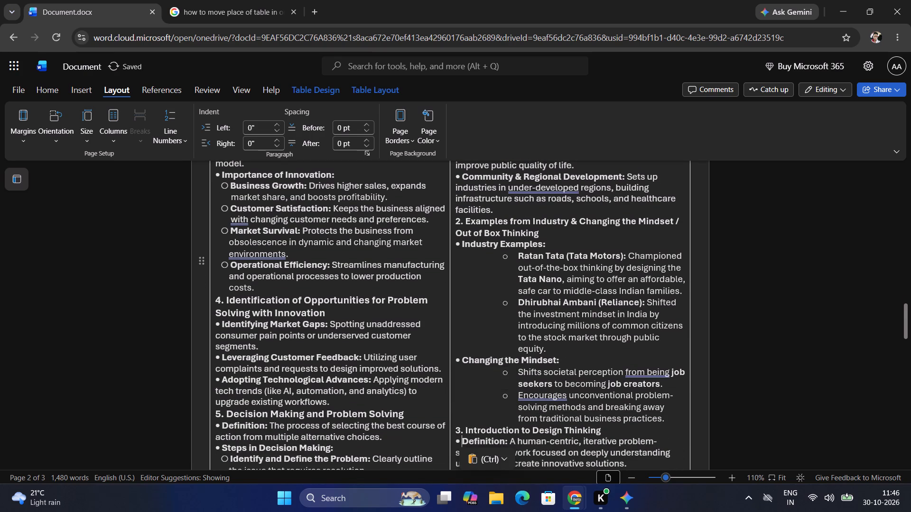
# Replace the indented list bullet of 5 Key Stages of Design Thinking with the copied inline "•".
pyautogui.press('Down')
pyautogui.press('Down')
pyautogui.press('Down')
pyautogui.press('Down')
pyautogui.press('Up')
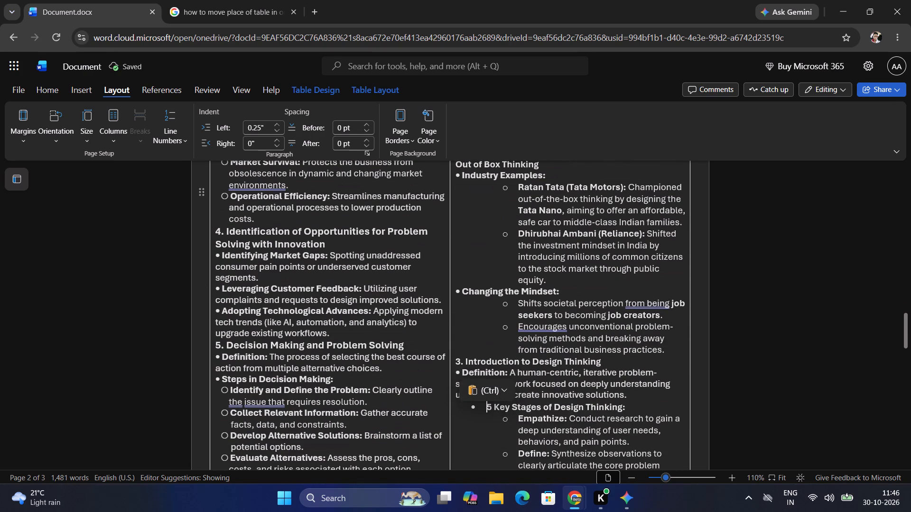
pyautogui.press('BackSpace')
pyautogui.press('BackSpace')
pyautogui.hotkey('ctrl', 'v')
# Examine the indented stage entries under 5 Key Stages of Design Thinking, down to the table's continuation on page 3.
pyautogui.press('Down')
pyautogui.press('Down')
pyautogui.press('Down')
pyautogui.press('Down')
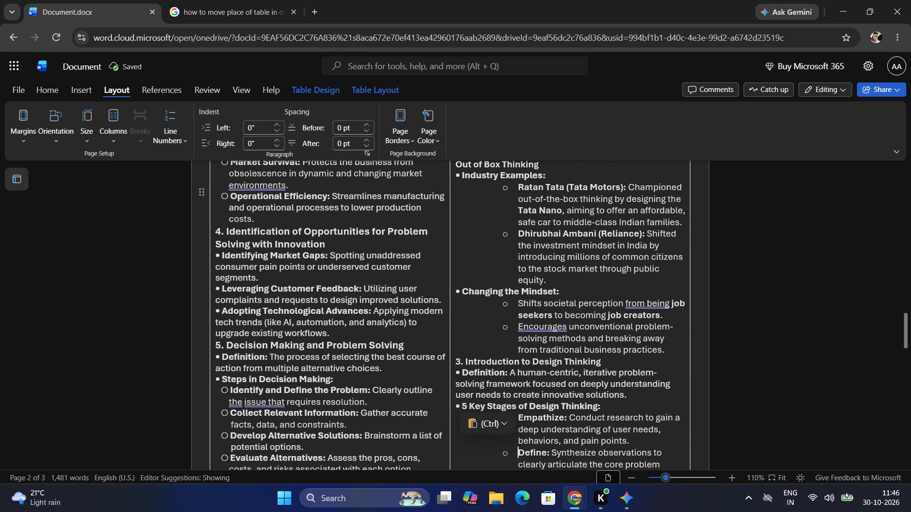
pyautogui.press('Down')
pyautogui.press('Down')
pyautogui.press('Down')
pyautogui.press('Down')
pyautogui.press('Down')
pyautogui.press('Down')
pyautogui.press('Down')
pyautogui.press('Up')
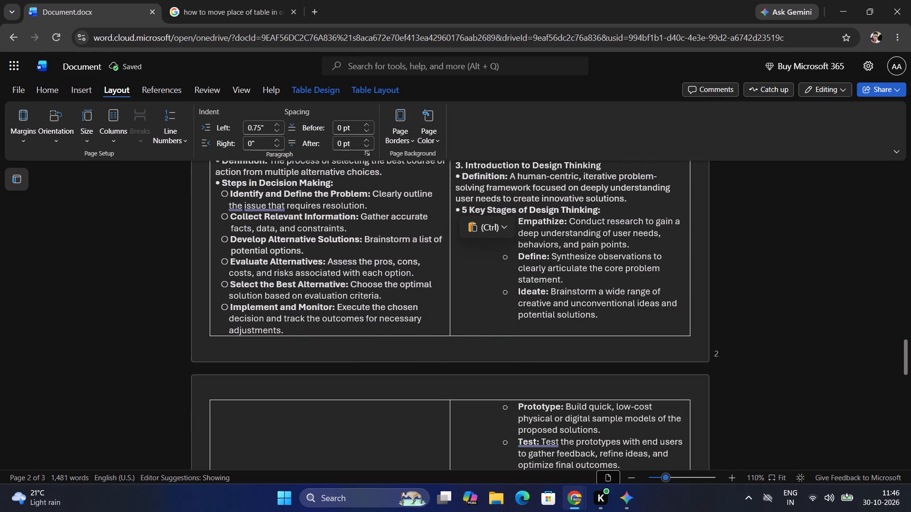
pyautogui.press('Up')
pyautogui.press('Down')
# Replace the list bullet of Ratan Tata (Tata Motors) with an inline "○" and a space, indented by four spaces.
pyautogui.scroll(5, 508, 255)
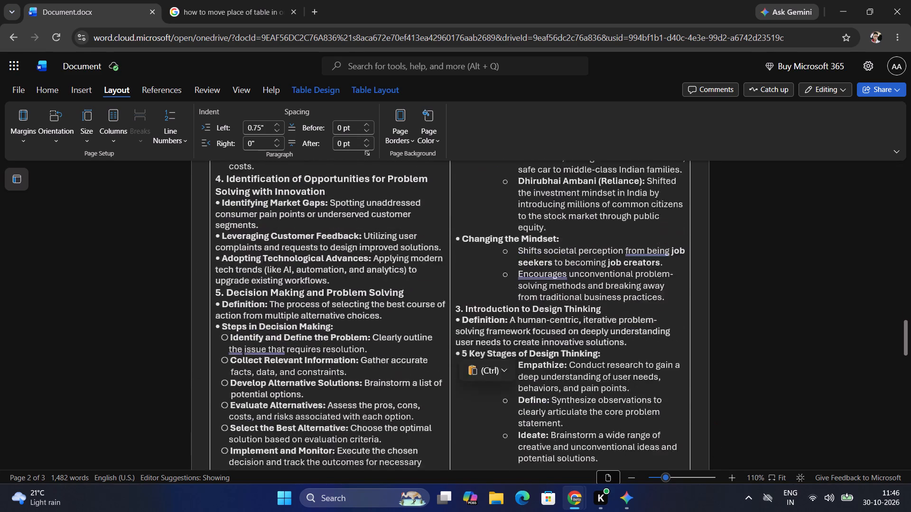
pyautogui.click(513, 284)
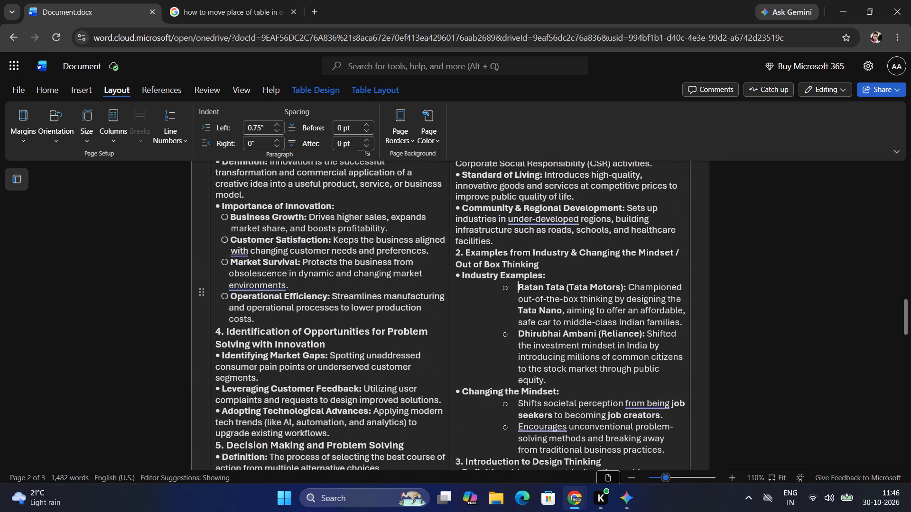
pyautogui.press('BackSpace')
pyautogui.press('BackSpace')
pyautogui.press('BackSpace')
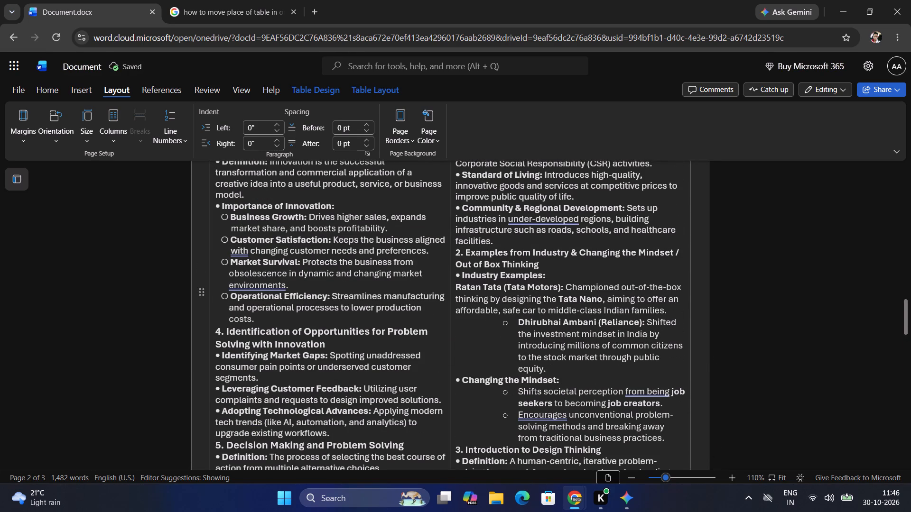
pyautogui.press('super+9')
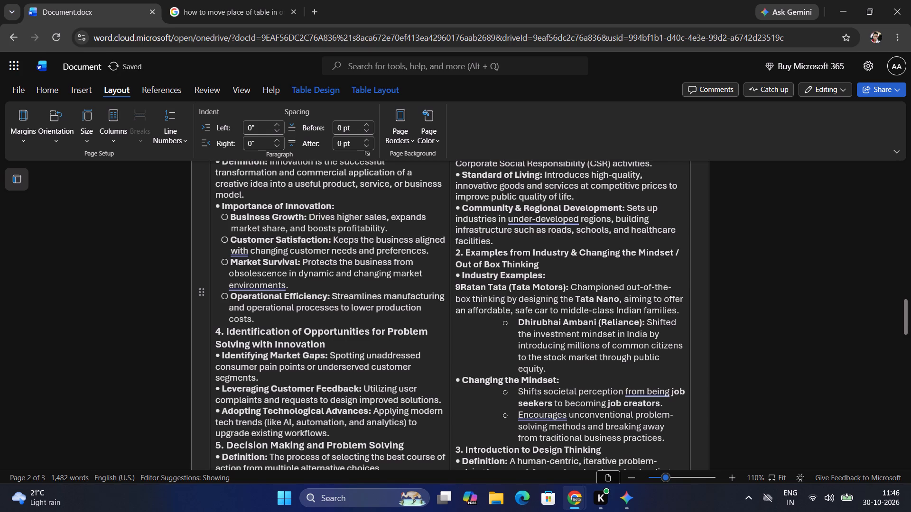
pyautogui.press('BackSpace')
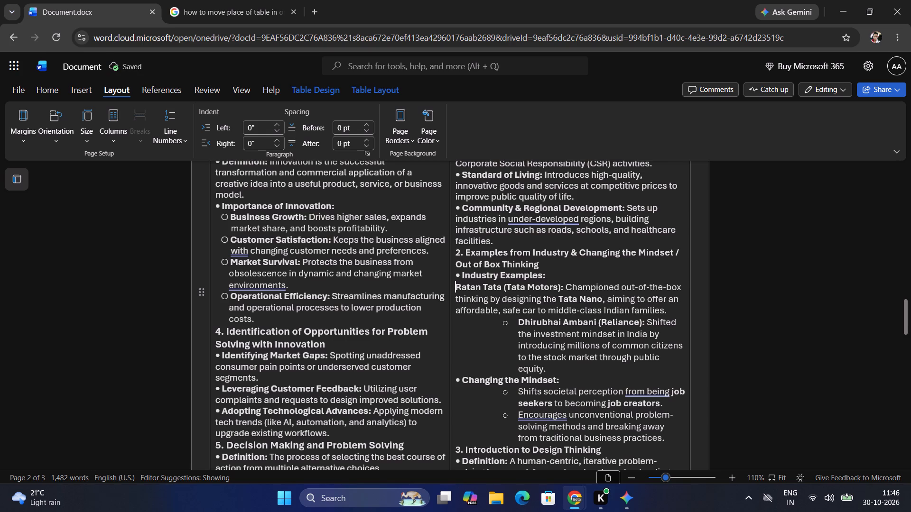
pyautogui.hotkey('alt', '9')
pyautogui.press('Down')
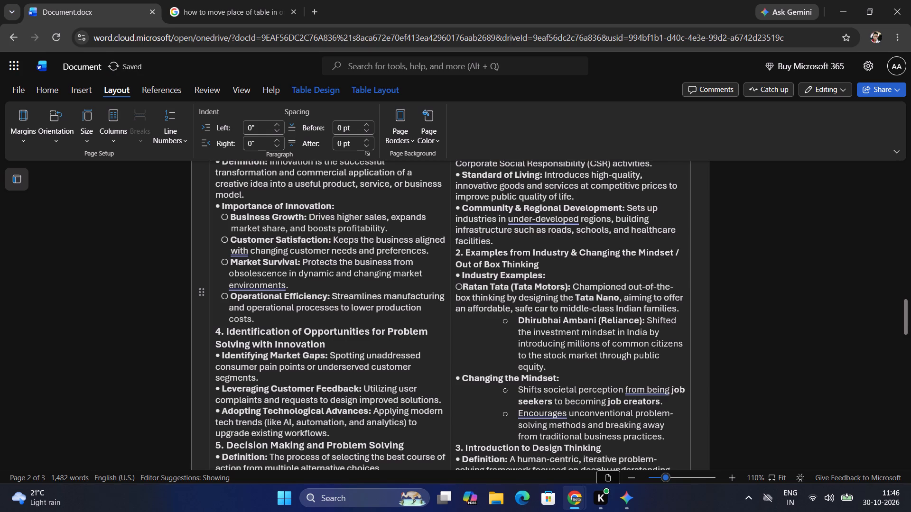
pyautogui.press('Up')
pyautogui.press('space')
pyautogui.press('Left')
pyautogui.press('Left')
pyautogui.press('space')
pyautogui.press('space')
pyautogui.press('space')
pyautogui.press('space')
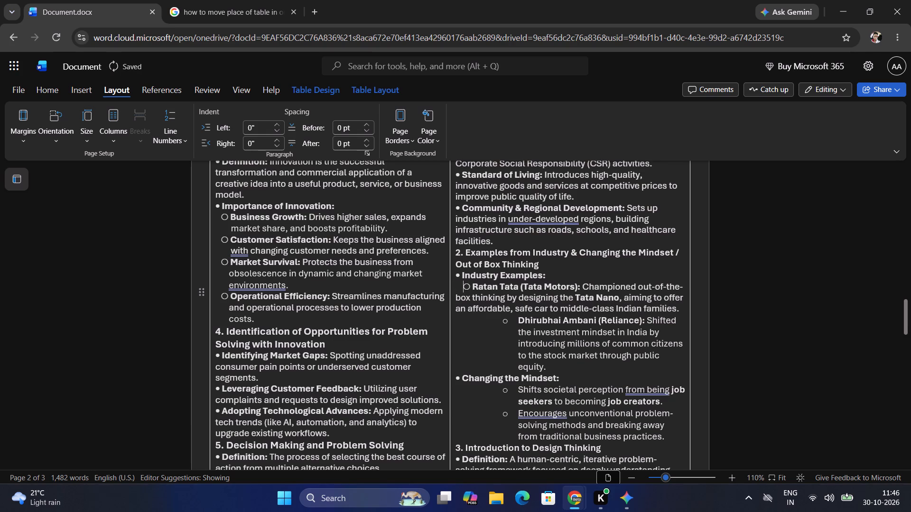
# Break the Ratan Tata entry before "box thinking" and indent that line with nine spaces.
pyautogui.press('Left')
pyautogui.press('Down')
pyautogui.press('Left')
pyautogui.press('Return')
pyautogui.press('space')
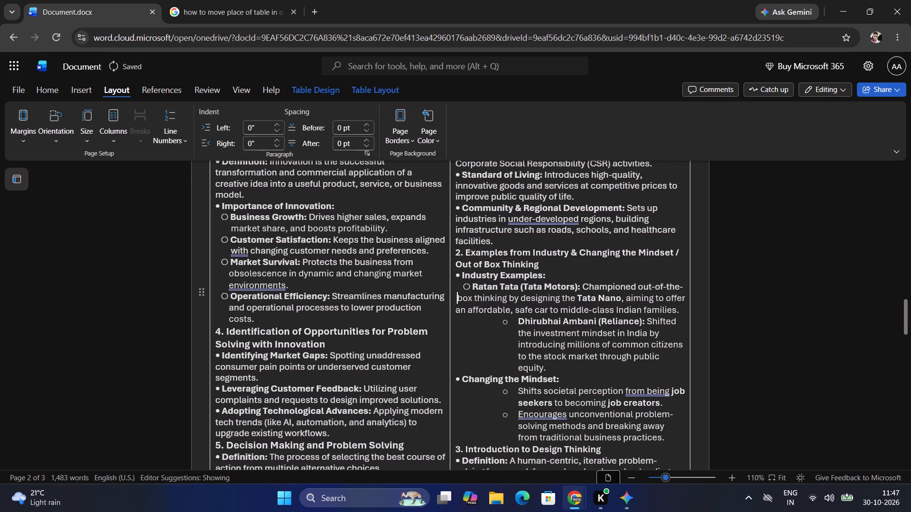
pyautogui.press('space')
pyautogui.press('space')
pyautogui.press('space')
pyautogui.press('space')
pyautogui.press('space')
pyautogui.press('space')
pyautogui.press('space')
pyautogui.press('space')
# Break the Ratan Tata entry before "offer an affordable" and indent that line with nine spaces.
pyautogui.press('Down')
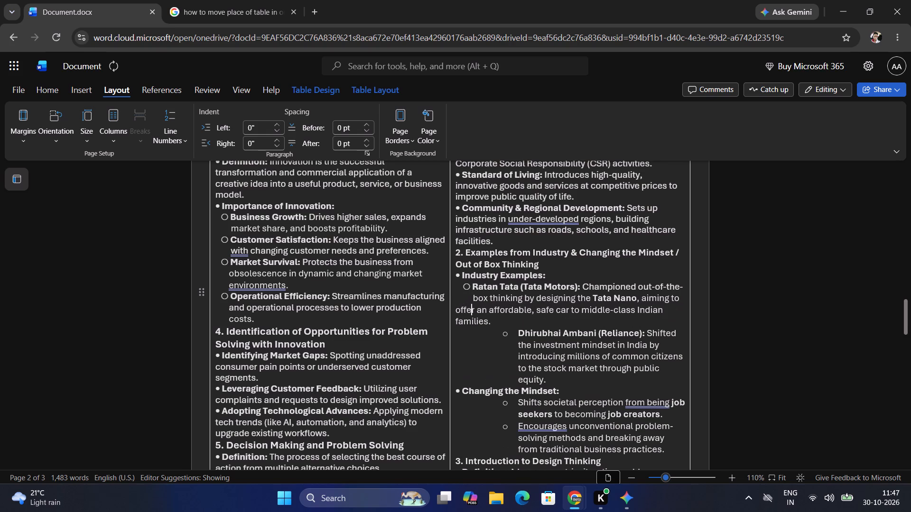
pyautogui.press('Left')
pyautogui.press('Left')
pyautogui.press('Left')
pyautogui.press('Left')
pyautogui.press('space')
pyautogui.press('BackSpace')
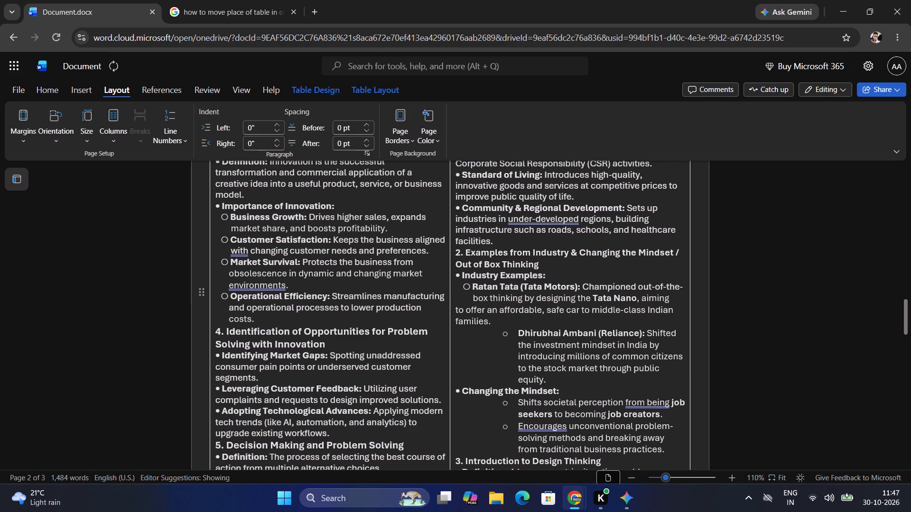
pyautogui.hotkey('ctrl', 'z')
pyautogui.press('Return')
pyautogui.press('space')
pyautogui.press('space')
pyautogui.press('space')
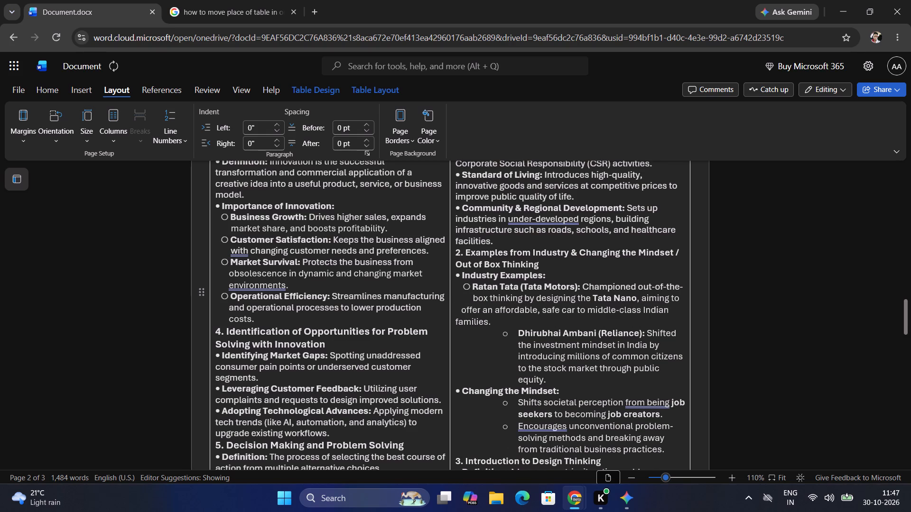
pyautogui.press('space')
pyautogui.press('space')
pyautogui.press('space')
pyautogui.press('space')
pyautogui.press('space')
pyautogui.press('space')
pyautogui.press('space')
pyautogui.press('space')
pyautogui.press('BackSpace')
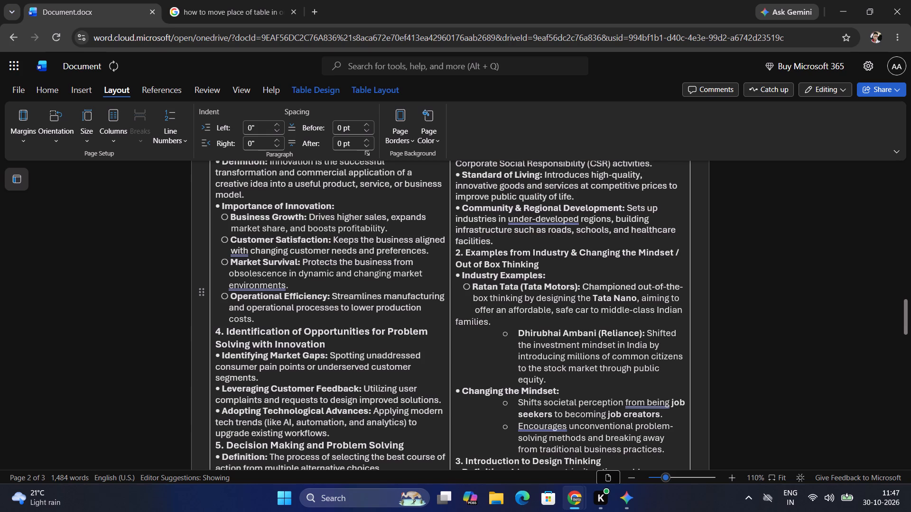
pyautogui.press('BackSpace')
# Break the Ratan Tata entry before "families." and indent that line with nine spaces.
pyautogui.press('Down')
pyautogui.press('Left')
pyautogui.press('Left')
pyautogui.press('Left')
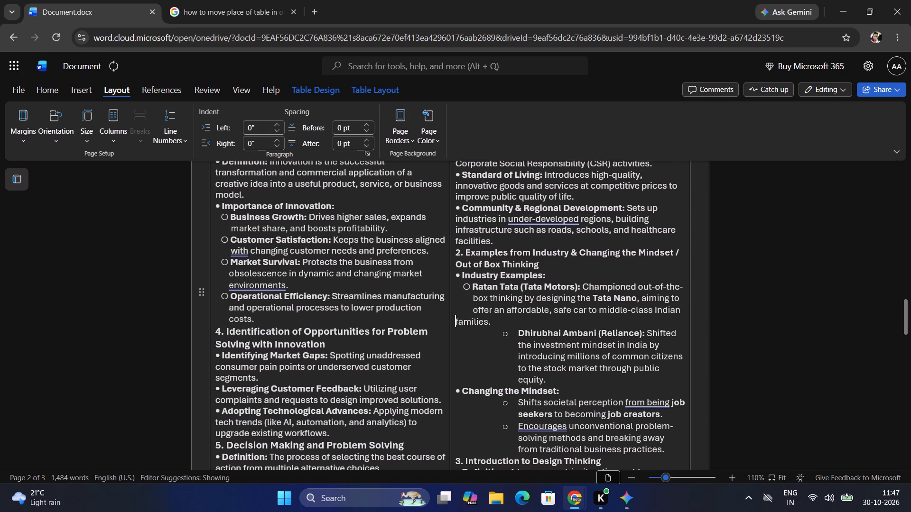
pyautogui.press('Return')
pyautogui.press('space')
pyautogui.press('space')
pyautogui.press('space')
pyautogui.press('space')
pyautogui.press('space')
pyautogui.press('space')
pyautogui.press('space')
pyautogui.press('space')
pyautogui.press('space')
# Replace the indented list bullet of Dhirubhai Ambani (Reliance) with an inline "○" followed by a space.
pyautogui.press('Down')
pyautogui.press('BackSpace')
pyautogui.press('BackSpace')
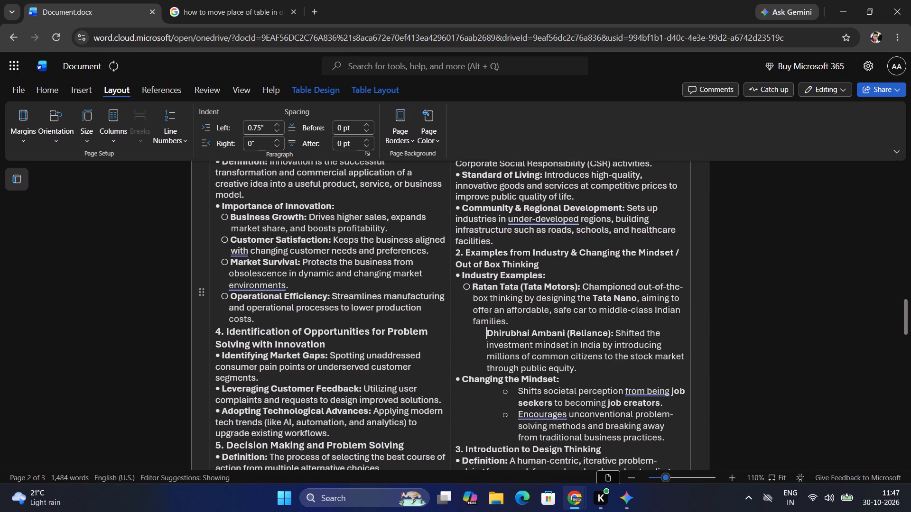
pyautogui.press('BackSpace')
pyautogui.hotkey('alt', '9')
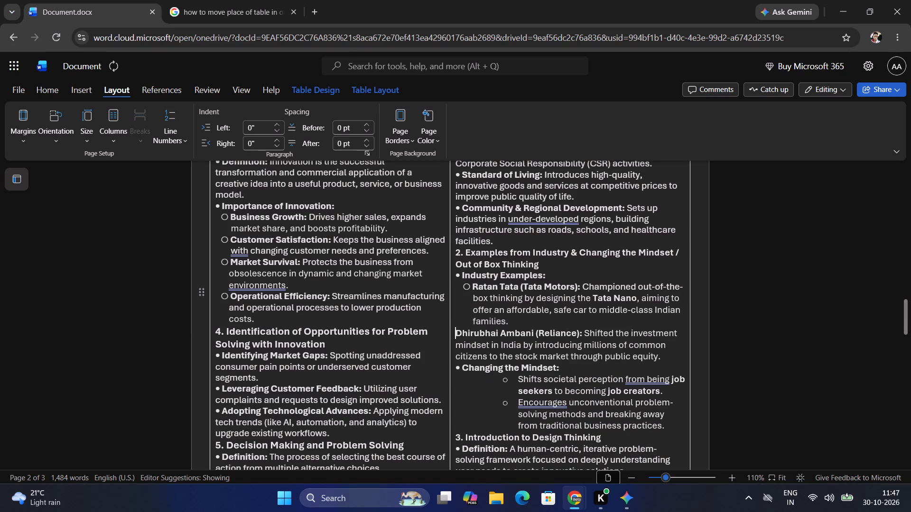
pyautogui.press('space')
pyautogui.press('Left')
pyautogui.hotkey('ctrl', 'Left')
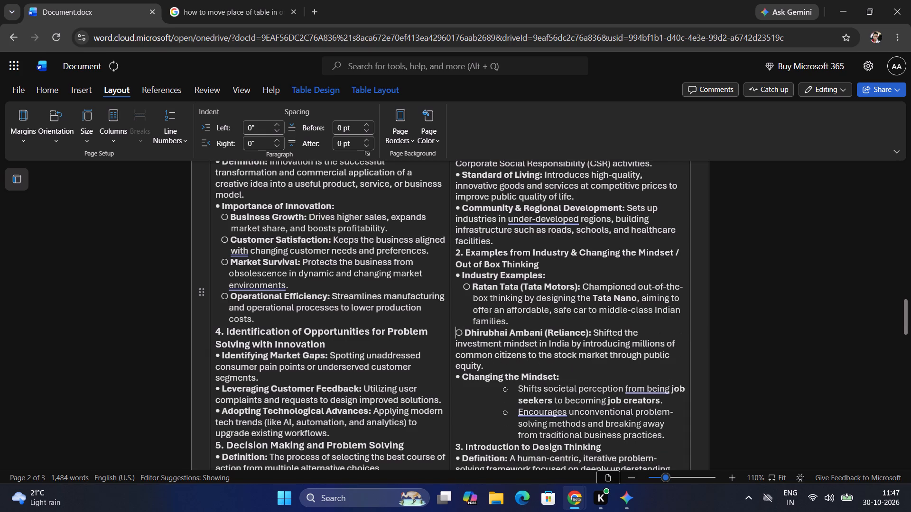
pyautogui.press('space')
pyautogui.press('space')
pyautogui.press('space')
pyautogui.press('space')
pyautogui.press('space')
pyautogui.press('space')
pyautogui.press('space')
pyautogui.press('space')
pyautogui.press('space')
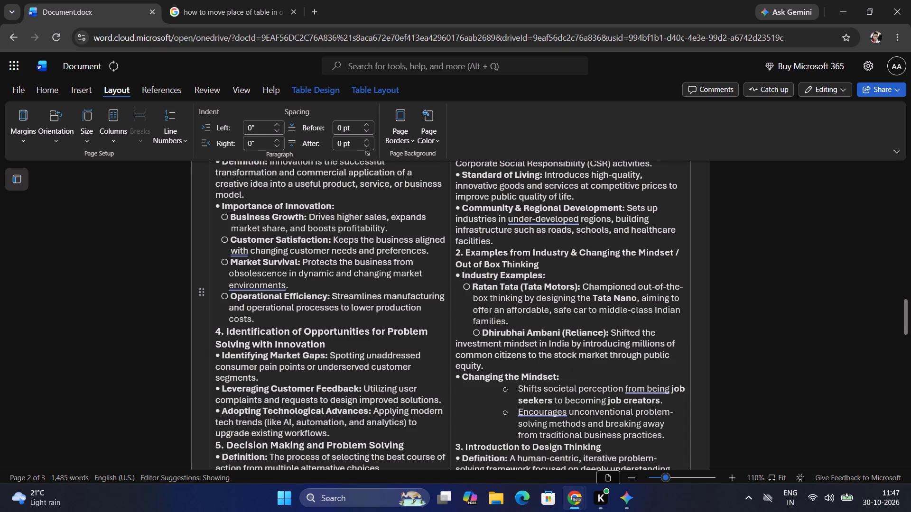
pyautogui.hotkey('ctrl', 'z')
# Indent the Dhirubhai Ambani entry's inline "○" with four spaces to line up with the Ratan Tata entry.
pyautogui.press('space')
pyautogui.press('space')
pyautogui.press('space')
pyautogui.press('space')
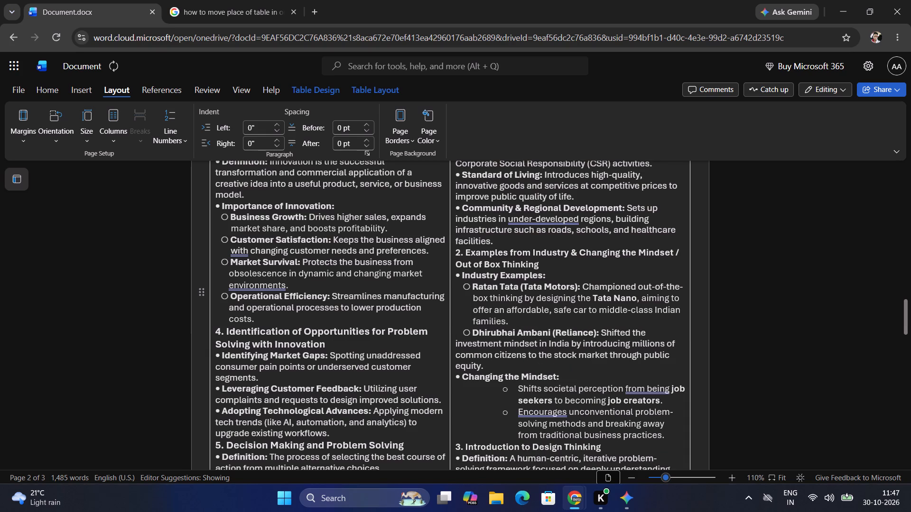
# Break the Dhirubhai Ambani entry before "investment mindset" and indent that line with nine spaces.
pyautogui.press('Down')
pyautogui.press('Left')
pyautogui.hotkey('ctrl', 'Left')
pyautogui.press('Return')
pyautogui.press('space')
pyautogui.press('space')
pyautogui.press('space')
pyautogui.press('space')
pyautogui.press('space')
pyautogui.press('space')
pyautogui.press('space')
pyautogui.press('space')
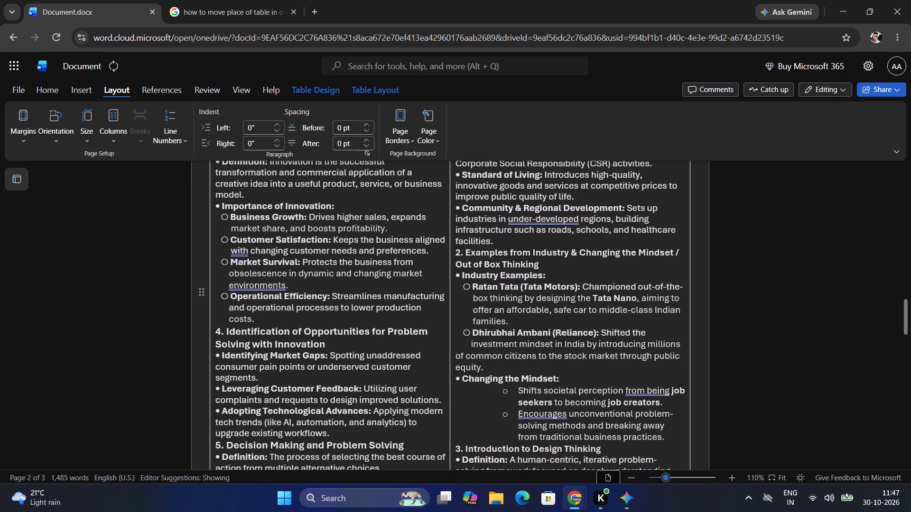
pyautogui.press('space')
# Break the Dhirubhai Ambani entry before "of common citizens" and indent that line with nine spaces.
pyautogui.press('Down')
pyautogui.hotkey('ctrl', 'Left')
pyautogui.hotkey('ctrl', 'Left')
pyautogui.press('Return')
pyautogui.press('space')
pyautogui.press('space')
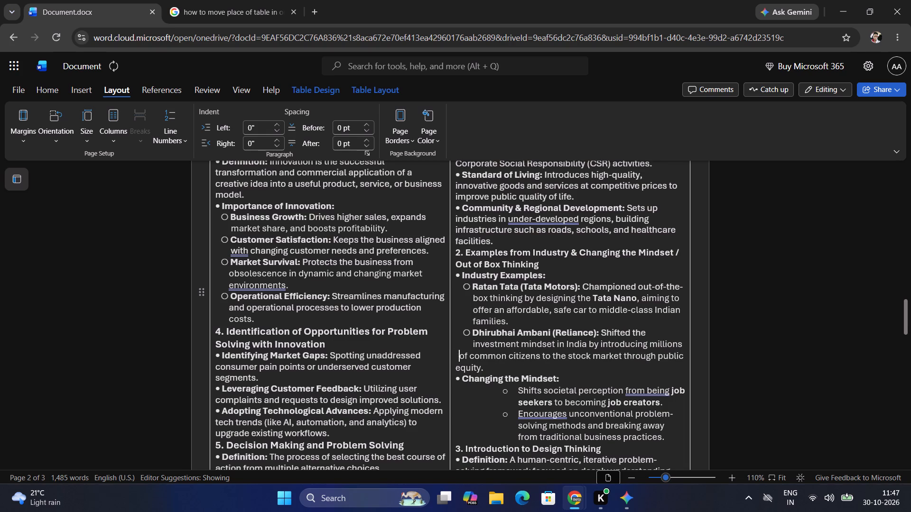
pyautogui.press('space')
pyautogui.press('space')
pyautogui.press('space')
pyautogui.press('space')
pyautogui.press('space')
pyautogui.press('space')
pyautogui.press('space')
# Break the Dhirubhai Ambani entry before "public equity." and indent that line with nine spaces.
pyautogui.press('Down')
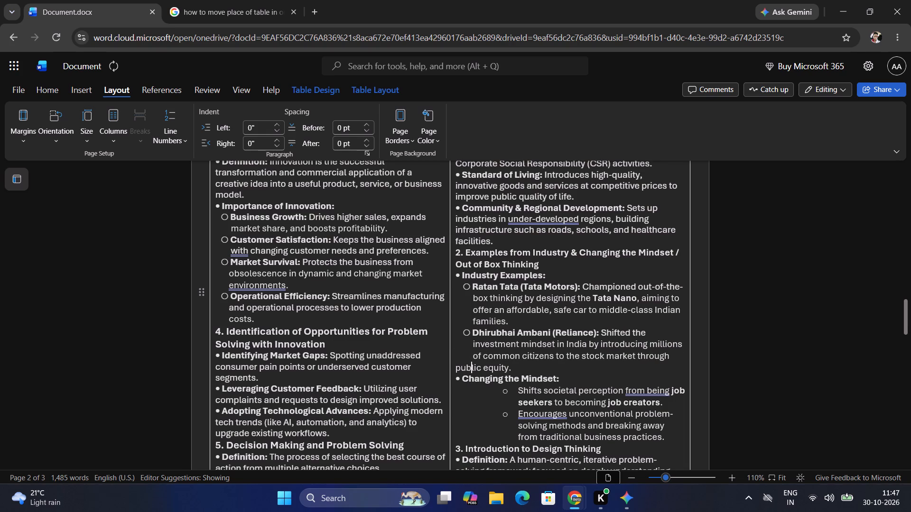
pyautogui.hotkey('ctrl', 'Left')
pyautogui.press('Return')
pyautogui.press('space')
pyautogui.press('space')
pyautogui.press('space')
pyautogui.press('space')
pyautogui.press('space')
pyautogui.press('space')
pyautogui.press('space')
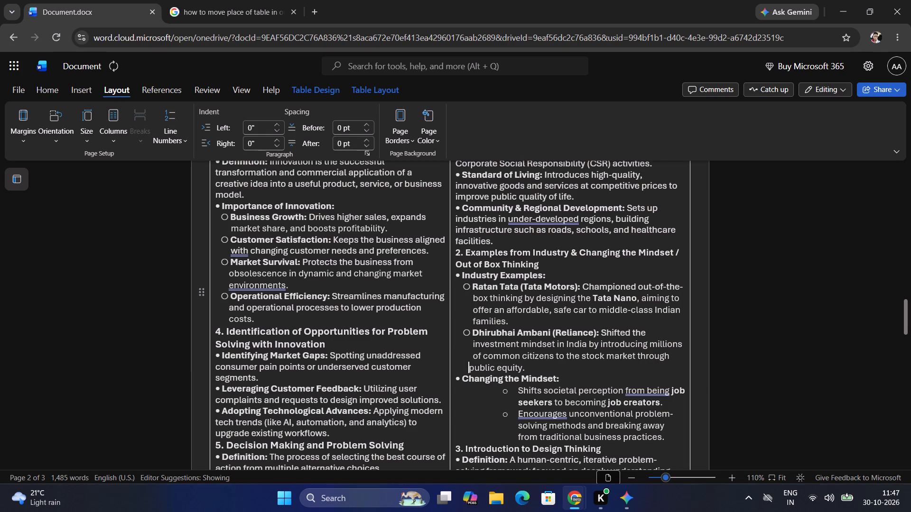
pyautogui.press('space')
pyautogui.press('space')
# Convert the "Shifts societal perception" sub-bullet under Changing the Mindset to an inline "○" entry indented with four spaces.
pyautogui.press('Down')
pyautogui.press('Left')
pyautogui.hotkey('ctrl', 'Left')
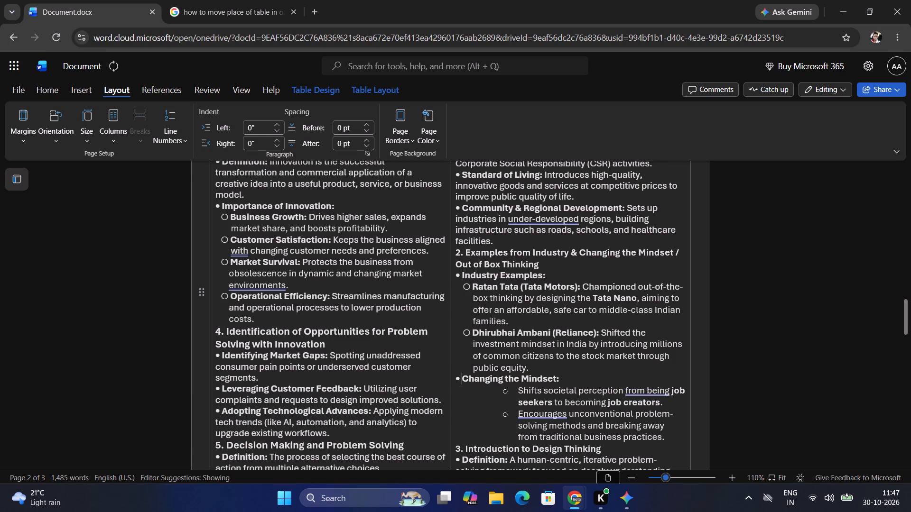
pyautogui.press('Down')
pyautogui.press('BackSpace')
pyautogui.press('BackSpace')
pyautogui.press('BackSpace')
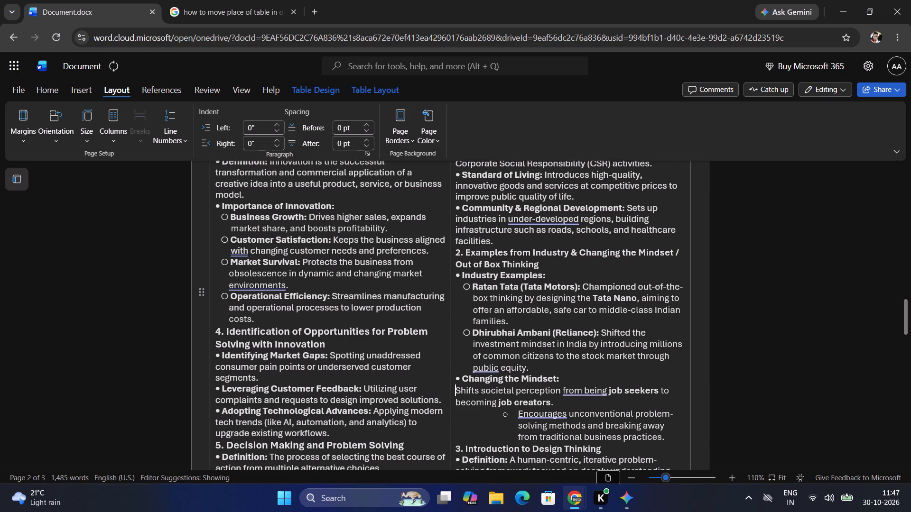
pyautogui.hotkey('alt', '9')
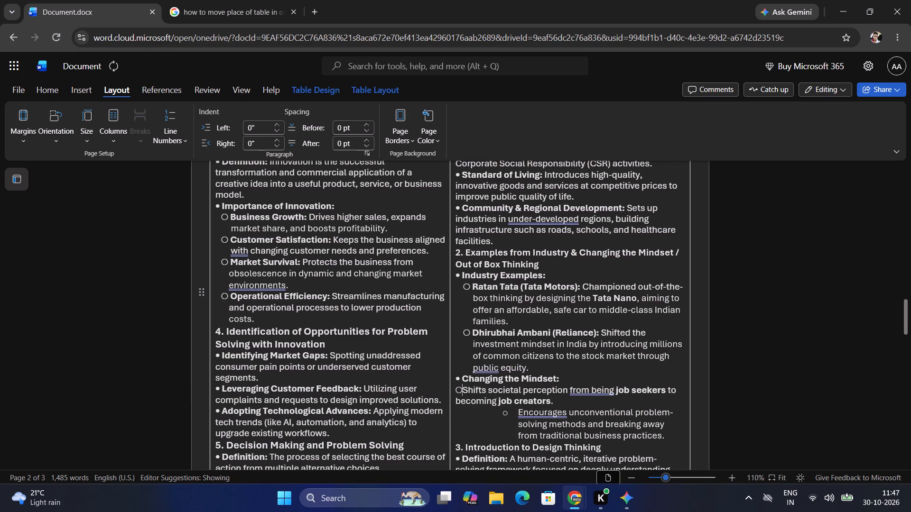
pyautogui.press('space')
pyautogui.press('Left')
pyautogui.press('Left')
pyautogui.press('space')
pyautogui.press('space')
pyautogui.press('space')
pyautogui.press('space')
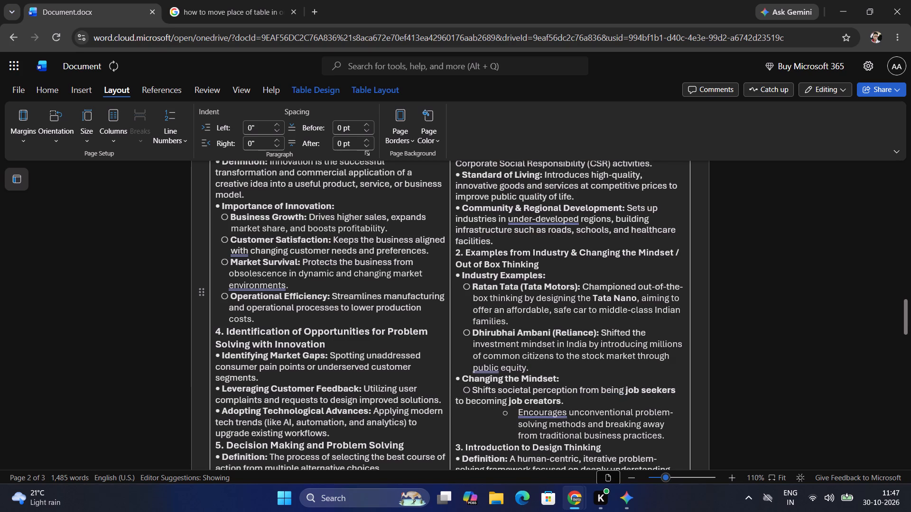
# Break the "Shifts societal perception" entry before "to becoming job creators" and indent that line with nine spaces.
pyautogui.press('Down')
pyautogui.press('Left')
pyautogui.press('Left')
pyautogui.press('Return')
pyautogui.press('space')
pyautogui.press('space')
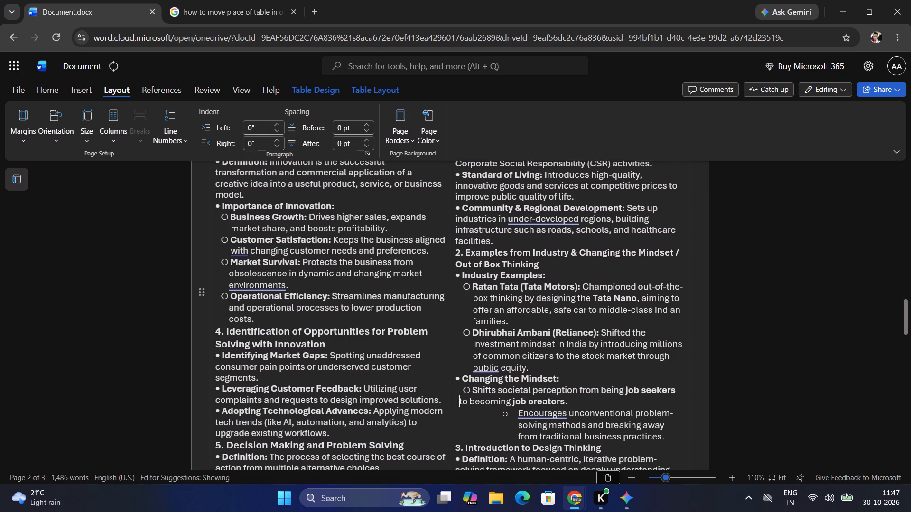
pyautogui.press('space')
pyautogui.press('space')
pyautogui.press('space')
pyautogui.press('space')
pyautogui.press('space')
pyautogui.press('space')
pyautogui.press('space')
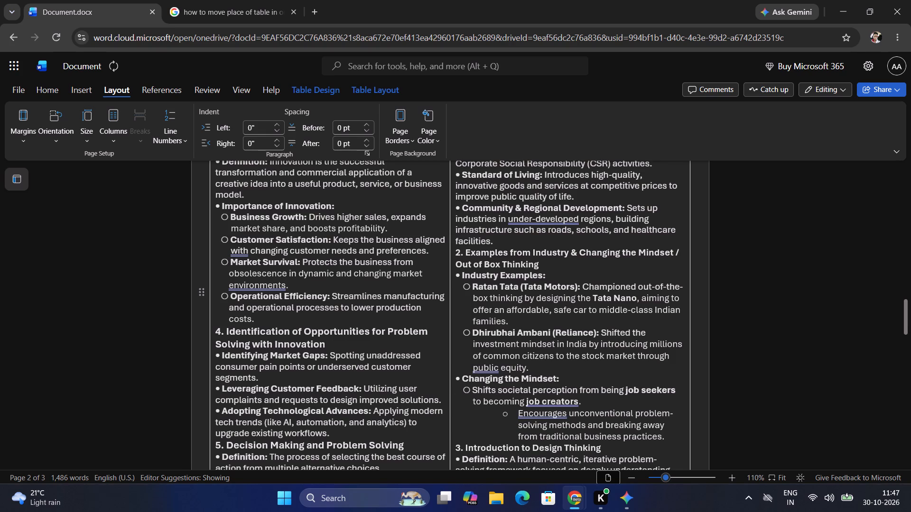
# Convert the "Encourages unconventional problem-solving" sub-bullet to an inline "○" entry indented with four spaces.
pyautogui.press('Down')
pyautogui.press('Down')
pyautogui.press('Up')
pyautogui.press('BackSpace')
pyautogui.press('BackSpace')
pyautogui.press('BackSpace')
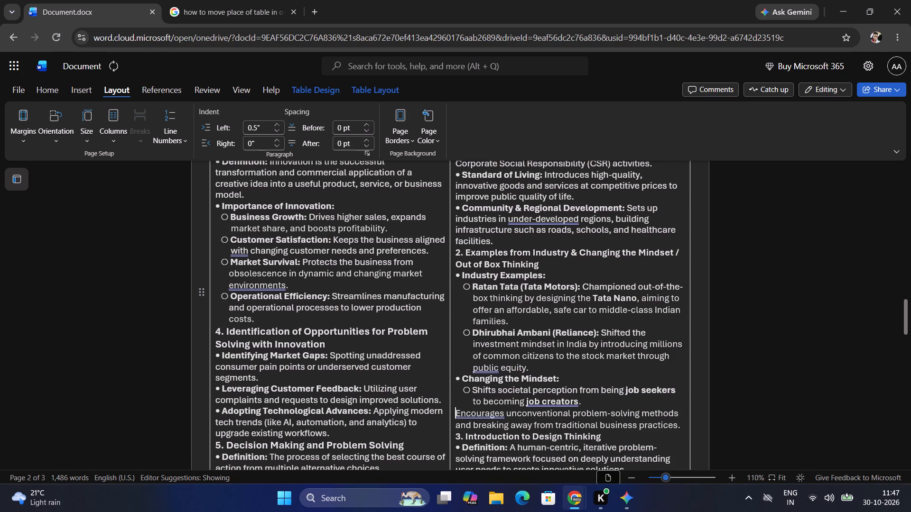
pyautogui.press('space')
pyautogui.press('BackSpace')
pyautogui.hotkey('alt', '9')
pyautogui.press('Left')
pyautogui.press('Right')
pyautogui.press('space')
pyautogui.press('Left')
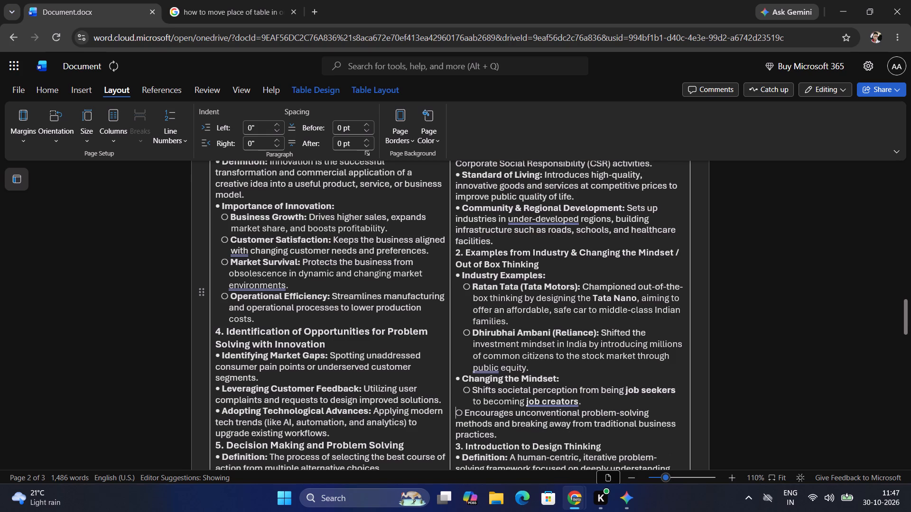
pyautogui.press('Left')
pyautogui.press('Return')
pyautogui.press('BackSpace')
pyautogui.press('space')
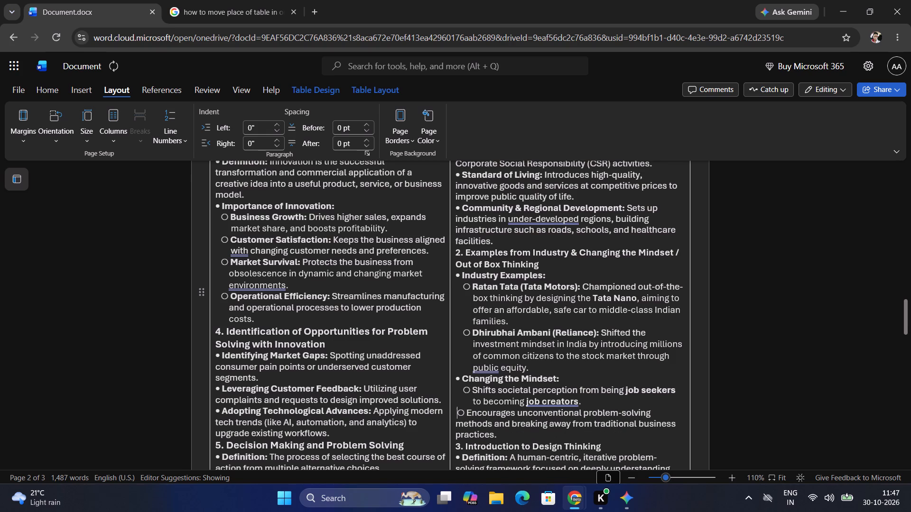
pyautogui.press('space')
pyautogui.press('space')
pyautogui.press('space')
# Break the "Encourages unconventional problem-solving" entry before "methods and breaking away" and indent that line with eight spaces.
pyautogui.press('Down')
pyautogui.press('Left')
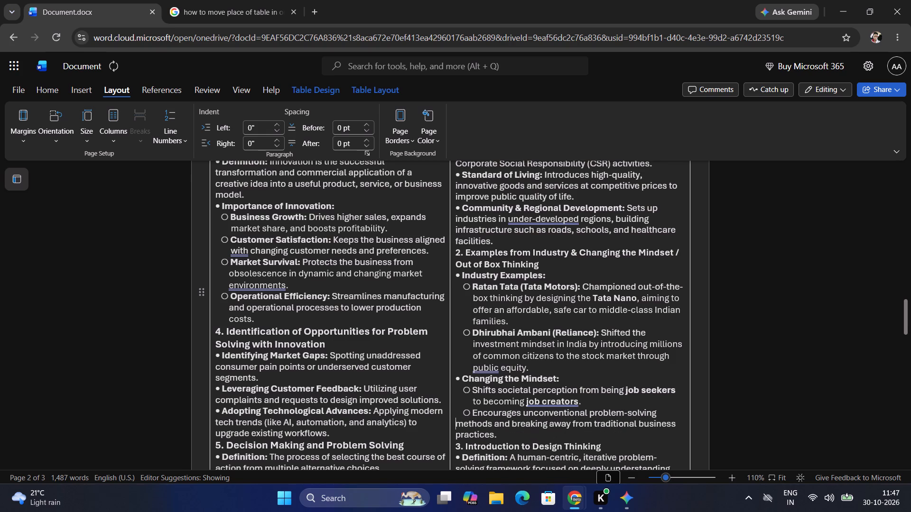
pyautogui.press('Return')
pyautogui.press('space')
pyautogui.press('space')
pyautogui.press('space')
pyautogui.press('space')
pyautogui.press('space')
pyautogui.press('space')
pyautogui.press('space')
pyautogui.press('space')
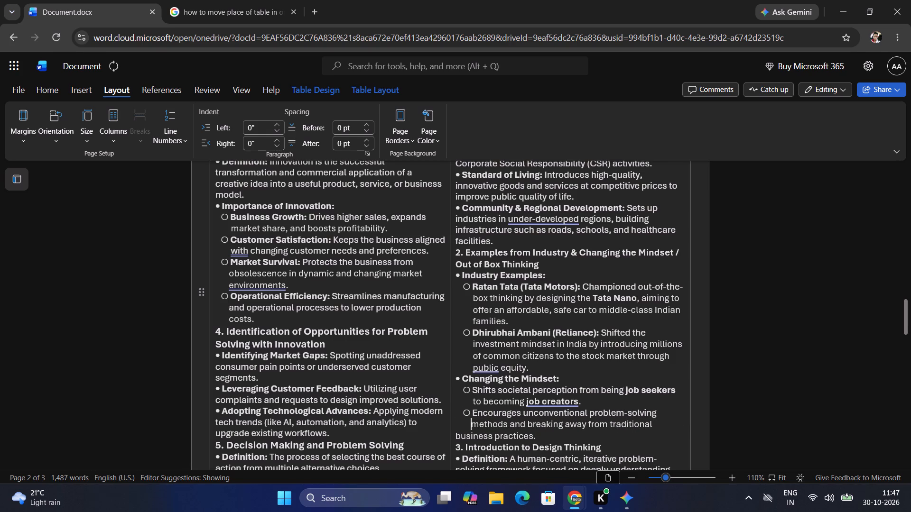
pyautogui.press('space')
pyautogui.press('BackSpace')
# Break the "Encourages unconventional problem-solving" entry before "business practices." and indent that line with eight spaces.
pyautogui.press('Down')
pyautogui.press('Left')
pyautogui.press('Left')
pyautogui.press('Left')
pyautogui.press('Return')
pyautogui.press('space')
pyautogui.press('space')
pyautogui.press('space')
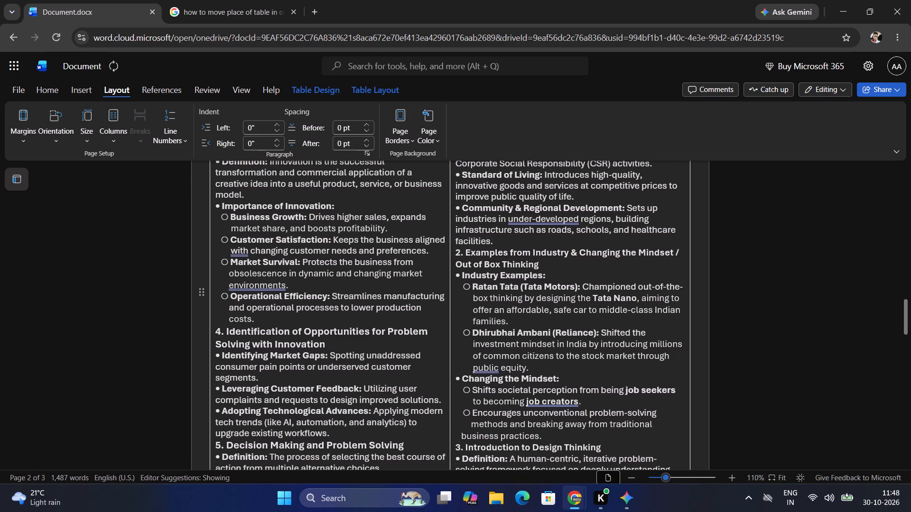
pyautogui.press('space')
pyautogui.press('space')
pyautogui.press('space')
pyautogui.press('space')
pyautogui.press('space')
pyautogui.press('Down')
pyautogui.press('Down')
pyautogui.press('Up')
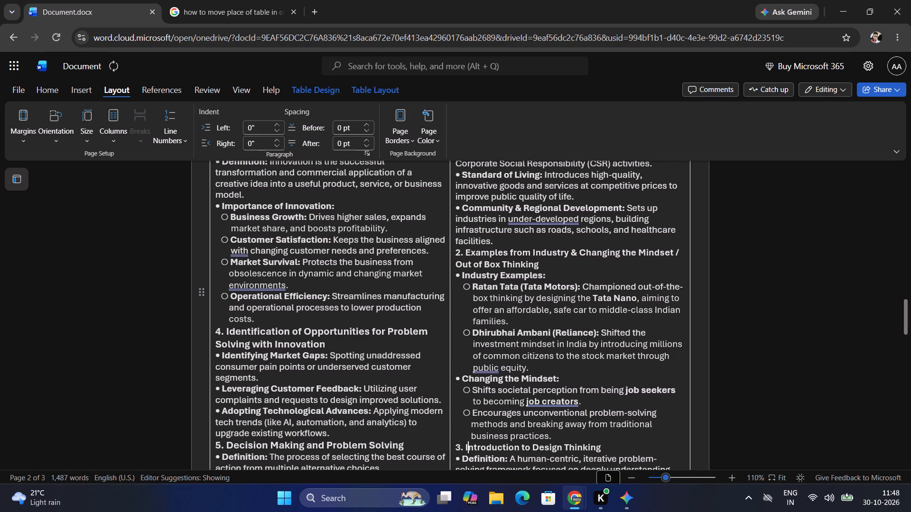
# Increase the font size of the "UNIT - III: Role of an Entrepreneur" heading by one step.
pyautogui.scroll(1, 520, 238)
pyautogui.scroll(1, 526, 292)
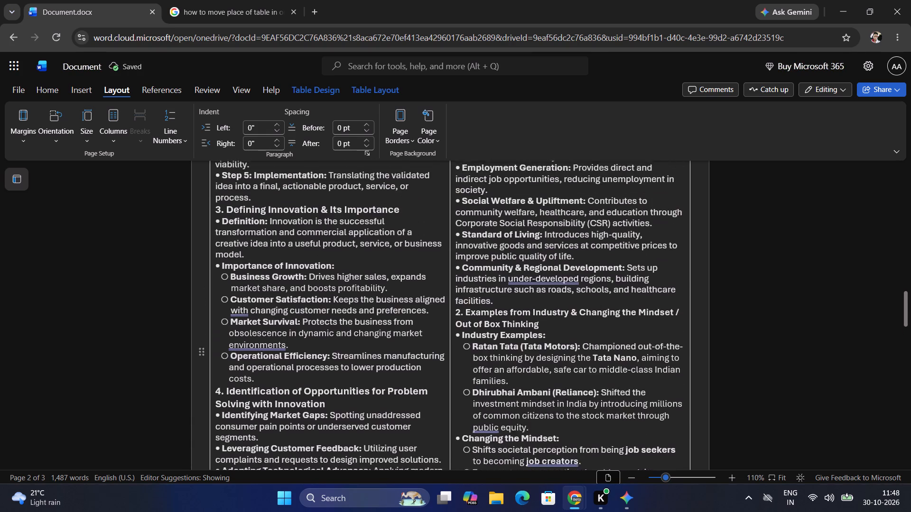
pyautogui.scroll(1, 526, 292)
pyautogui.click(475, 254)
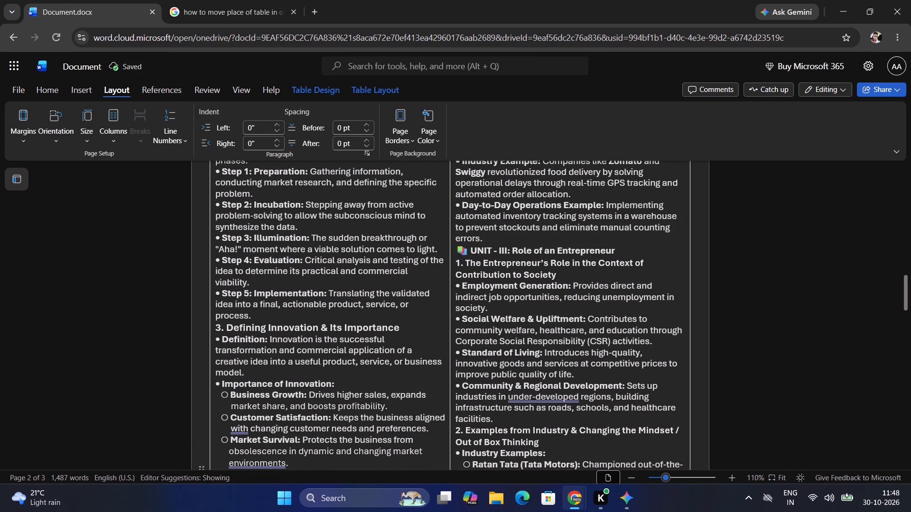
pyautogui.click(55, 92)
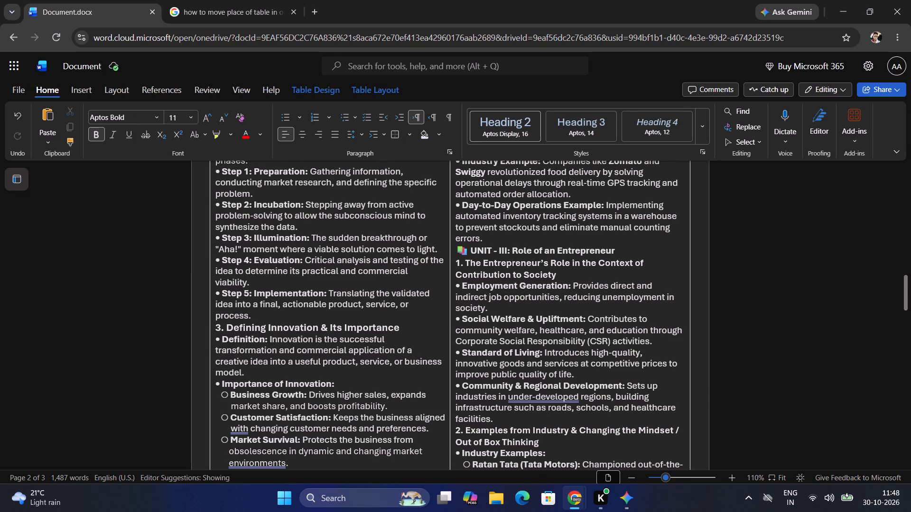
pyautogui.click(644, 246)
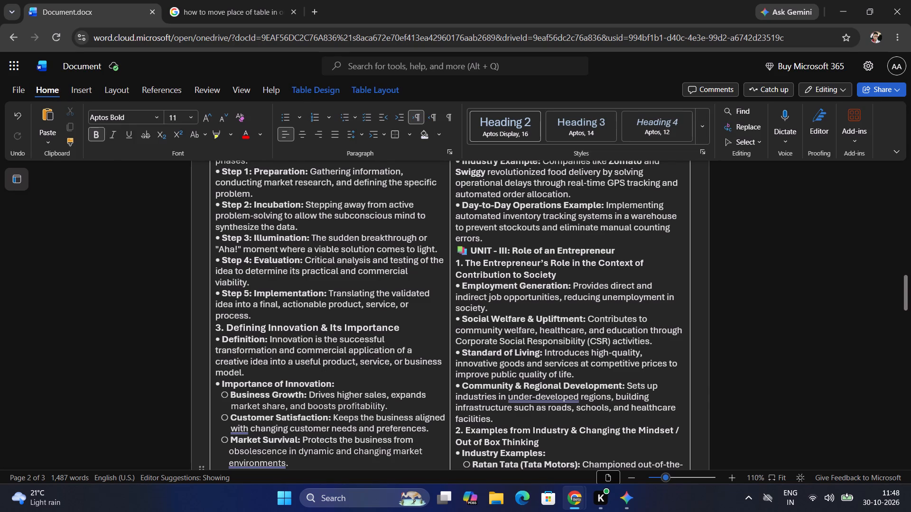
pyautogui.hotkey('ctrl', 'shift', 'Up')
pyautogui.hotkey('ctrl', 'shift', '.')
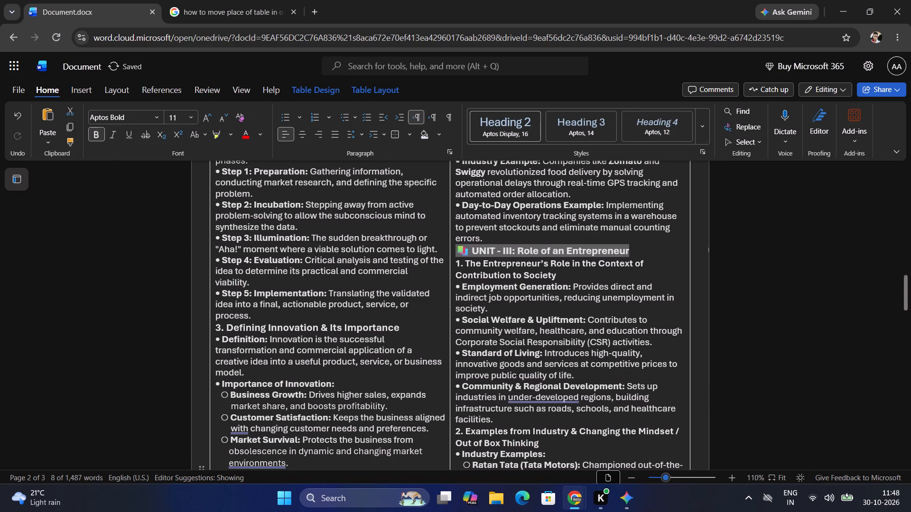
pyautogui.click(595, 295)
# Convert the Empathize sub-bullet under 5 Key Stages of Design Thinking to an inline "○" entry indented with four spaces.
pyautogui.scroll(-4, 595, 295)
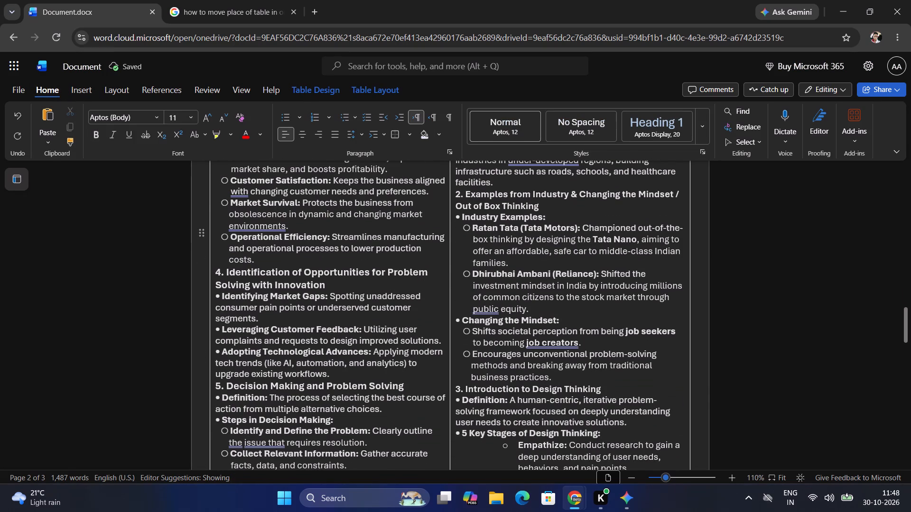
pyautogui.click(540, 357)
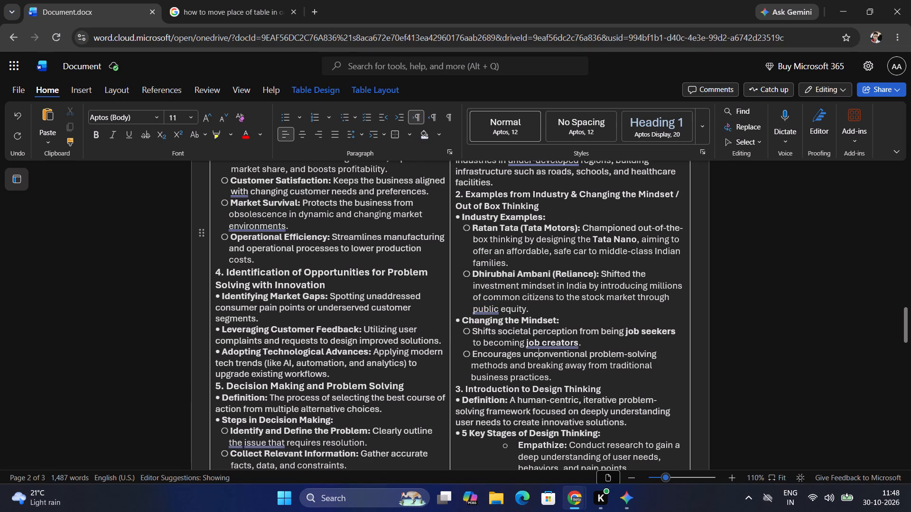
pyautogui.click(486, 361)
pyautogui.click(463, 394)
pyautogui.scroll(-1, 484, 413)
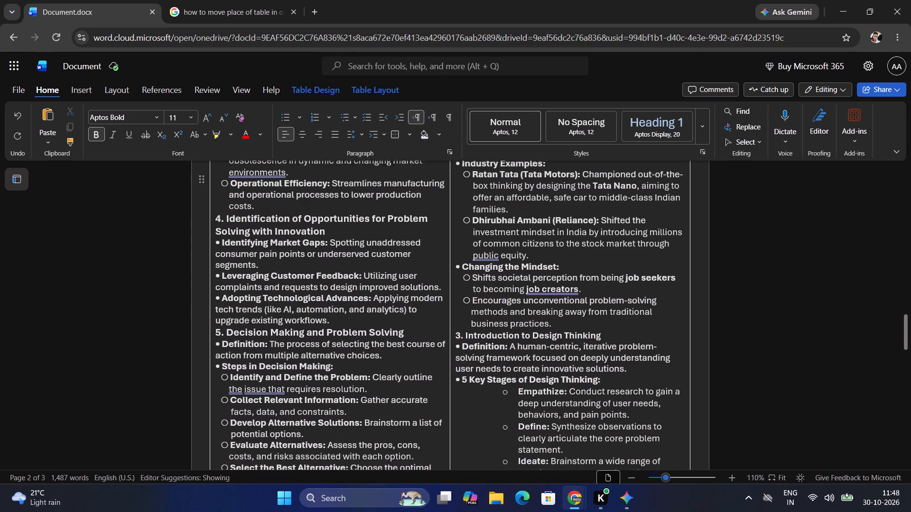
pyautogui.scroll(-2, 484, 413)
pyautogui.click(518, 267)
pyautogui.press('BackSpace')
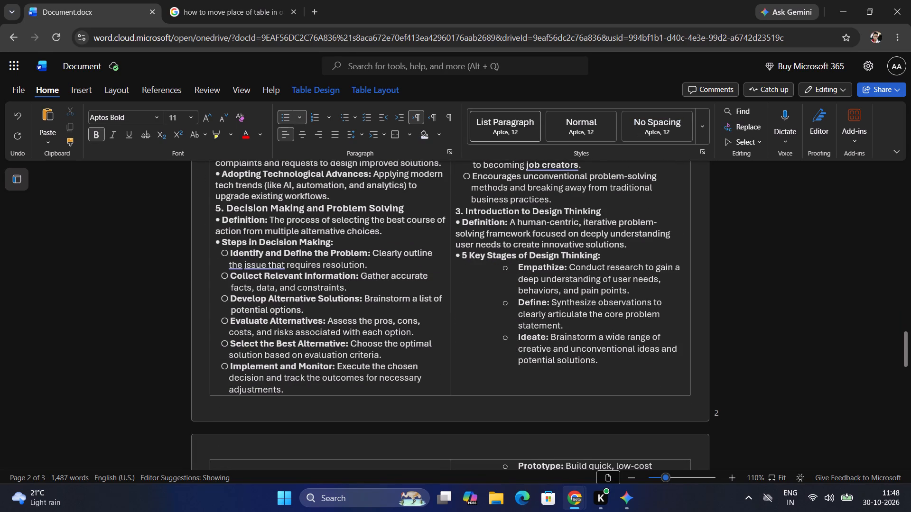
pyautogui.press('BackSpace')
pyautogui.press('BackSpace')
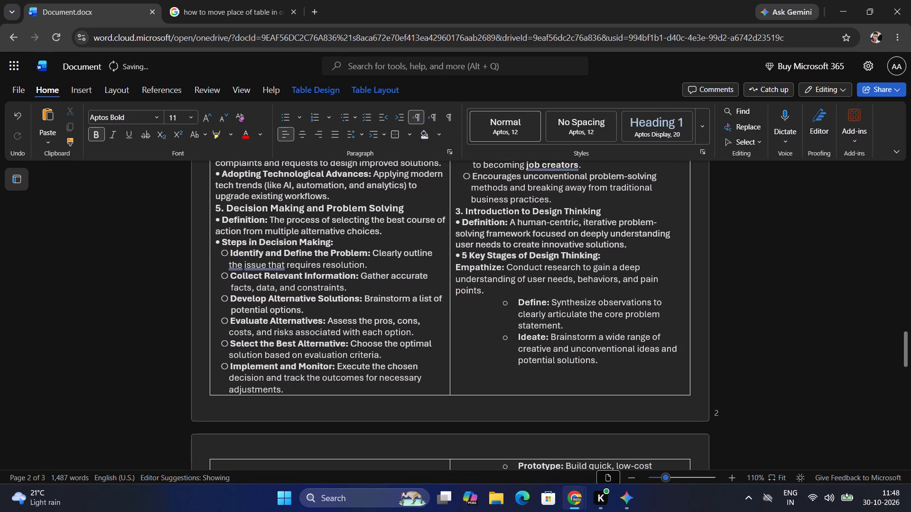
pyautogui.hotkey('alt', '9')
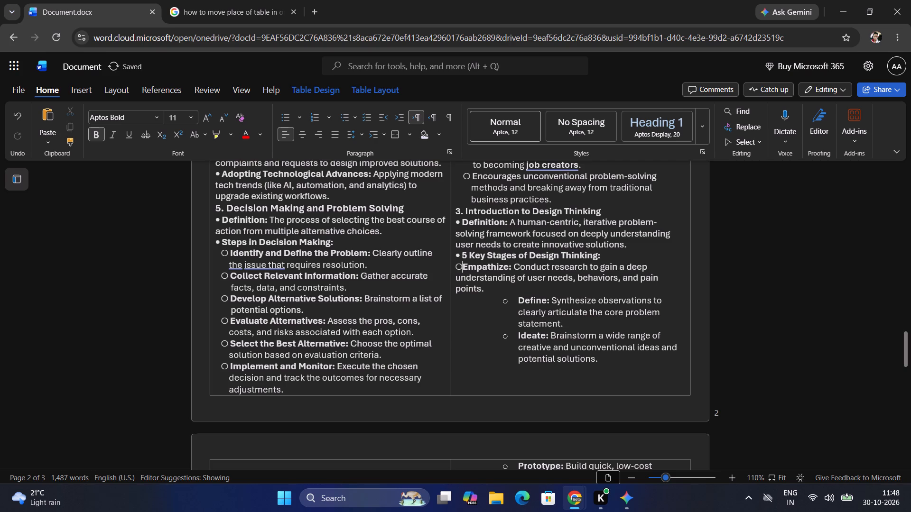
pyautogui.press('space')
pyautogui.press('Left')
pyautogui.press('Left')
pyautogui.press('space')
pyautogui.press('space')
pyautogui.press('space')
pyautogui.press('space')
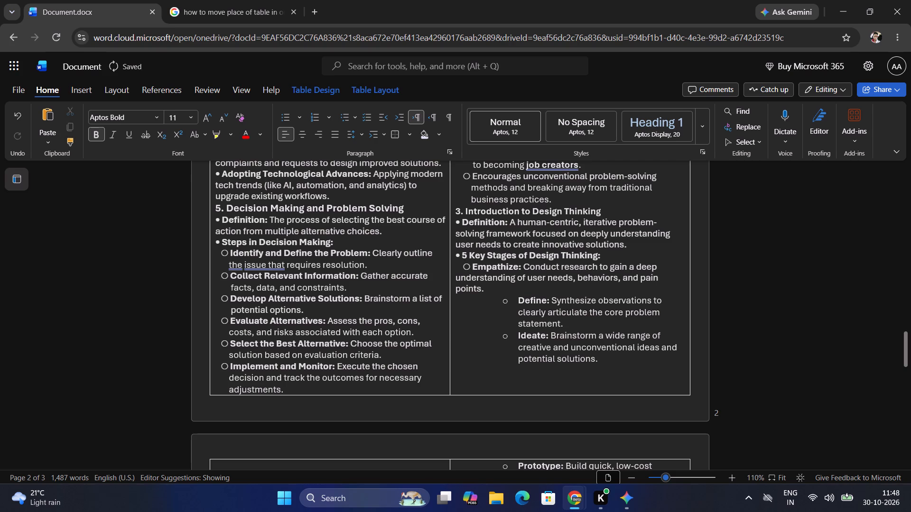
# Break the Empathize entry before "understanding of user needs" and indent that line with eight spaces.
pyautogui.press('Down')
pyautogui.press('Left')
pyautogui.press('Return')
pyautogui.press('space')
pyautogui.press('space')
pyautogui.press('space')
pyautogui.press('space')
pyautogui.press('space')
pyautogui.press('space')
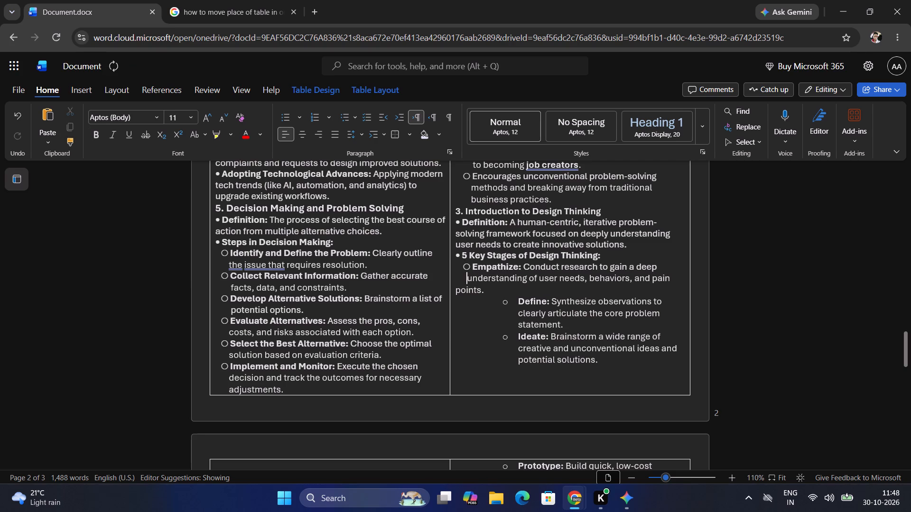
pyautogui.press('space')
pyautogui.press('space')
# Break the Empathize entry before "points." and indent that line with eight spaces.
pyautogui.press('Down')
pyautogui.press('Left')
pyautogui.press('Left')
pyautogui.press('Left')
pyautogui.press('Return')
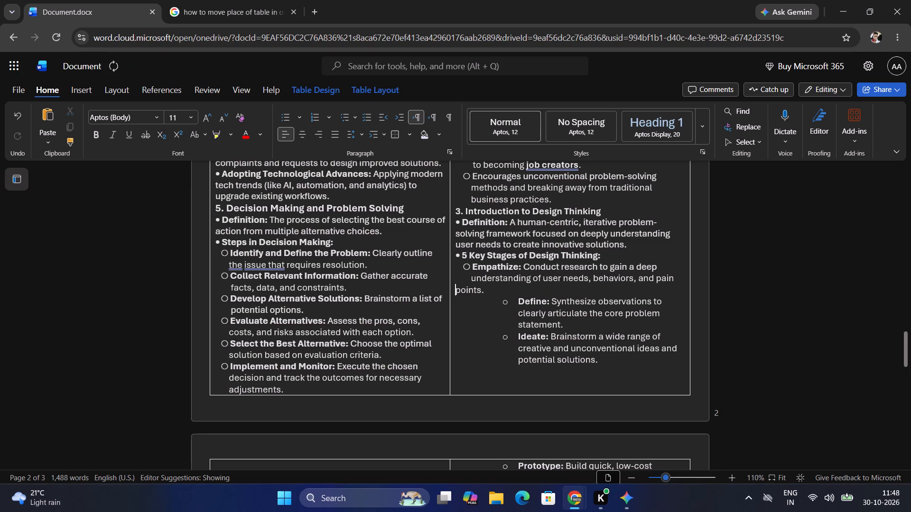
pyautogui.press('space')
pyautogui.press('space')
pyautogui.press('space')
pyautogui.press('space')
pyautogui.press('space')
pyautogui.press('space')
pyautogui.press('space')
pyautogui.press('space')
# Convert the Define sub-bullet under 5 Key Stages of Design Thinking to an inline "○" entry indented with four spaces.
pyautogui.press('Down')
pyautogui.press('BackSpace')
pyautogui.press('BackSpace')
pyautogui.press('BackSpace')
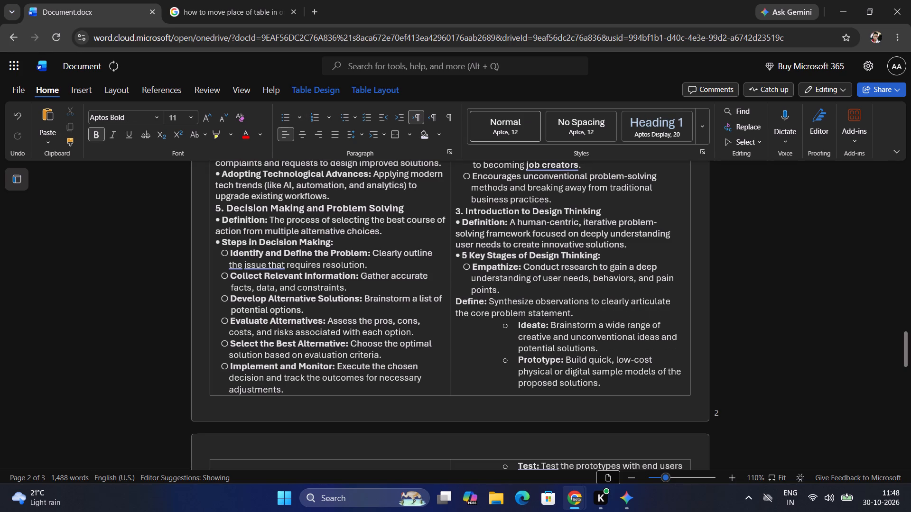
pyautogui.hotkey('alt', '9')
pyautogui.press('Left')
pyautogui.press('Right')
pyautogui.press('space')
pyautogui.press('Left')
pyautogui.press('Left')
pyautogui.press('space')
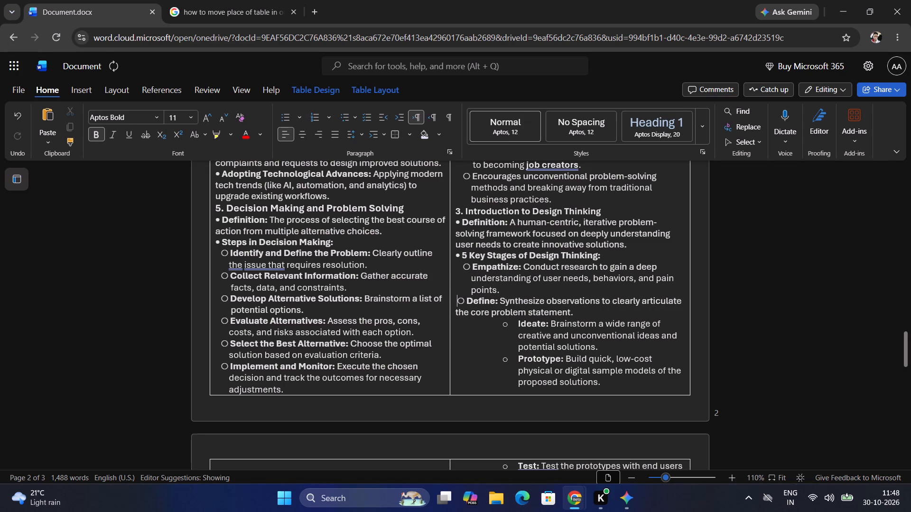
pyautogui.press('space')
pyautogui.press('space')
pyautogui.press('space')
# Break the Define entry before "articulate the core problem statement" and indent that line with nine spaces.
pyautogui.press('Down')
pyautogui.press('Left')
pyautogui.press('Left')
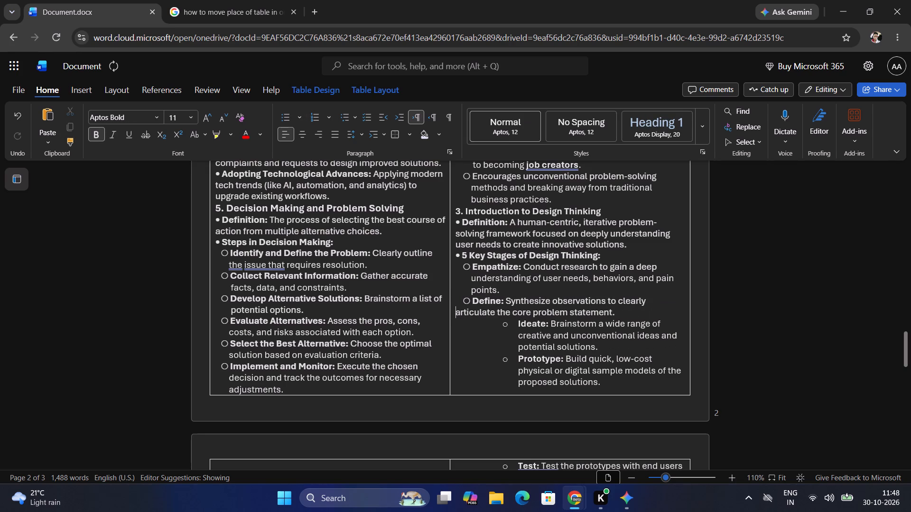
pyautogui.press('Return')
pyautogui.press('space')
pyautogui.press('space')
pyautogui.press('space')
pyautogui.press('space')
pyautogui.press('space')
pyautogui.press('space')
pyautogui.press('space')
pyautogui.press('space')
pyautogui.press('space')
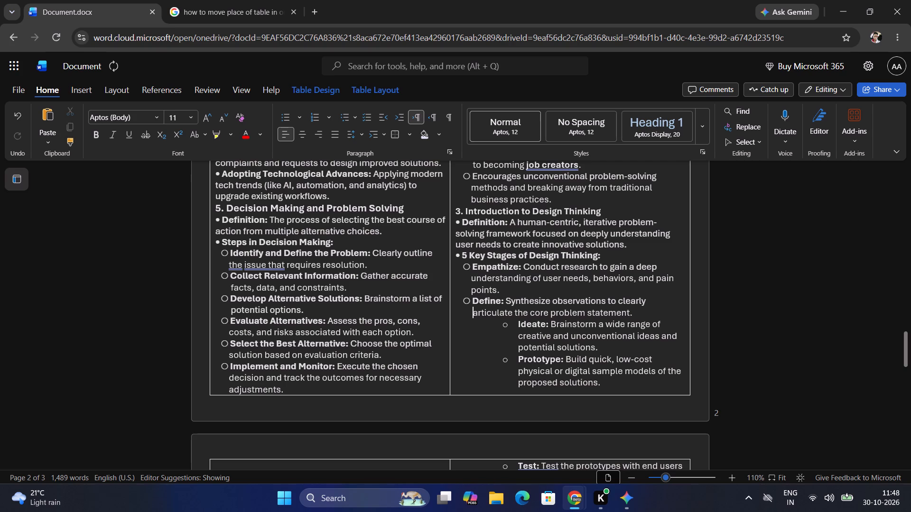
# Convert the Ideate sub-bullet under 5 Key Stages of Design Thinking to an inline "○" entry indented with four spaces.
pyautogui.press('BackSpace')
pyautogui.press('space')
pyautogui.press('Down')
pyautogui.press('BackSpace')
pyautogui.press('BackSpace')
pyautogui.press('BackSpace')
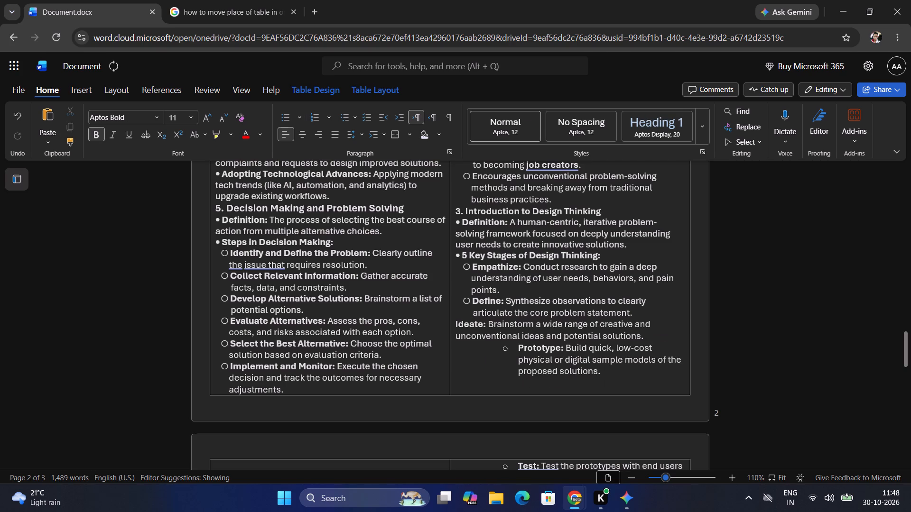
pyautogui.hotkey('alt', '9')
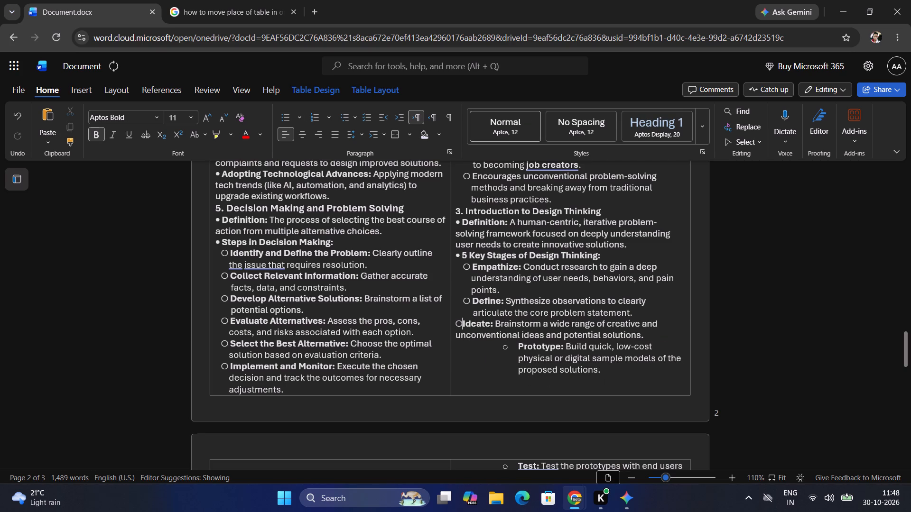
pyautogui.press('space')
pyautogui.press('Left')
pyautogui.press('Left')
pyautogui.press('Return')
pyautogui.press('space')
pyautogui.press('BackSpace')
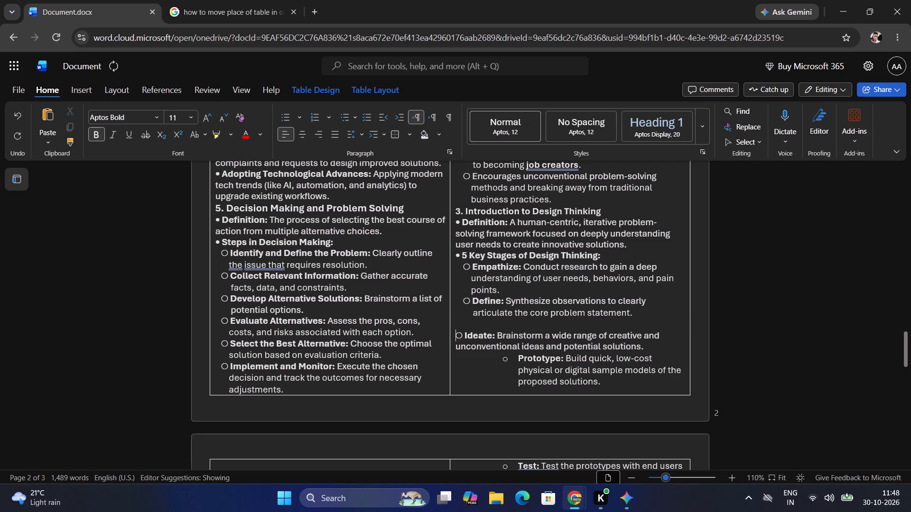
pyautogui.press('BackSpace')
pyautogui.press('space')
pyautogui.press('space')
pyautogui.press('space')
pyautogui.press('space')
# Break the Ideate entry before "unconventional ideas and potential solutions" and indent that line with nine spaces.
pyautogui.press('Down')
pyautogui.press('Left')
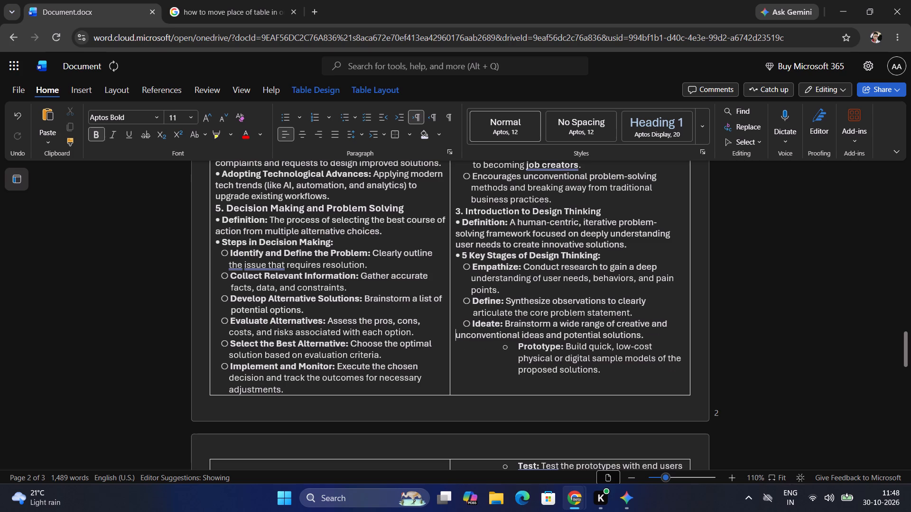
pyautogui.press('Left')
pyautogui.press('Right')
pyautogui.press('Return')
pyautogui.press('space')
pyautogui.press('space')
pyautogui.press('space')
pyautogui.press('space')
pyautogui.press('space')
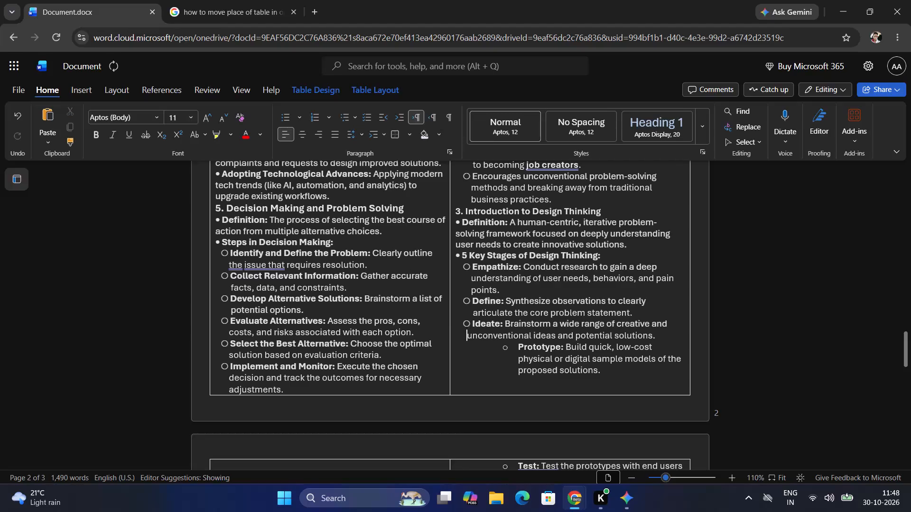
pyautogui.press('space')
pyautogui.press('space')
pyautogui.press('space')
pyautogui.press('space')
# Convert the Prototype sub-bullet under 5 Key Stages of Design Thinking to an inline "○" entry indented with four spaces.
pyautogui.press('Down')
pyautogui.press('BackSpace')
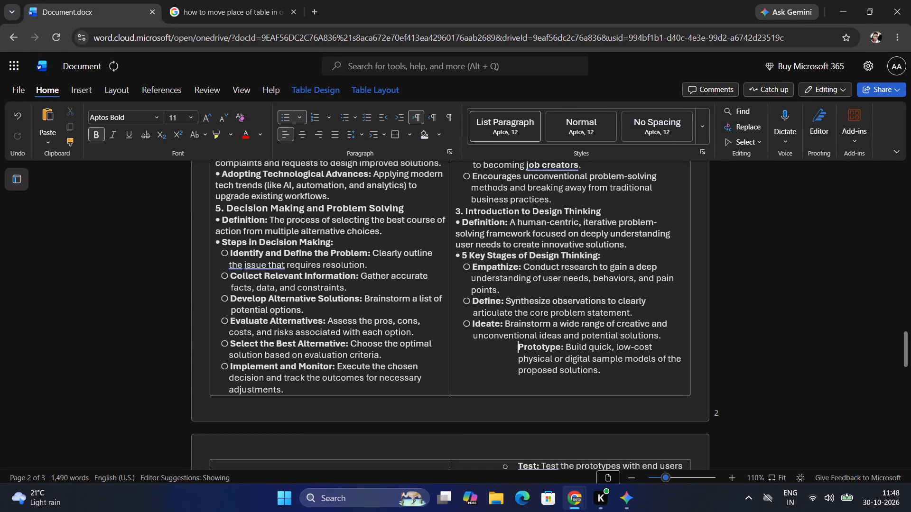
pyautogui.press('BackSpace')
pyautogui.press('BackSpace')
pyautogui.hotkey('alt', '9')
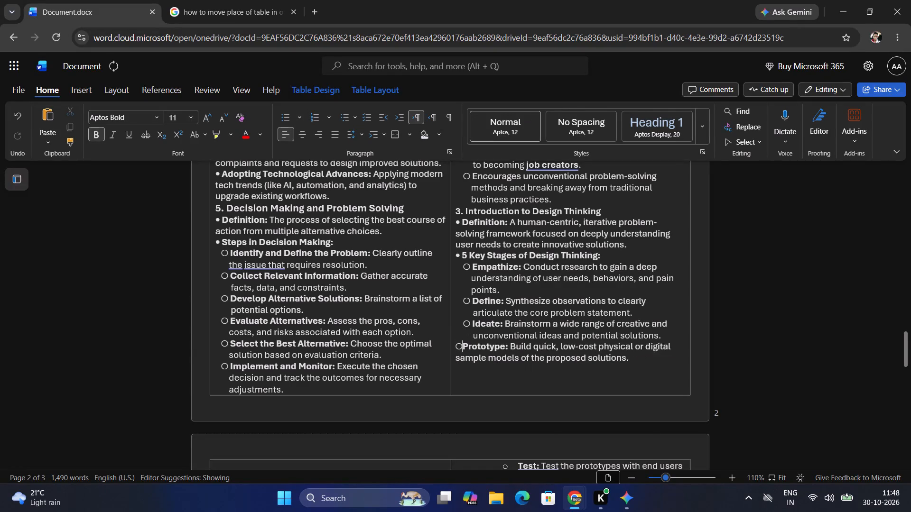
pyautogui.press('space')
pyautogui.press('Left')
pyautogui.hotkey('ctrl', 'Left')
pyautogui.press('space')
pyautogui.press('space')
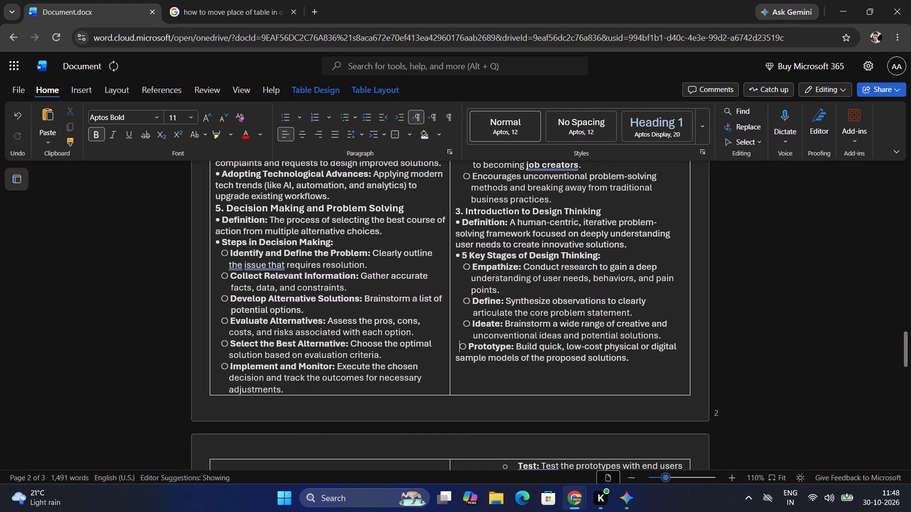
pyautogui.press('space')
pyautogui.press('space')
# Break the Prototype entry before "sample models of the proposed solutions" and indent that line with nine spaces.
pyautogui.press('Down')
pyautogui.press('Left')
pyautogui.press('Left')
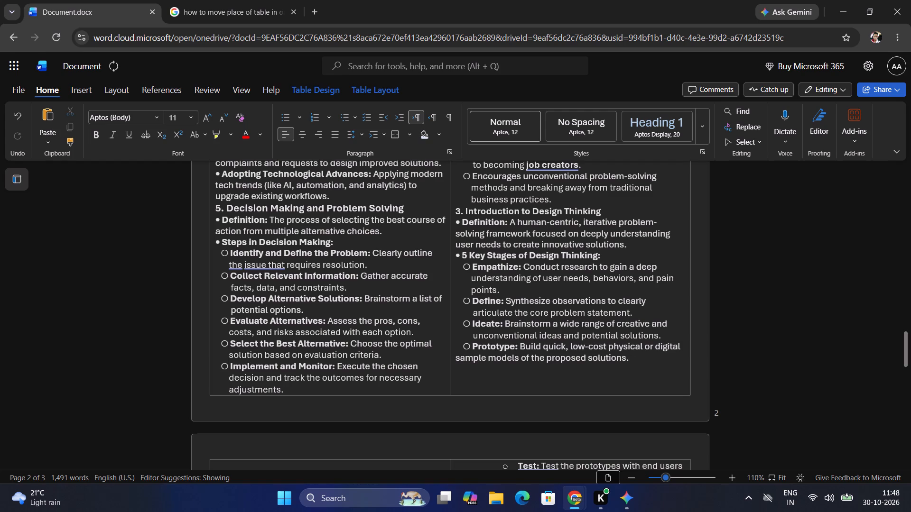
pyautogui.press('Return')
pyautogui.press('space')
pyautogui.press('space')
pyautogui.press('space')
pyautogui.press('space')
pyautogui.press('space')
pyautogui.press('space')
pyautogui.press('space')
pyautogui.press('space')
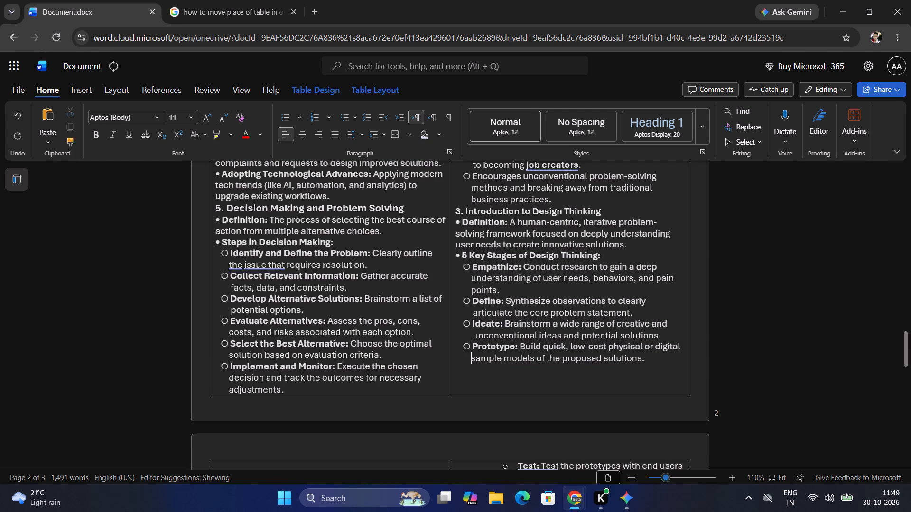
pyautogui.press('space')
# Convert the Test sub-bullet under 5 Key Stages of Design Thinking to an inline "○" entry indented with four spaces.
pyautogui.press('Down')
pyautogui.press('Down')
pyautogui.press('Up')
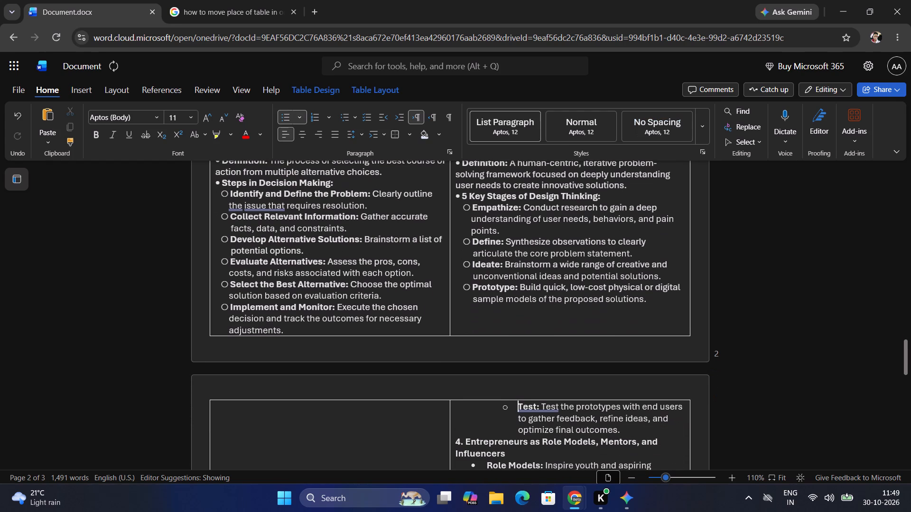
pyautogui.press('BackSpace')
pyautogui.press('BackSpace')
pyautogui.press('BackSpace')
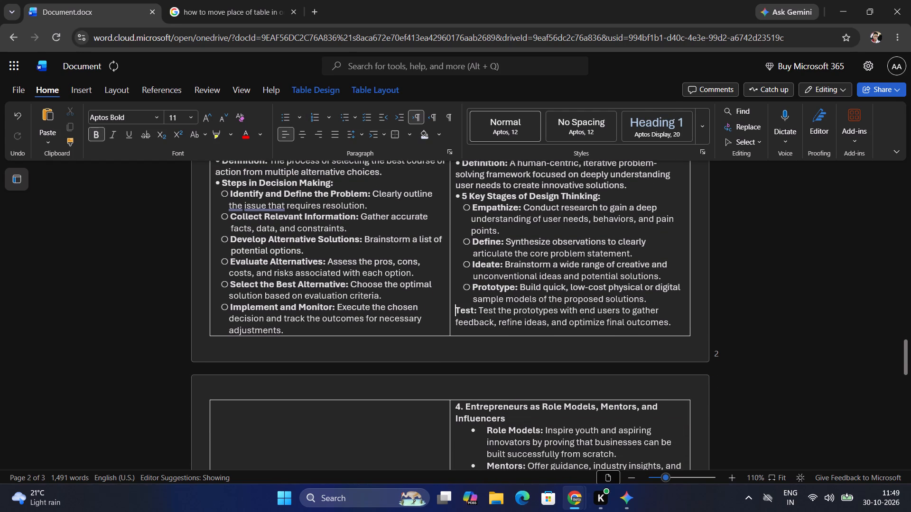
pyautogui.hotkey('alt', '9')
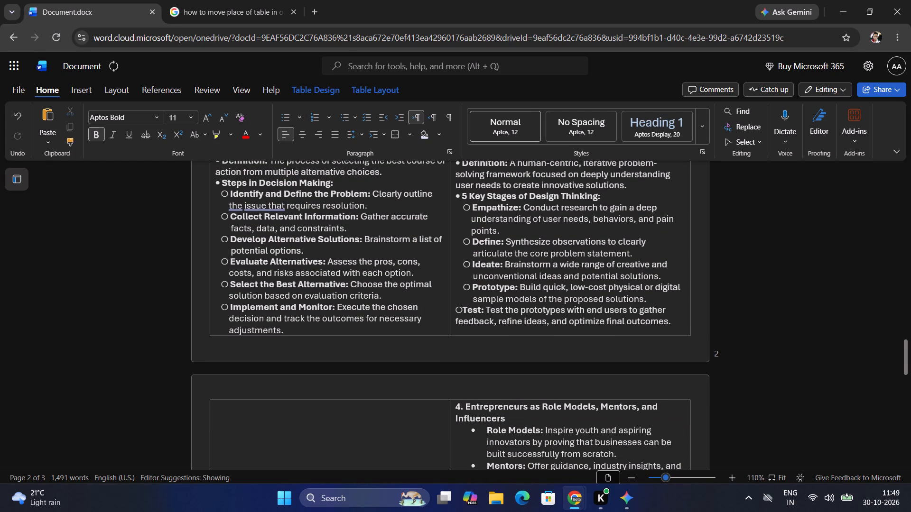
pyautogui.press('space')
pyautogui.press('Left')
pyautogui.press('Left')
pyautogui.press('space')
pyautogui.press('space')
pyautogui.press('space')
pyautogui.press('space')
# Break the Test entry before "feedback, refine ideas" and indent that line with nine spaces.
pyautogui.press('Down')
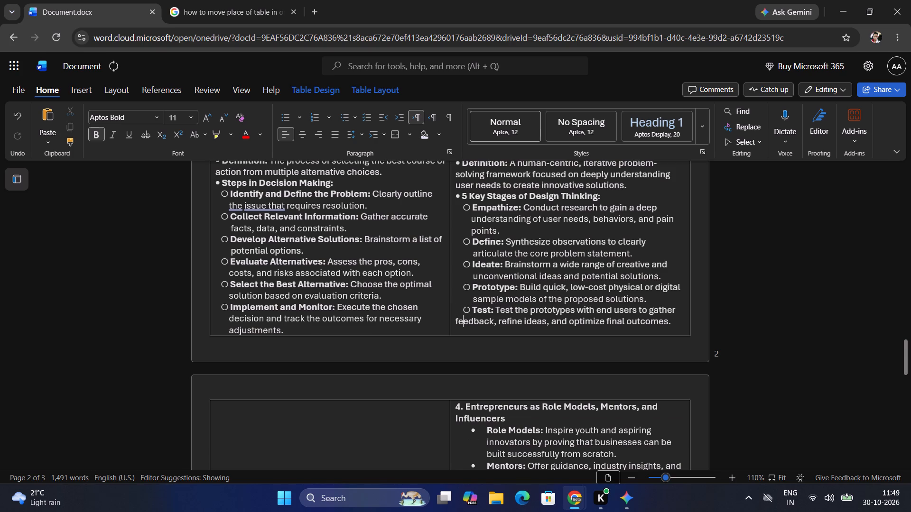
pyautogui.press('Left')
pyautogui.press('Left')
pyautogui.press('Return')
pyautogui.press('space')
pyautogui.press('space')
pyautogui.press('space')
pyautogui.press('space')
pyautogui.press('space')
pyautogui.press('space')
pyautogui.press('space')
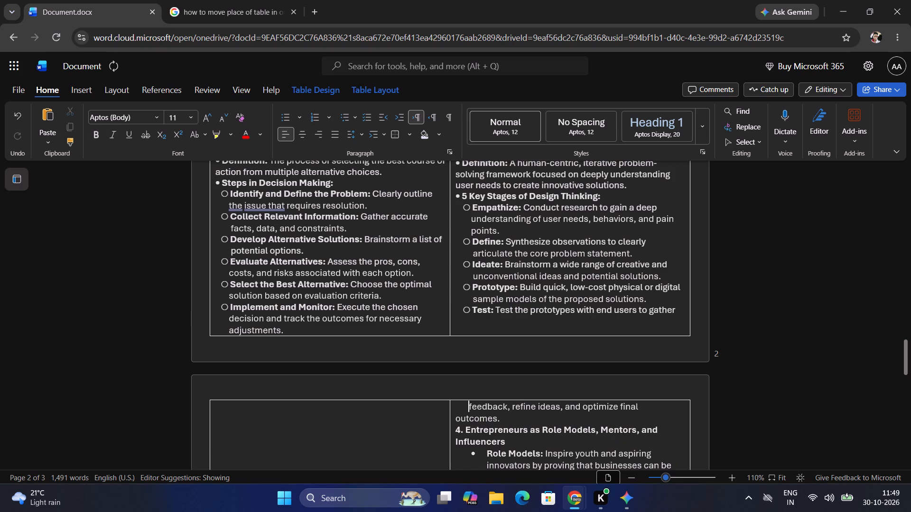
pyautogui.press('space')
pyautogui.press('space')
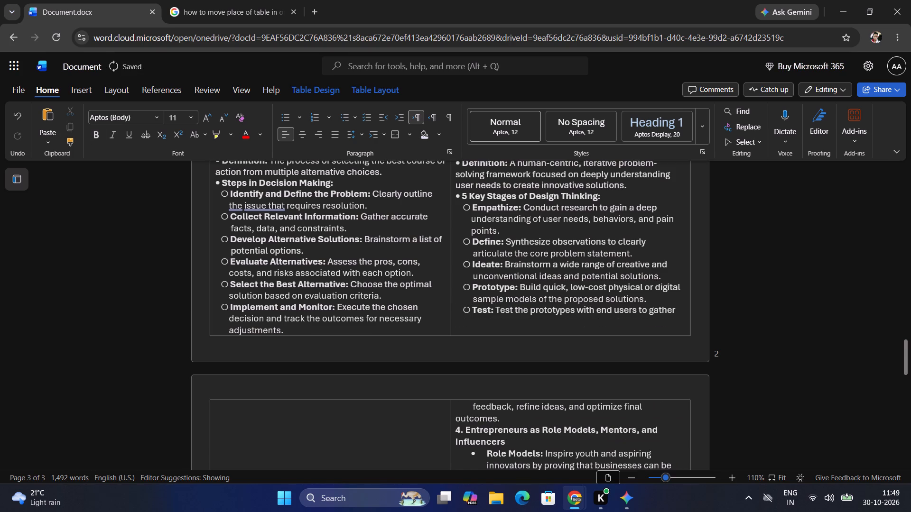
# Break the Test entry before "outcomes." and indent that line with nine spaces.
pyautogui.press('Up')
pyautogui.press('Down')
pyautogui.press('Down')
pyautogui.press('Left')
pyautogui.press('Left')
pyautogui.press('Left')
pyautogui.press('Return')
pyautogui.press('space')
pyautogui.press('space')
pyautogui.press('space')
pyautogui.press('space')
pyautogui.press('space')
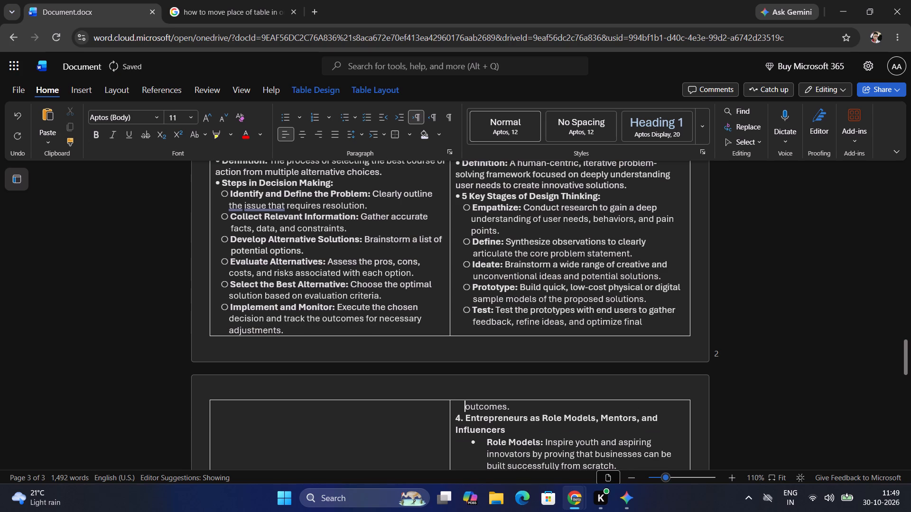
pyautogui.press('space')
pyautogui.press('space')
pyautogui.press('space')
pyautogui.press('space')
# Review the layout of the two-column tables across all pages, from the remaining Unit III bullets back to Unit I.
pyautogui.scroll(-11, 524, 273)
pyautogui.scroll(2, 507, 264)
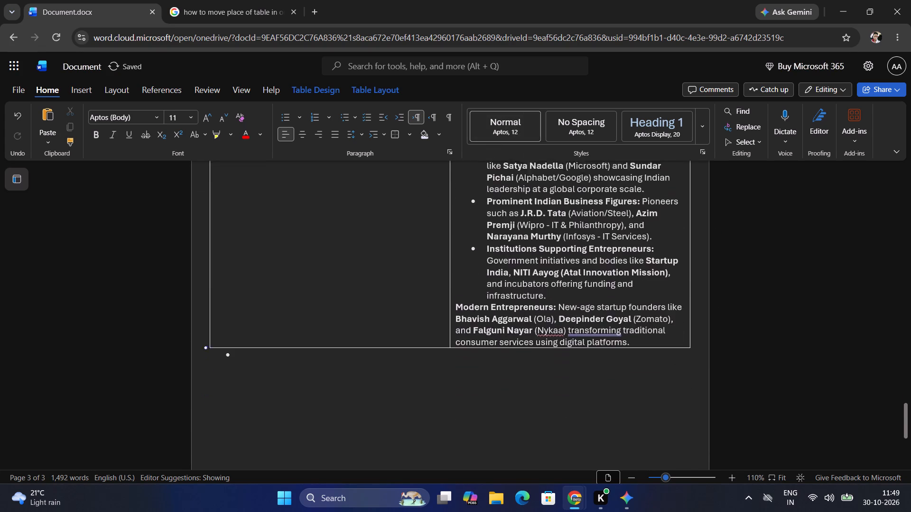
pyautogui.scroll(12, 507, 264)
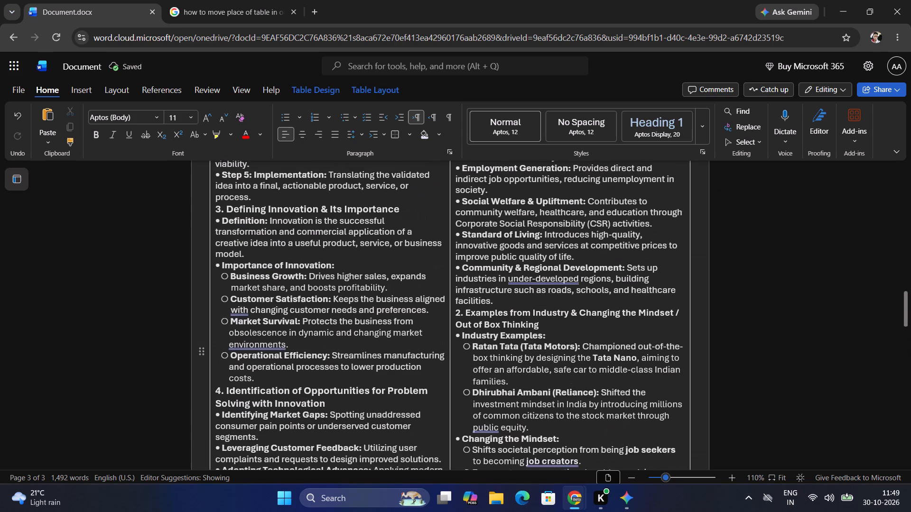
pyautogui.scroll(5, 510, 259)
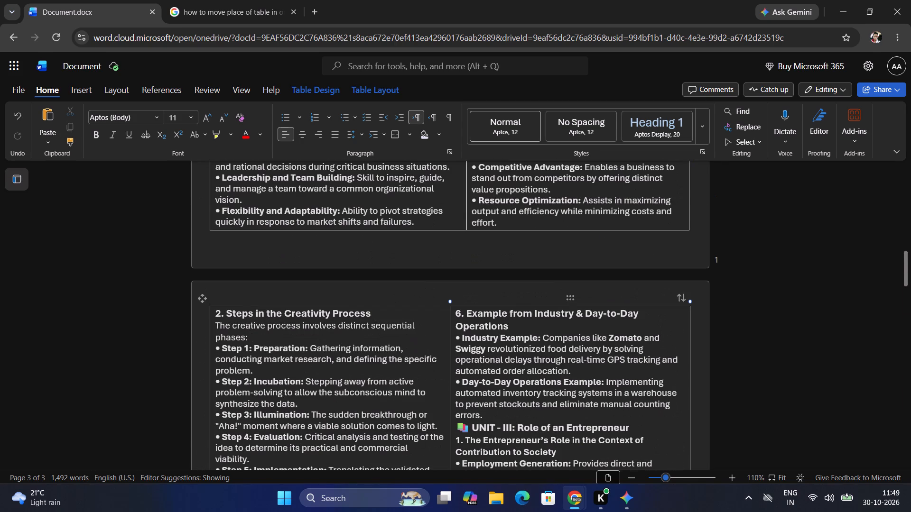
pyautogui.scroll(-2, 510, 259)
pyautogui.scroll(15, 510, 259)
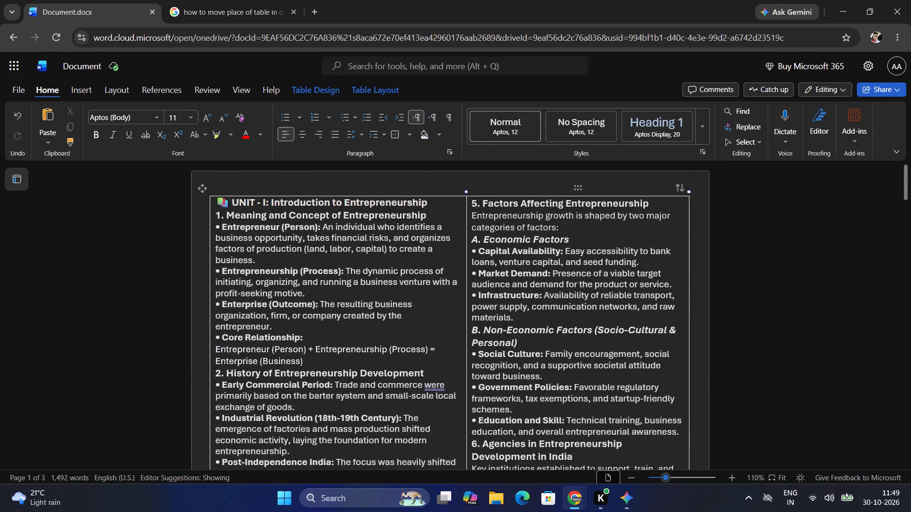
pyautogui.scroll(-14, 510, 259)
pyautogui.scroll(-1, 344, 285)
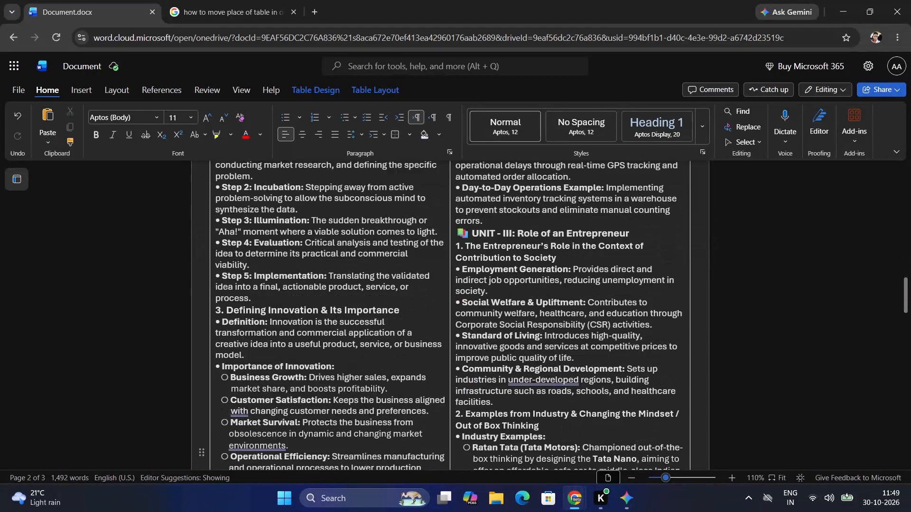
pyautogui.scroll(-1, 344, 285)
pyautogui.scroll(6, 344, 285)
pyautogui.scroll(-1, 348, 286)
pyautogui.scroll(-2, 518, 331)
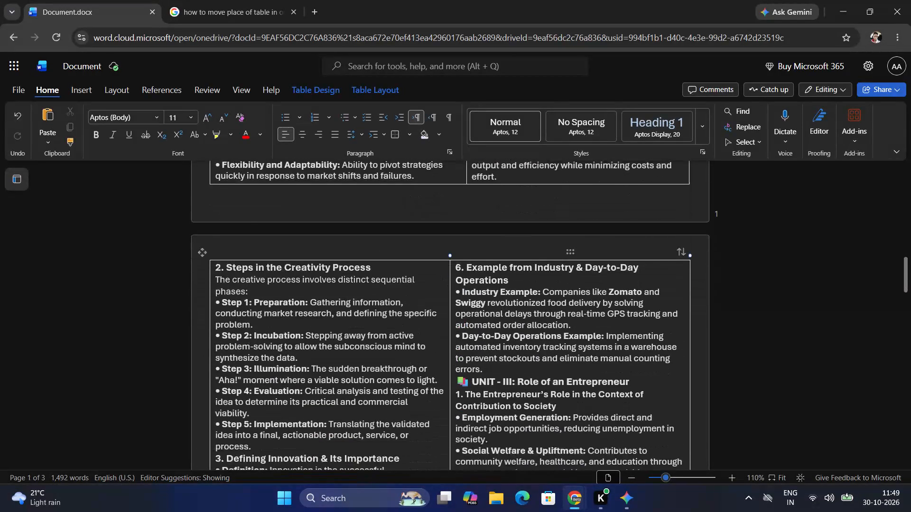
# Delete the whole section "6. Example from Industry & Day-to-Day Operations" above the Unit III heading.
pyautogui.moveTo(484, 280); pyautogui.dragTo(469, 240)
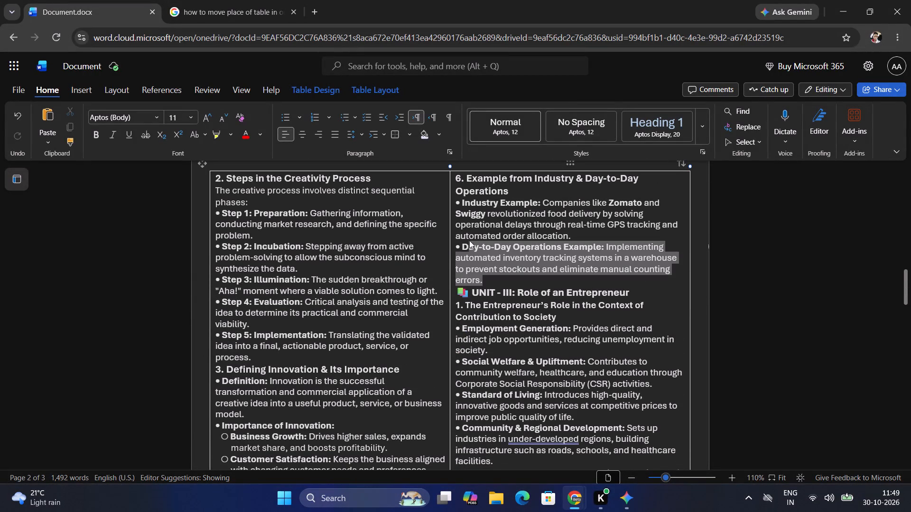
pyautogui.moveTo(469, 240); pyautogui.dragTo(454, 181)
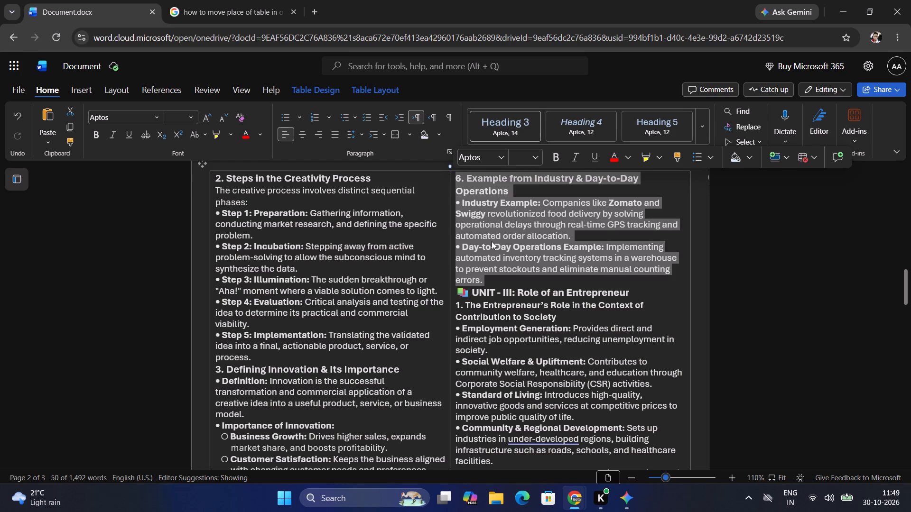
pyautogui.press('BackSpace')
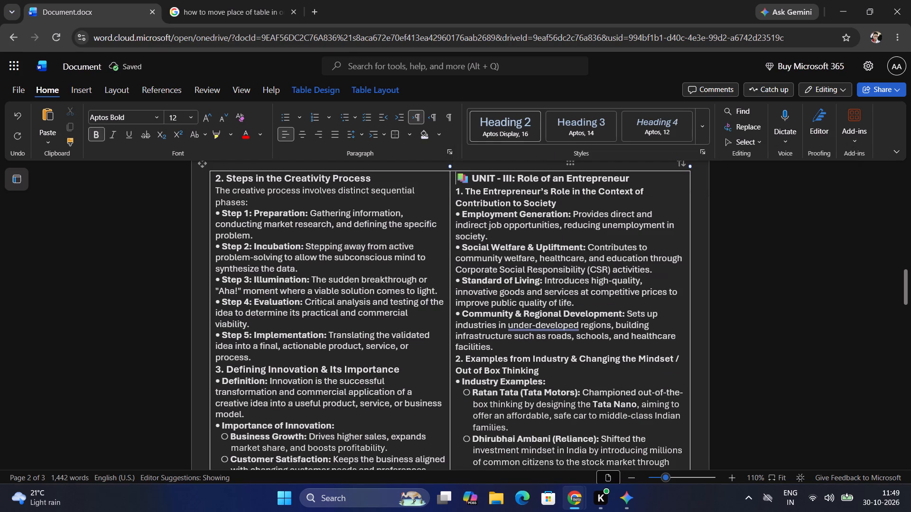
# Remove the list bullet and indent from the Role Models entry in Unit III section 4.
pyautogui.scroll(-2, 613, 273)
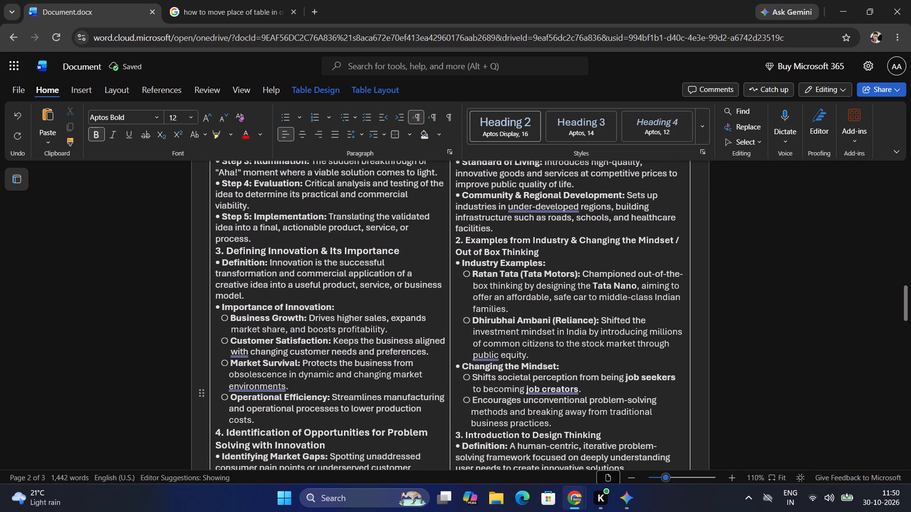
pyautogui.scroll(-2, 468, 280)
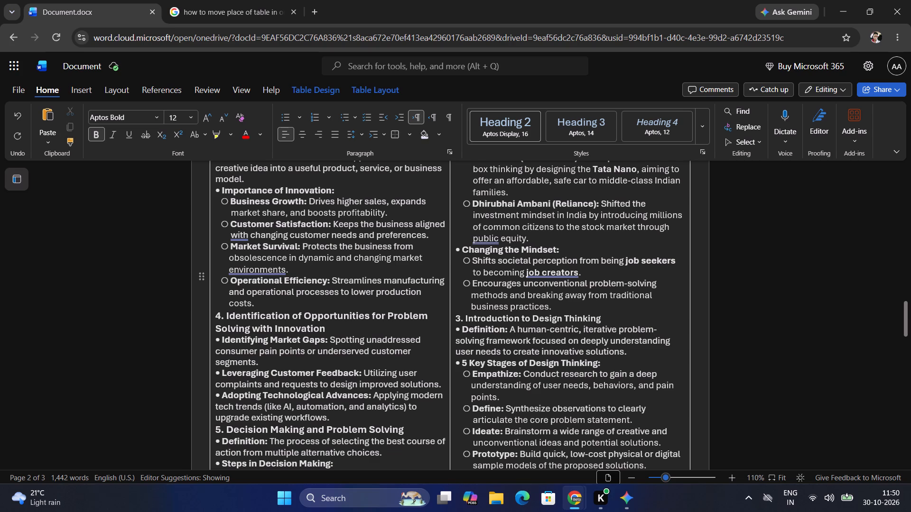
pyautogui.scroll(-2, 521, 285)
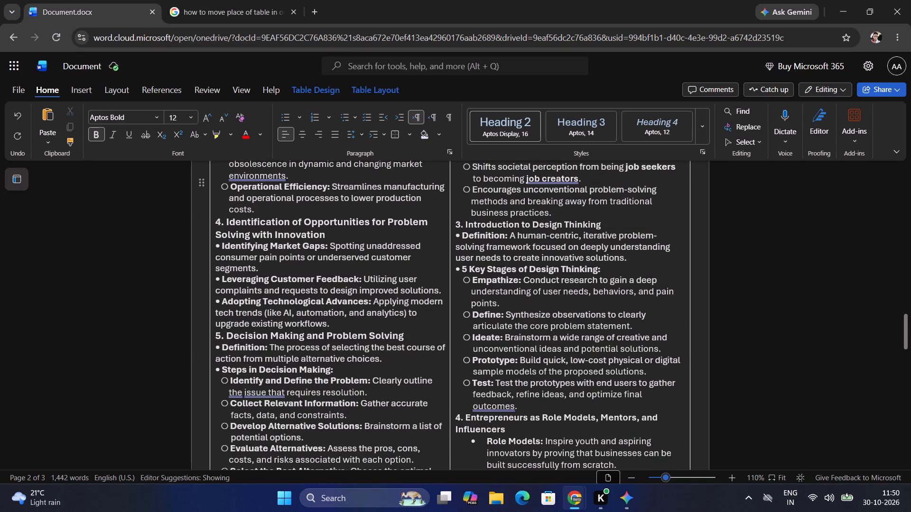
pyautogui.scroll(-1, 502, 335)
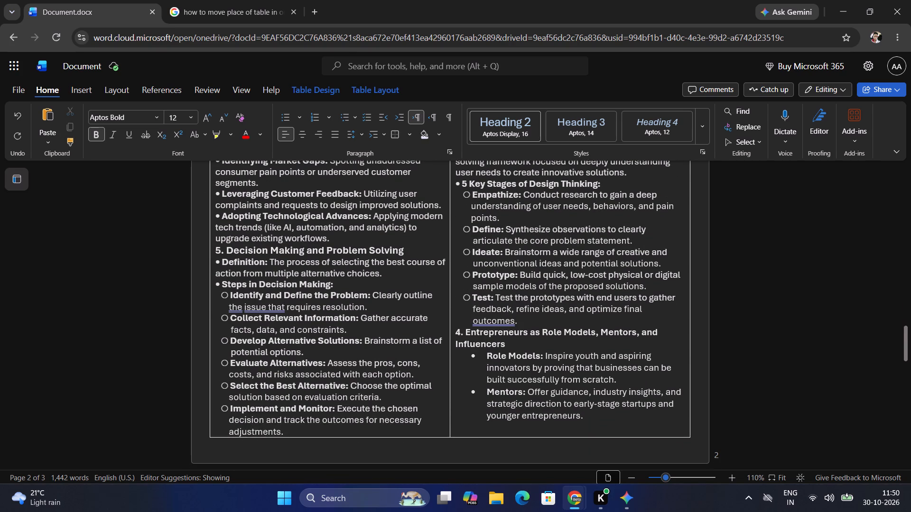
pyautogui.click(485, 352)
pyautogui.scroll(-4, 500, 347)
pyautogui.scroll(3, 500, 347)
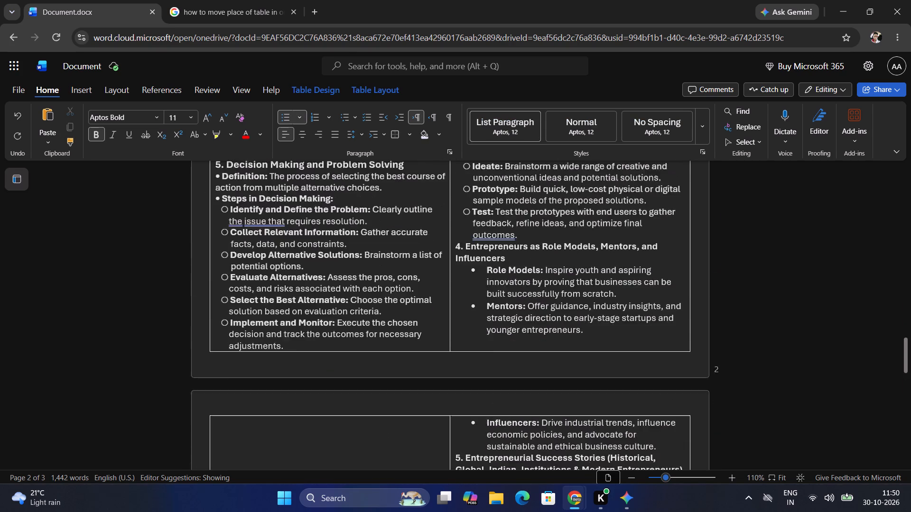
pyautogui.scroll(2, 501, 347)
pyautogui.scroll(-1, 501, 347)
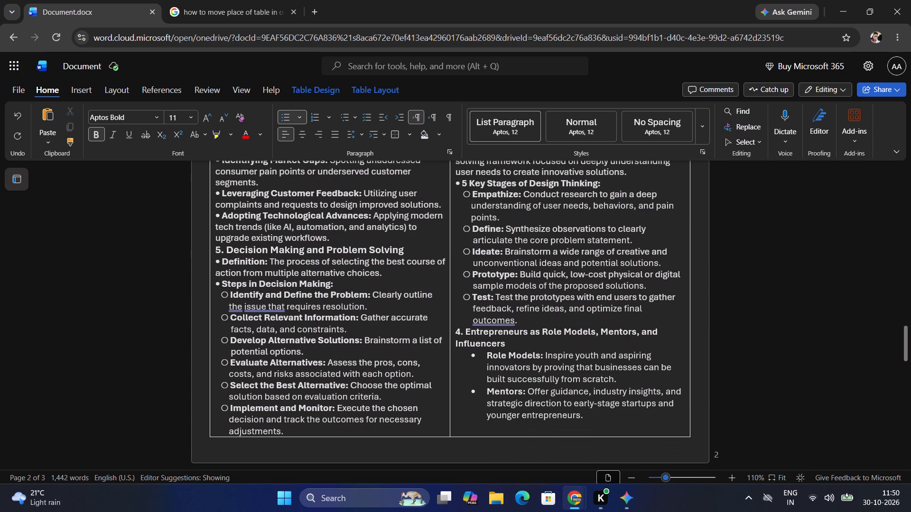
pyautogui.press('BackSpace')
pyautogui.press('BackSpace')
# Replace the Mentors entry's list bullet with the inline "•" marker copied from the Definition entry under "3. Introduction to Design Thinking".
pyautogui.scroll(1, 471, 275)
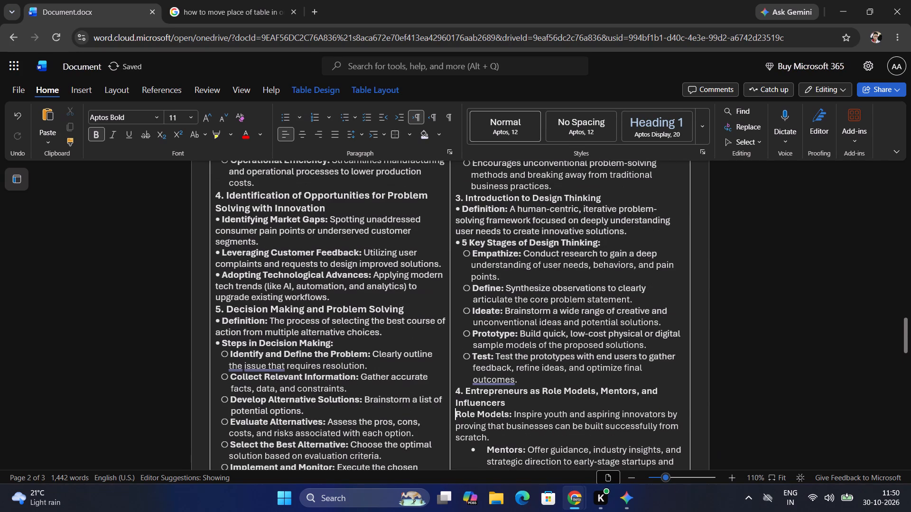
pyautogui.click(460, 208)
pyautogui.hotkey('ctrl', 'Right')
pyautogui.hotkey('ctrl', 'shift', 'Left')
pyautogui.hotkey('ctrl', 'c')
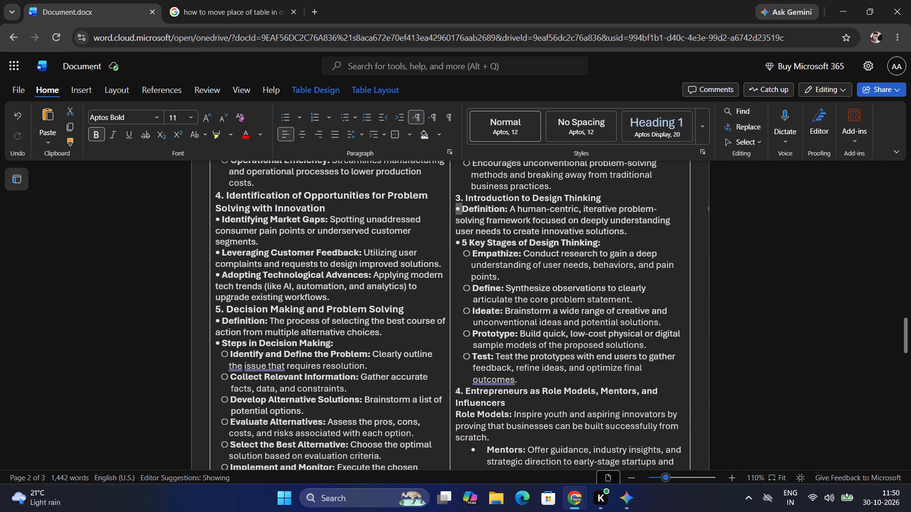
pyautogui.press('Down')
pyautogui.press('Down')
pyautogui.press('Down')
pyautogui.press('Down')
pyautogui.press('Down')
pyautogui.press('Down')
pyautogui.press('Down')
pyautogui.press('Down')
pyautogui.press('Down')
pyautogui.press('Down')
pyautogui.press('Down')
pyautogui.press('Down')
pyautogui.press('Down')
pyautogui.press('Down')
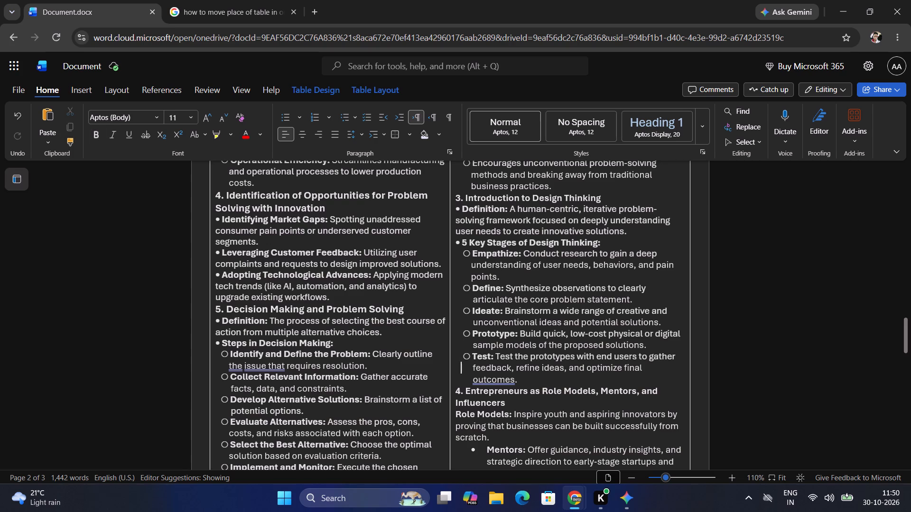
pyautogui.press('Down')
pyautogui.press('Down')
pyautogui.press('Down')
pyautogui.press('Down')
pyautogui.press('Down')
pyautogui.press('Down')
pyautogui.press('Down')
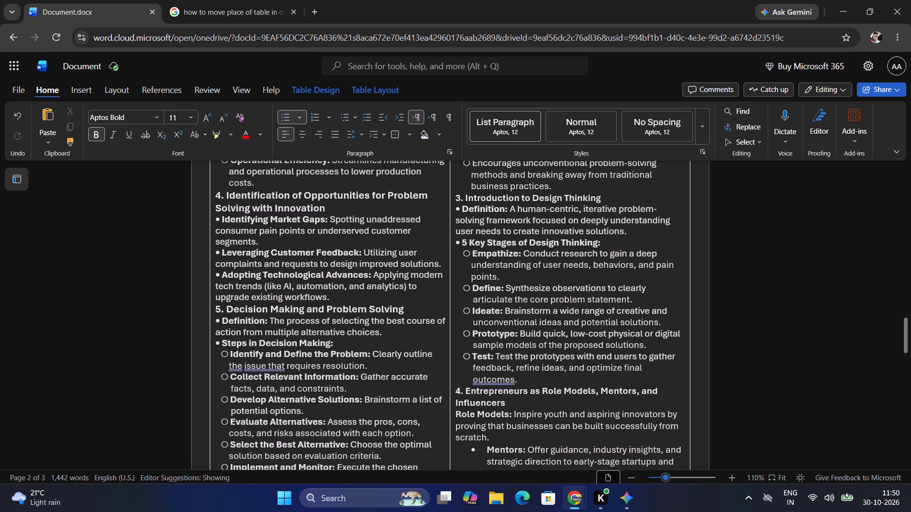
pyautogui.press('BackSpace')
pyautogui.press('BackSpace')
pyautogui.hotkey('ctrl', 'v')
# Replace the Influencers entry's list bullet with the copied inline "•" marker.
pyautogui.press('Down')
pyautogui.press('Down')
pyautogui.press('Down')
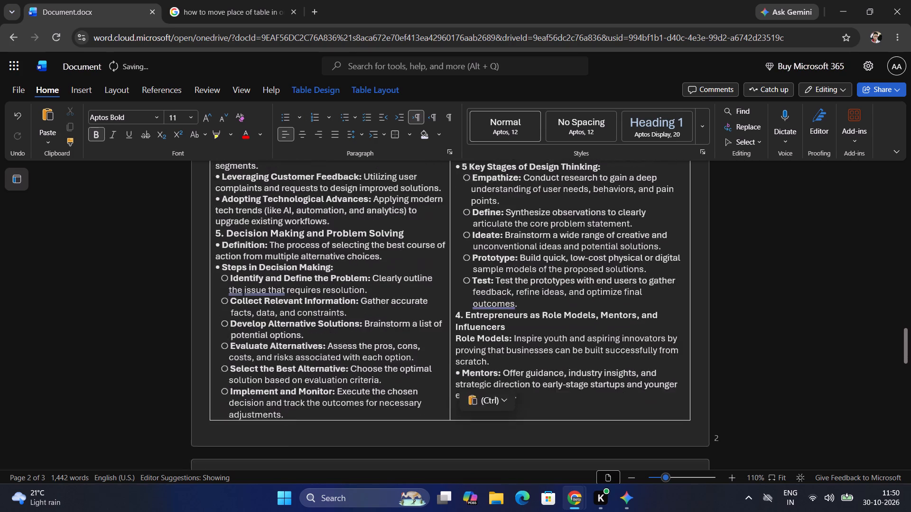
pyautogui.press('Up')
pyautogui.press('Down')
pyautogui.press('BackSpace')
pyautogui.press('BackSpace')
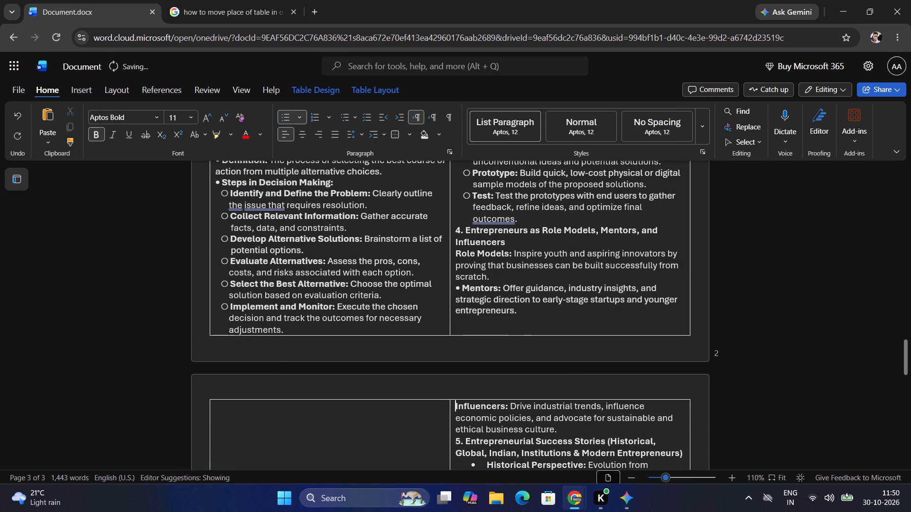
pyautogui.hotkey('ctrl', 'v')
# Replace the Historical Perspective entry's list bullet with the copied inline "•" marker, keeping one space before the text.
pyautogui.press('Down')
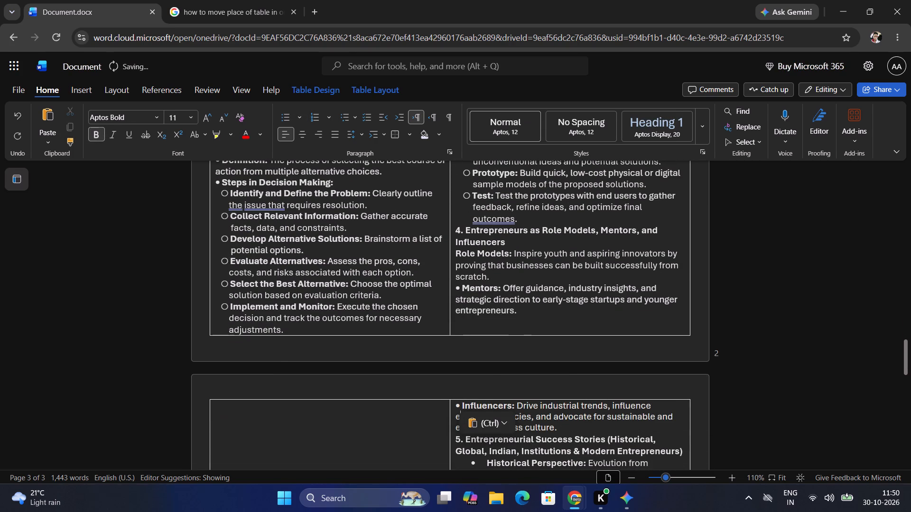
pyautogui.press('Down')
pyautogui.press('Down')
pyautogui.press('Down')
pyautogui.press('Down')
pyautogui.press('BackSpace')
pyautogui.press('BackSpace')
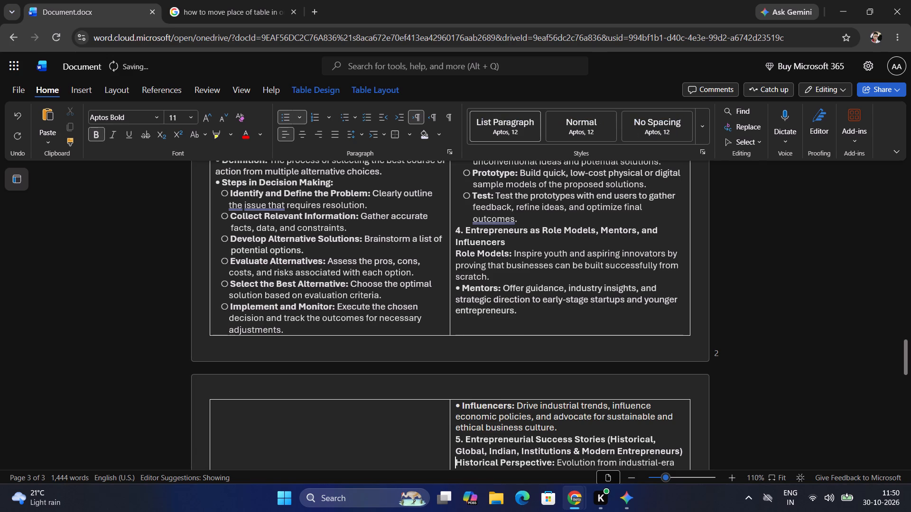
pyautogui.hotkey('ctrl', 'v')
pyautogui.press('space')
pyautogui.press('BackSpace')
pyautogui.press('BackSpace')
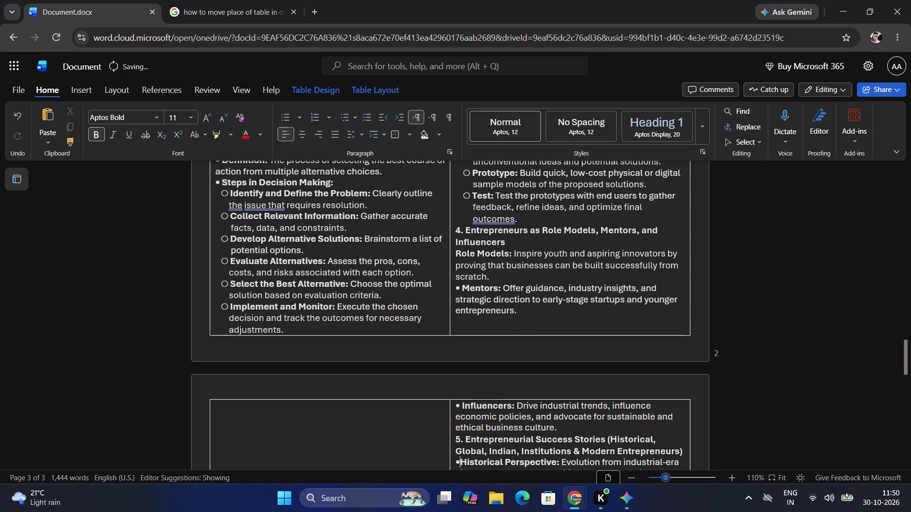
pyautogui.press('space')
# Replace the Global Indian Entrepreneurs entry's list bullet with the copied inline "•" marker.
pyautogui.press('Down')
pyautogui.press('Down')
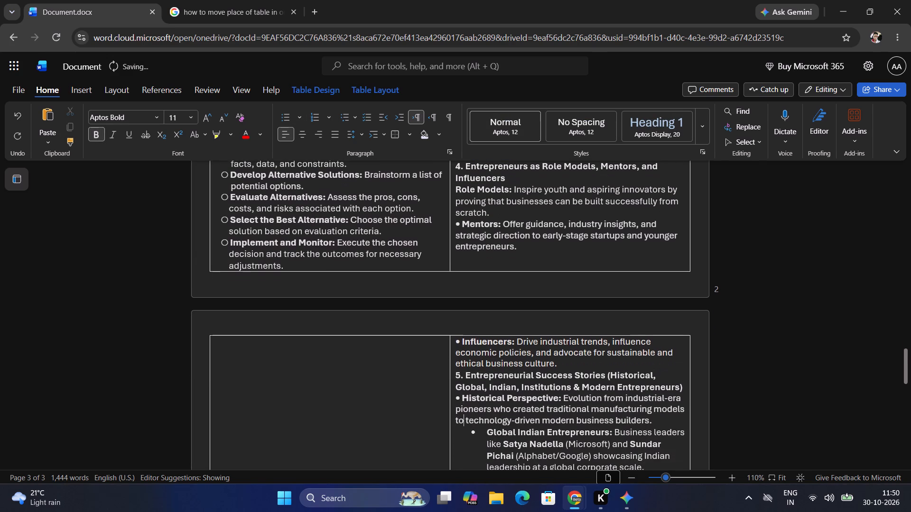
pyautogui.press('Down')
pyautogui.press('BackSpace')
pyautogui.press('BackSpace')
pyautogui.hotkey('ctrl', 'v')
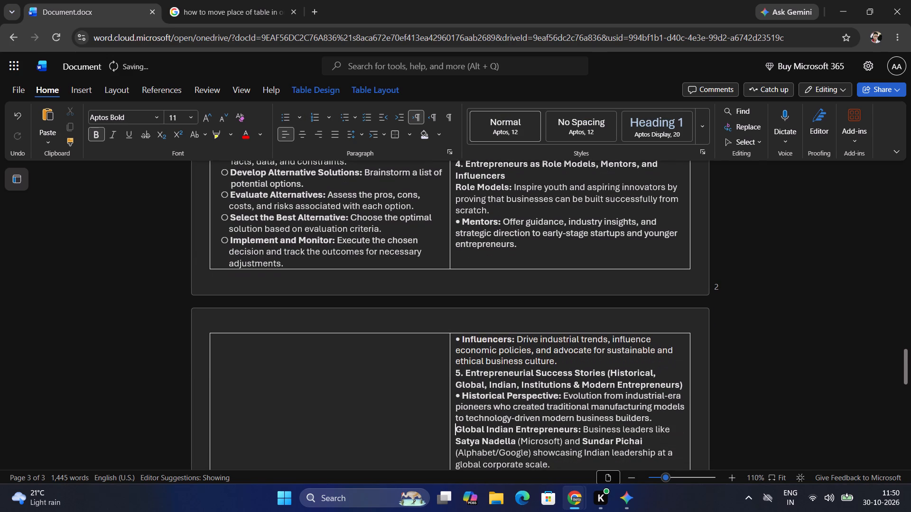
# Replace the Prominent Indian Business Figures entry's list bullet with the copied inline "•" marker.
pyautogui.press('Down')
pyautogui.press('Down')
pyautogui.press('Down')
pyautogui.press('Down')
pyautogui.press('Down')
pyautogui.press('Up')
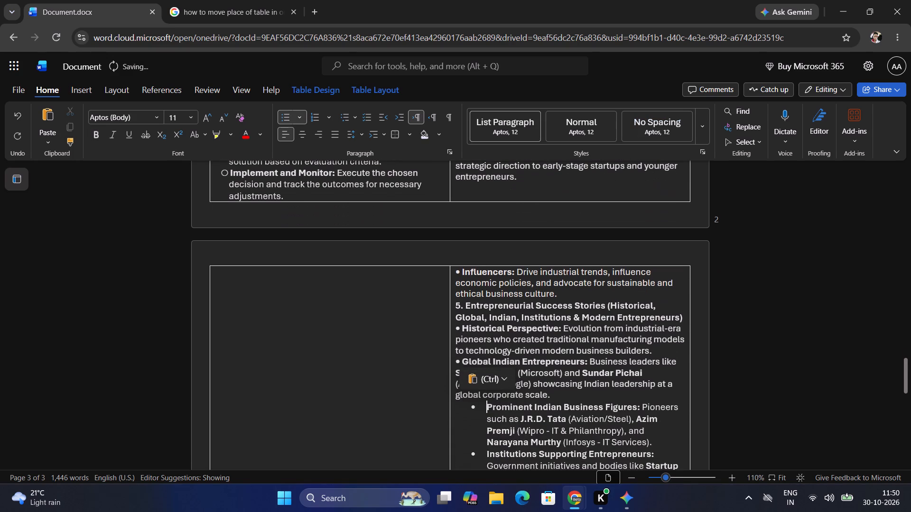
pyautogui.press('BackSpace')
pyautogui.press('BackSpace')
pyautogui.hotkey('ctrl', 'v')
# Replace the Institutions Supporting Entrepreneurs entry's list bullet with the copied inline "•" marker.
pyautogui.press('Down')
pyautogui.press('Down')
pyautogui.press('Down')
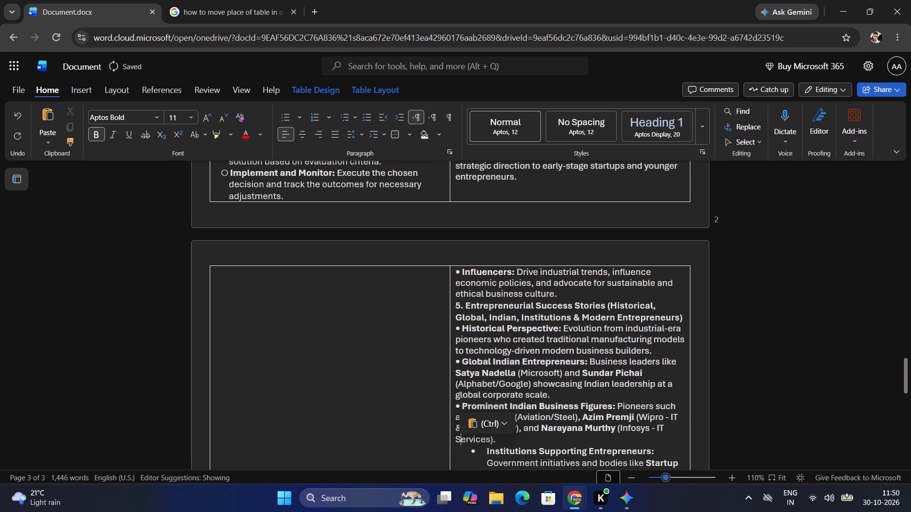
pyautogui.press('Down')
pyautogui.press('BackSpace')
pyautogui.press('BackSpace')
pyautogui.hotkey('ctrl', 'v')
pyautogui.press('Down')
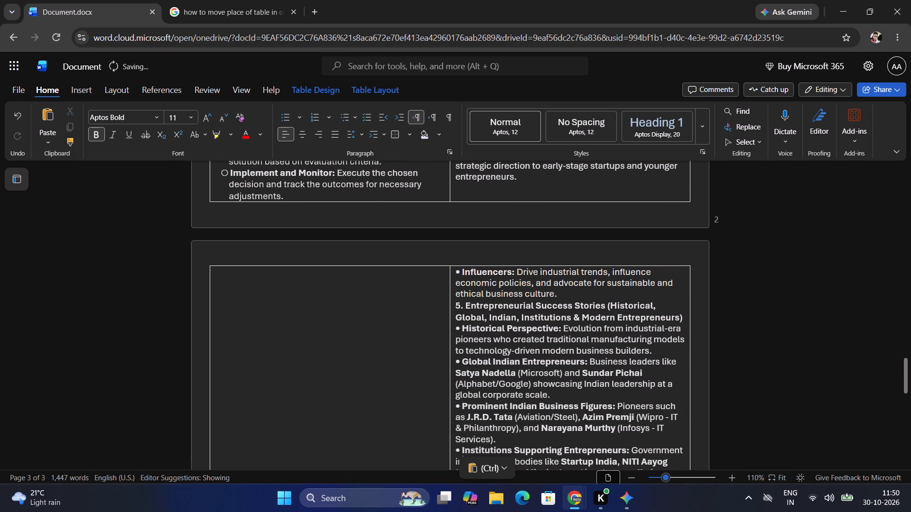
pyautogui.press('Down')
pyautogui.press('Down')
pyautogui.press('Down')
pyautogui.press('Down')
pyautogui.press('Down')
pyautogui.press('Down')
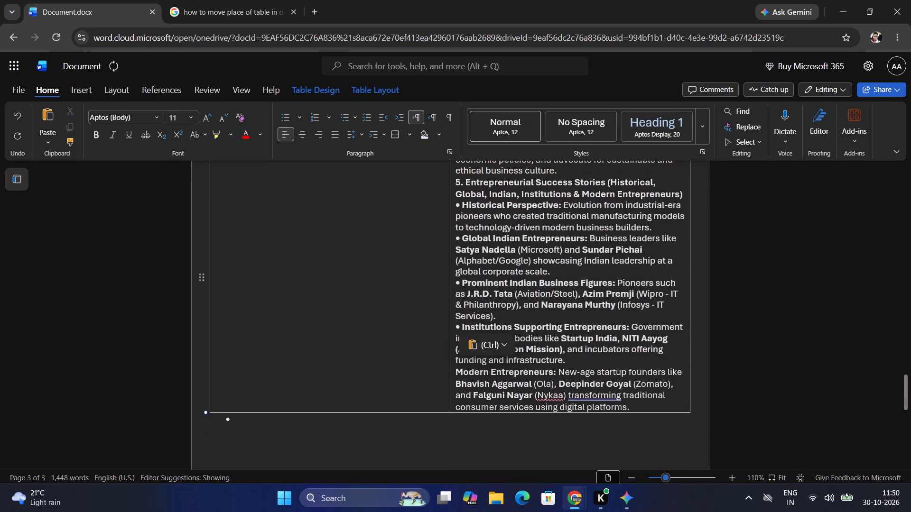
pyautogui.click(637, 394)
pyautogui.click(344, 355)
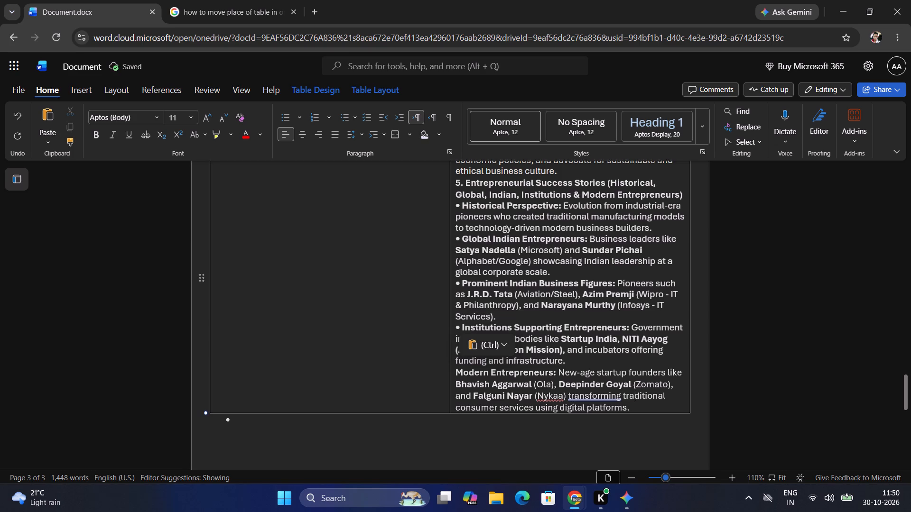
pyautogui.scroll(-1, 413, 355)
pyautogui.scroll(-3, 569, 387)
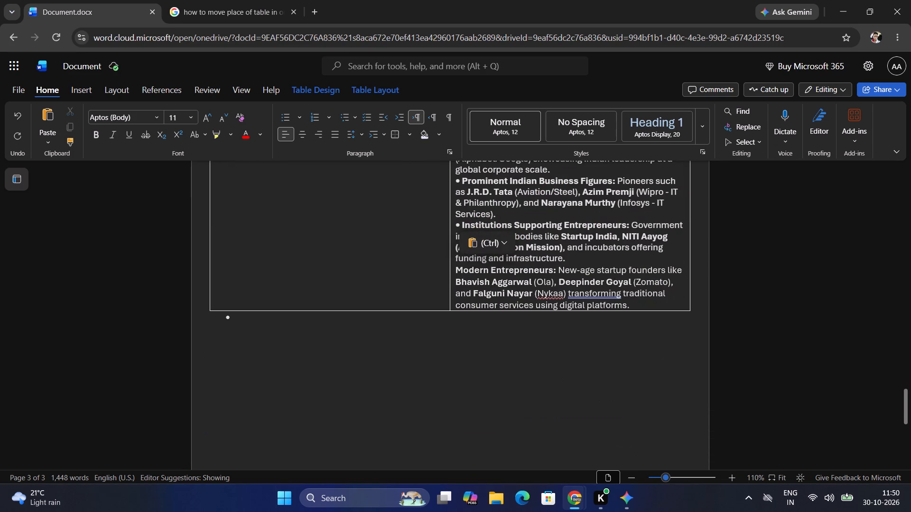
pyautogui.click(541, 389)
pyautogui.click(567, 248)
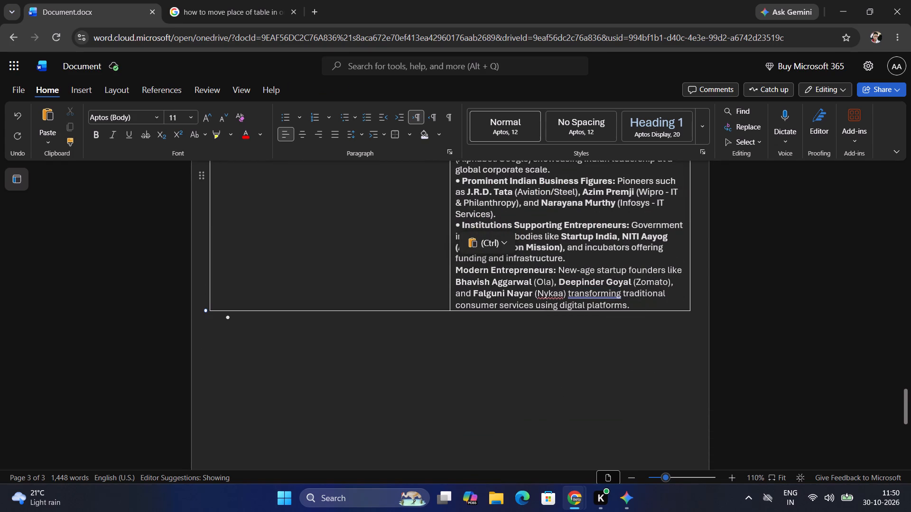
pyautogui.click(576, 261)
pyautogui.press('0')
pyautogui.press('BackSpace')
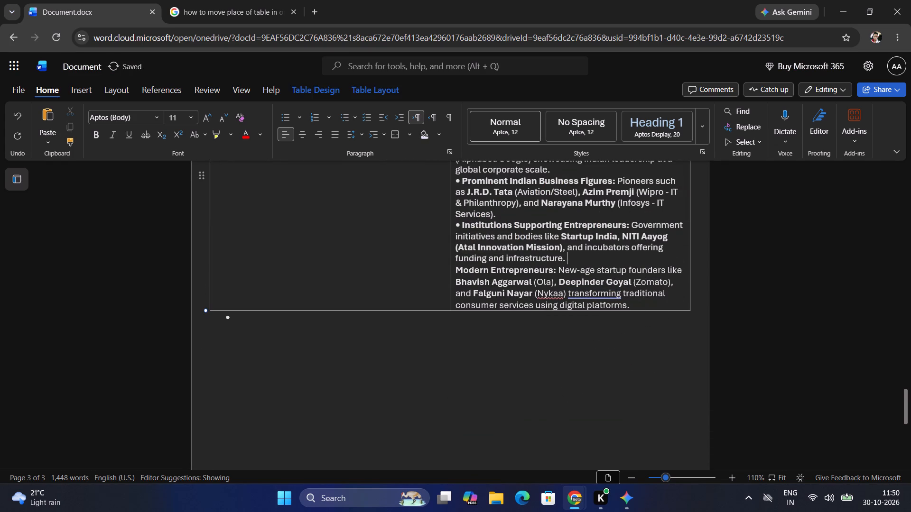
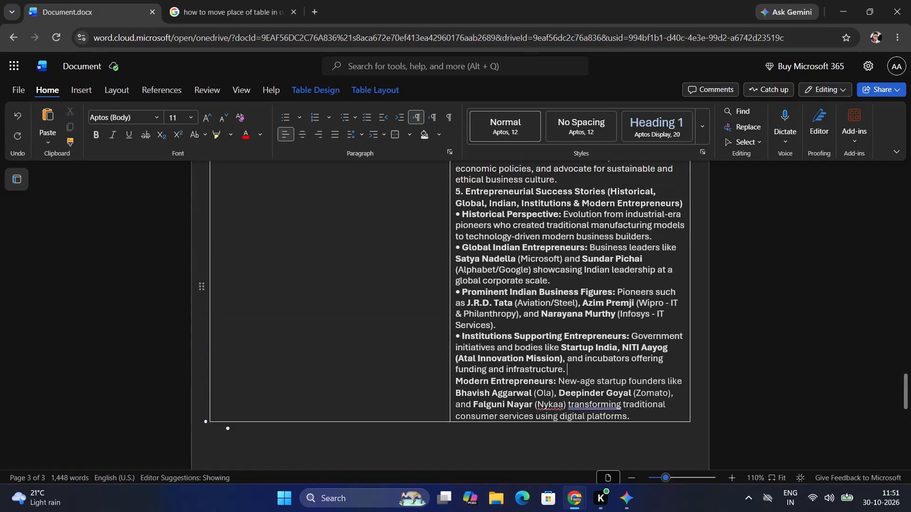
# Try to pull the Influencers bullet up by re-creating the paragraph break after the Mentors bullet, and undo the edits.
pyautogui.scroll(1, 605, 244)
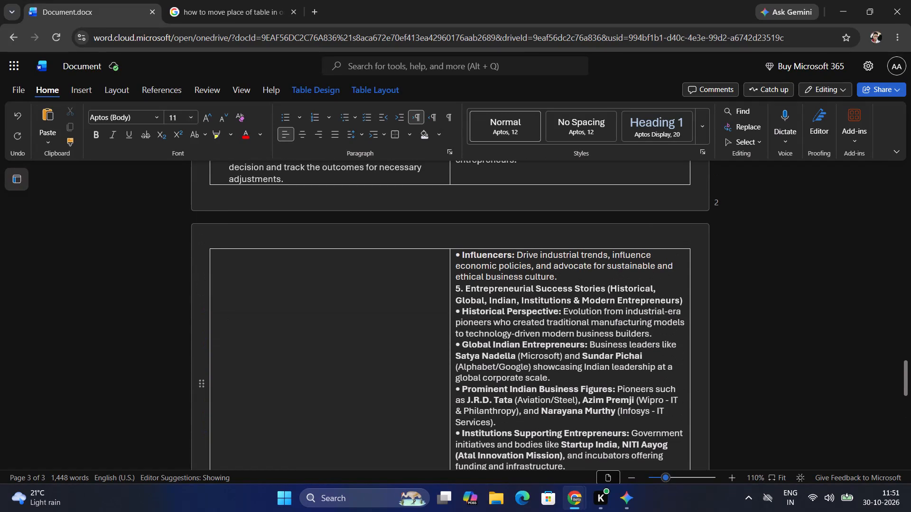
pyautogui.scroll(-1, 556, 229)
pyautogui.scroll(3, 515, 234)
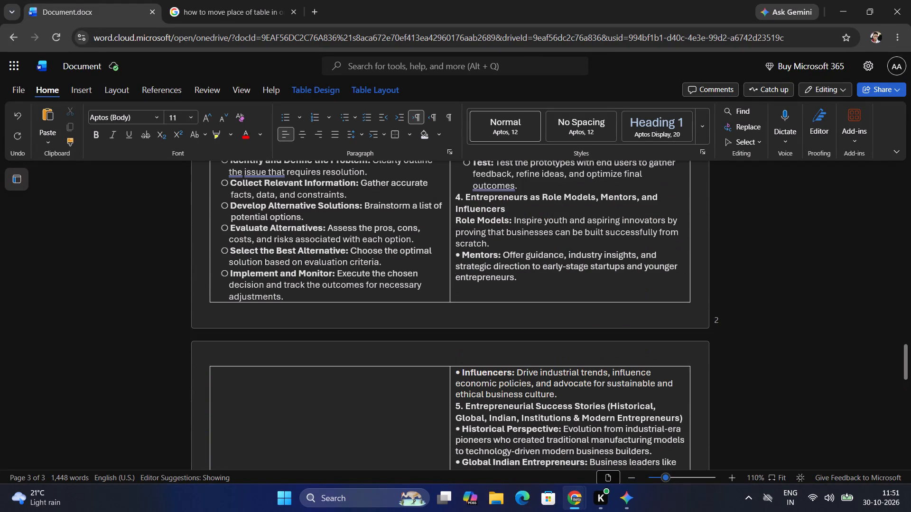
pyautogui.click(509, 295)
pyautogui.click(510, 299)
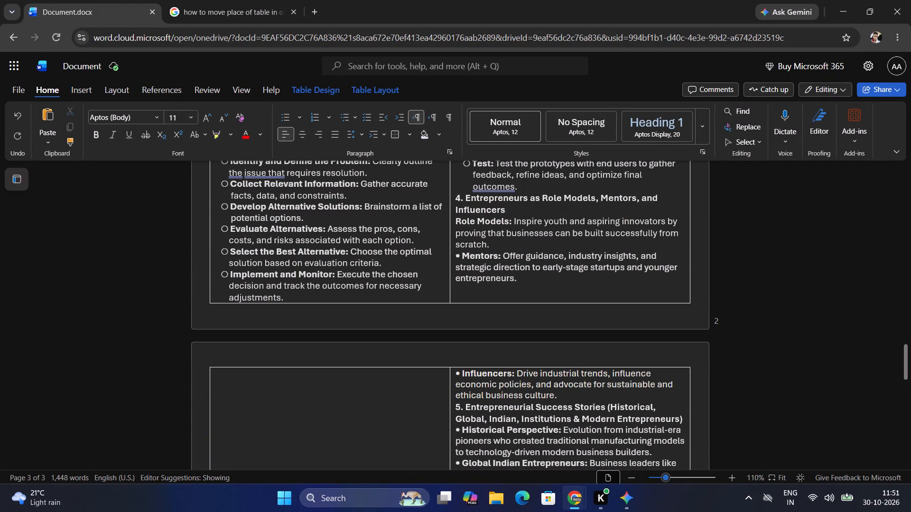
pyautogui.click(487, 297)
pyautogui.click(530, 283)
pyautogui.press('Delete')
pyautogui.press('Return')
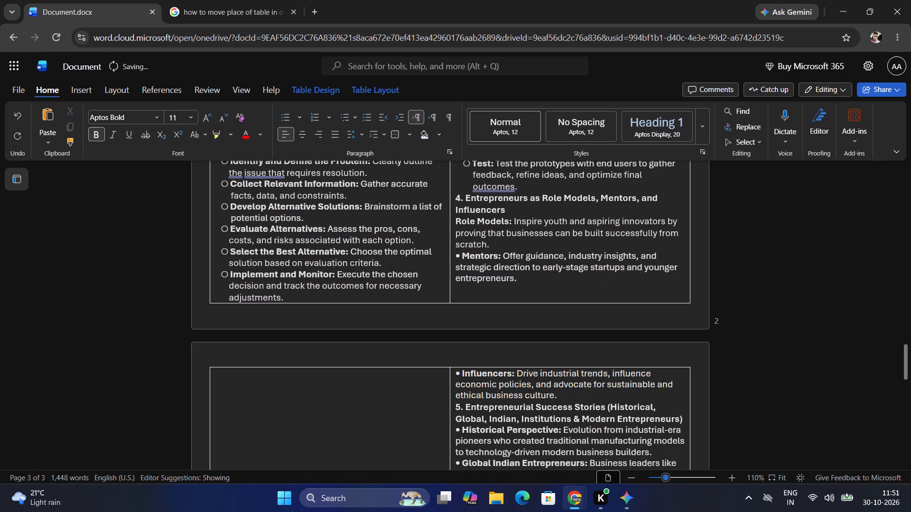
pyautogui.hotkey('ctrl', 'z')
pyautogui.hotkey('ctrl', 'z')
# Select the whole UNIT - III table cell text, from its heading through the end of the Modern Entrepreneurs paragraph.
pyautogui.scroll(8, 535, 266)
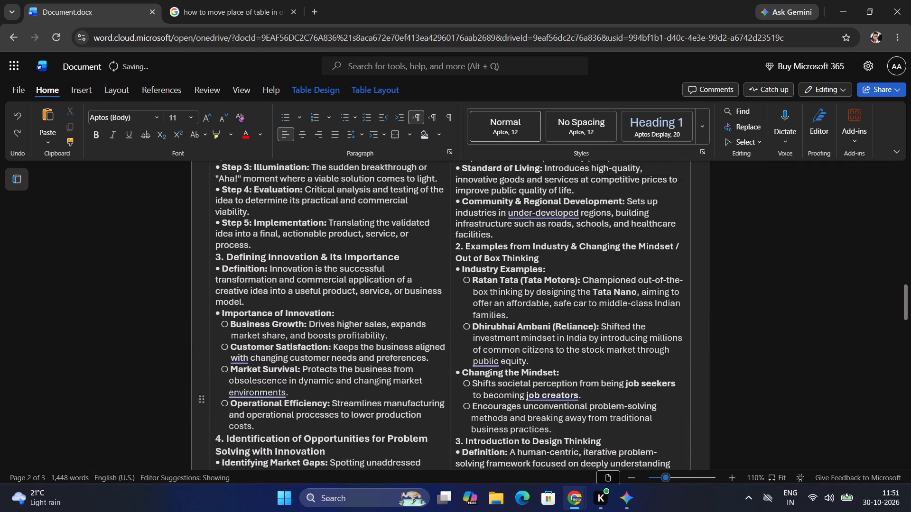
pyautogui.scroll(-9, 533, 270)
pyautogui.scroll(2, 531, 271)
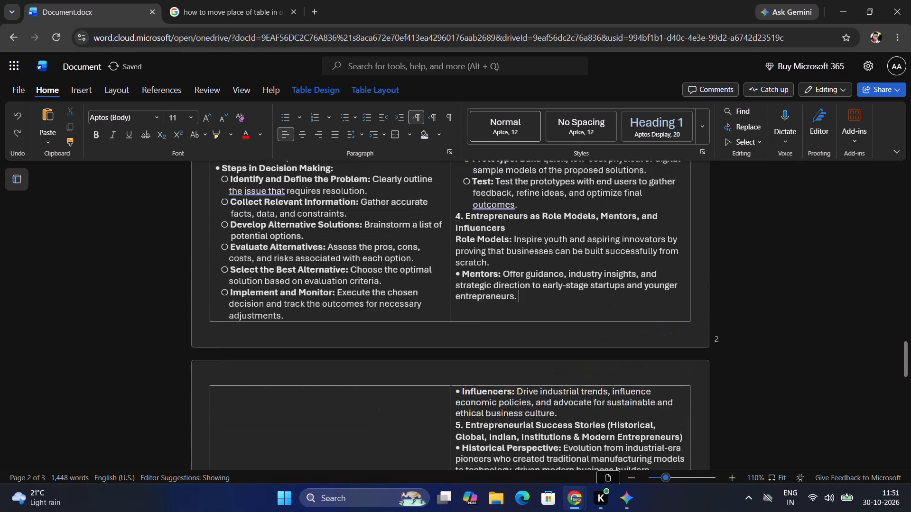
pyautogui.scroll(10, 531, 271)
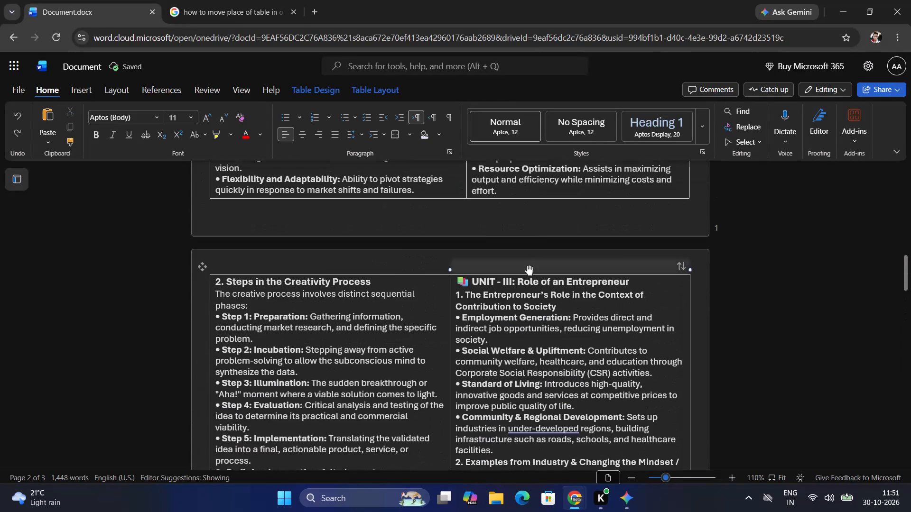
pyautogui.moveTo(457, 283); pyautogui.dragTo(528, 417)
pyautogui.scroll(-2, 526, 409)
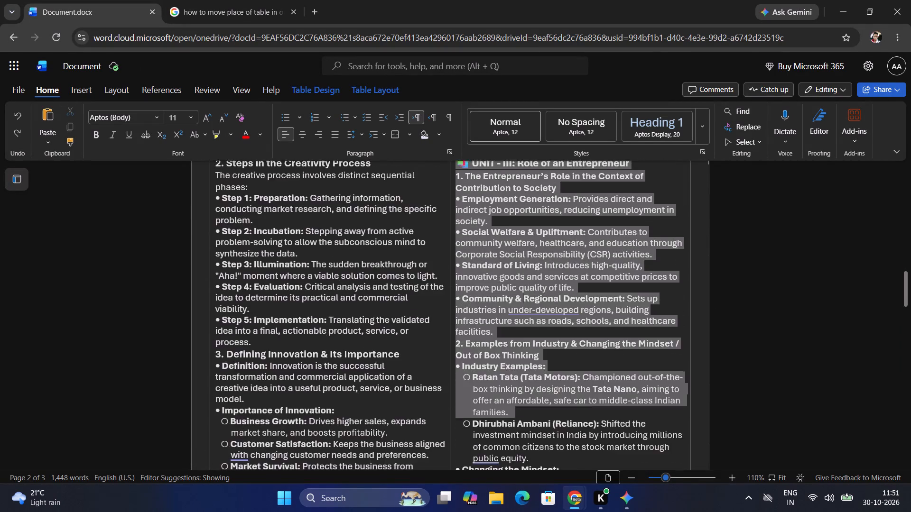
pyautogui.moveTo(528, 417); pyautogui.dragTo(534, 437)
pyautogui.scroll(-7, 530, 430)
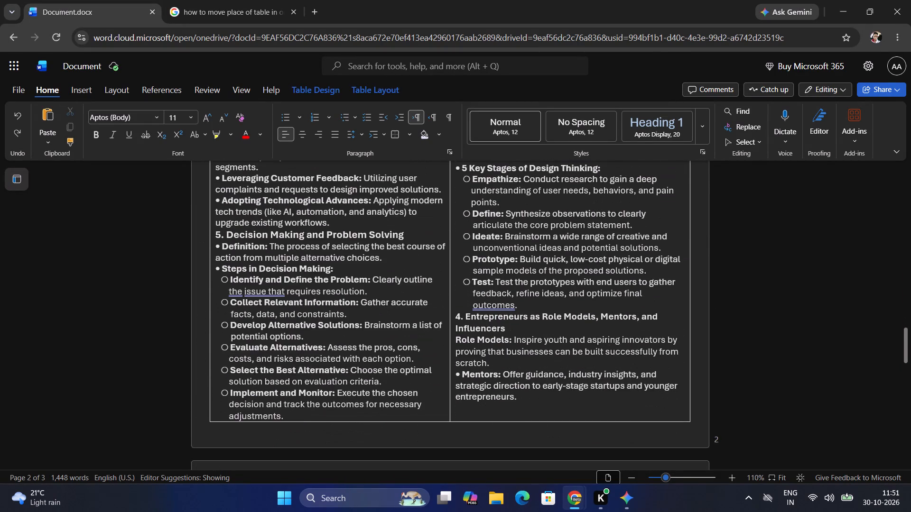
pyautogui.moveTo(534, 437); pyautogui.dragTo(533, 421)
pyautogui.scroll(-7, 529, 411)
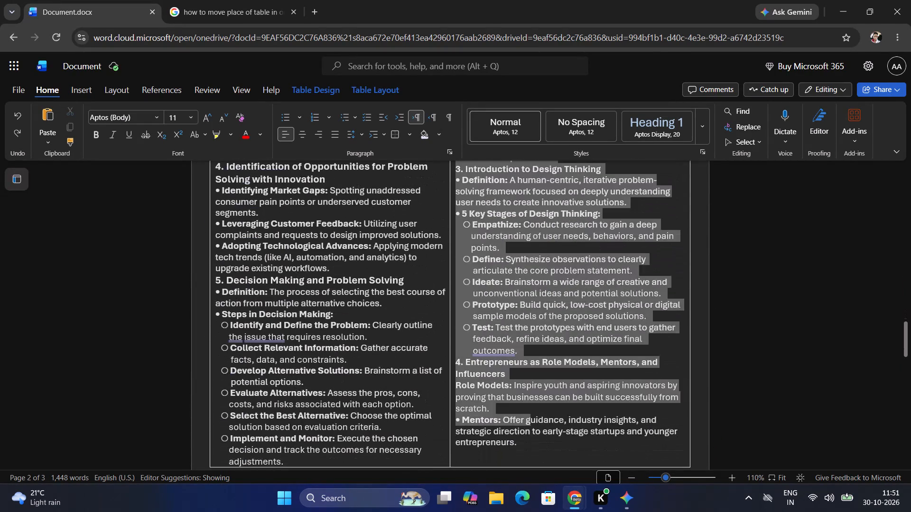
pyautogui.moveTo(533, 421); pyautogui.dragTo(538, 441)
pyautogui.scroll(-4, 538, 441)
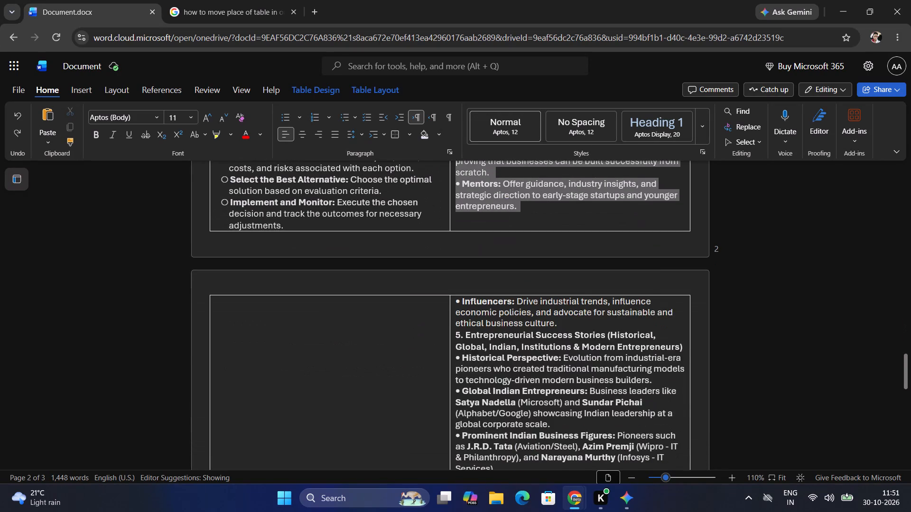
pyautogui.moveTo(538, 441); pyautogui.dragTo(597, 321)
pyautogui.scroll(-4, 538, 437)
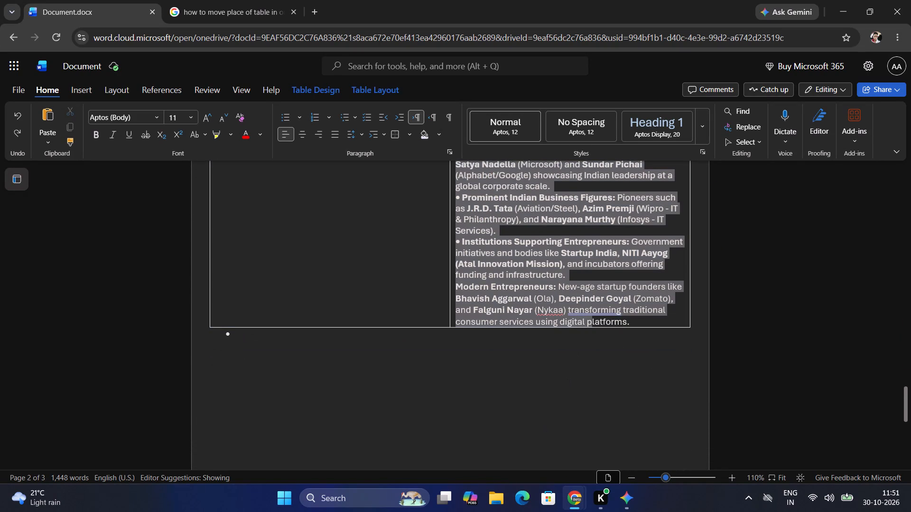
pyautogui.moveTo(597, 321); pyautogui.dragTo(631, 322)
pyautogui.moveTo(631, 322); pyautogui.dragTo(629, 322)
pyautogui.scroll(6, 623, 322)
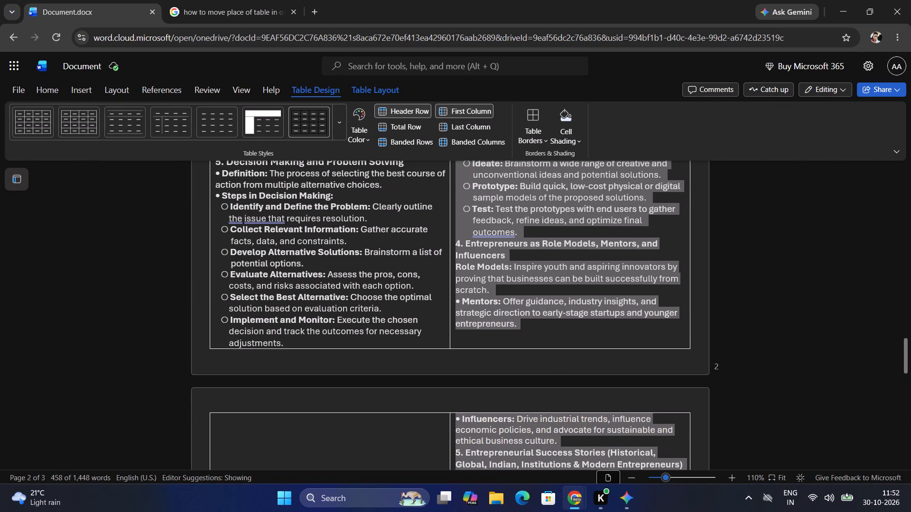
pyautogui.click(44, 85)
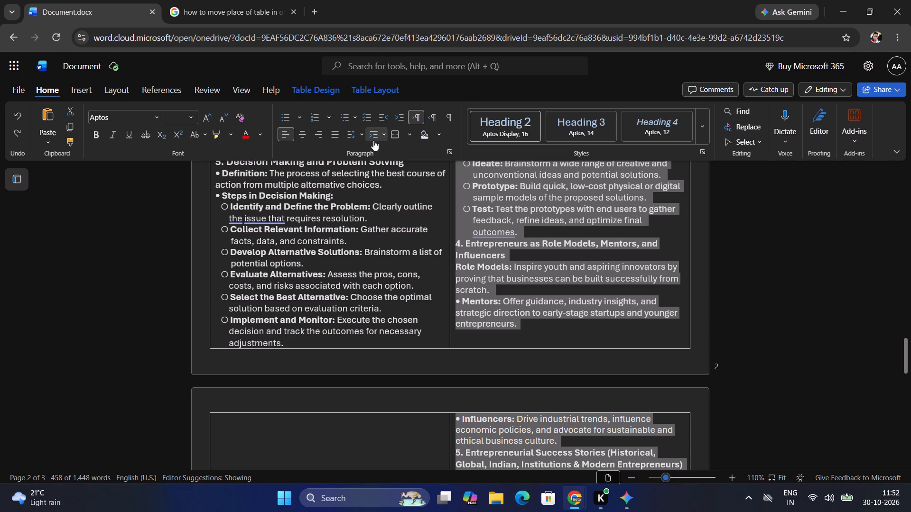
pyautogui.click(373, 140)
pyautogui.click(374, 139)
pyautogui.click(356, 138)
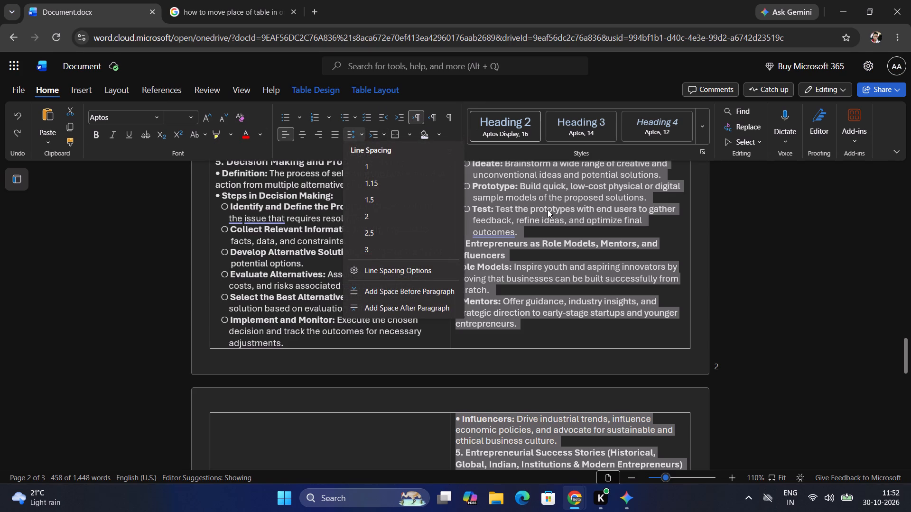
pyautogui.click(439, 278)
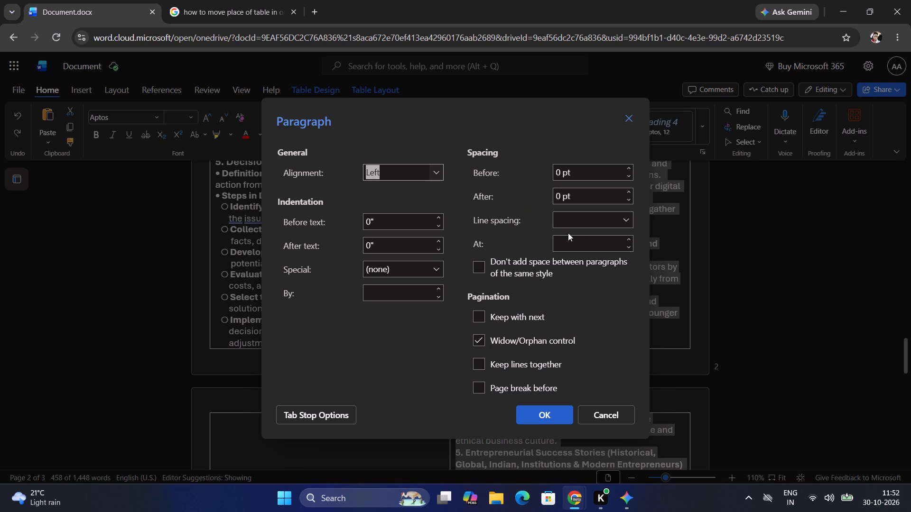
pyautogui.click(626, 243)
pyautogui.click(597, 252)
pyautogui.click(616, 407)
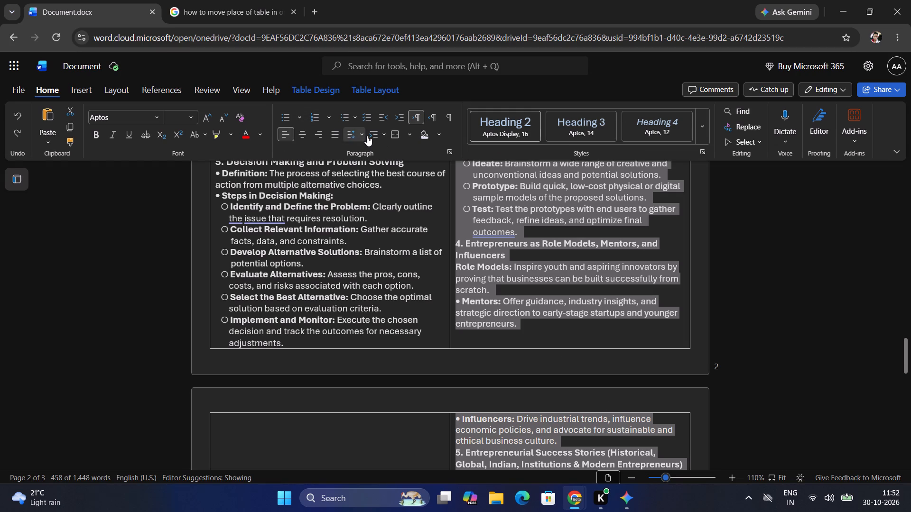
# Set the line spacing of the selected UNIT - III text to 1.
pyautogui.click(359, 136)
pyautogui.click(360, 159)
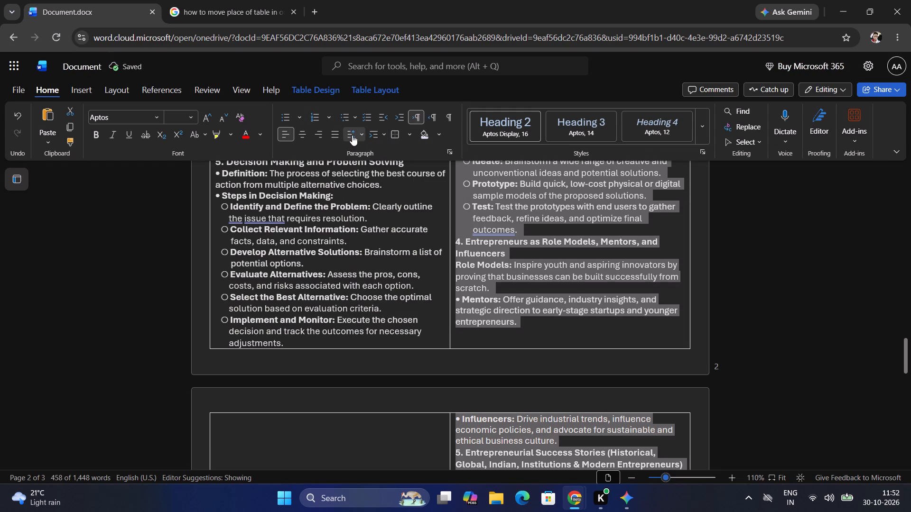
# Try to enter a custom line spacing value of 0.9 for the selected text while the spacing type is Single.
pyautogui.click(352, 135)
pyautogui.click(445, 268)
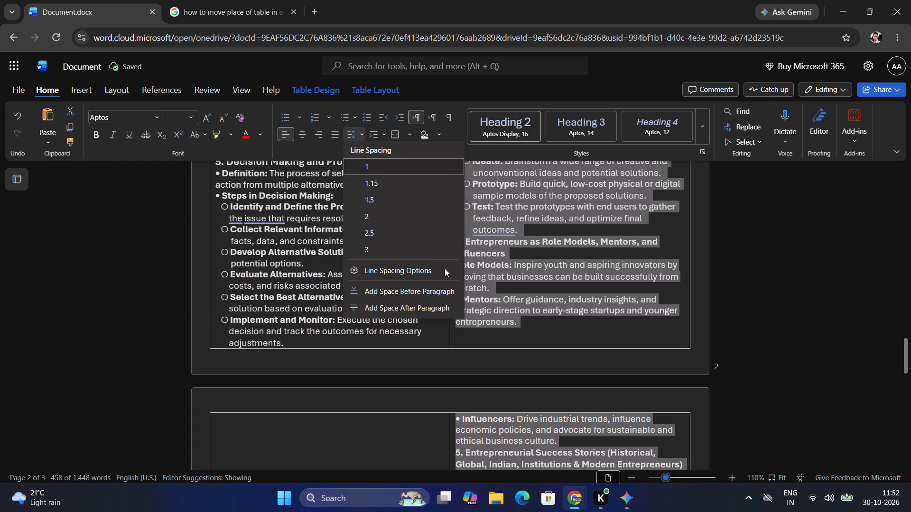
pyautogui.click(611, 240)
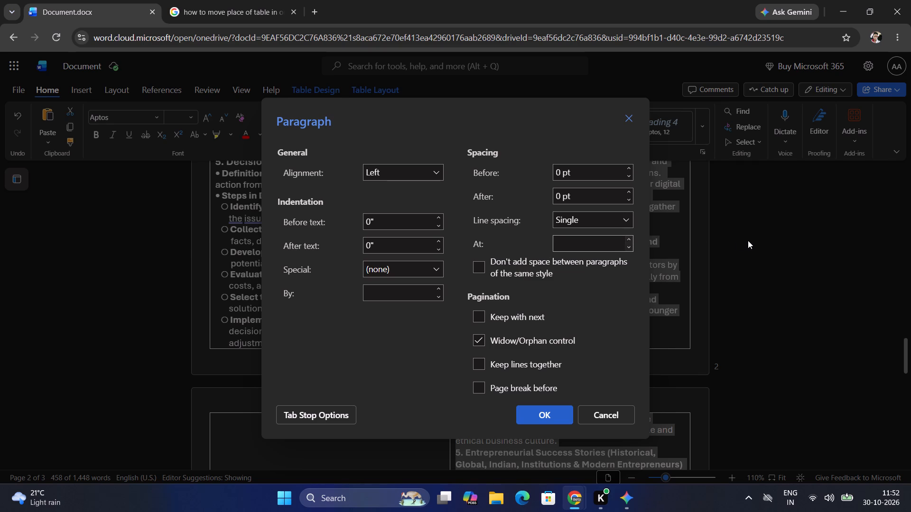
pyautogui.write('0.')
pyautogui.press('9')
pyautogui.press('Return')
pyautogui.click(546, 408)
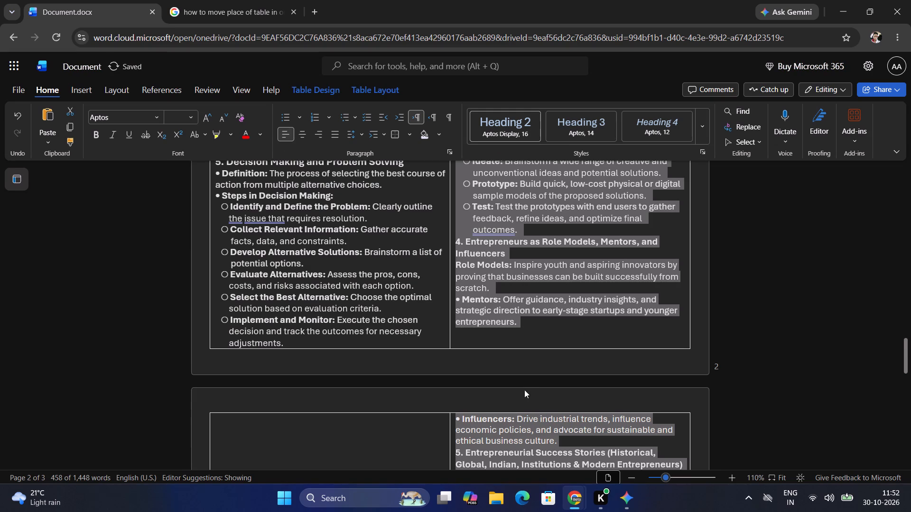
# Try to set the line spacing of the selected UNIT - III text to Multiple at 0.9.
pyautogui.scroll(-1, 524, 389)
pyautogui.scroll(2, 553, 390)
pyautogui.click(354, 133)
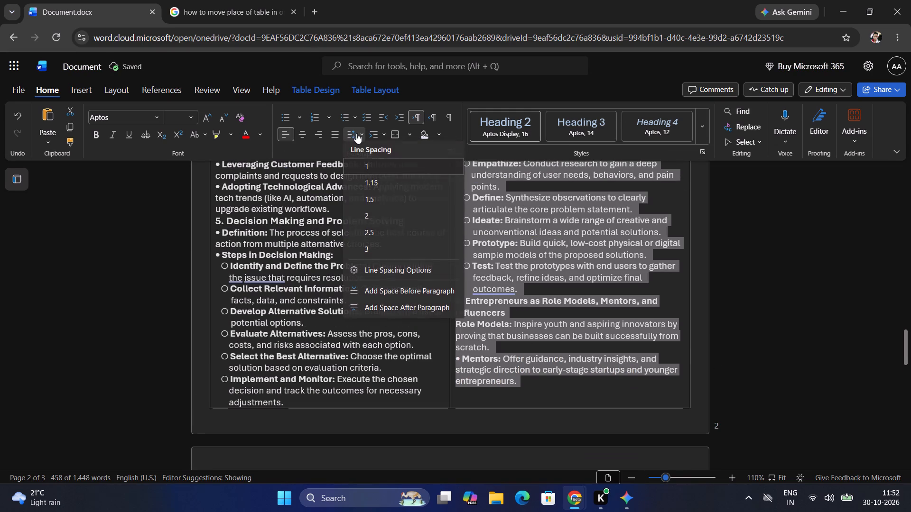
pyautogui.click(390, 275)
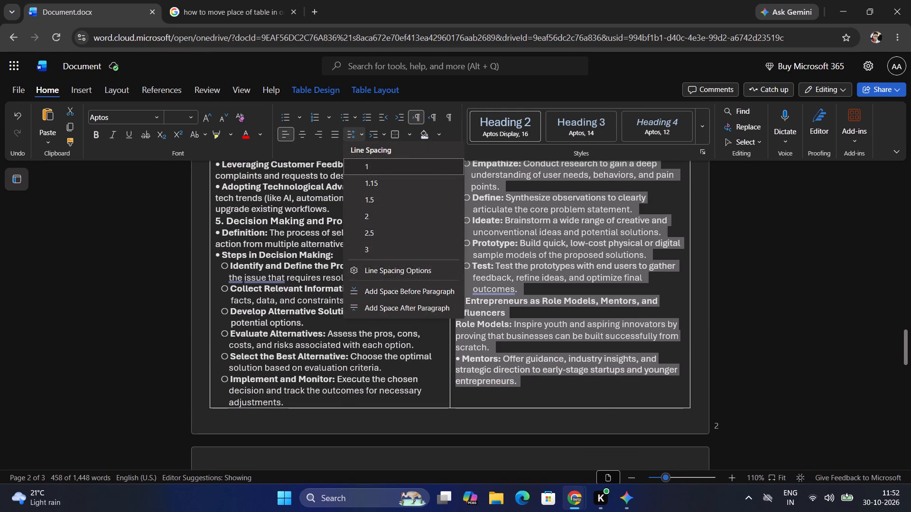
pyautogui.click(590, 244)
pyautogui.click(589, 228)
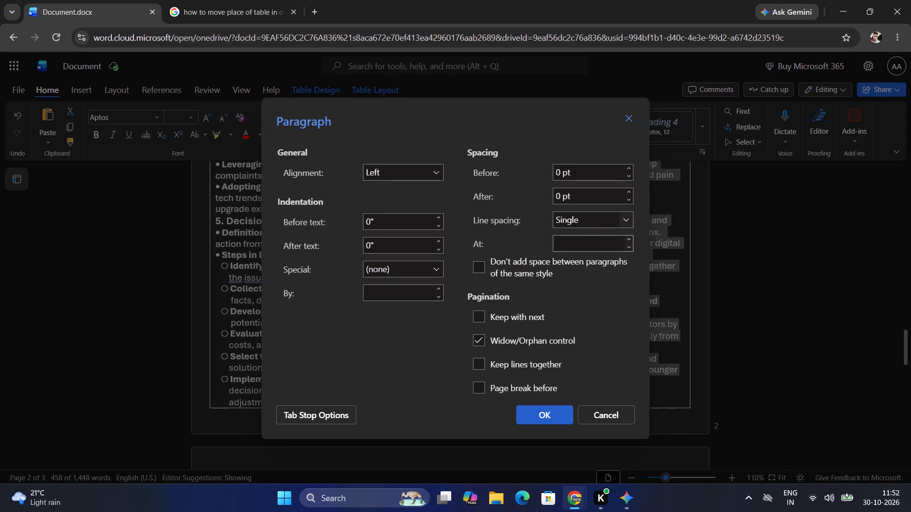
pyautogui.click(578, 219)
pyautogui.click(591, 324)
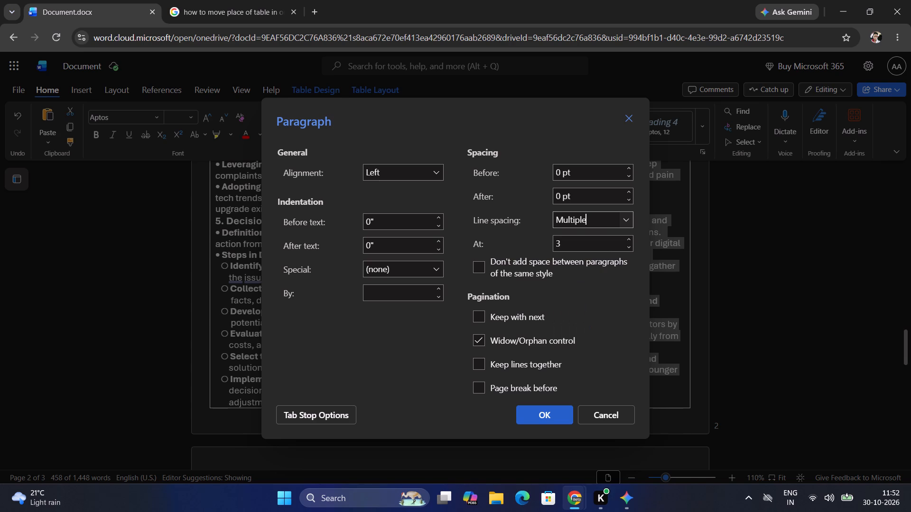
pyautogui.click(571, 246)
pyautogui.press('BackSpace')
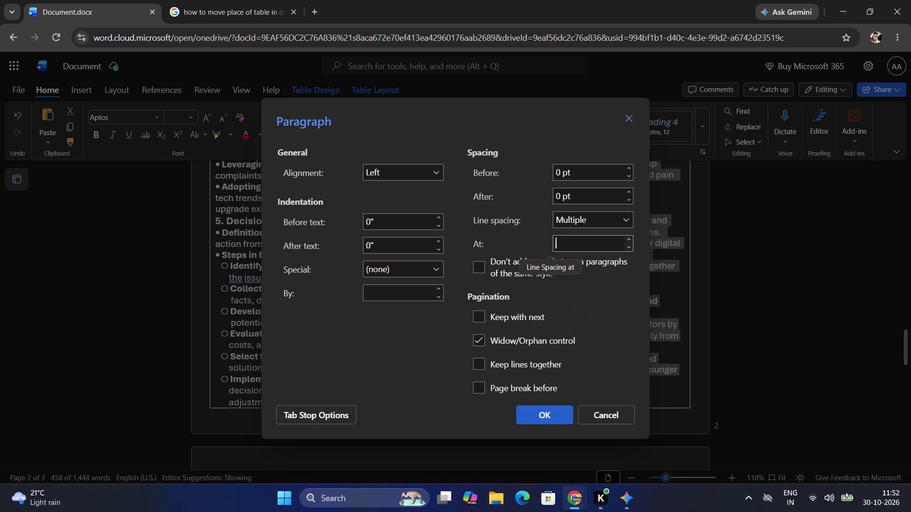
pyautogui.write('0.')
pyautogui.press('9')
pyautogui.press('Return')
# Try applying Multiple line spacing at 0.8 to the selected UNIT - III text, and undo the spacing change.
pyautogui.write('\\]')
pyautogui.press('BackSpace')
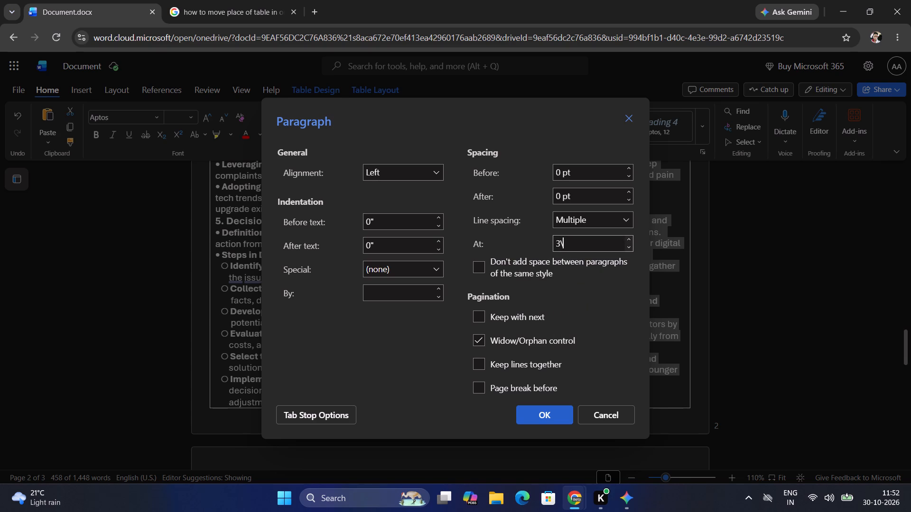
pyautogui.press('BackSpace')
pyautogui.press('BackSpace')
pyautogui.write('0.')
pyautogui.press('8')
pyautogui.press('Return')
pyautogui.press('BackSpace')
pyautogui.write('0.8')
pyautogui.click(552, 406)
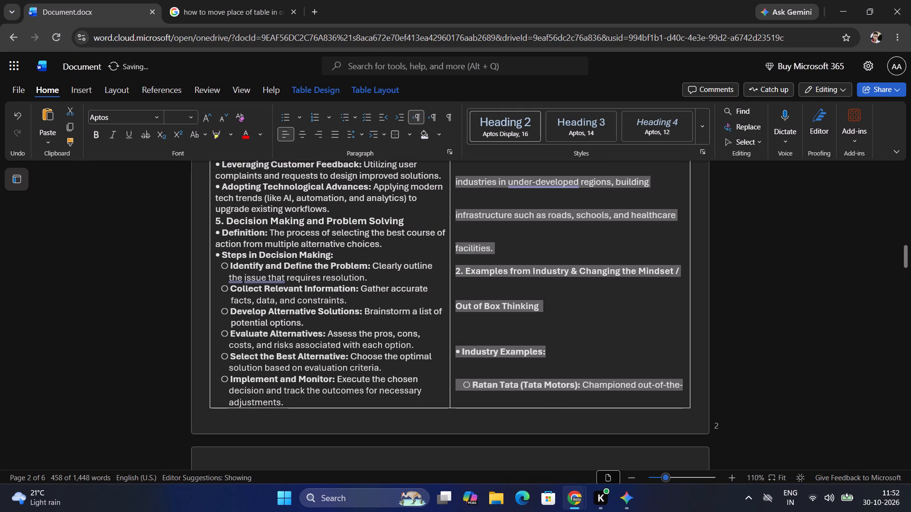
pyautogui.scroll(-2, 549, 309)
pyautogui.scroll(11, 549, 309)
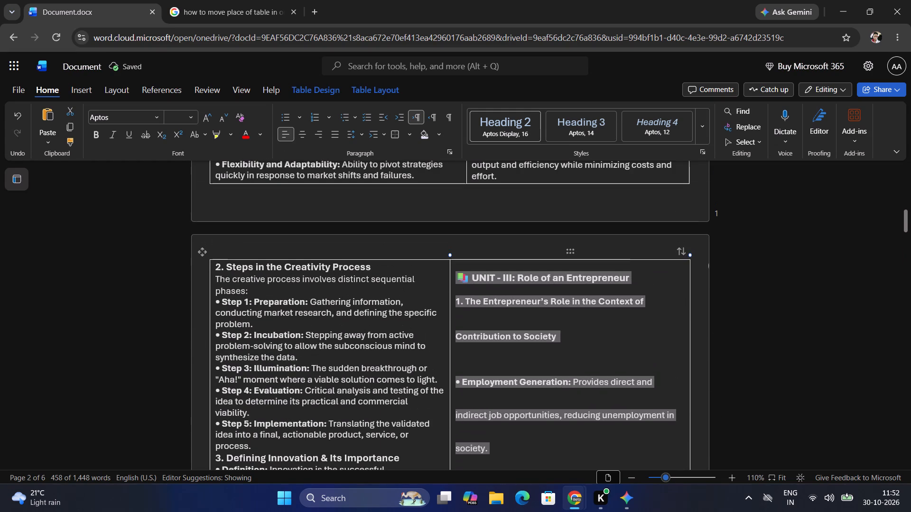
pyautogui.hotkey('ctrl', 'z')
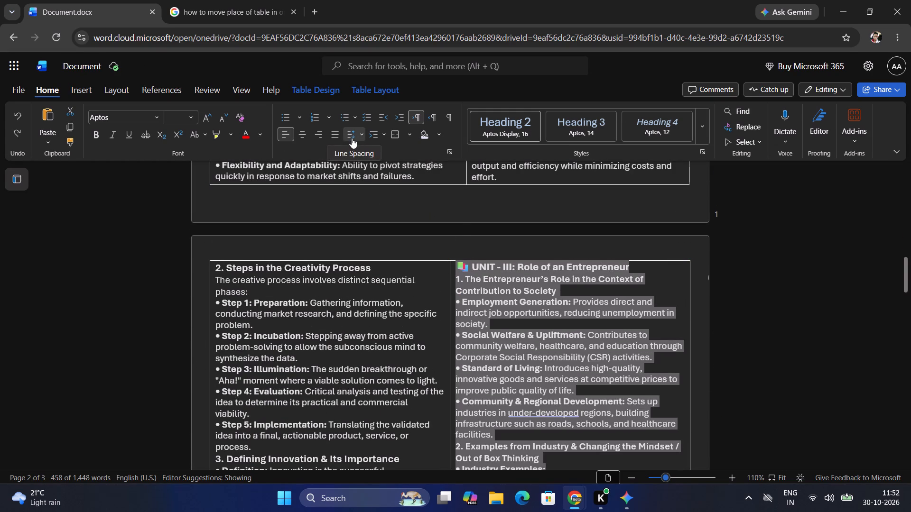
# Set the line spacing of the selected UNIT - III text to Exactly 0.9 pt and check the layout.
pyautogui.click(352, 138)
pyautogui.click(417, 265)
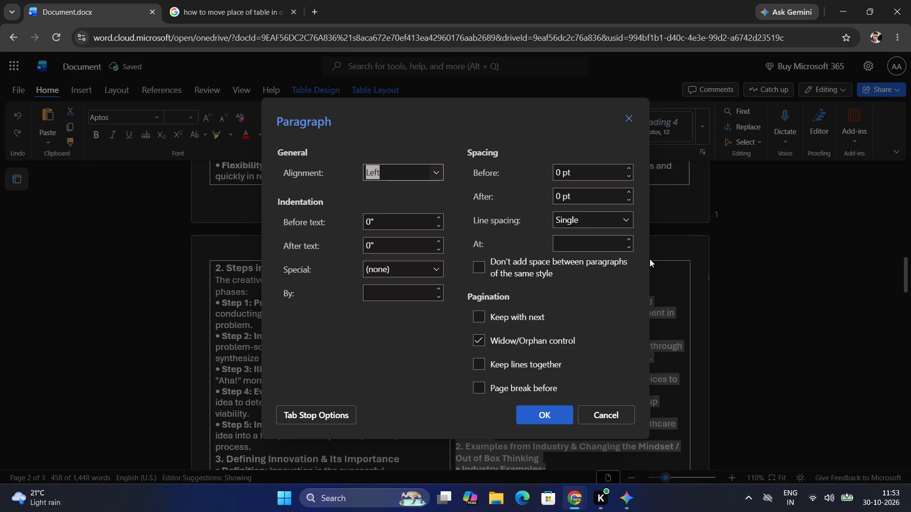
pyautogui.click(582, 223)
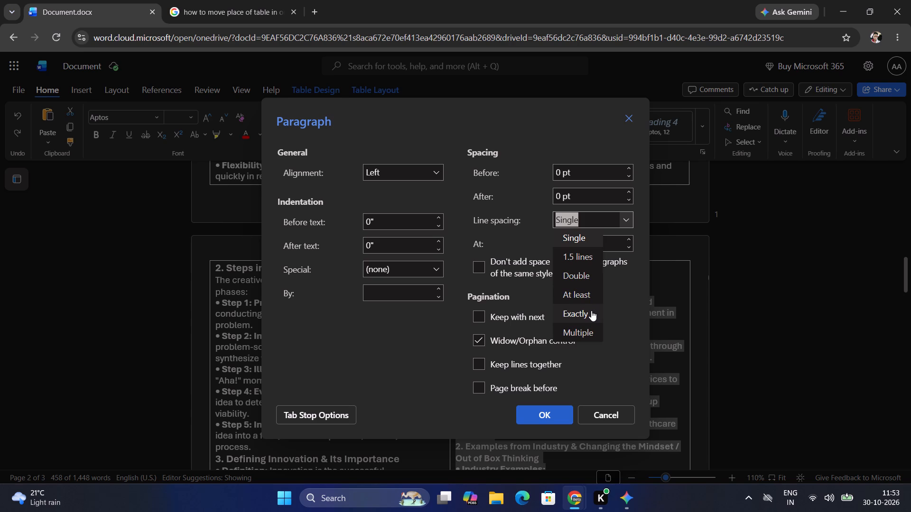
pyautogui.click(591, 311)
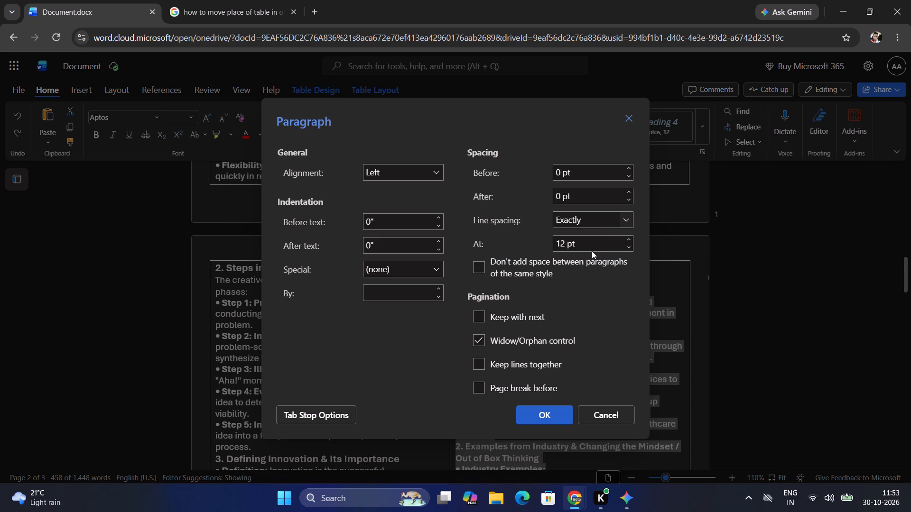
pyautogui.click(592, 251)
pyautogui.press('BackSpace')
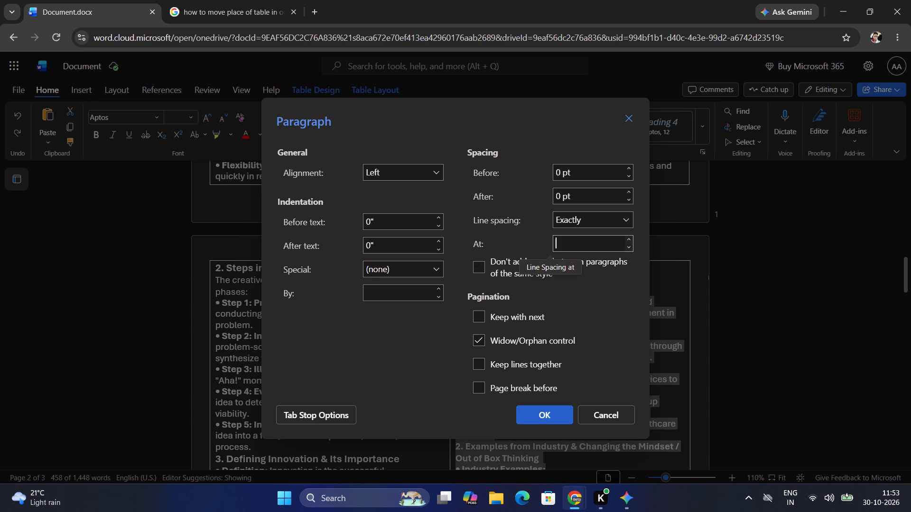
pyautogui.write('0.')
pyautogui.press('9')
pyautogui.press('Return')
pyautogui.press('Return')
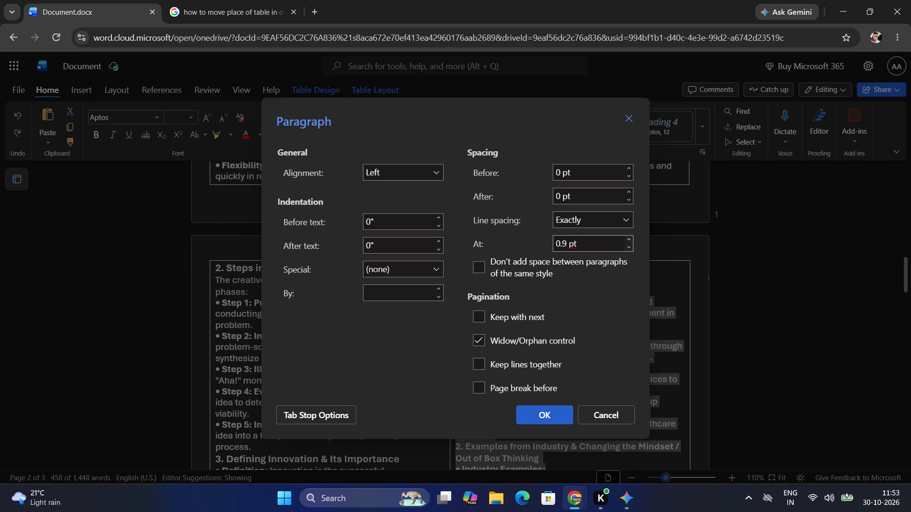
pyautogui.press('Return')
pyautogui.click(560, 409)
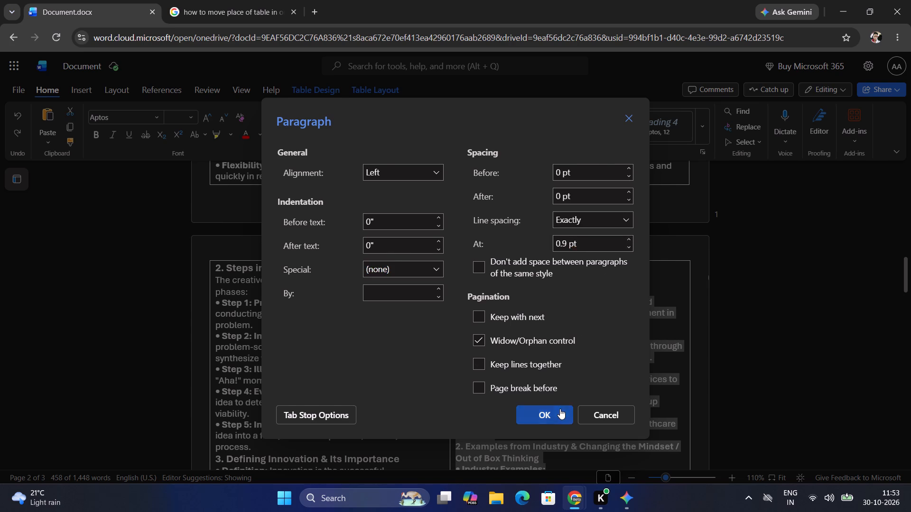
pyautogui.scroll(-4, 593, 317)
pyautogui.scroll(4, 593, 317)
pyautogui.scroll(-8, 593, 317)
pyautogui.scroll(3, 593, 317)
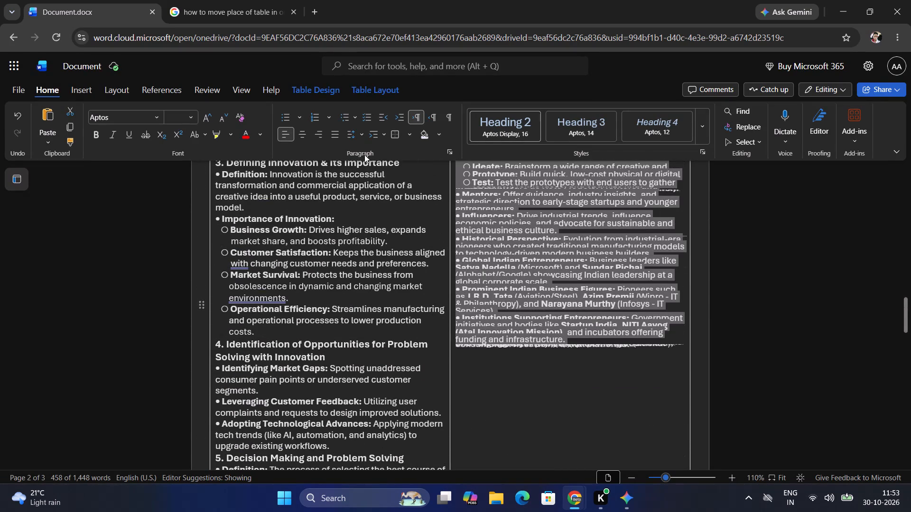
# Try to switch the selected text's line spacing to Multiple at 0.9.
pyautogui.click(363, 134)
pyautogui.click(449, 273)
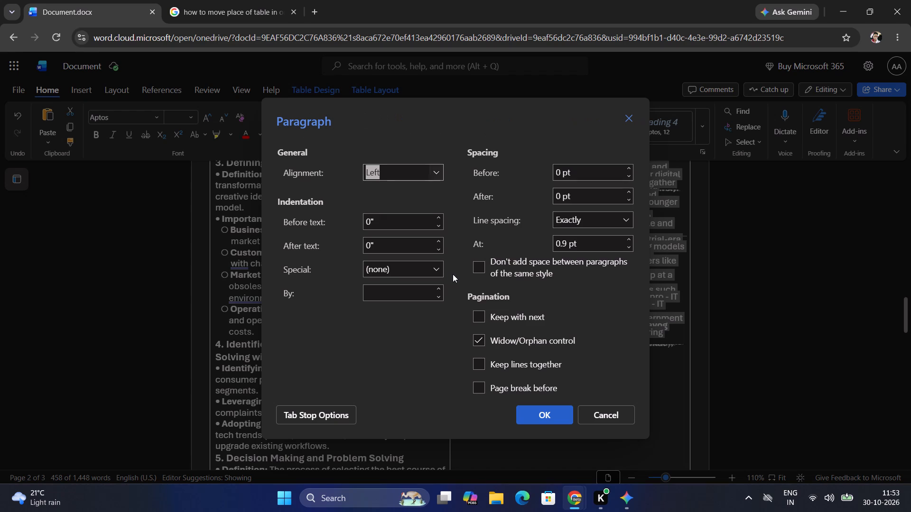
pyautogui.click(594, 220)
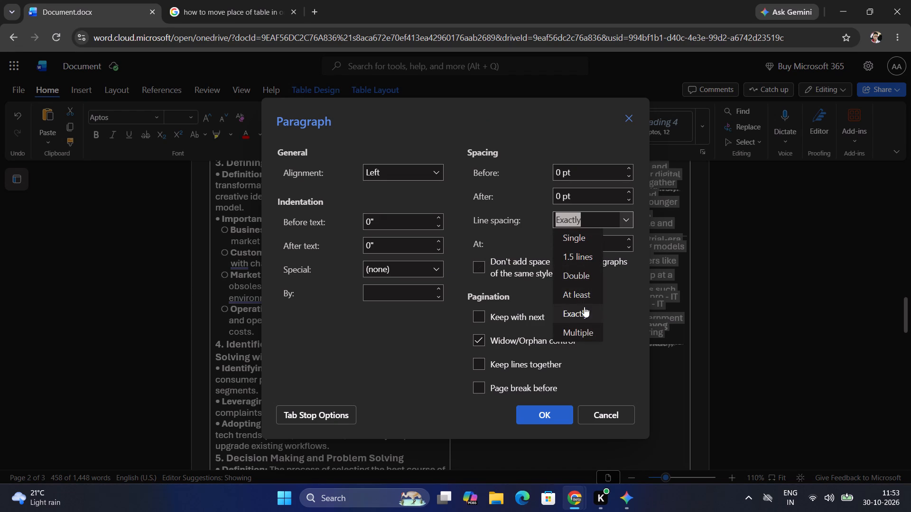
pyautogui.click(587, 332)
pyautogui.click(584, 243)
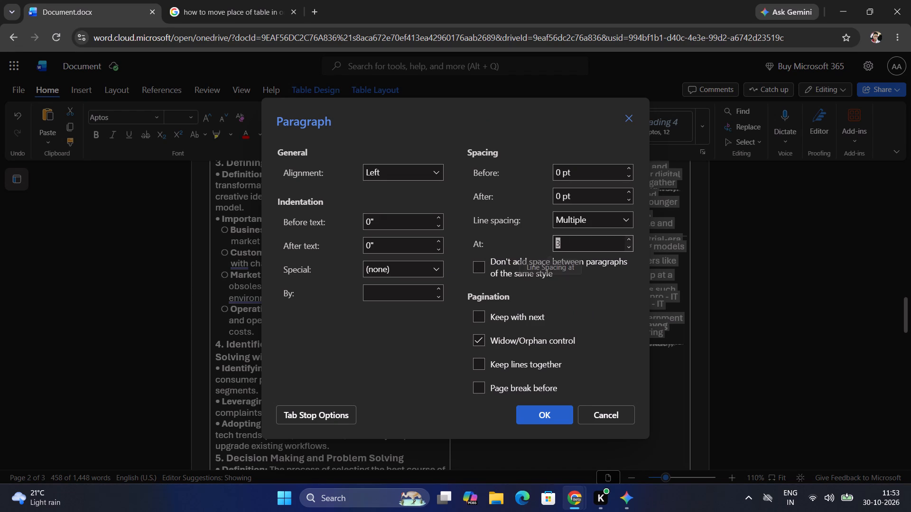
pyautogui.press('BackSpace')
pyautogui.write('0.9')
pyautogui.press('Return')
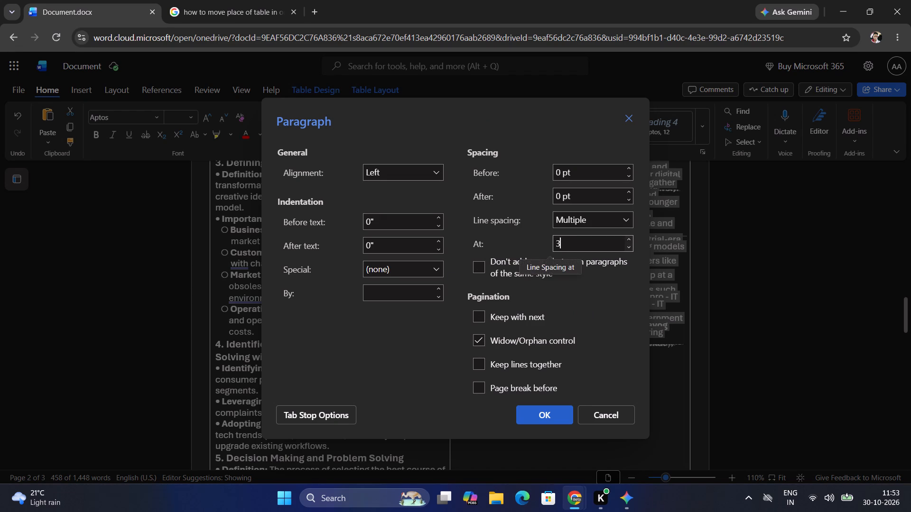
# Set the line spacing of the selected UNIT - III text to Exactly 3 pt.
pyautogui.click(576, 221)
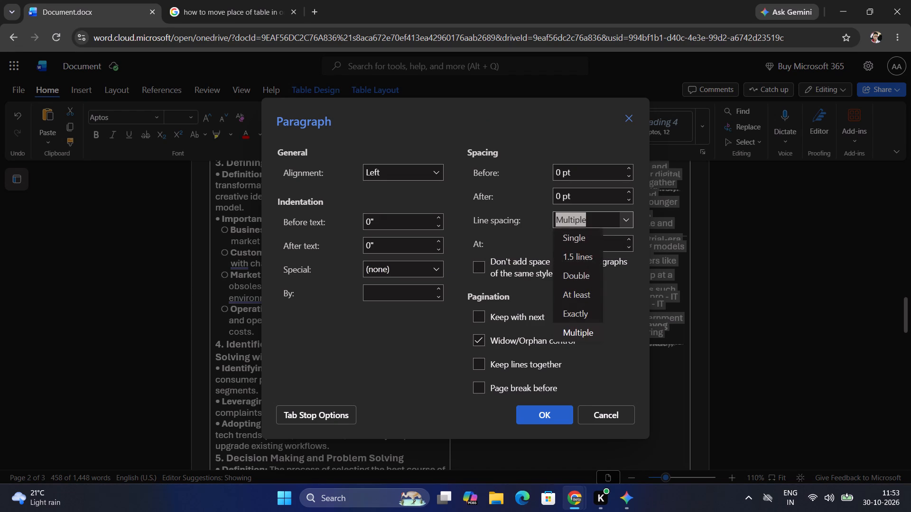
pyautogui.click(585, 310)
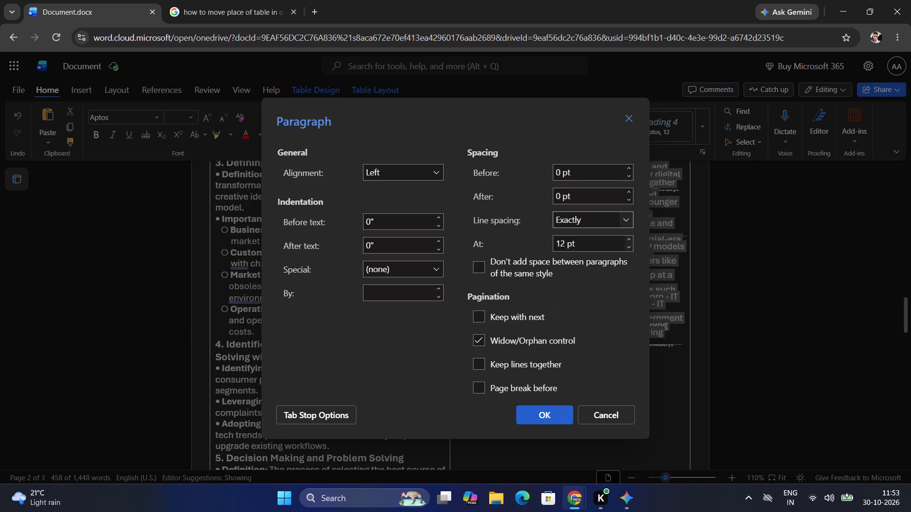
pyautogui.tripleClick(627, 247)
pyautogui.tripleClick(628, 247)
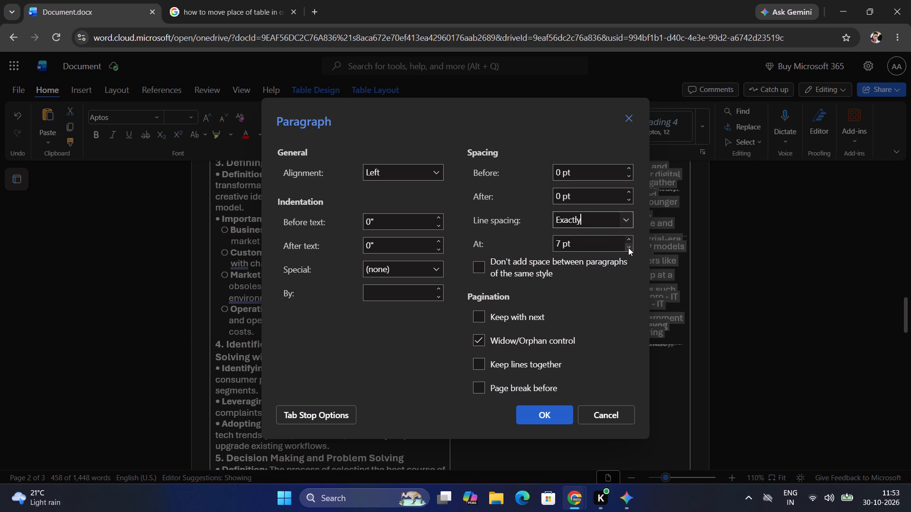
pyautogui.click(632, 248)
pyautogui.click(632, 248)
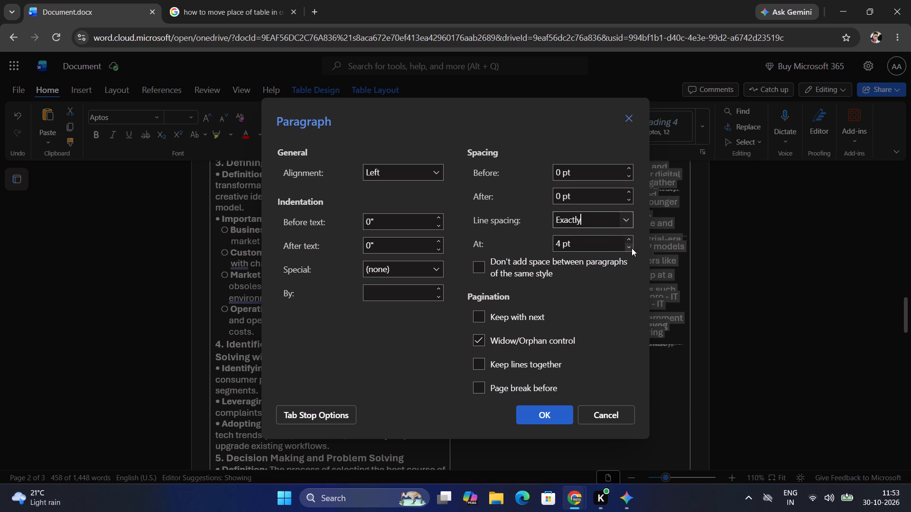
pyautogui.click(633, 247)
pyautogui.click(564, 417)
pyautogui.scroll(4, 569, 404)
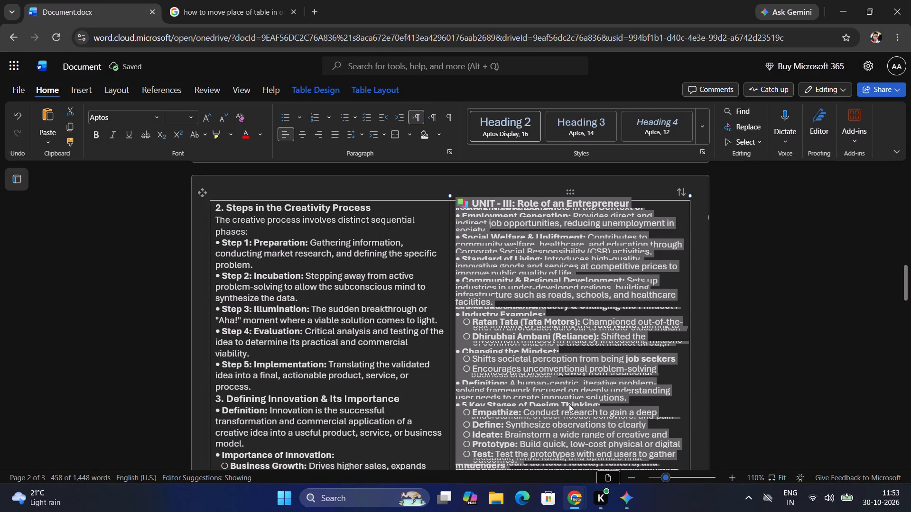
# Increase the exact line spacing of the selected UNIT - III text by a few points and check the layout.
pyautogui.click(354, 138)
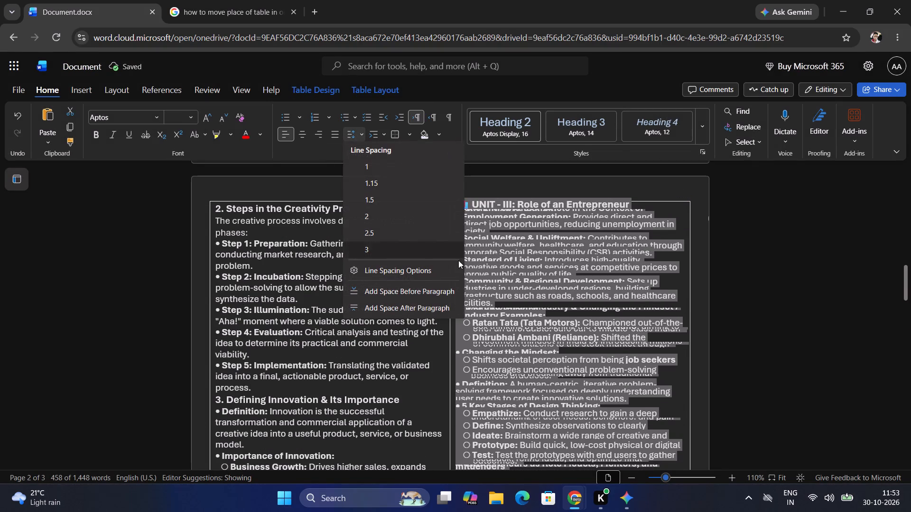
pyautogui.click(442, 275)
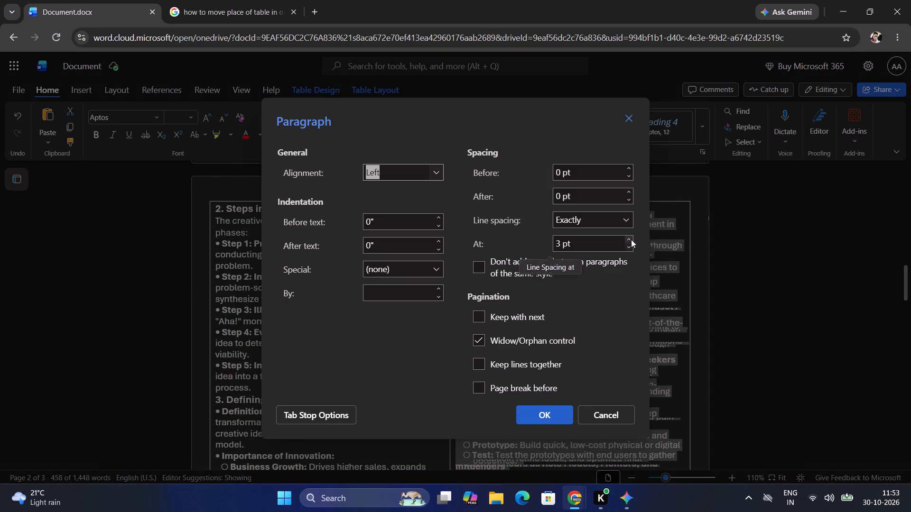
pyautogui.tripleClick(631, 239)
pyautogui.click(557, 417)
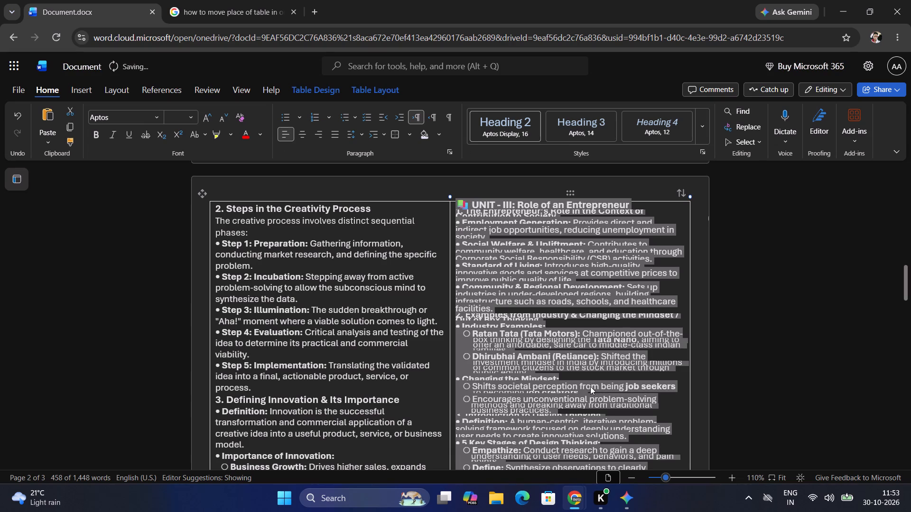
pyautogui.scroll(-4, 590, 385)
pyautogui.scroll(6, 590, 385)
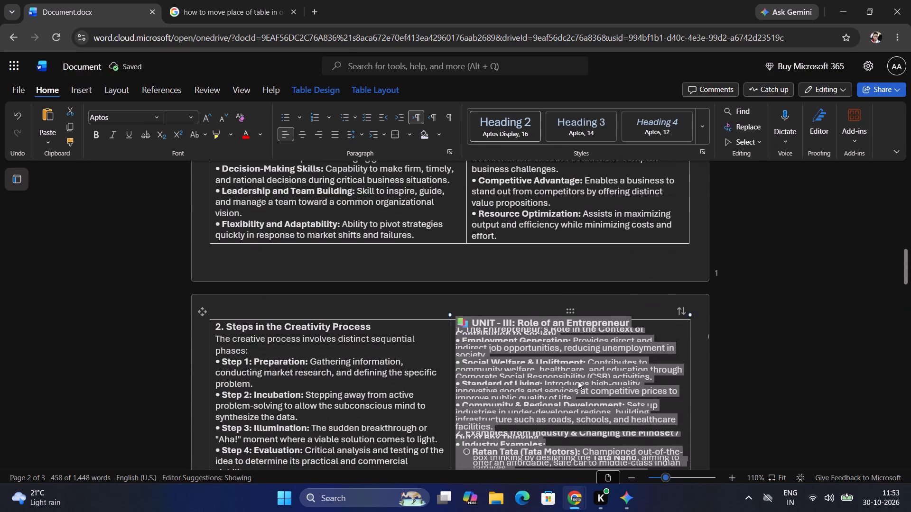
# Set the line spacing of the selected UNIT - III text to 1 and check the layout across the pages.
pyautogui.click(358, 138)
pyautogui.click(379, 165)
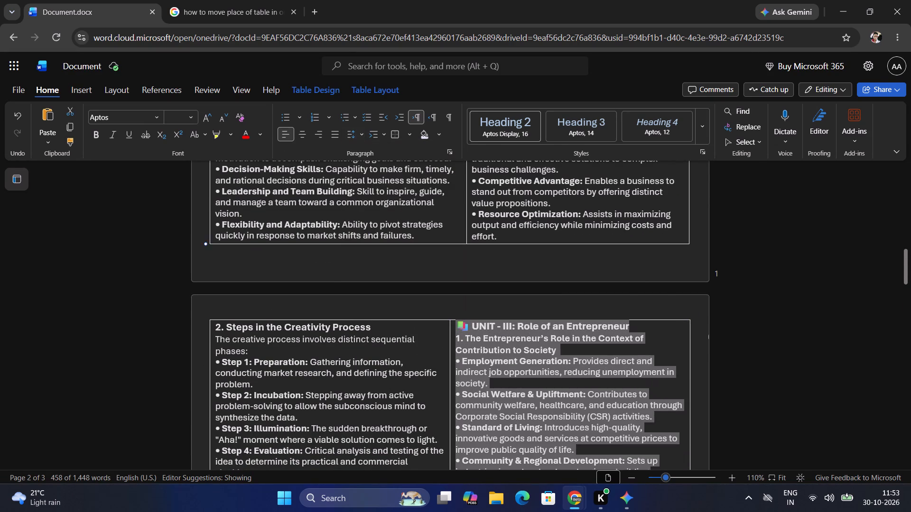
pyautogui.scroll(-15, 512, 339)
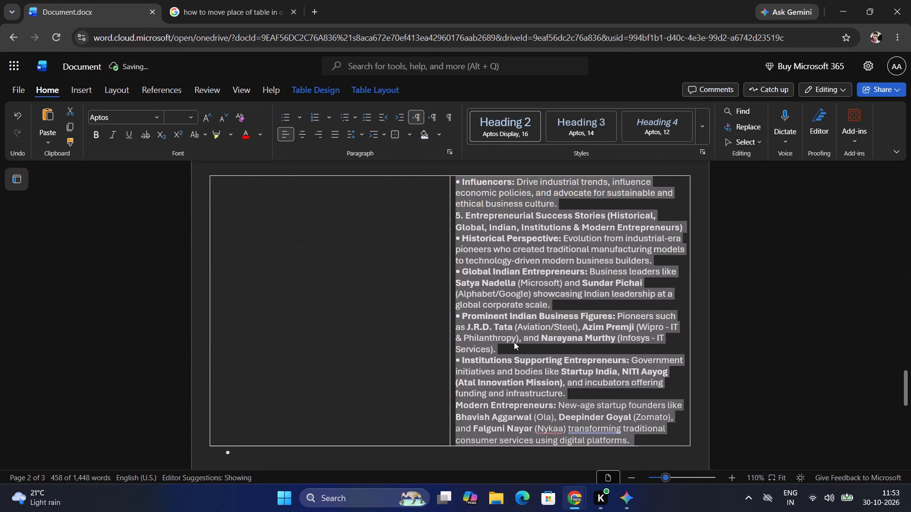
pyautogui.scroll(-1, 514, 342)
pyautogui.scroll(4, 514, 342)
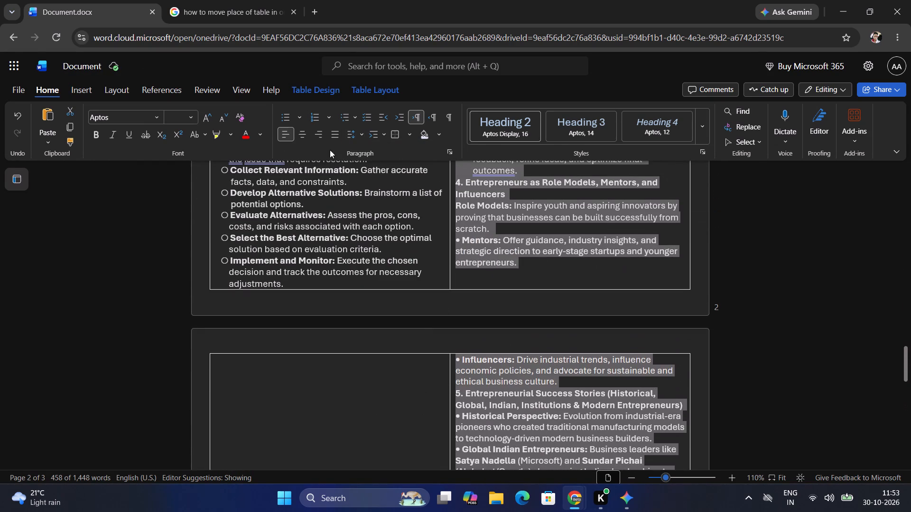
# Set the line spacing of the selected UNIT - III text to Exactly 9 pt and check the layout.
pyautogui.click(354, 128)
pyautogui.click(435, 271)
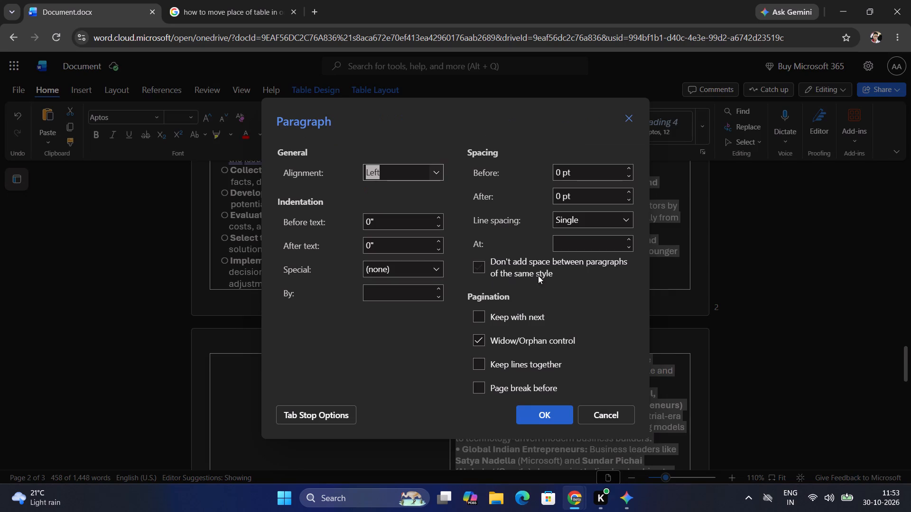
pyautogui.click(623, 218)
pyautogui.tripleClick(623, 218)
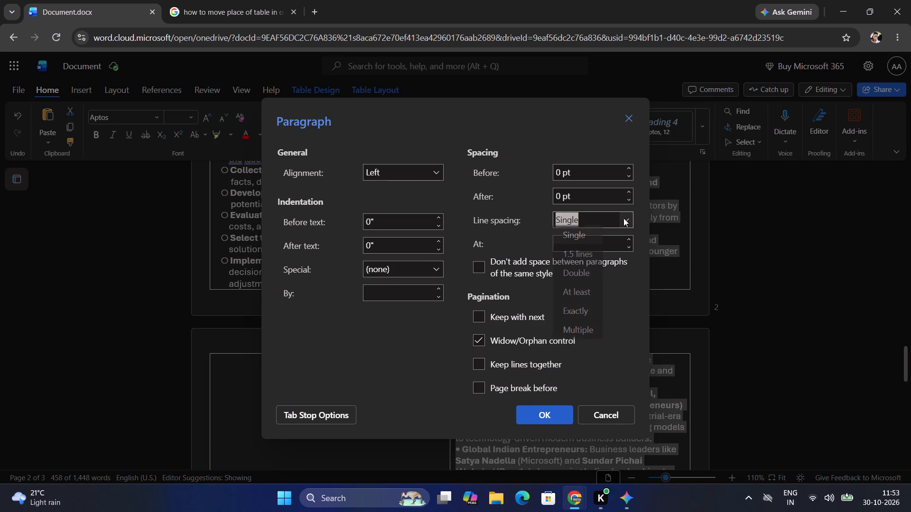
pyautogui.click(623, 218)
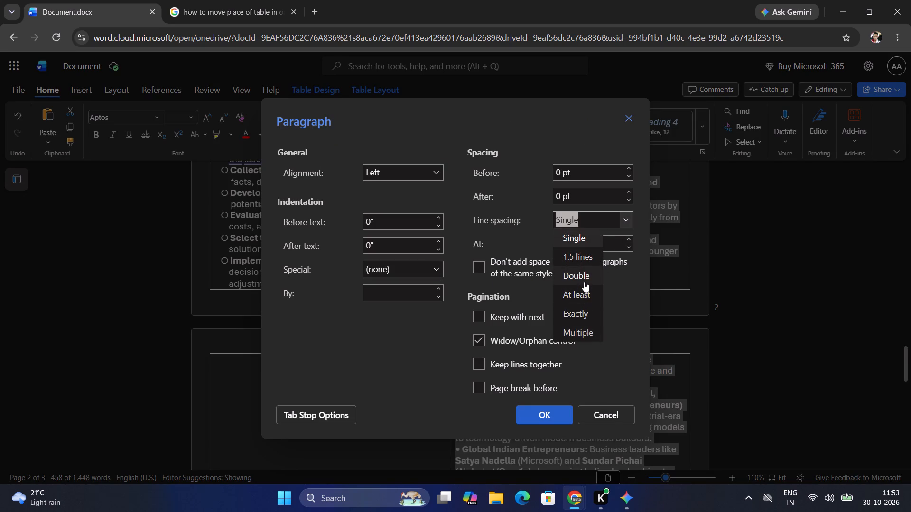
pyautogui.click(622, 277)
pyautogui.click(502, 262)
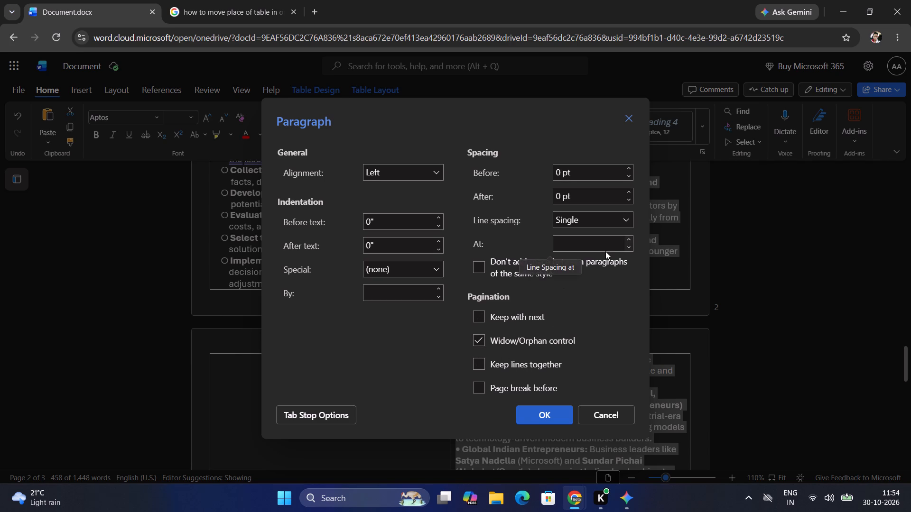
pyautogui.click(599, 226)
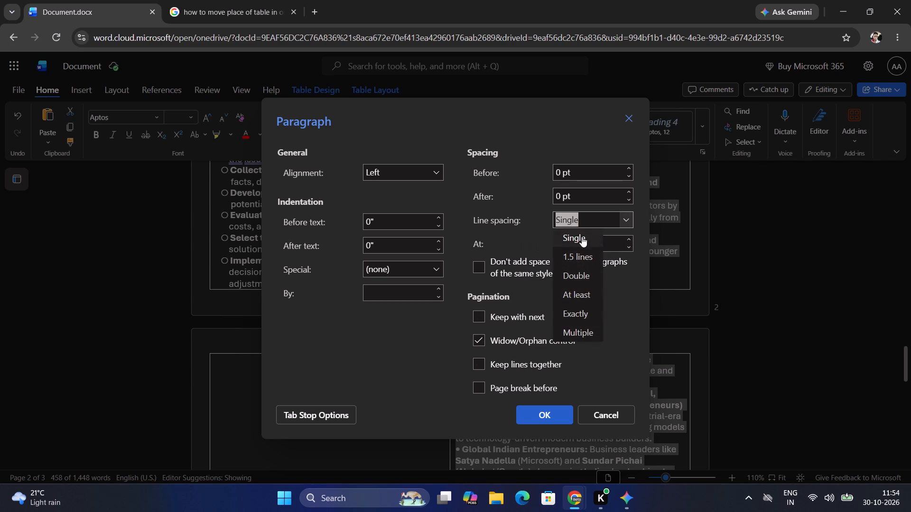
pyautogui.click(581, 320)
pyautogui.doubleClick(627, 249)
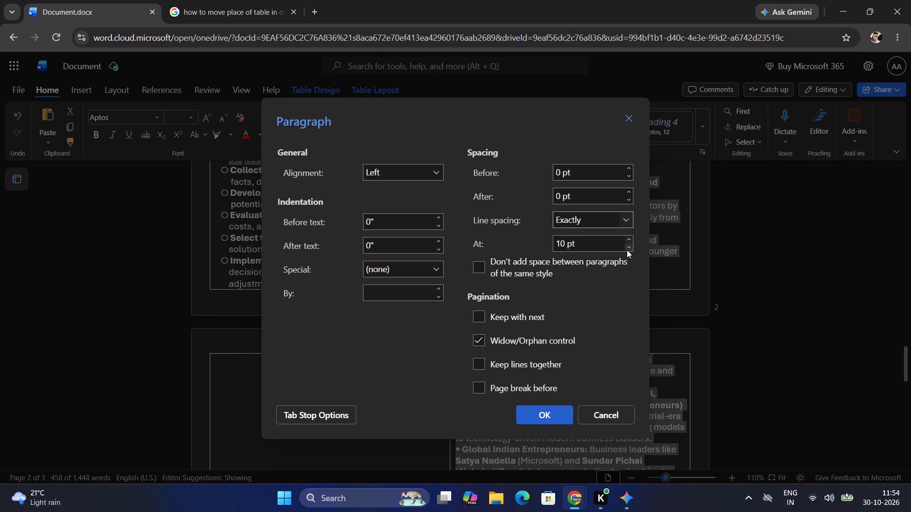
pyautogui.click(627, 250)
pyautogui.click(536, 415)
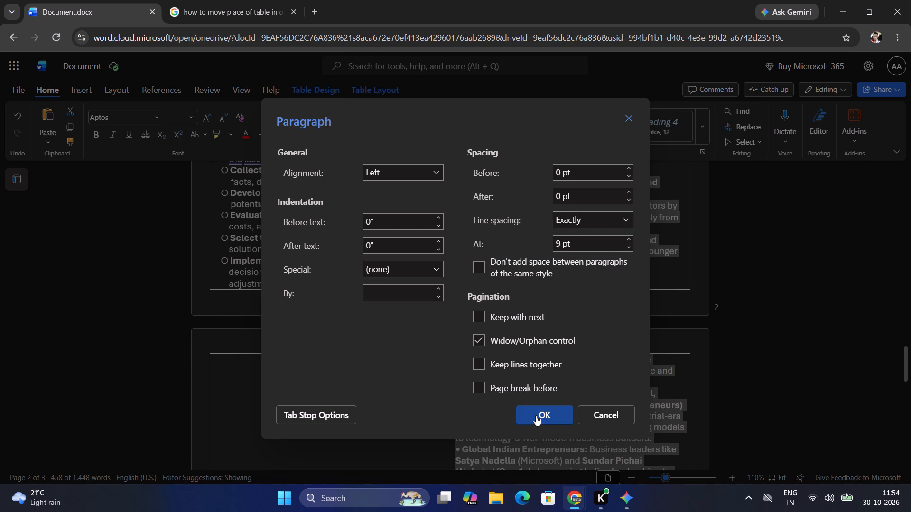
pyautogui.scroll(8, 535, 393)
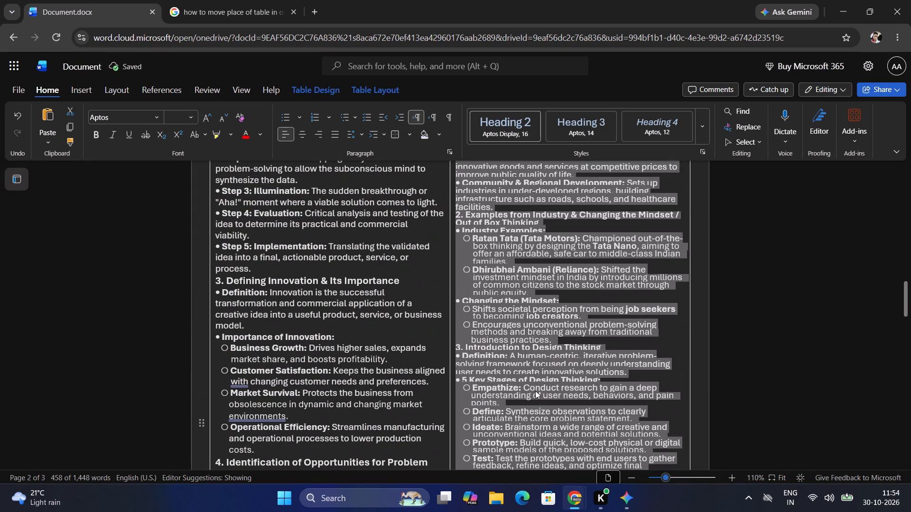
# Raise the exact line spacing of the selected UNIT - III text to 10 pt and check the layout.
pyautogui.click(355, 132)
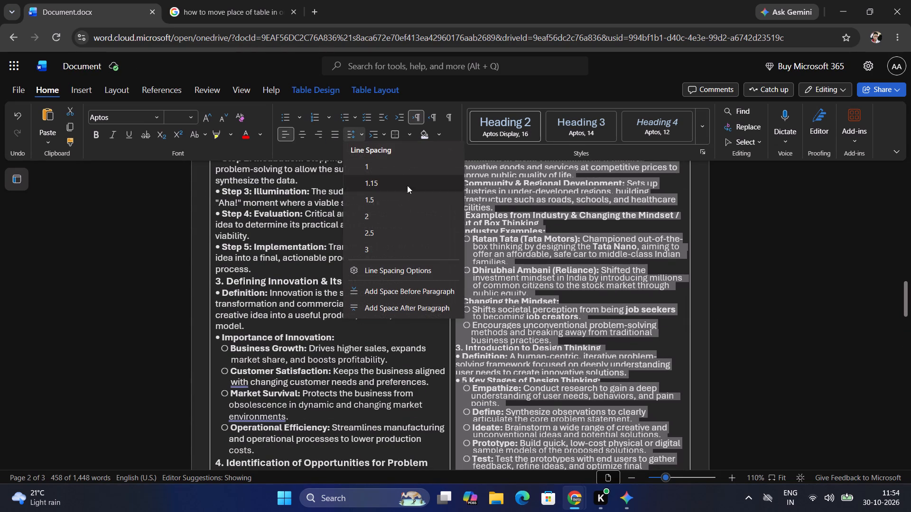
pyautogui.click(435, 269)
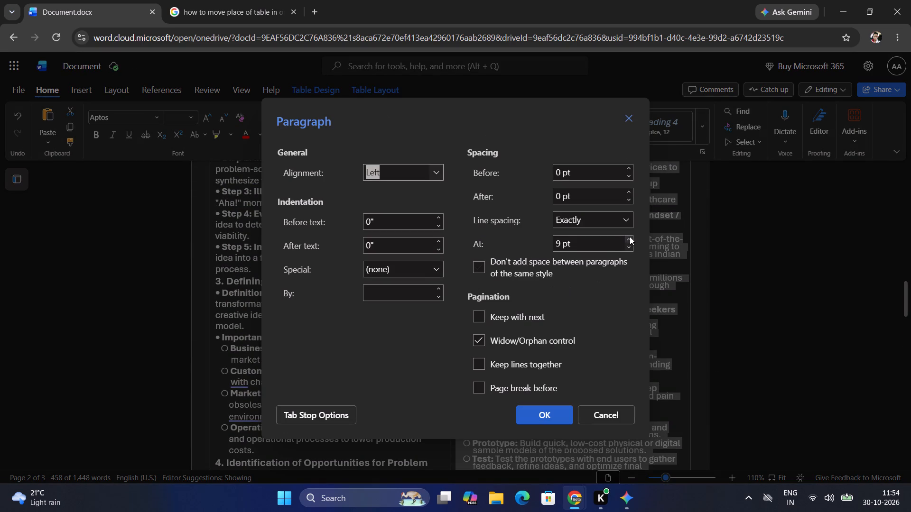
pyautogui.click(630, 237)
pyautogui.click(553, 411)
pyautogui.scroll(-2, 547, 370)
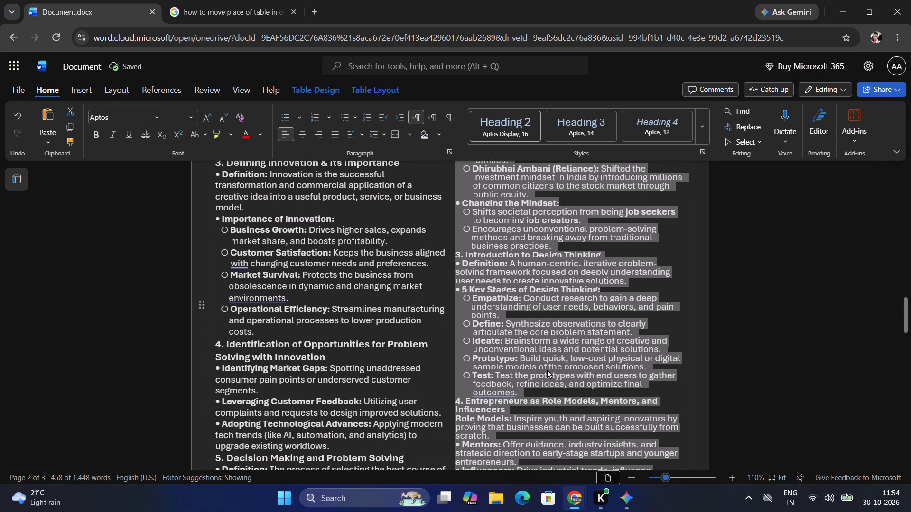
# Raise the exact line spacing of the selected UNIT - III text to 11 pt and check the layout.
pyautogui.click(353, 137)
pyautogui.click(412, 275)
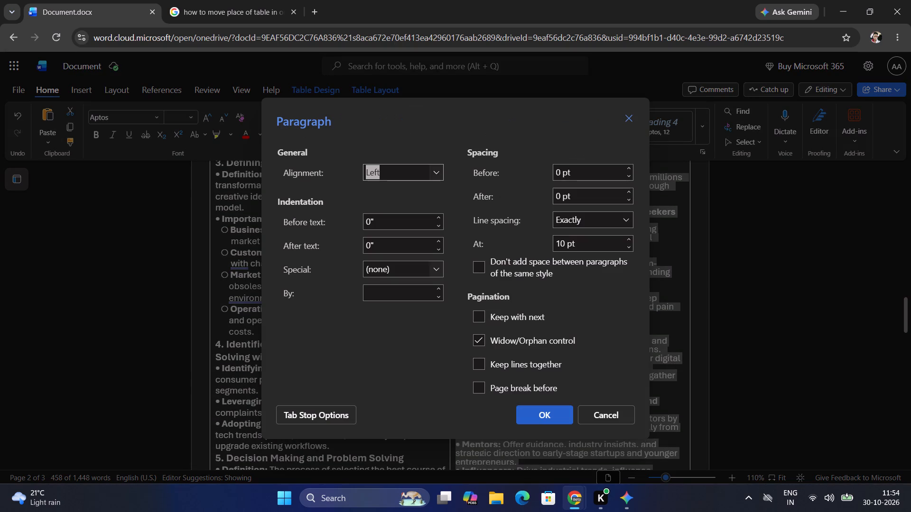
pyautogui.click(629, 238)
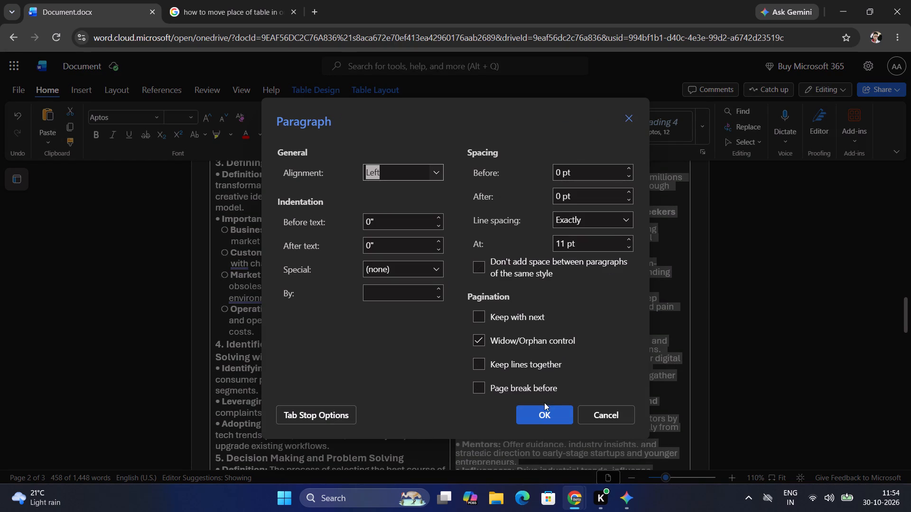
pyautogui.click(544, 411)
pyautogui.scroll(-4, 544, 392)
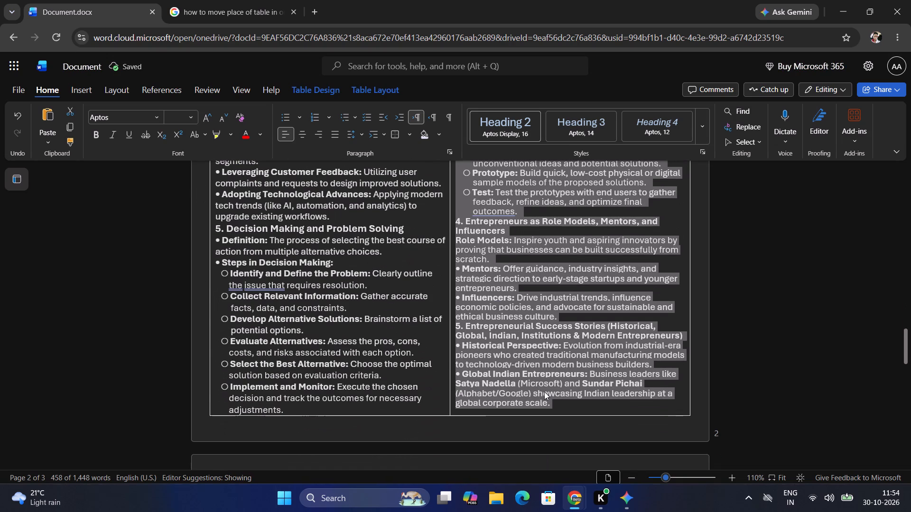
# Deselect the text and review the UNIT - III column's spacing from its end on page 3 up to its heading on page 2.
pyautogui.click(522, 354)
pyautogui.scroll(-5, 522, 354)
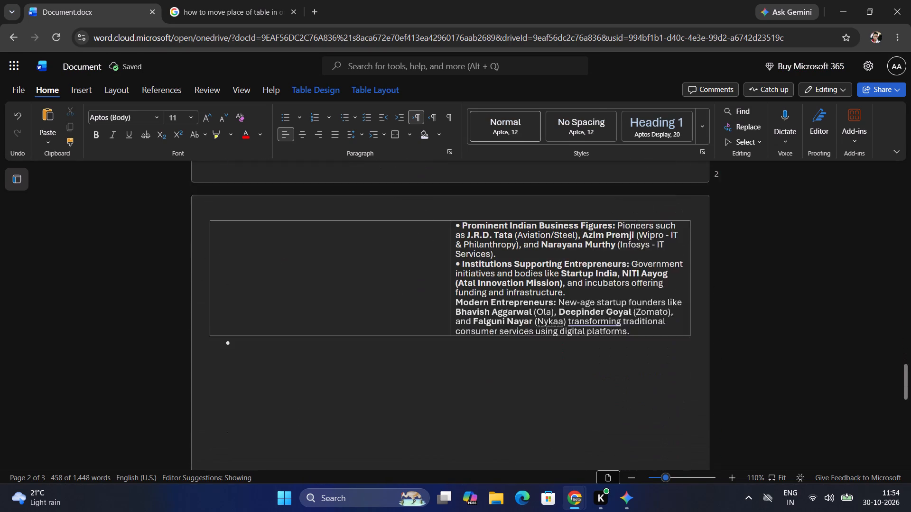
pyautogui.scroll(5, 522, 354)
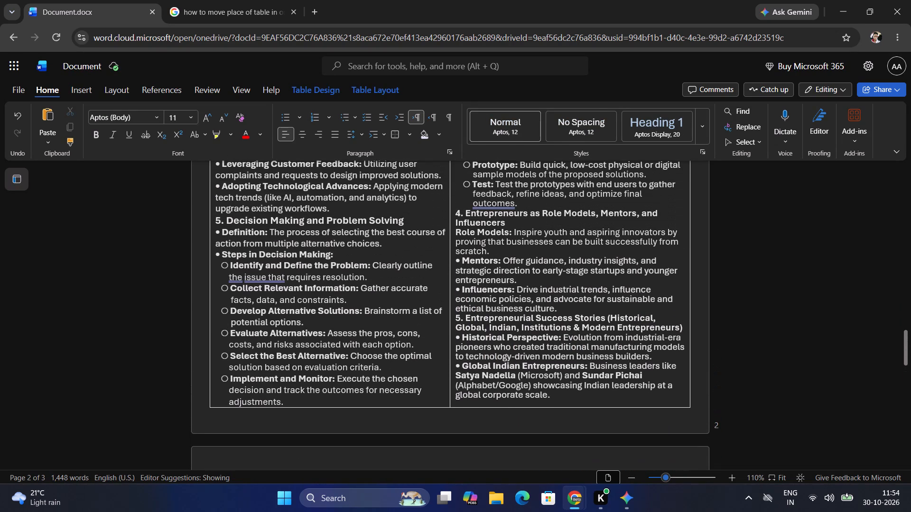
pyautogui.scroll(2, 529, 351)
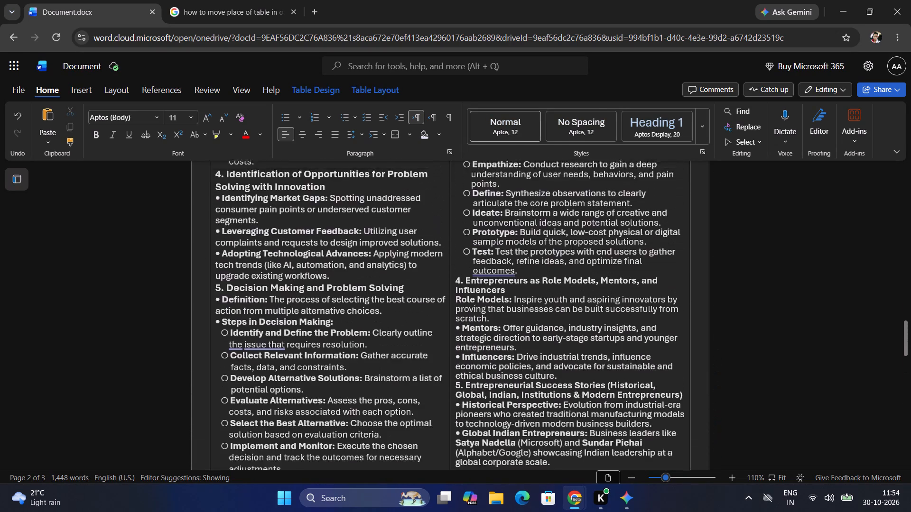
pyautogui.scroll(5, 529, 351)
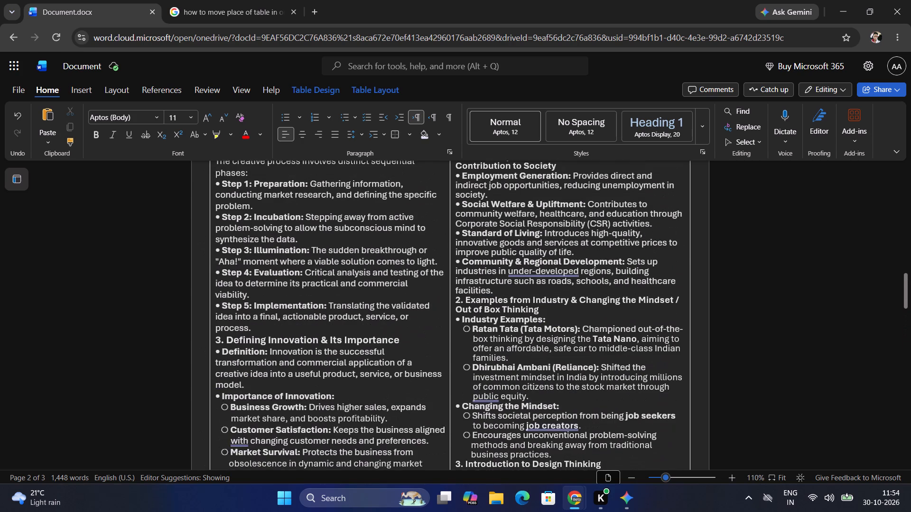
pyautogui.scroll(2, 529, 351)
# Examine how the table's two columns fill pages 2 and 3 and where the table breaks between pages 1 and 2.
pyautogui.scroll(-1, 529, 351)
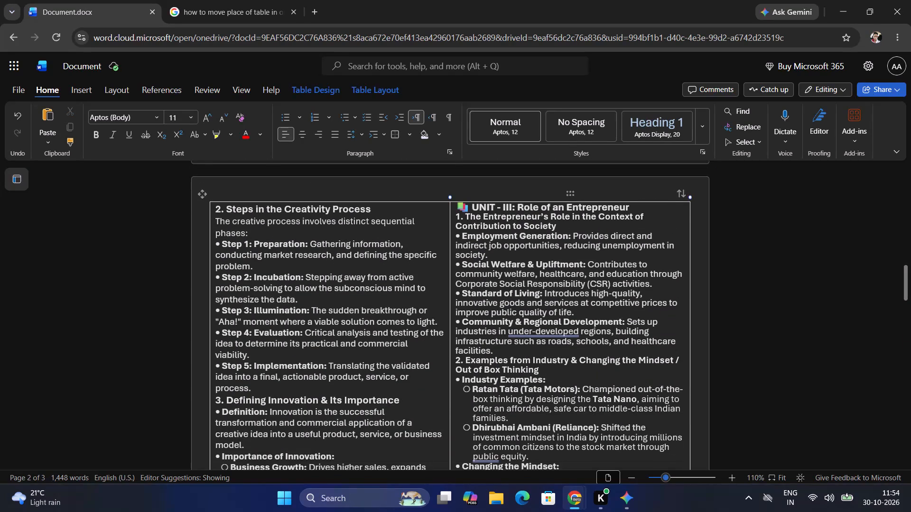
pyautogui.scroll(-6, 495, 340)
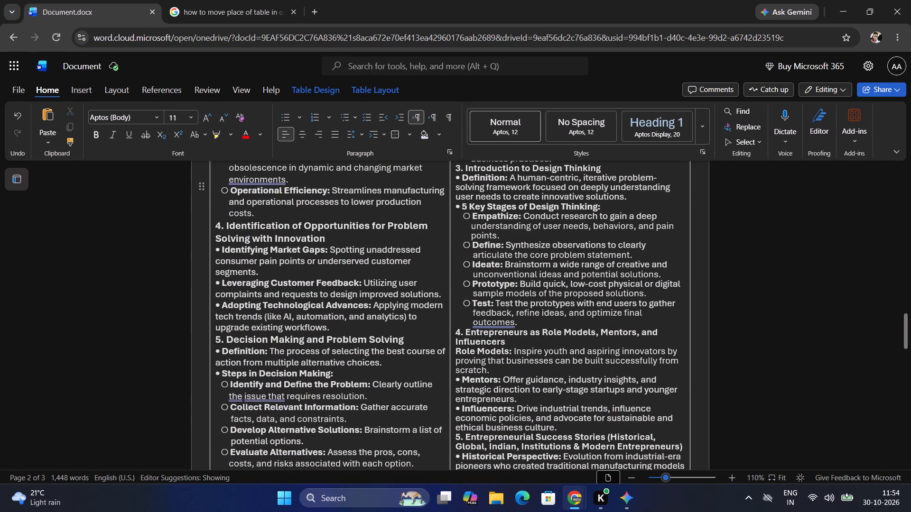
pyautogui.scroll(-3, 465, 351)
pyautogui.click(412, 412)
pyautogui.click(409, 421)
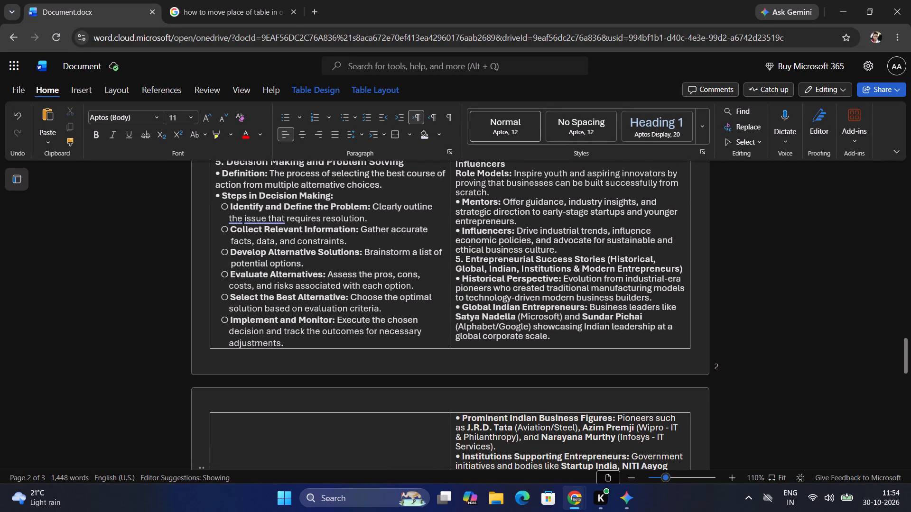
pyautogui.scroll(3, 414, 388)
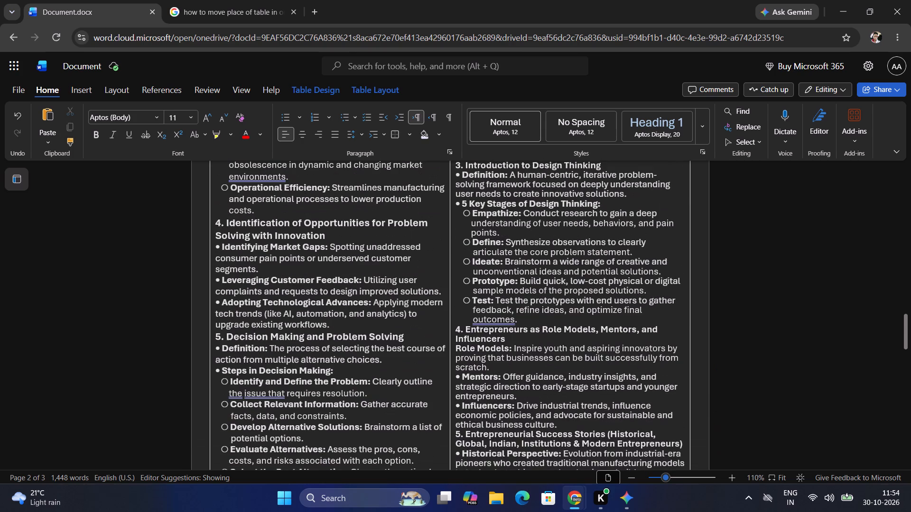
pyautogui.scroll(1, 415, 385)
pyautogui.scroll(-2, 415, 385)
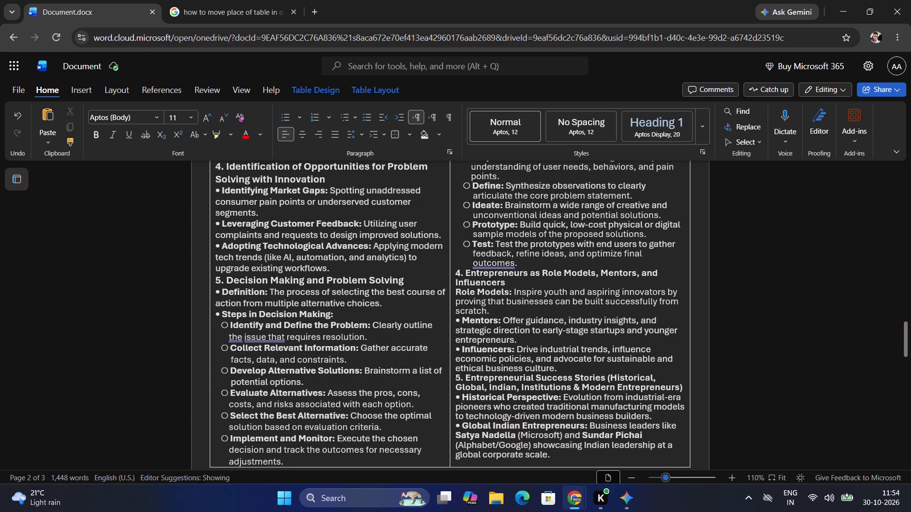
pyautogui.scroll(4, 390, 377)
pyautogui.scroll(-2, 390, 376)
pyautogui.scroll(1, 390, 376)
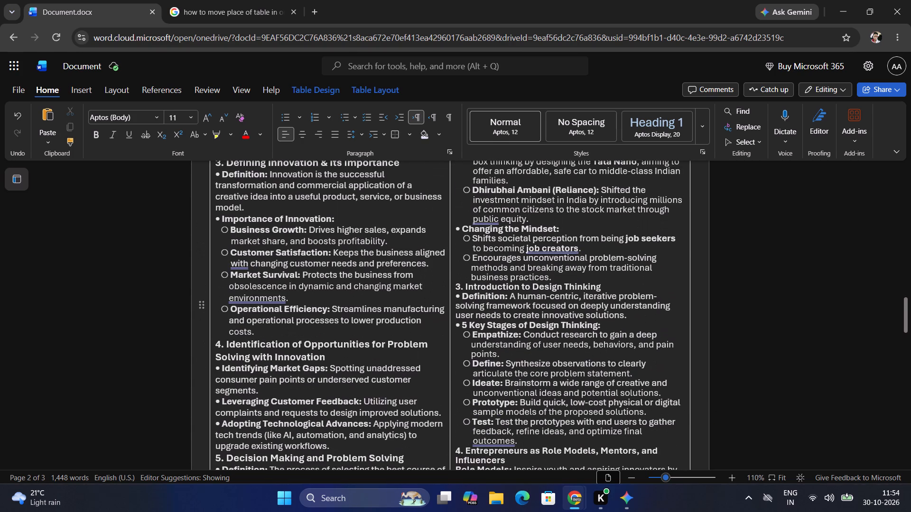
pyautogui.scroll(1, 390, 376)
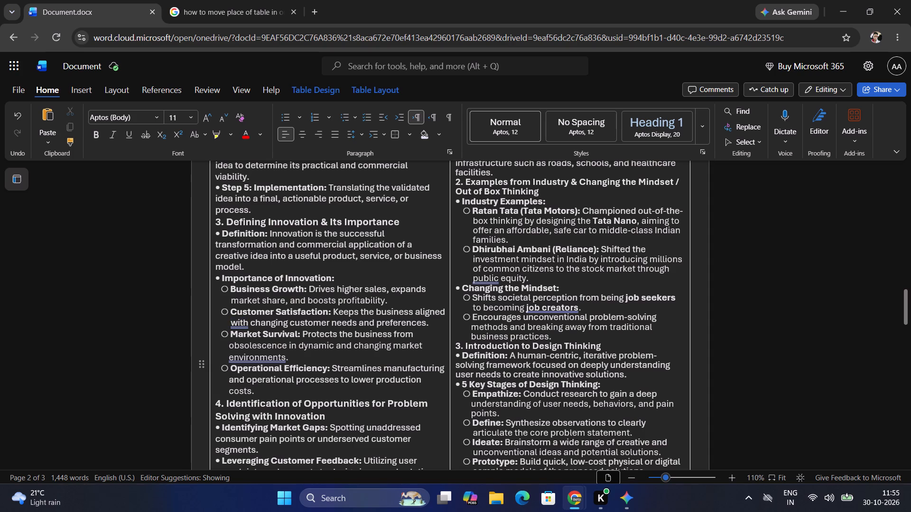
pyautogui.scroll(-1, 438, 351)
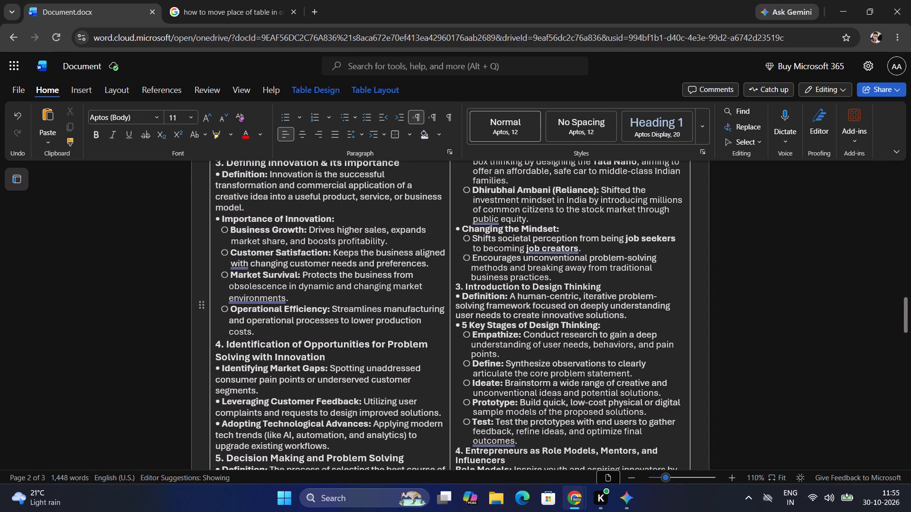
pyautogui.scroll(-5, 544, 339)
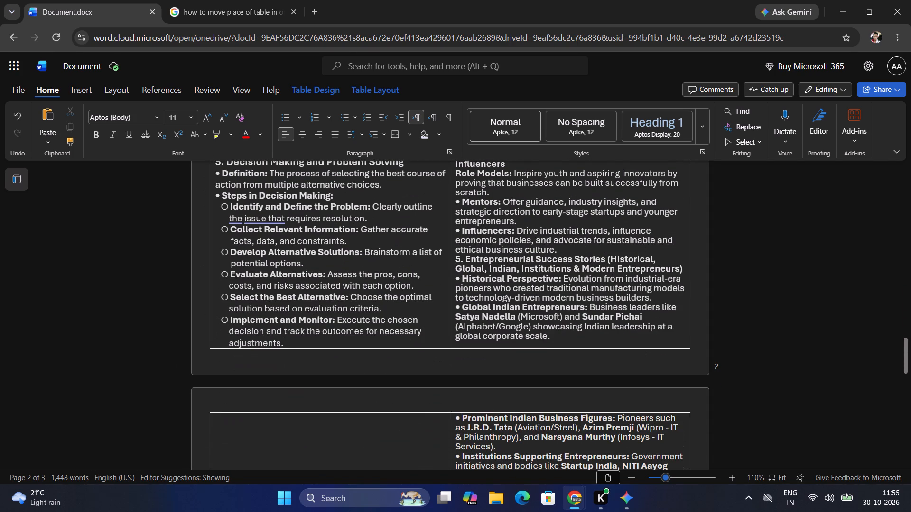
pyautogui.scroll(-5, 540, 354)
pyautogui.scroll(5, 530, 365)
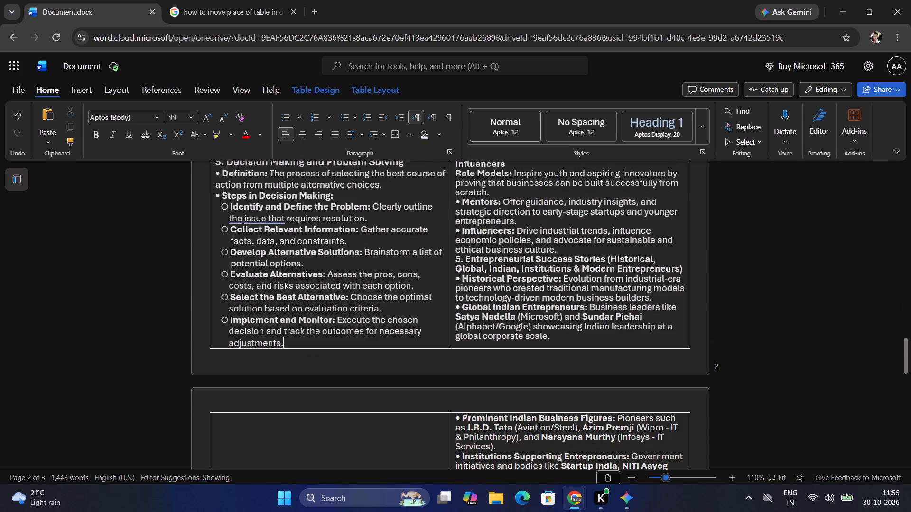
pyautogui.scroll(13, 523, 361)
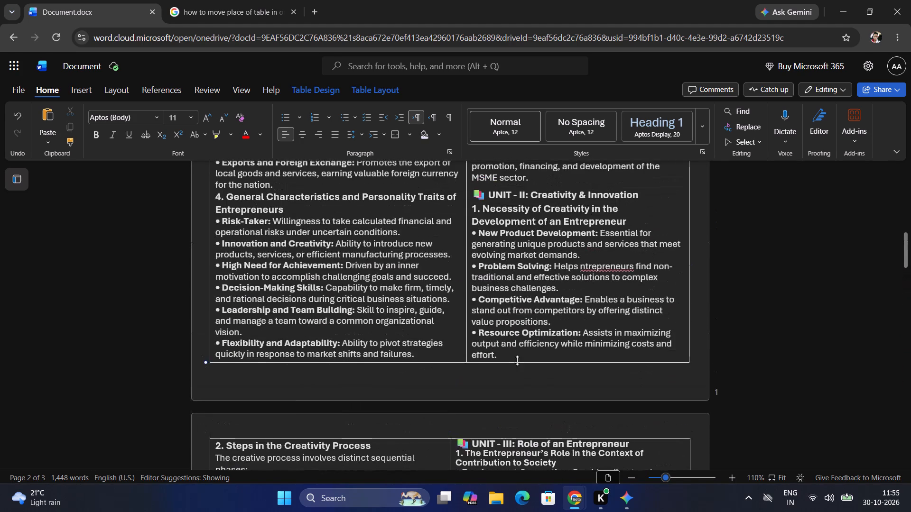
pyautogui.click(464, 384)
pyautogui.scroll(-3, 464, 384)
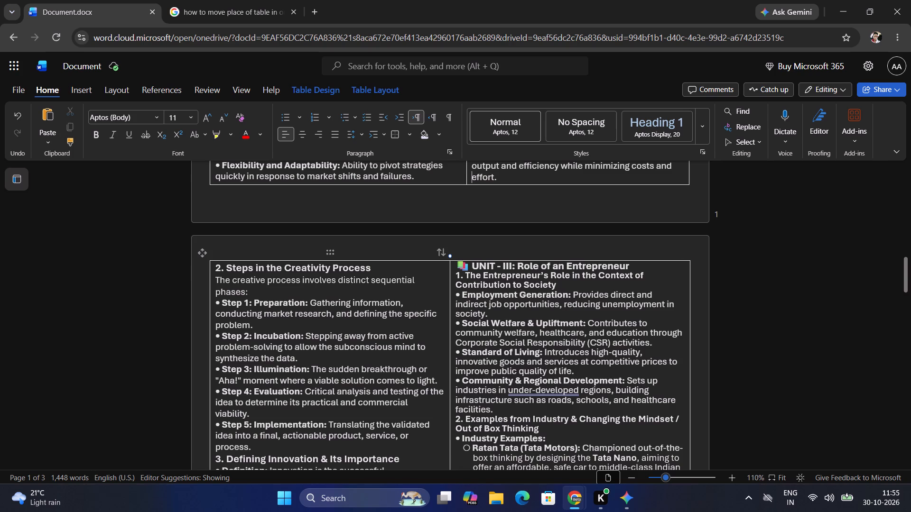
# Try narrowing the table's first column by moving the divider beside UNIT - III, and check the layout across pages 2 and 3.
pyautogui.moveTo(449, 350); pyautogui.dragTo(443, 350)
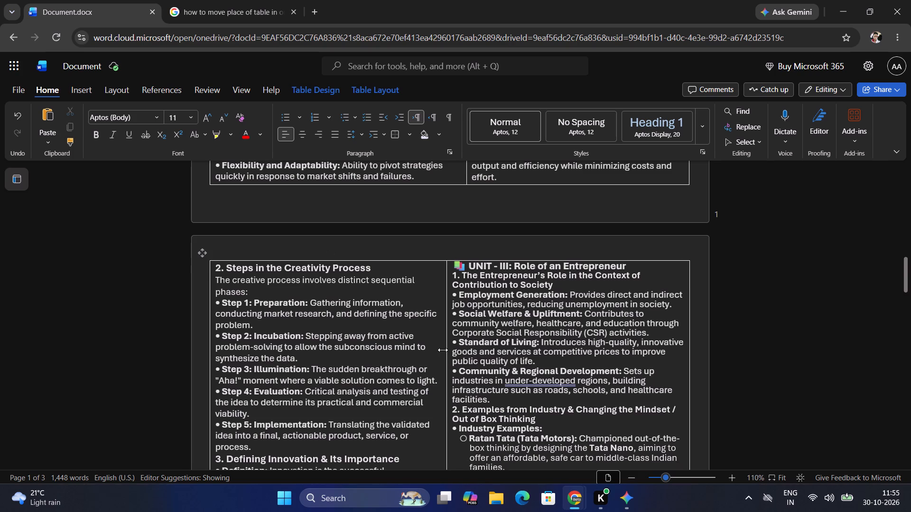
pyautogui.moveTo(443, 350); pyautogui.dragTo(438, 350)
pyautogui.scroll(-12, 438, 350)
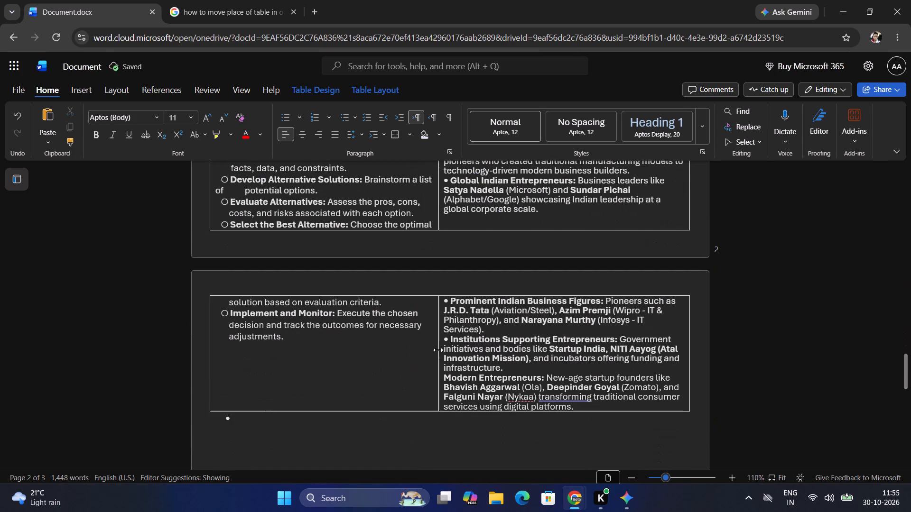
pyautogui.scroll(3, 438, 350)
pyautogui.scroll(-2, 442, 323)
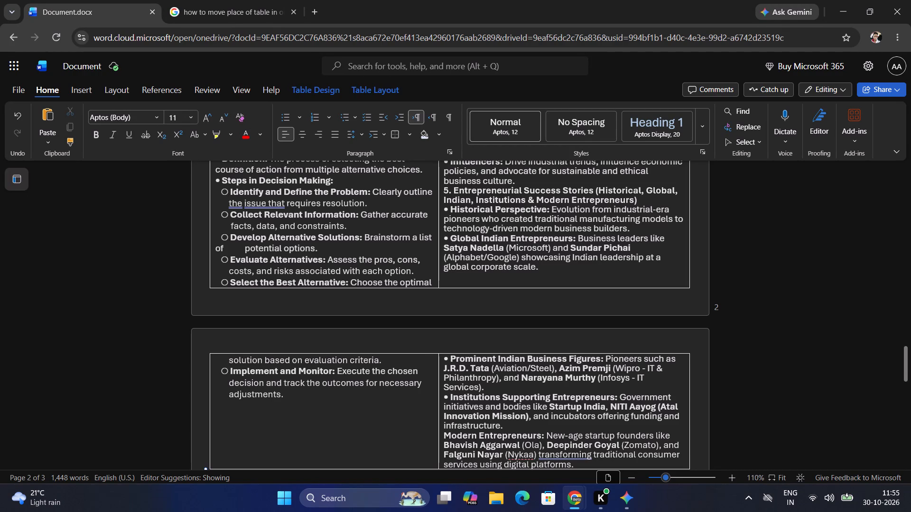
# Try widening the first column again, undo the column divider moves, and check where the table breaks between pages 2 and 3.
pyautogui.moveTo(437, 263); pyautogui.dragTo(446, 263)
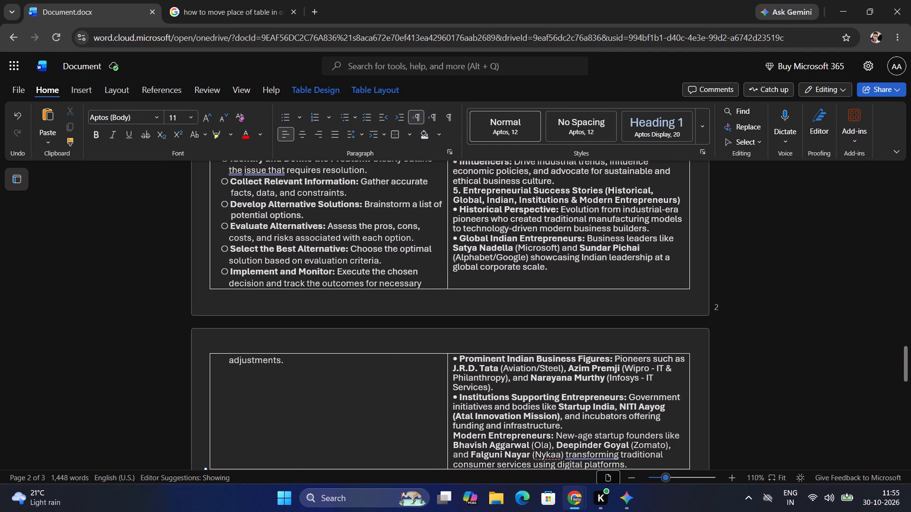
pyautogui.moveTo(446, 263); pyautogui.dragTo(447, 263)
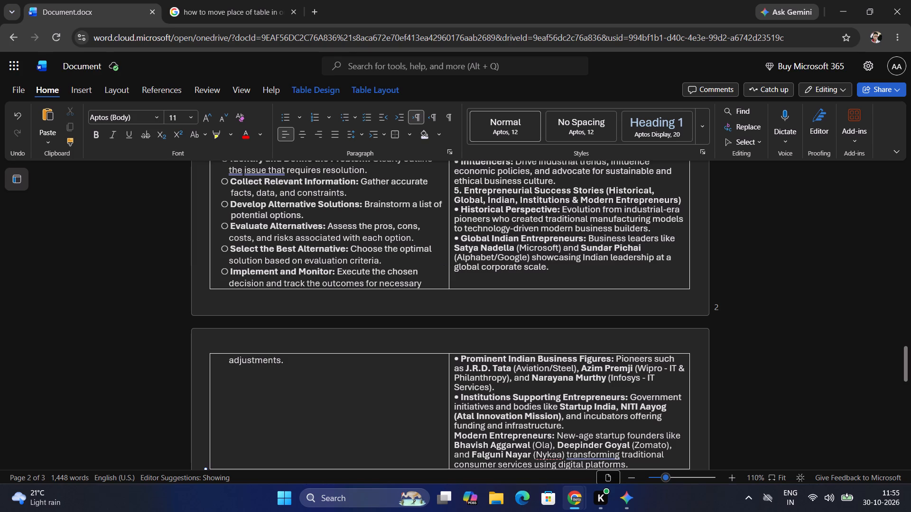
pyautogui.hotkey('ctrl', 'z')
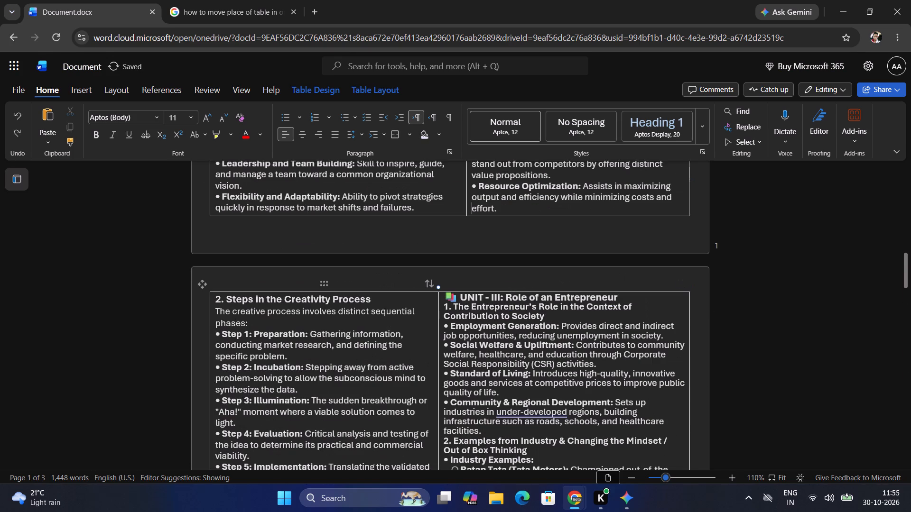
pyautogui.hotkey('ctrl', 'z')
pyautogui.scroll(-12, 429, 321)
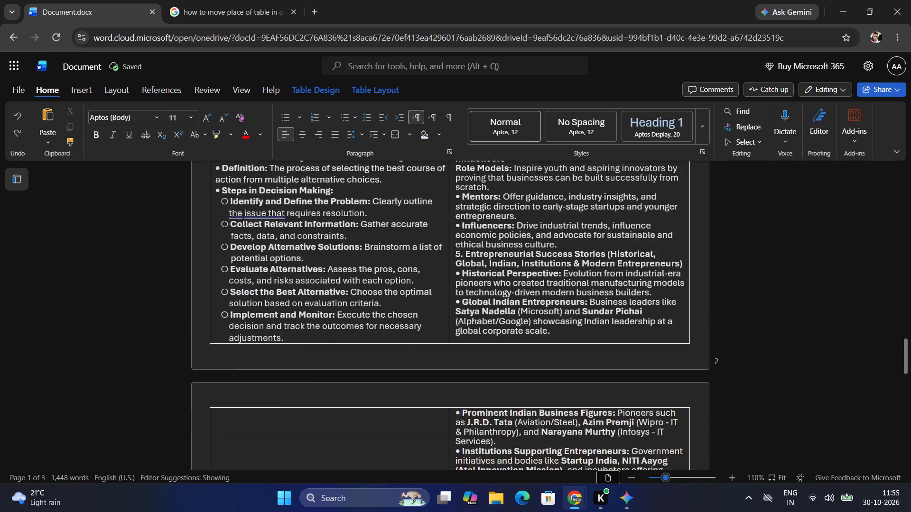
# Remove the leading spaces before the Business Growth bullet, keeping it on its own line under Importance of Innovation.
pyautogui.scroll(6, 429, 322)
pyautogui.scroll(2, 316, 311)
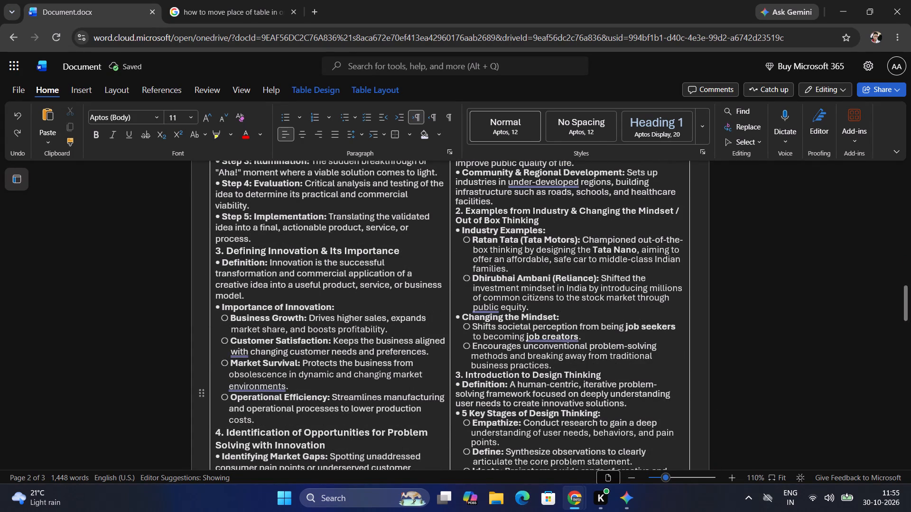
pyautogui.click(221, 324)
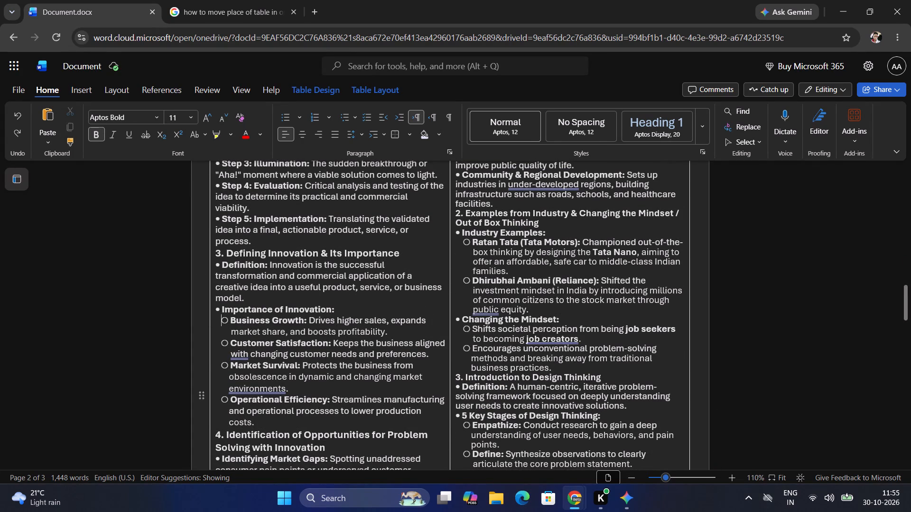
pyautogui.press('BackSpace')
pyautogui.press('BackSpace')
pyautogui.press('BackSpace')
pyautogui.press('BackSpace')
pyautogui.press('Return')
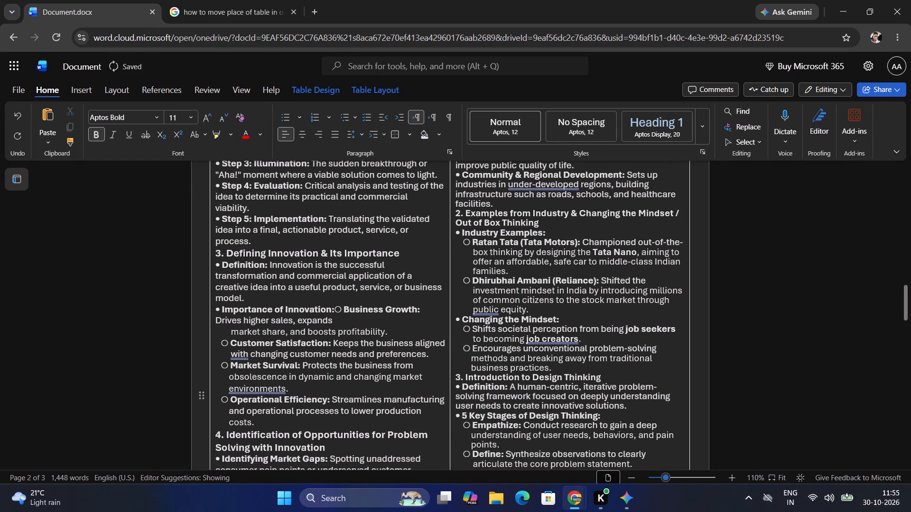
# Remove the leading spaces before "market share, and boosts profitability." under Business Growth.
pyautogui.press('Down')
pyautogui.press('Down')
pyautogui.press('Right')
pyautogui.press('Right')
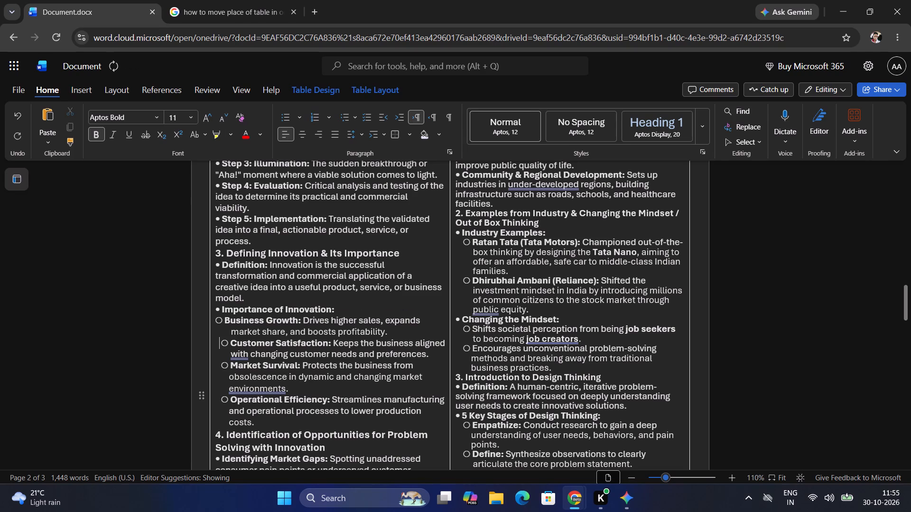
pyautogui.press('Up')
pyautogui.press('Right')
pyautogui.press('Right')
pyautogui.press('Right')
pyautogui.press('Right')
pyautogui.press('Right')
pyautogui.press('Right')
pyautogui.press('Right')
pyautogui.hotkey('ctrl', 'BackSpace')
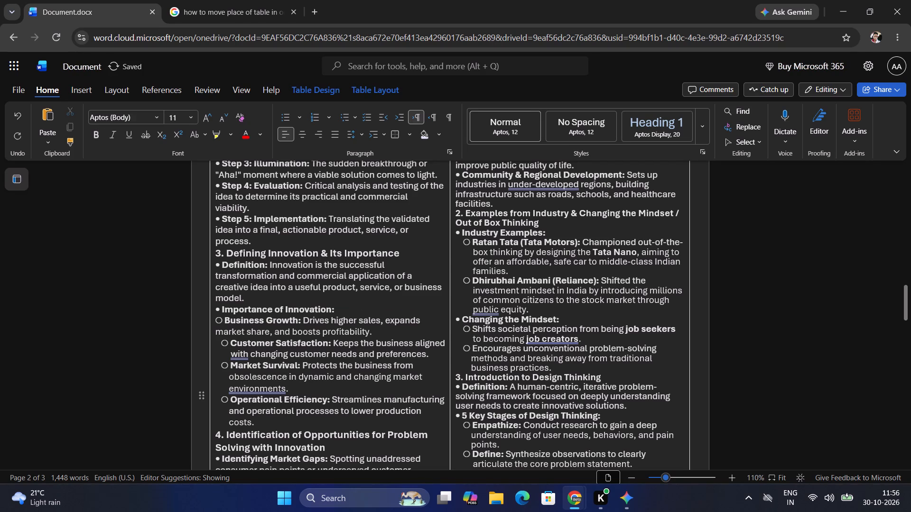
# Remove the leading spaces before the Customer Satisfaction bullet so it lines up with Business Growth.
pyautogui.press('Down')
pyautogui.press('Right')
pyautogui.press('Right')
pyautogui.press('Right')
pyautogui.press('BackSpace')
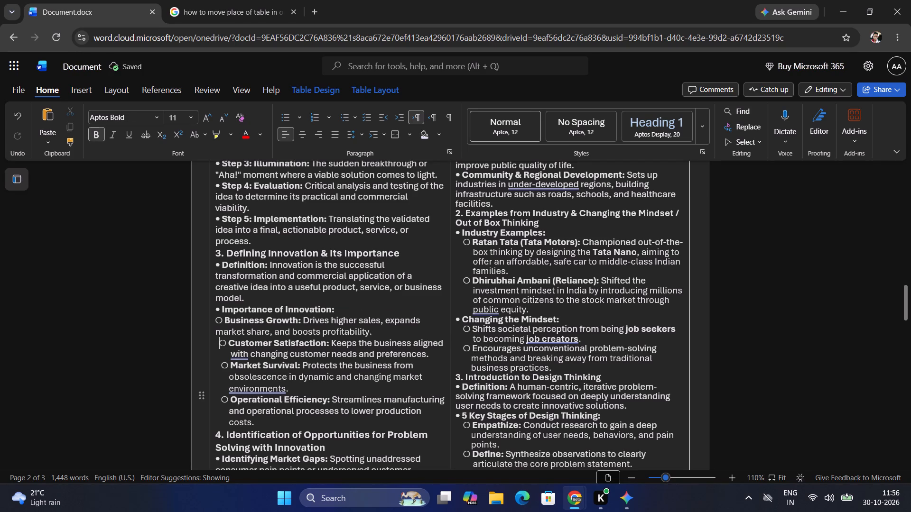
pyautogui.press('BackSpace')
pyautogui.press('BackSpace')
# Reduce the indent of "with changing customer needs and preferences." so it lines up with the Customer Satisfaction text.
pyautogui.press('Down')
pyautogui.press('Right')
pyautogui.press('Right')
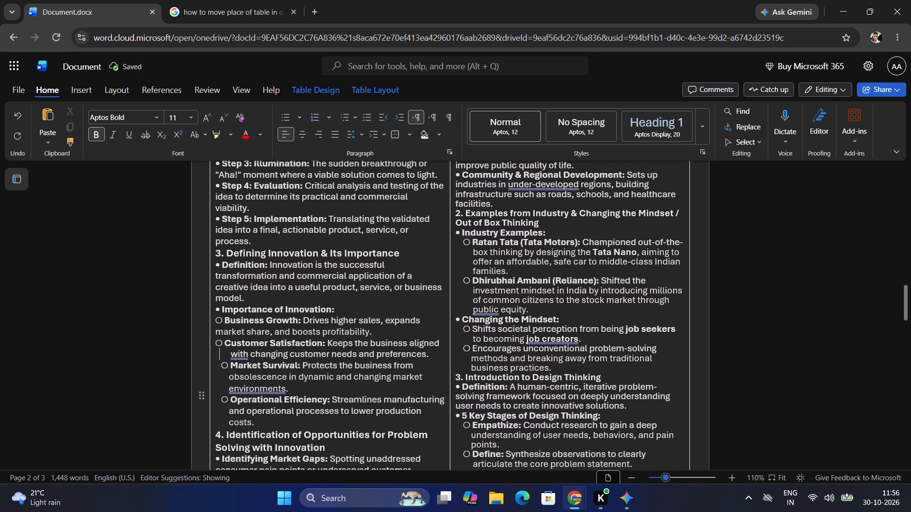
pyautogui.press('Right')
pyautogui.press('Right')
pyautogui.press('Right')
pyautogui.press('Right')
pyautogui.press('Right')
pyautogui.press('Right')
pyautogui.press('BackSpace')
pyautogui.press('BackSpace')
pyautogui.press('BackSpace')
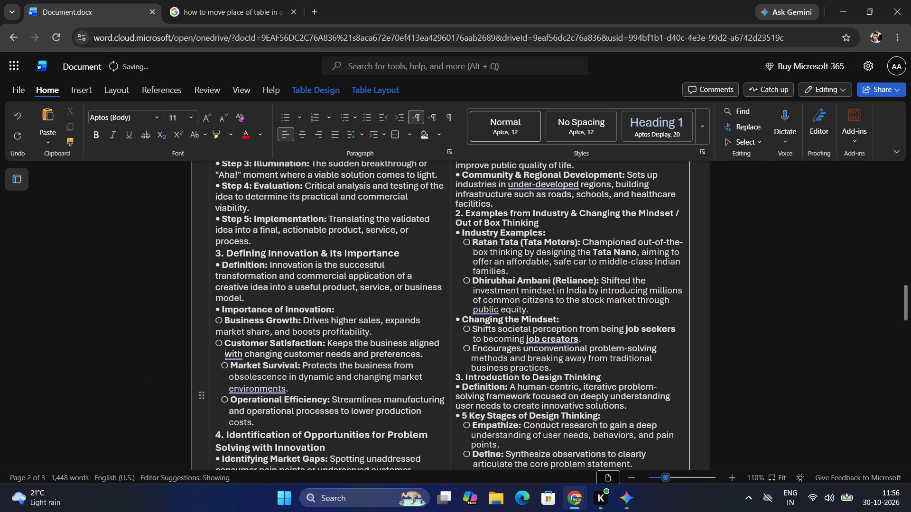
# Indent "market share, and boosts profitability." by five spaces to line up with the Business Growth text.
pyautogui.press('Up')
pyautogui.press('Up')
pyautogui.press('Left')
pyautogui.press('space')
pyautogui.press('space')
pyautogui.press('space')
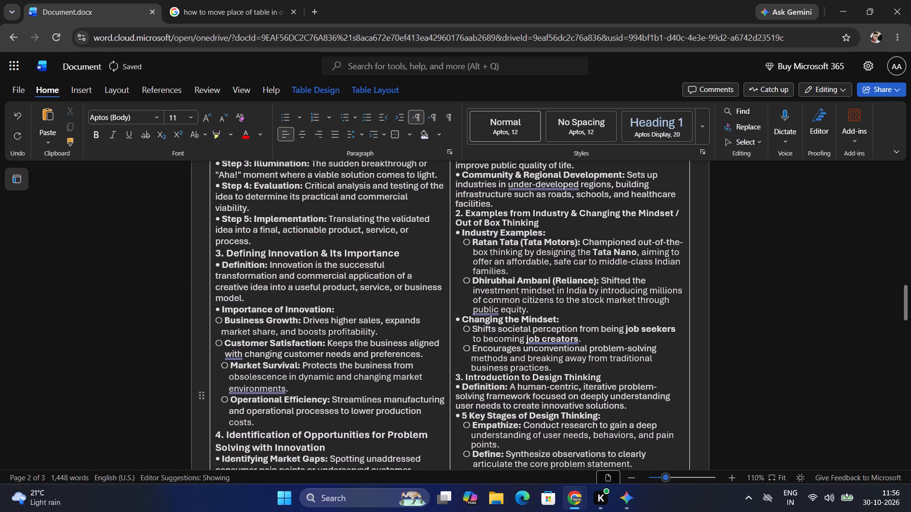
pyautogui.press('space')
pyautogui.press('space')
# Remove the leading spaces before the Market Survival bullet, keeping it on its own line.
pyautogui.press('Down')
pyautogui.press('Down')
pyautogui.press('Down')
pyautogui.press('Left')
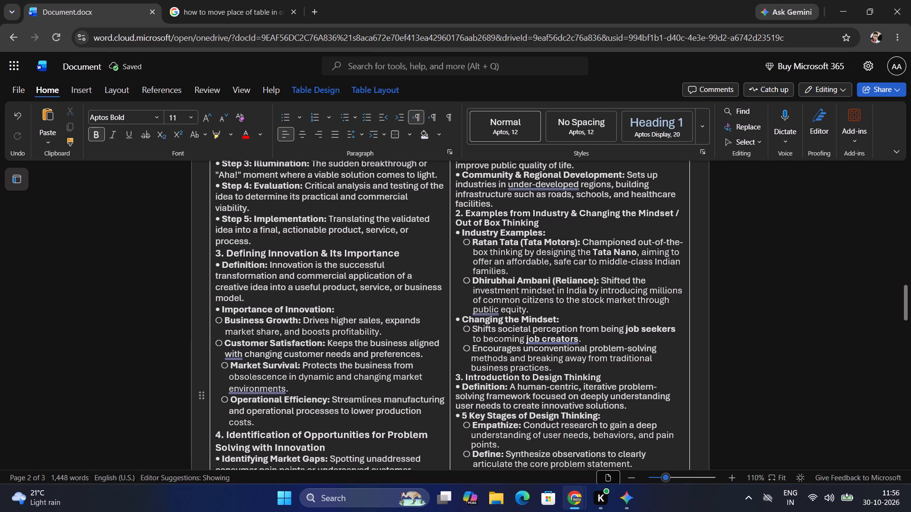
pyautogui.press('BackSpace')
pyautogui.press('BackSpace')
pyautogui.press('BackSpace')
pyautogui.press('BackSpace')
pyautogui.press('Return')
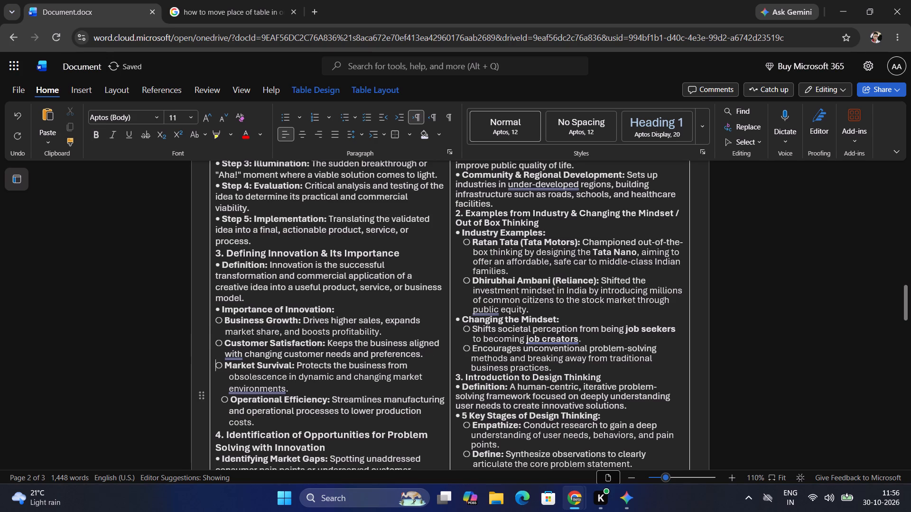
# Remove the leading spaces and line break before "obsolescence" in the Market Survival bullet, leaving a space after "from".
pyautogui.press('Down')
pyautogui.press('Down')
pyautogui.press('Up')
pyautogui.press('Right')
pyautogui.press('Right')
pyautogui.press('Right')
pyautogui.press('Right')
pyautogui.press('Right')
pyautogui.press('Right')
pyautogui.press('Right')
pyautogui.press('BackSpace')
pyautogui.press('BackSpace')
pyautogui.press('BackSpace')
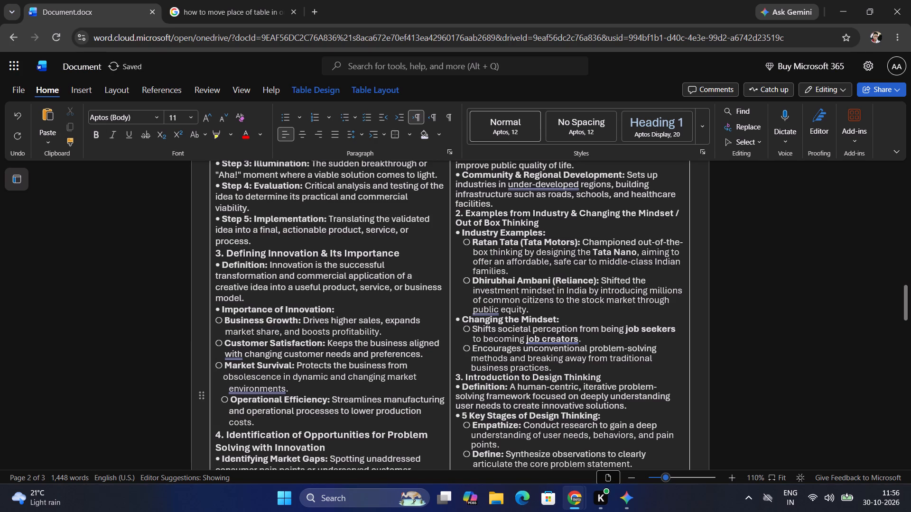
pyautogui.press('BackSpace')
pyautogui.press('BackSpace')
pyautogui.press('BackSpace')
pyautogui.press('BackSpace')
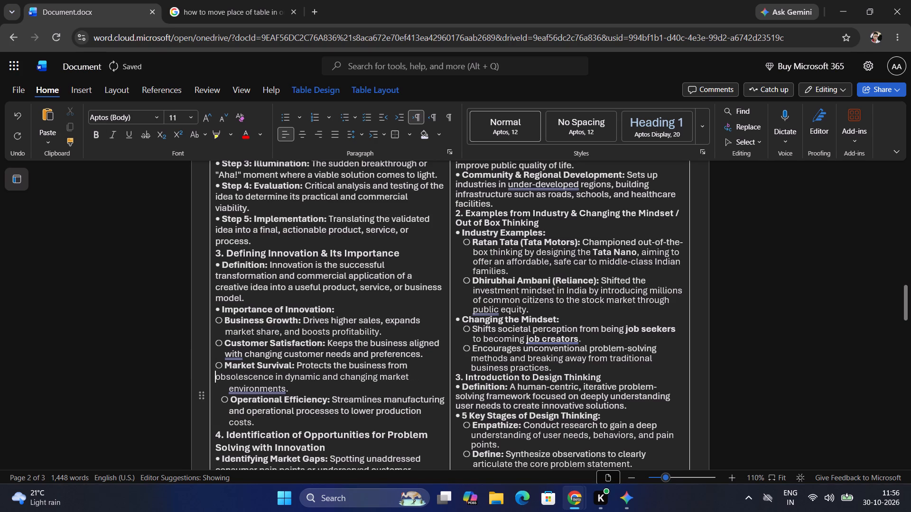
pyautogui.press('BackSpace')
pyautogui.press('BackSpace')
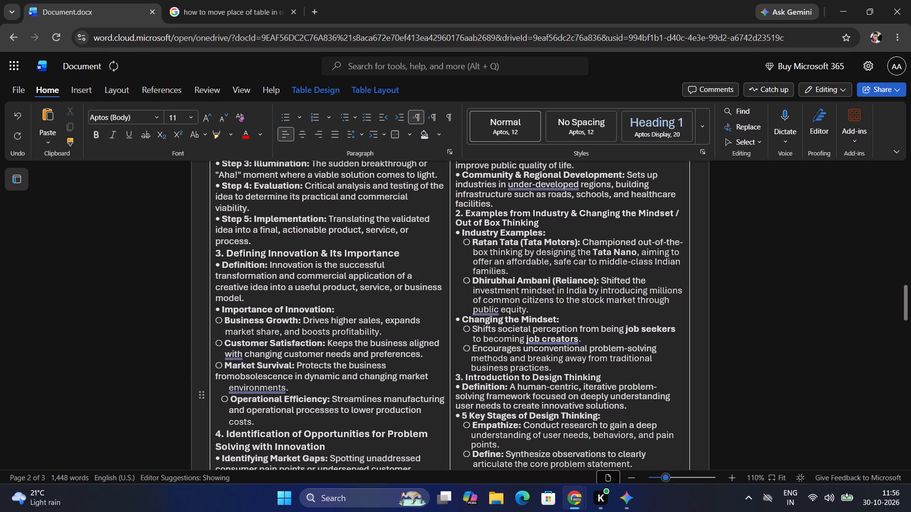
pyautogui.press('space')
# Start a new line at "obsolescence in dynamic and changing market" and indent it five spaces under Market Survival.
pyautogui.press('Down')
pyautogui.press('Down')
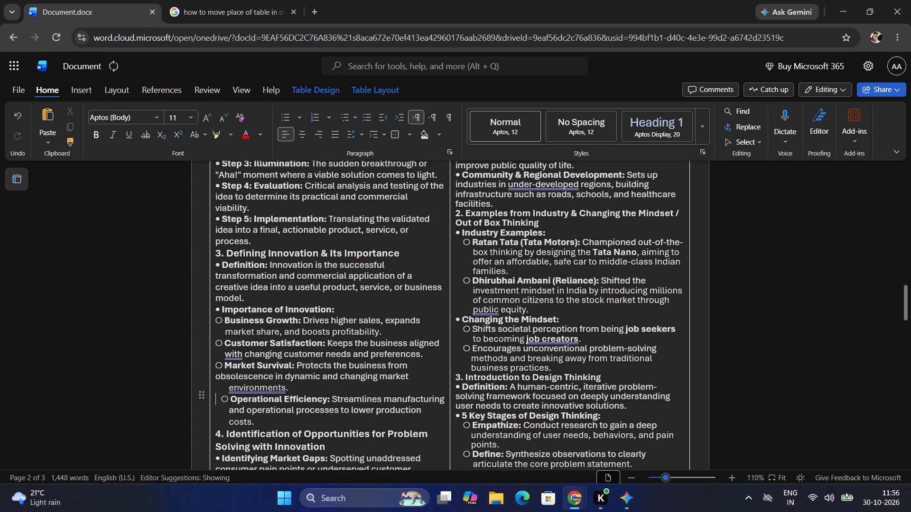
pyautogui.press('Up')
pyautogui.press('Up')
pyautogui.press('space')
pyautogui.press('space')
pyautogui.press('space')
pyautogui.press('Return')
pyautogui.press('space')
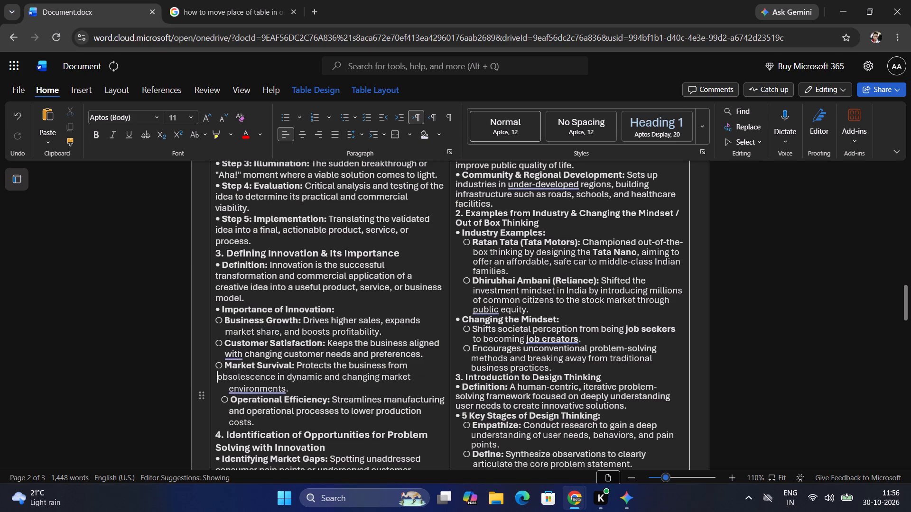
pyautogui.press('space')
pyautogui.press('space')
pyautogui.press('space')
pyautogui.press('space')
# Reduce the indent of "environments." by two spaces so it lines up with the "obsolescence" line above.
pyautogui.press('Down')
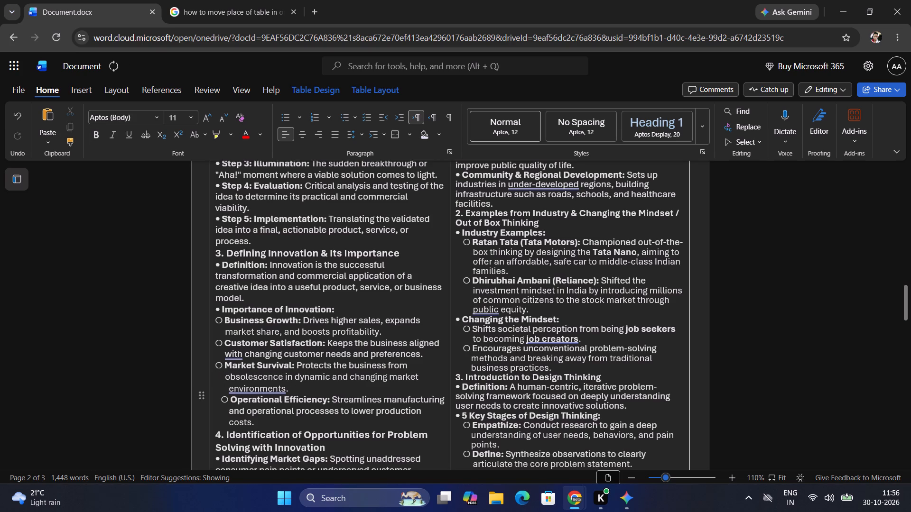
pyautogui.press('Right')
pyautogui.press('Right')
pyautogui.press('BackSpace')
pyautogui.press('BackSpace')
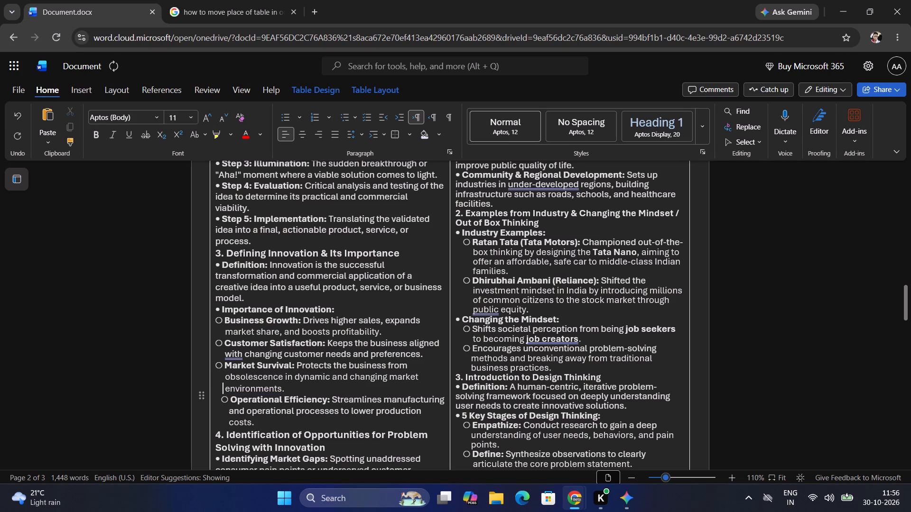
# Remove the leading spaces before the Operational Efficiency bullet, keeping it on its own line.
pyautogui.press('Down')
pyautogui.press('BackSpace')
pyautogui.press('BackSpace')
pyautogui.press('BackSpace')
pyautogui.press('BackSpace')
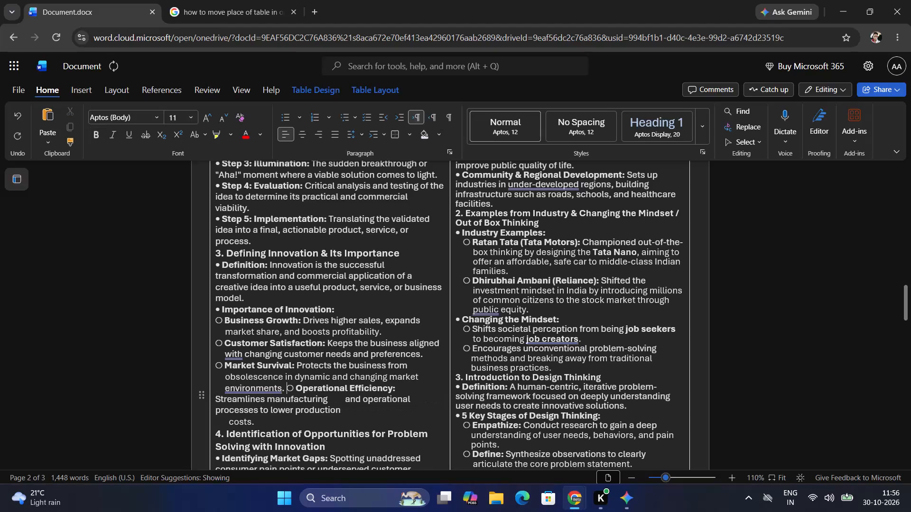
pyautogui.press('Return')
# Delete four spaces from the indent before "and operational processes" in the Operational Efficiency bullet.
pyautogui.press('Down')
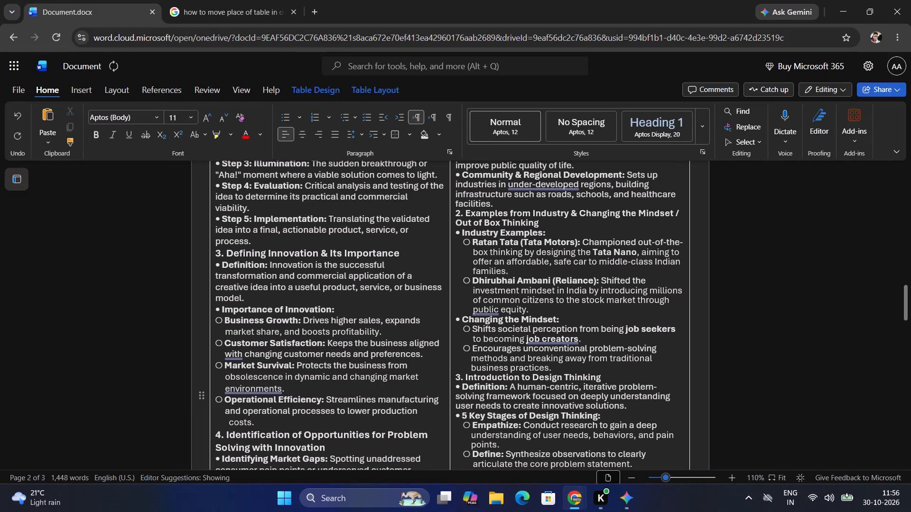
pyautogui.press('BackSpace')
pyautogui.press('BackSpace')
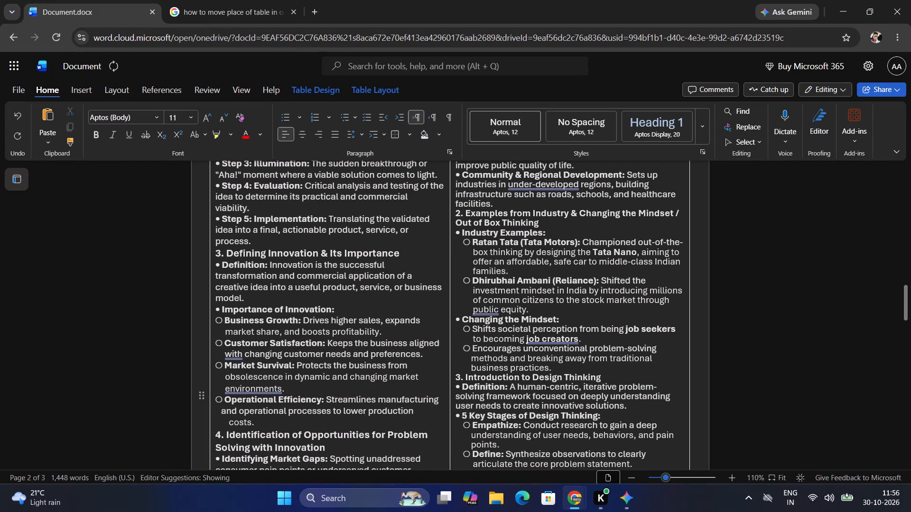
pyautogui.press('BackSpace')
pyautogui.press('BackSpace')
# Delete the trailing spaces after "production" in the Operational Efficiency bullet.
pyautogui.press('Down')
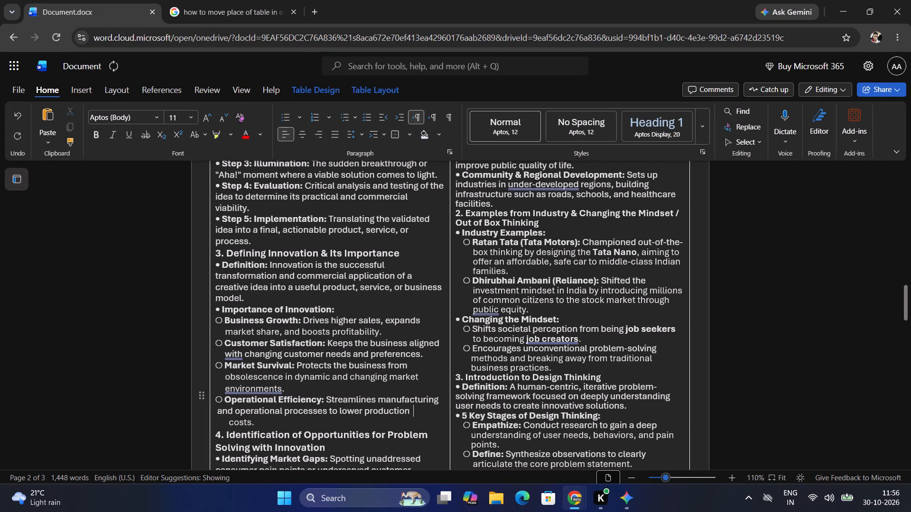
pyautogui.hotkey('ctrl', 'Left')
pyautogui.hotkey('ctrl', 'Right')
pyautogui.press('BackSpace')
pyautogui.press('BackSpace')
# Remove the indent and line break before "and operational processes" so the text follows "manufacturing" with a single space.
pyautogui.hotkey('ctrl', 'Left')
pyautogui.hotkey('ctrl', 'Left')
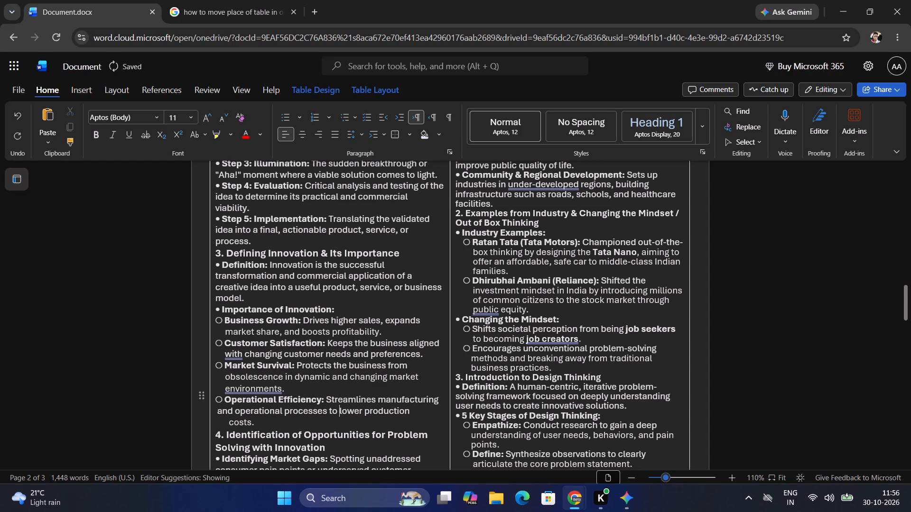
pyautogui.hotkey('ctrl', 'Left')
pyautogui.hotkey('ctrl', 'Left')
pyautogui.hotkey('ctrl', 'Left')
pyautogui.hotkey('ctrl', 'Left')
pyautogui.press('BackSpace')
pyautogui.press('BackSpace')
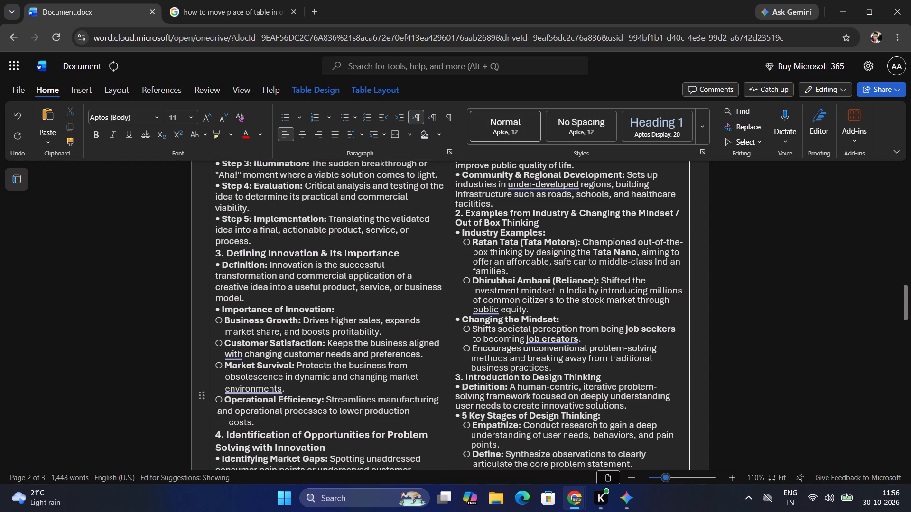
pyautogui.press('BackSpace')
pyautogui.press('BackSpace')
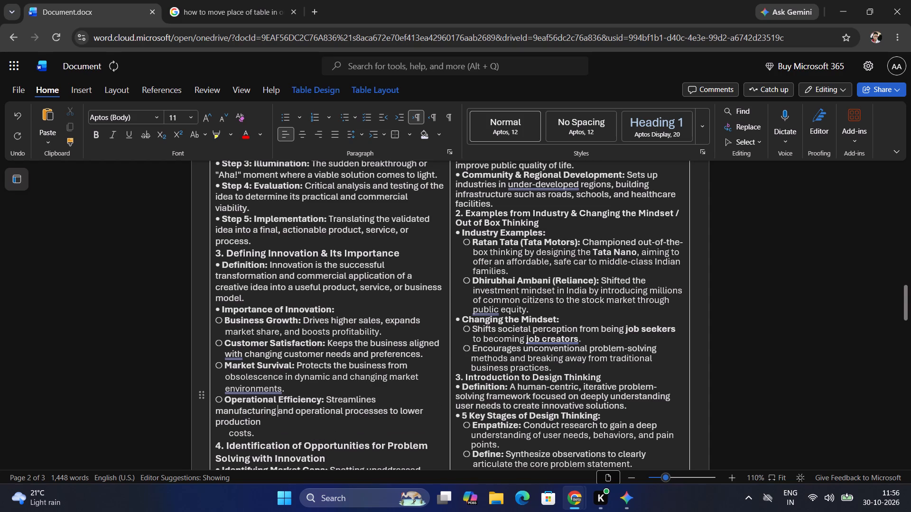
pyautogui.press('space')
# Remove the line break and indent before "costs." so it follows "production" with a single space.
pyautogui.press('Down')
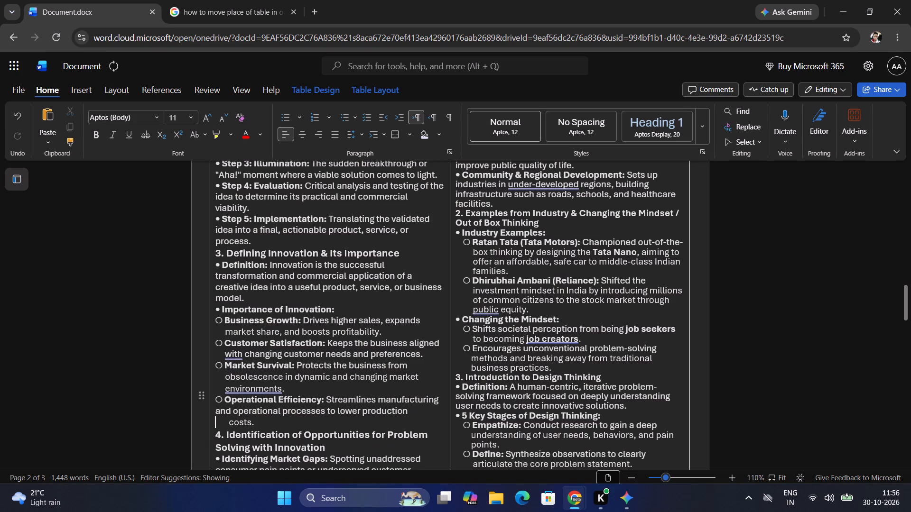
pyautogui.press('Right')
pyautogui.press('Right')
pyautogui.press('Right')
pyautogui.press('Right')
pyautogui.press('Right')
pyautogui.press('Right')
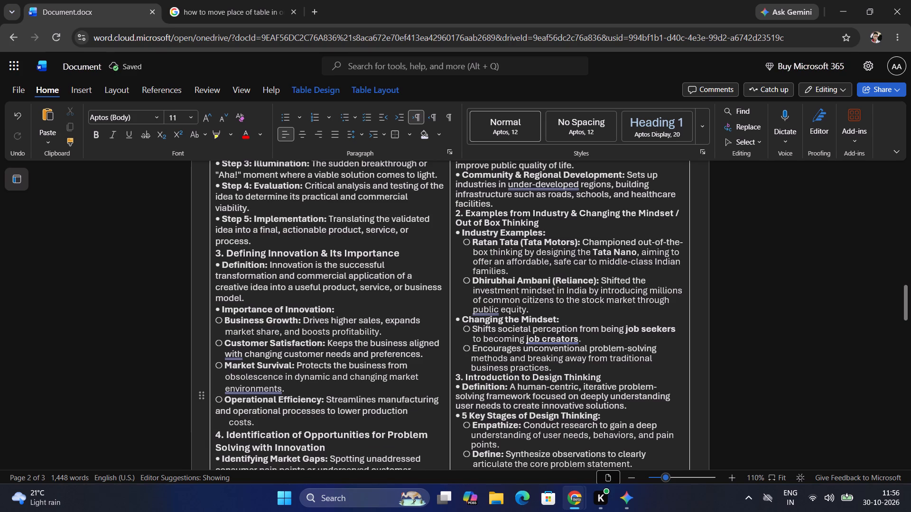
pyautogui.press('Right')
pyautogui.press('BackSpace')
pyautogui.press('BackSpace')
pyautogui.press('BackSpace')
pyautogui.press('BackSpace')
pyautogui.press('BackSpace')
pyautogui.press('BackSpace')
pyautogui.press('BackSpace')
pyautogui.press('BackSpace')
pyautogui.press('space')
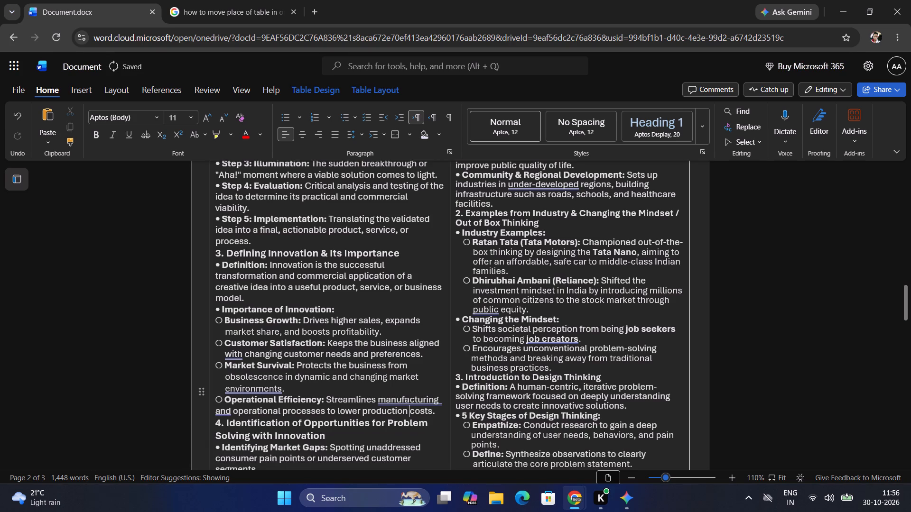
# Break the Operational Efficiency bullet before "and operational processes", indent the new line by four spaces, and leave no blank line between.
pyautogui.press('Left')
pyautogui.press('Left')
pyautogui.hotkey('ctrl', 'Left')
pyautogui.hotkey('ctrl', 'Left')
pyautogui.hotkey('ctrl', 'Left')
pyautogui.hotkey('ctrl', 'Left')
pyautogui.hotkey('ctrl', 'Left')
pyautogui.hotkey('ctrl', 'Left')
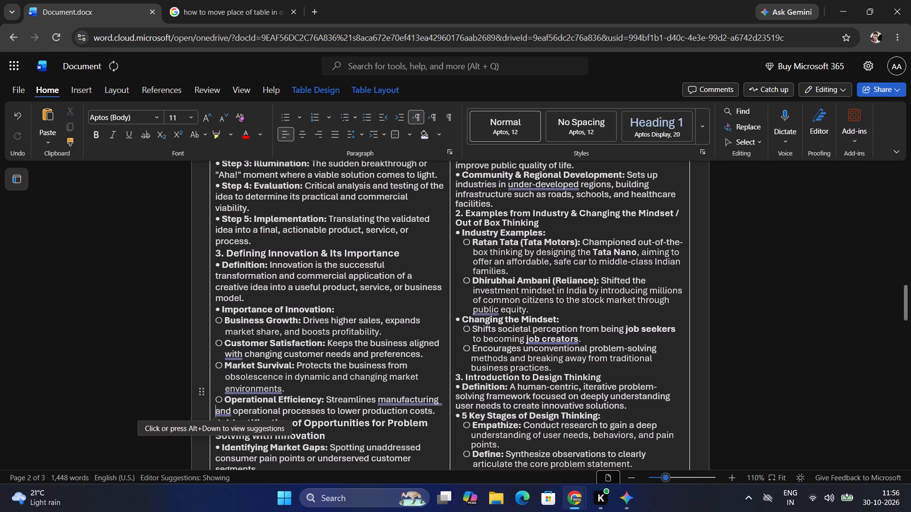
pyautogui.press('space')
pyautogui.press('Return')
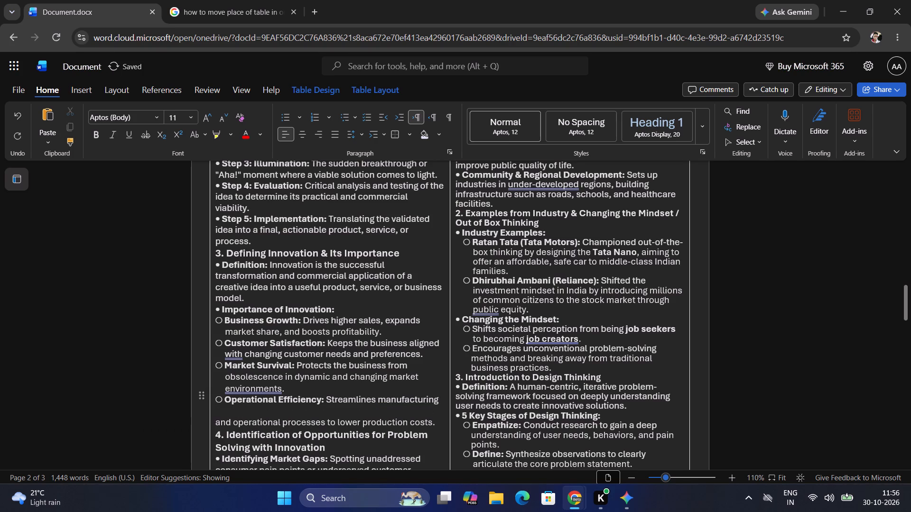
pyautogui.press('BackSpace')
pyautogui.press('space')
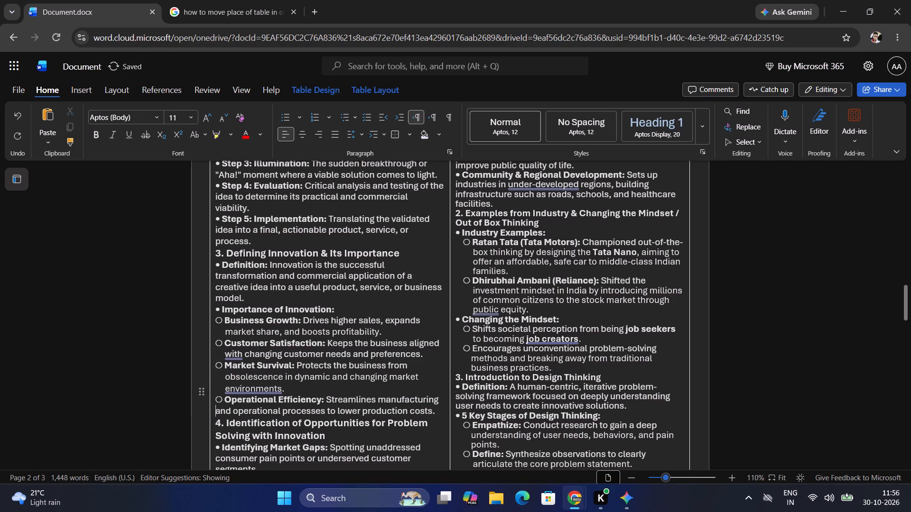
pyautogui.press('Return')
pyautogui.press('space')
pyautogui.press('space')
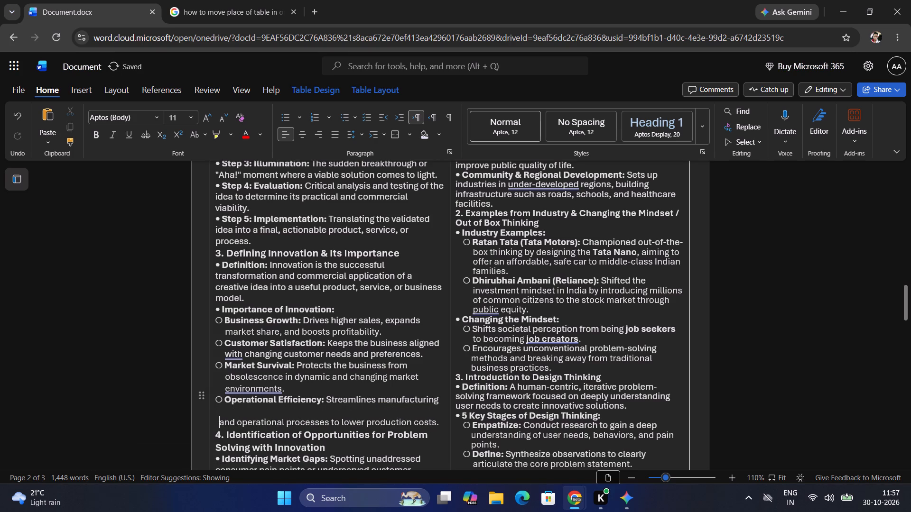
pyautogui.press('space')
pyautogui.press('space')
pyautogui.press('space')
pyautogui.press('BackSpace')
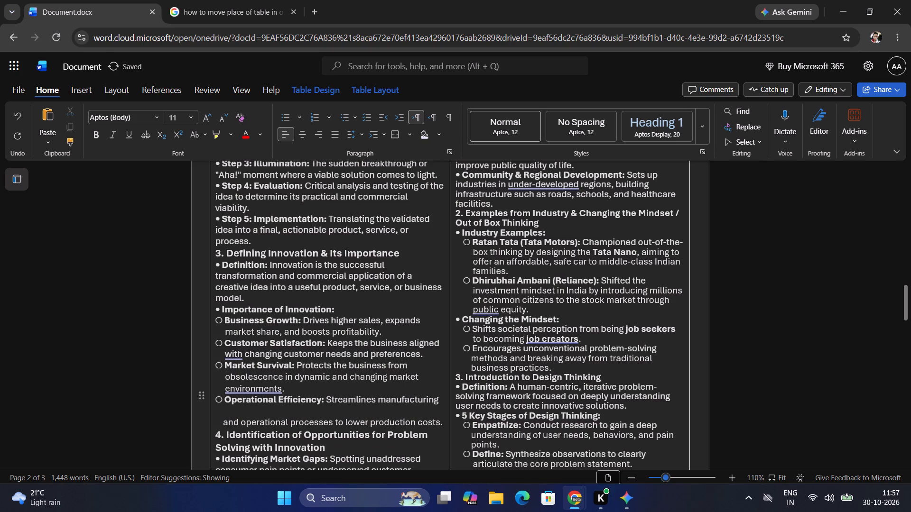
pyautogui.press('Up')
pyautogui.press('BackSpace')
pyautogui.press('BackSpace')
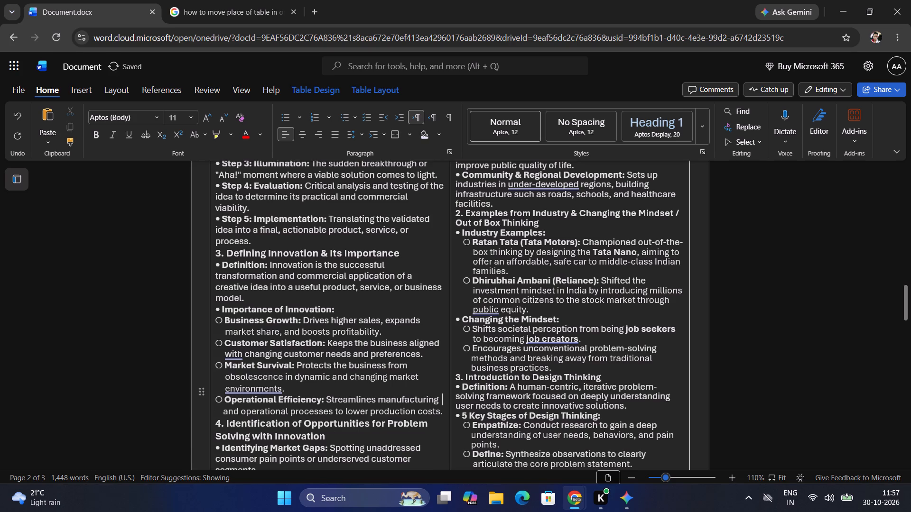
# Remove the leading spaces before the "Identify and Define the Problem" bullet under Steps in Decision Making, keeping it on its own line.
pyautogui.press('Down')
pyautogui.press('Down')
pyautogui.press('Down')
pyautogui.press('Down')
pyautogui.scroll(-3, 263, 383)
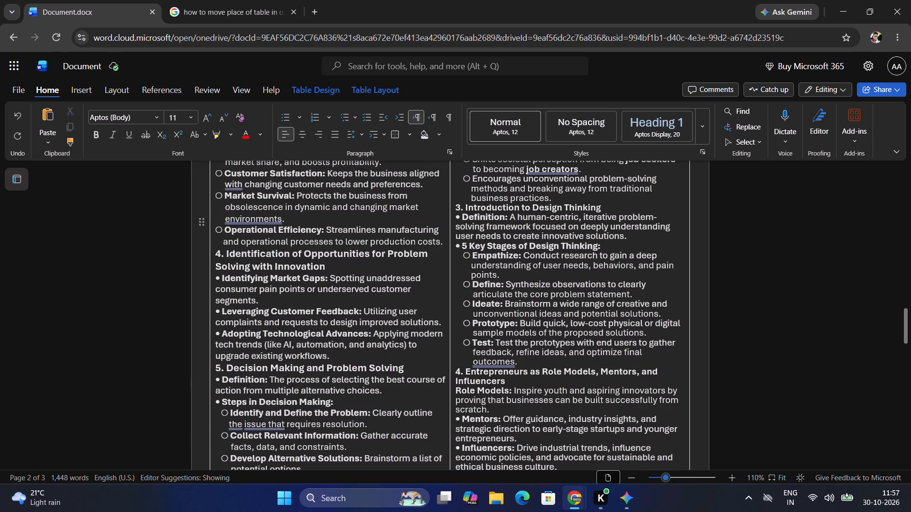
pyautogui.scroll(-4, 267, 384)
pyautogui.scroll(2, 268, 384)
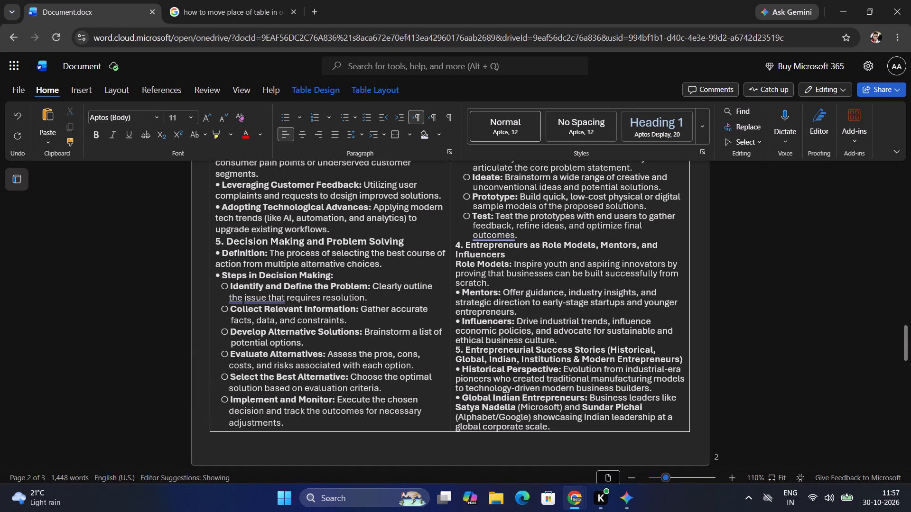
pyautogui.scroll(1, 262, 362)
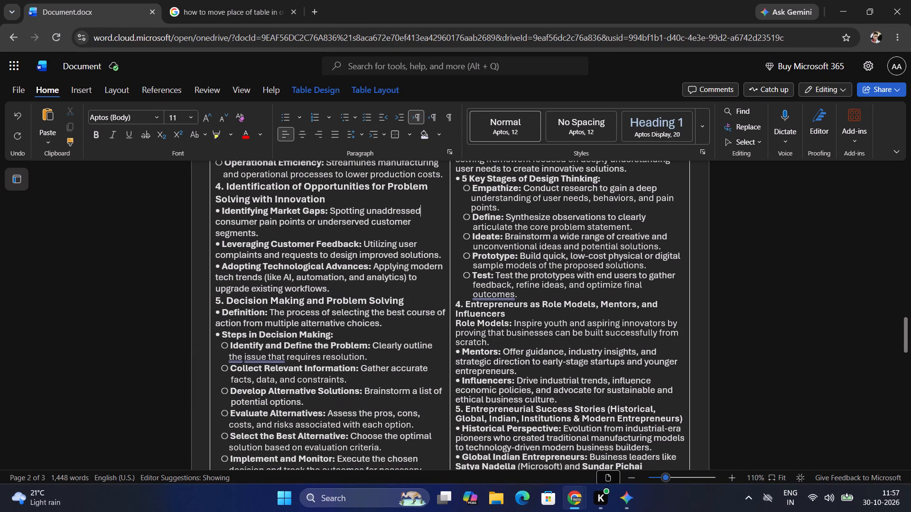
pyautogui.click(221, 347)
pyautogui.scroll(1, 286, 349)
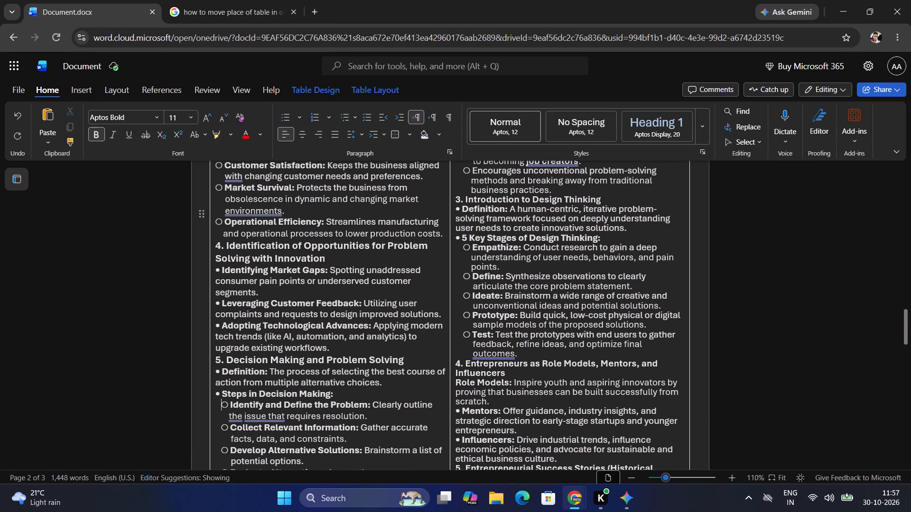
pyautogui.press('BackSpace')
pyautogui.press('BackSpace')
pyautogui.press('BackSpace')
pyautogui.press('BackSpace')
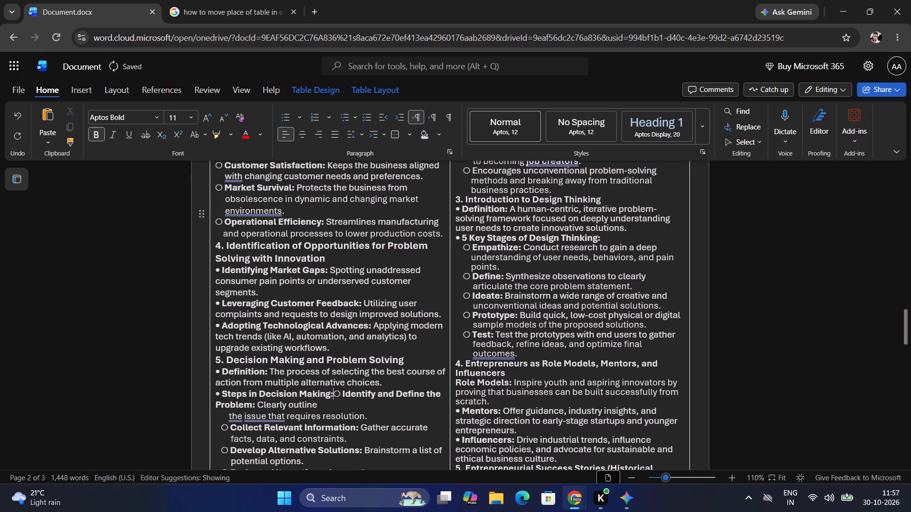
pyautogui.press('Return')
# Remove the indent before "the issue that requires resolution." in the Identify and Define the Problem bullet.
pyautogui.press('Down')
pyautogui.press('Down')
pyautogui.press('Right')
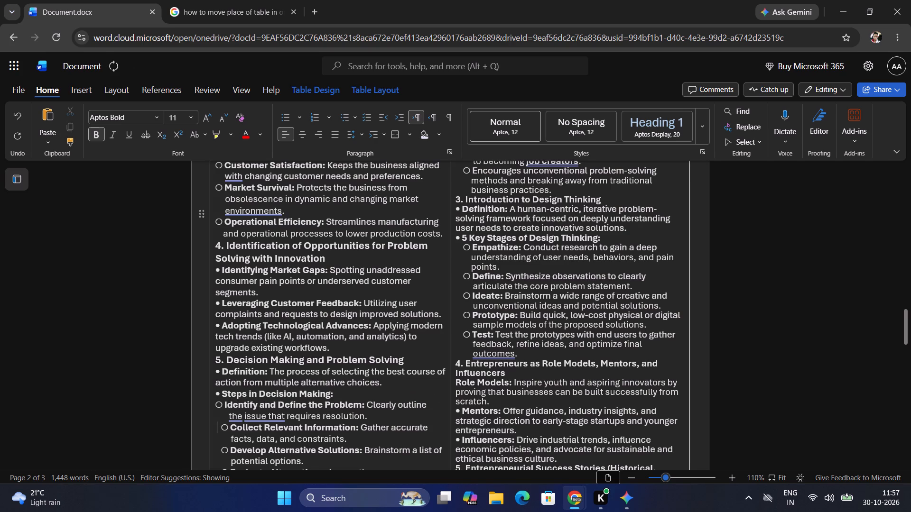
pyautogui.press('Up')
pyautogui.press('Right')
pyautogui.press('Right')
pyautogui.press('Right')
pyautogui.press('Right')
pyautogui.press('Right')
pyautogui.press('Right')
pyautogui.press('Right')
pyautogui.hotkey('ctrl', 'BackSpace')
# Remove the leading spaces from both lines of the Collect Relevant Information bullet.
pyautogui.press('Down')
pyautogui.press('Down')
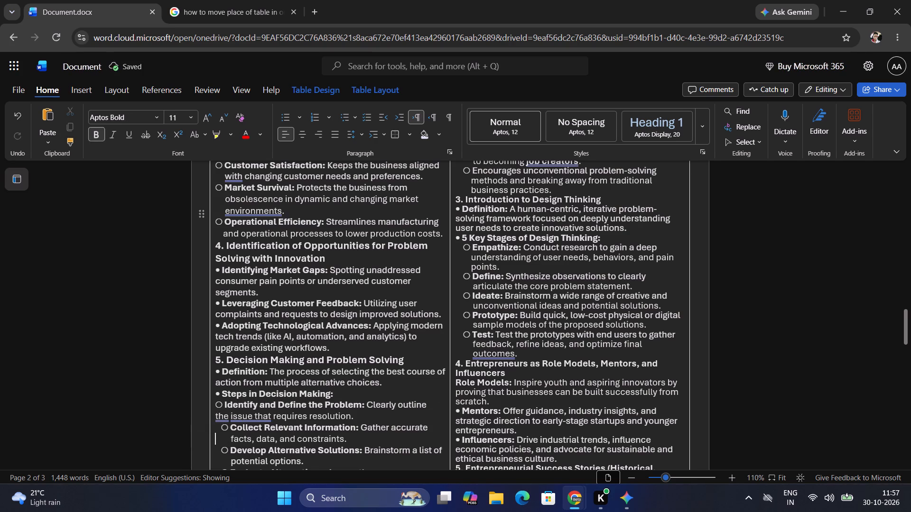
pyautogui.press('Up')
pyautogui.press('Down')
pyautogui.press('Up')
pyautogui.hotkey('ctrl', 'Right')
pyautogui.press('BackSpace')
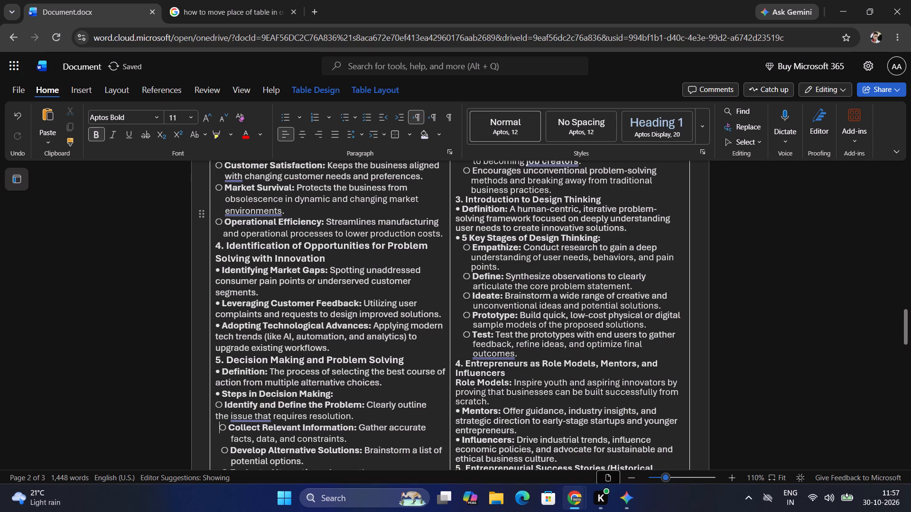
pyautogui.hotkey('ctrl', 'BackSpace')
pyautogui.press('Down')
pyautogui.press('Right')
pyautogui.press('Left')
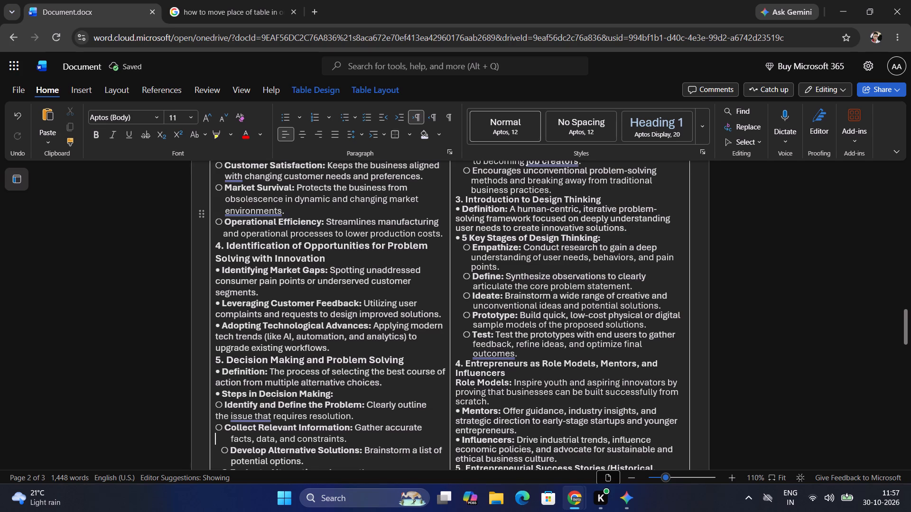
pyautogui.hotkey('ctrl', 'Delete')
# Trim the leading spaces before the Develop Alternative Solutions bullet, keeping it on its own line, and remove the indent before "potential options.".
pyautogui.press('Down')
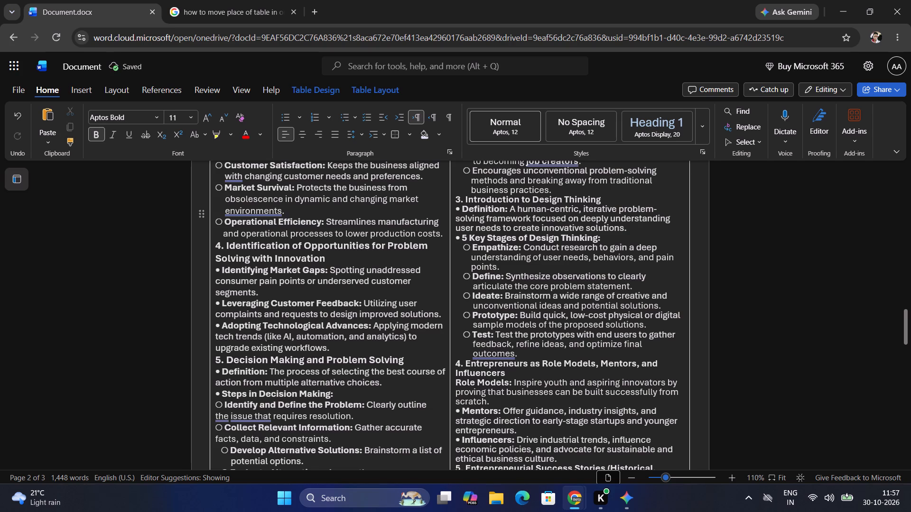
pyautogui.press('Right')
pyautogui.press('Right')
pyautogui.press('BackSpace')
pyautogui.press('BackSpace')
pyautogui.hotkey('ctrl', 'BackSpace')
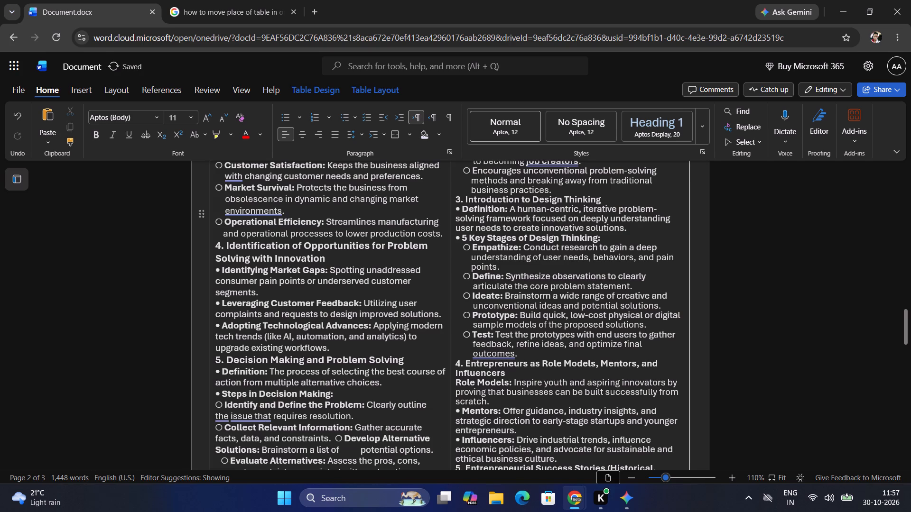
pyautogui.hotkey('ctrl', 'z')
pyautogui.press('Down')
pyautogui.hotkey('ctrl', 'Delete')
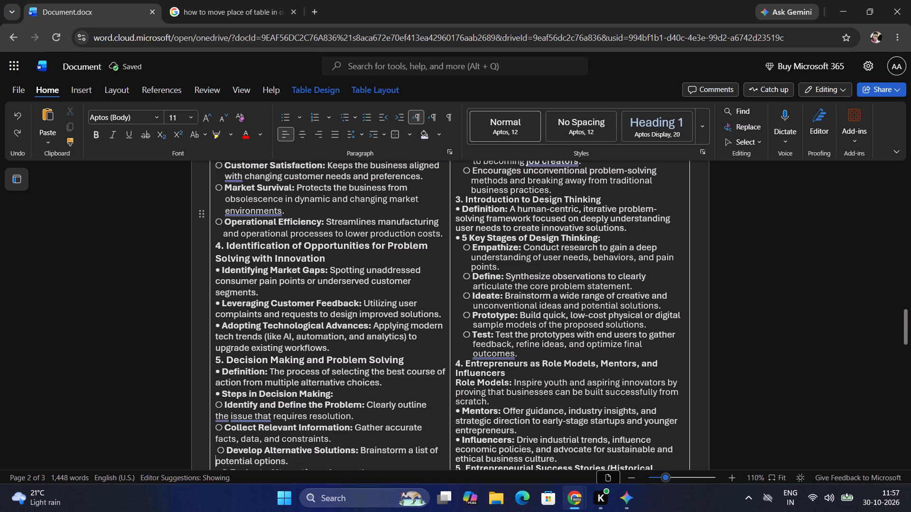
# Remove the leading spaces from both lines of the Evaluate Alternatives and Select the Best Alternative bullets.
pyautogui.press('Down')
pyautogui.hotkey('ctrl', 'Delete')
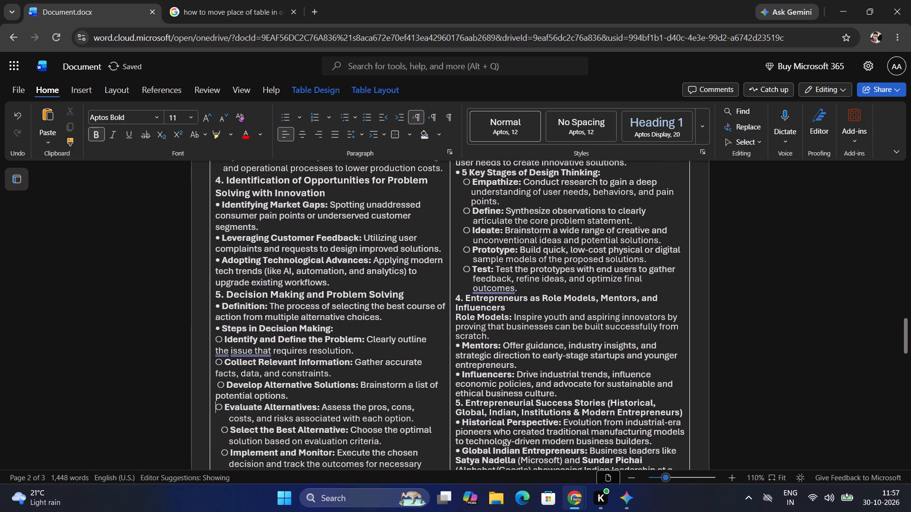
pyautogui.press('Down')
pyautogui.hotkey('ctrl', 'Delete')
pyautogui.hotkey('ctrl', 'Down')
pyautogui.hotkey('ctrl', 'Delete')
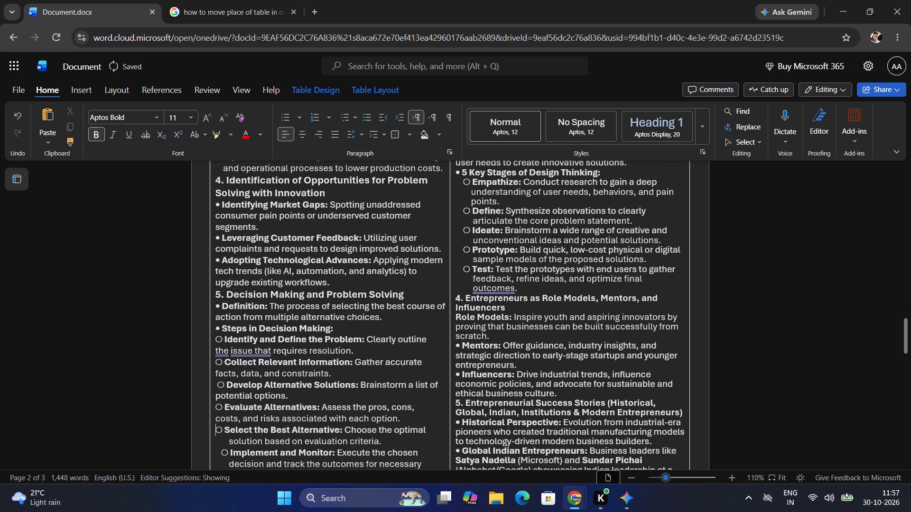
pyautogui.hotkey('ctrl', 'Down')
pyautogui.hotkey('ctrl', 'Delete')
# Remove the leading spaces from all three lines of the Implement and Monitor bullet.
pyautogui.press('Down')
pyautogui.hotkey('ctrl', 'Delete')
pyautogui.press('Down')
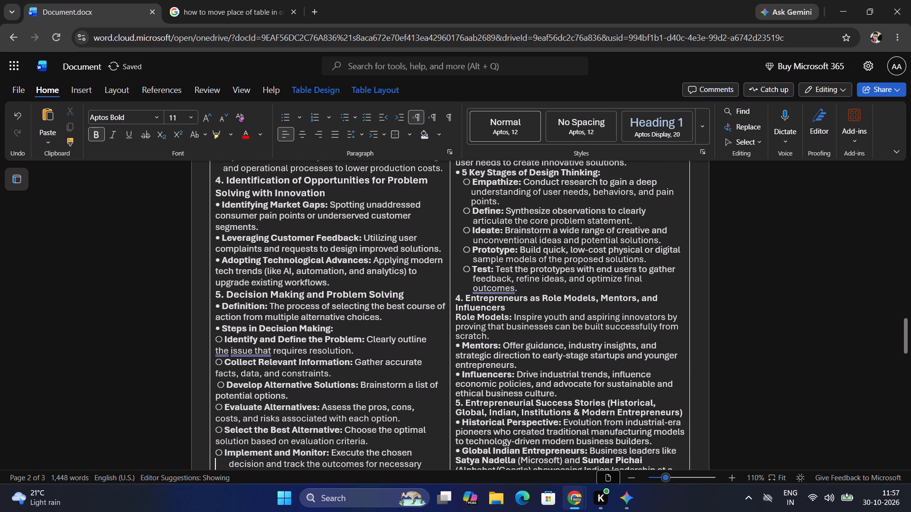
pyautogui.hotkey('ctrl', 'Delete')
pyautogui.press('Down')
pyautogui.hotkey('ctrl', 'Delete')
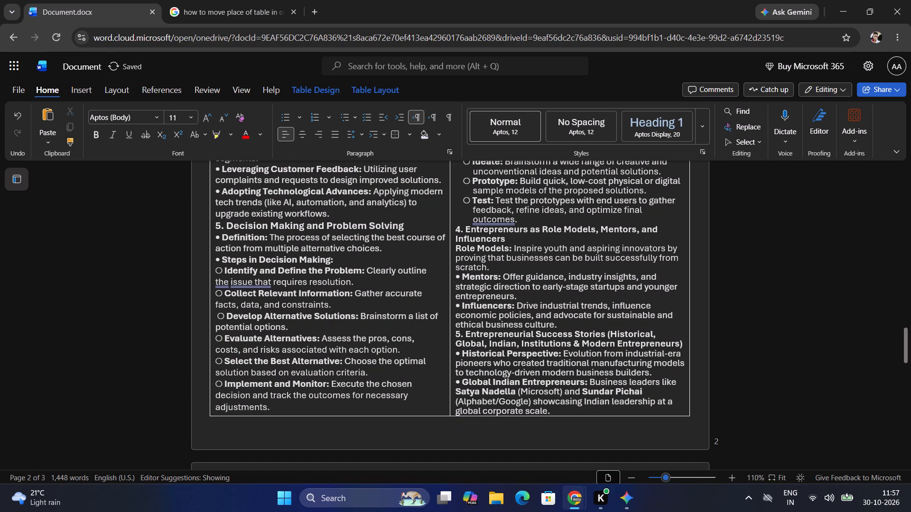
# Remove the indents before "market share" in the Business Growth bullet and before "with changing" in the Customer Satisfaction bullet.
pyautogui.press('Up')
pyautogui.press('Up')
pyautogui.press('Down')
pyautogui.press('Up')
pyautogui.press('Up')
pyautogui.press('Up')
pyautogui.press('Up')
pyautogui.press('Up')
pyautogui.press('Up')
pyautogui.press('Up')
pyautogui.press('Up')
pyautogui.press('Up')
pyautogui.press('Up')
pyautogui.press('Up')
pyautogui.press('Up')
pyautogui.press('Up')
pyautogui.press('Up')
pyautogui.press('Up')
pyautogui.press('Up')
pyautogui.press('Up')
pyautogui.press('Up')
pyautogui.press('Up')
pyautogui.press('Up')
pyautogui.press('Down')
pyautogui.press('Down')
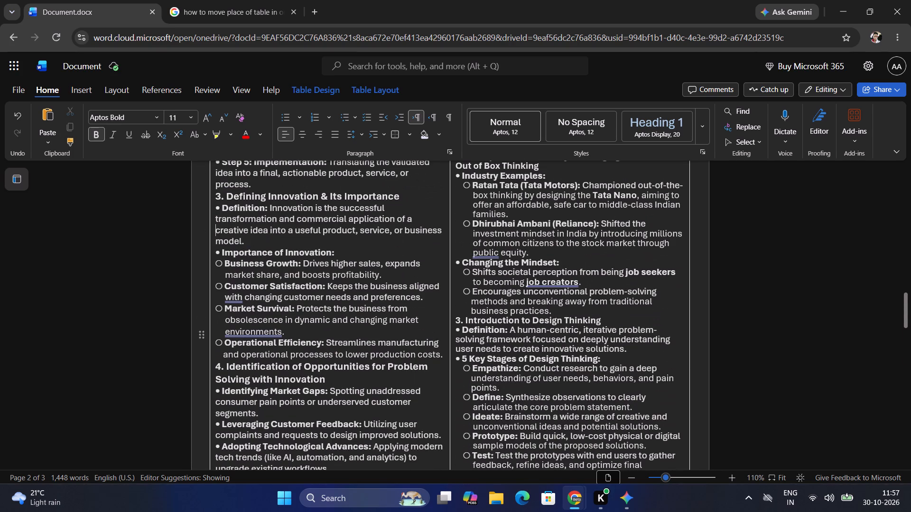
pyautogui.press('Down')
pyautogui.press('Down')
pyautogui.press('Down')
pyautogui.press('Down')
pyautogui.hotkey('ctrl', 'Delete')
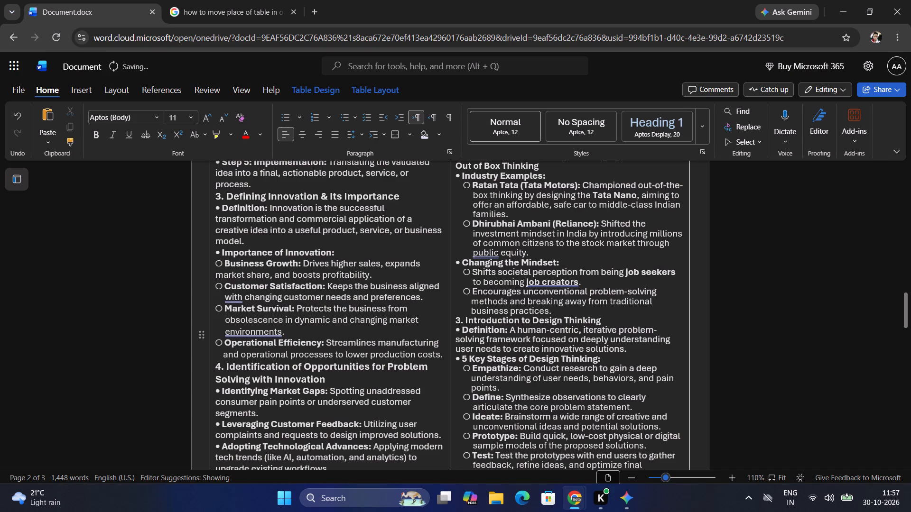
pyautogui.press('Down')
pyautogui.press('Up')
pyautogui.press('Down')
pyautogui.press('Down')
pyautogui.hotkey('ctrl', 'Delete')
# Remove the leading spaces from the continuation lines of the Market Survival and Operational Efficiency bullets.
pyautogui.press('Down')
pyautogui.press('Down')
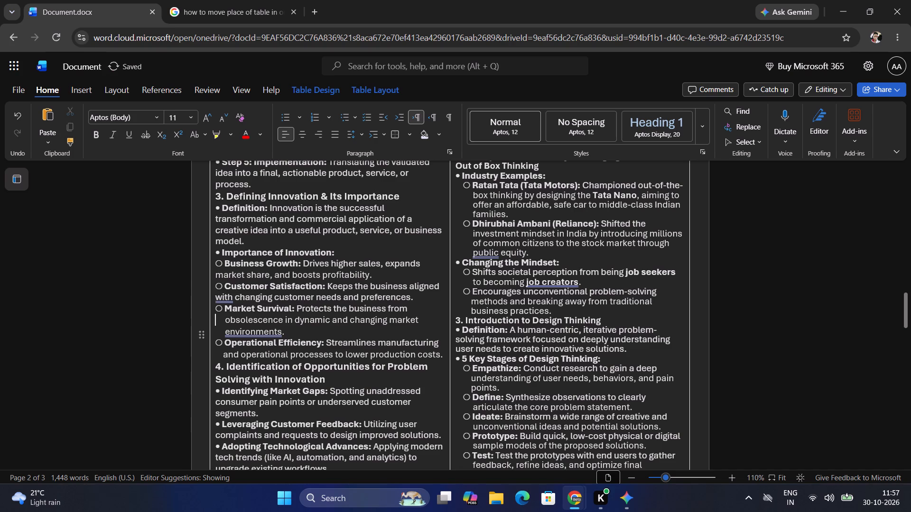
pyautogui.hotkey('ctrl', 'Delete')
pyautogui.press('Down')
pyautogui.hotkey('ctrl', 'Delete')
pyautogui.hotkey('ctrl', 'Down')
pyautogui.press('Down')
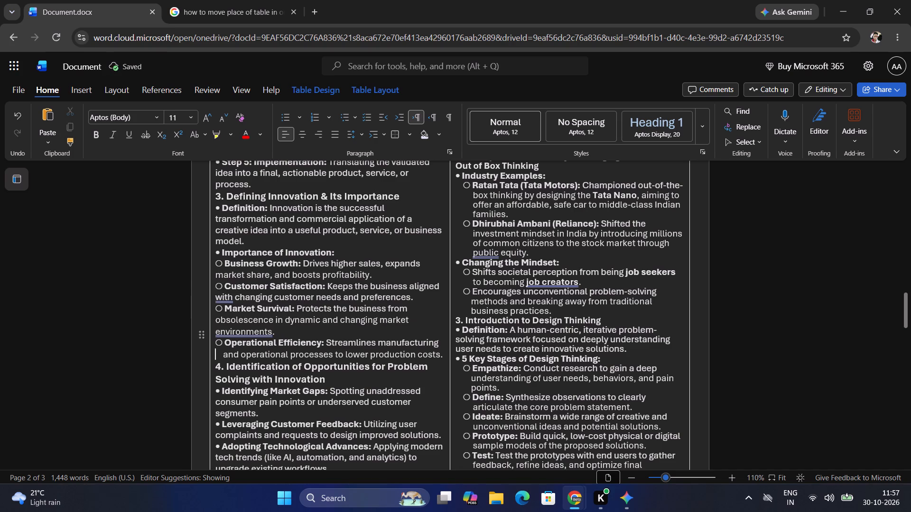
pyautogui.hotkey('ctrl', 'Delete')
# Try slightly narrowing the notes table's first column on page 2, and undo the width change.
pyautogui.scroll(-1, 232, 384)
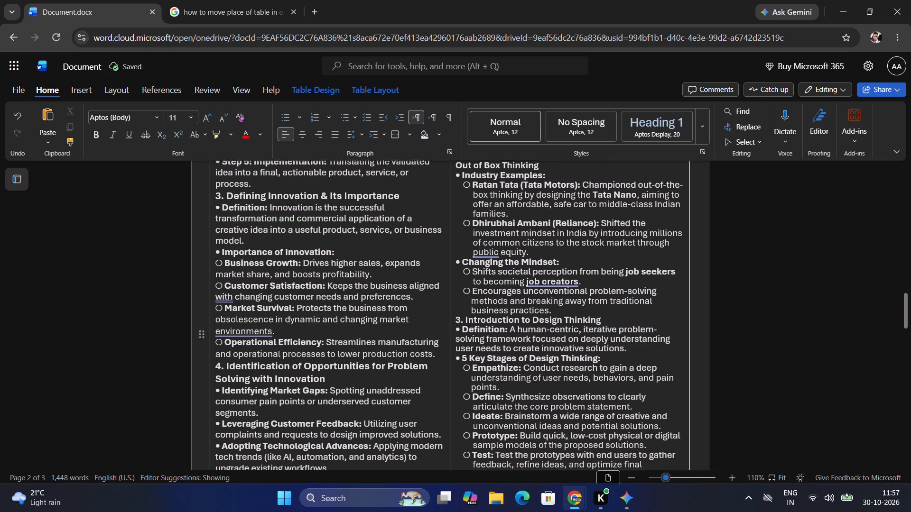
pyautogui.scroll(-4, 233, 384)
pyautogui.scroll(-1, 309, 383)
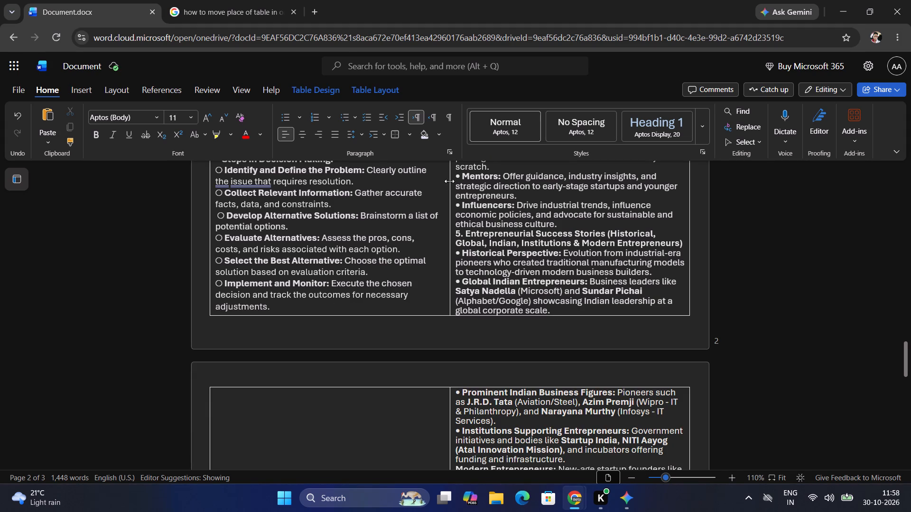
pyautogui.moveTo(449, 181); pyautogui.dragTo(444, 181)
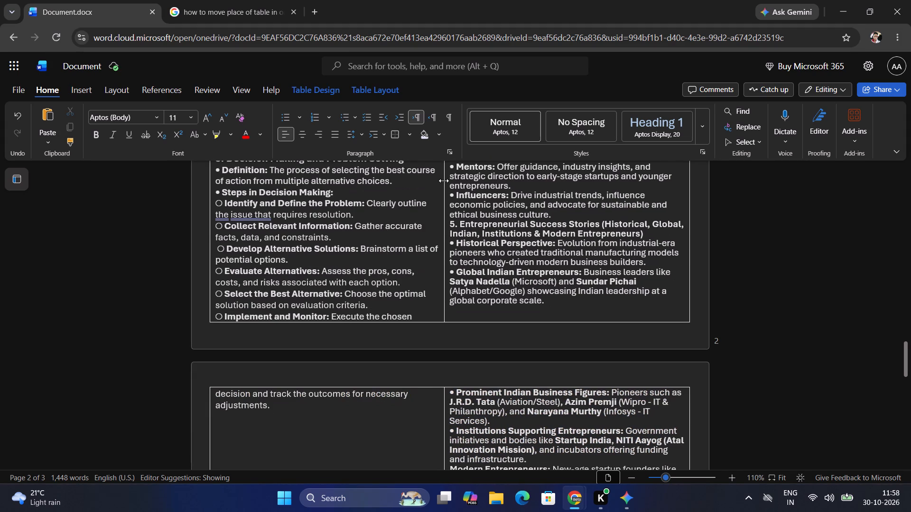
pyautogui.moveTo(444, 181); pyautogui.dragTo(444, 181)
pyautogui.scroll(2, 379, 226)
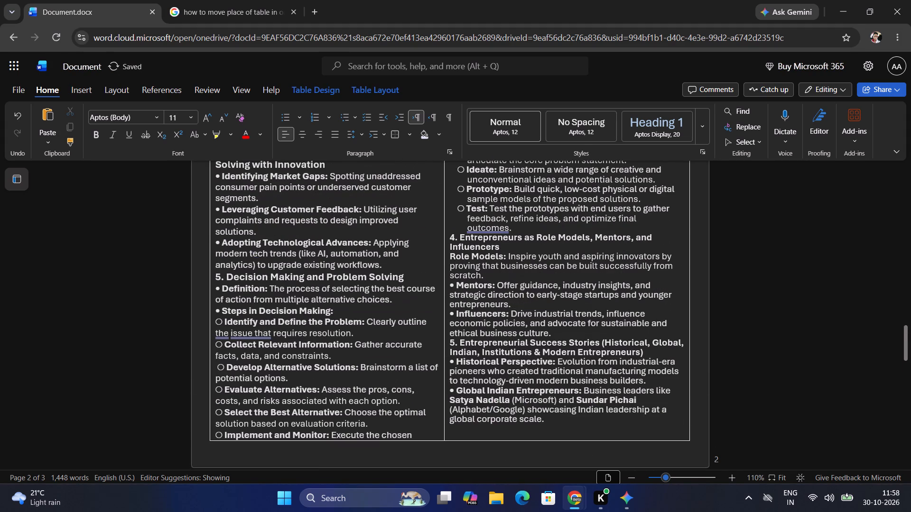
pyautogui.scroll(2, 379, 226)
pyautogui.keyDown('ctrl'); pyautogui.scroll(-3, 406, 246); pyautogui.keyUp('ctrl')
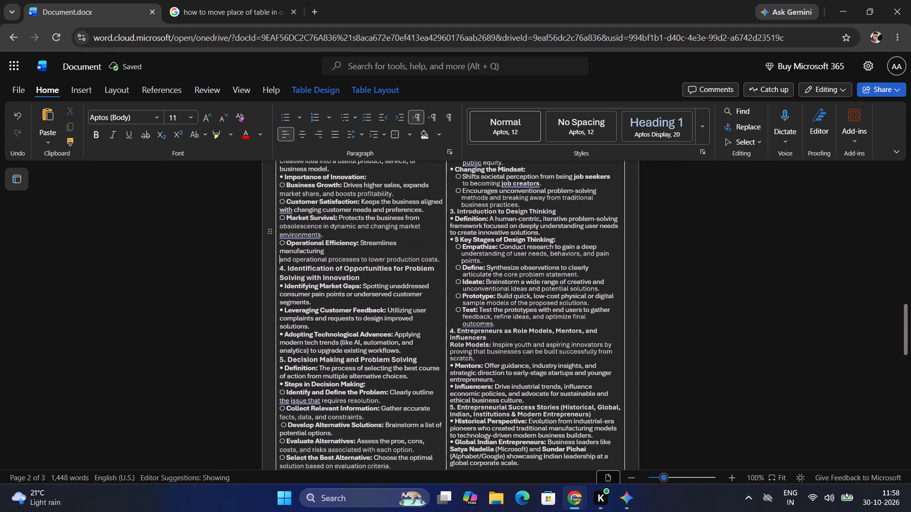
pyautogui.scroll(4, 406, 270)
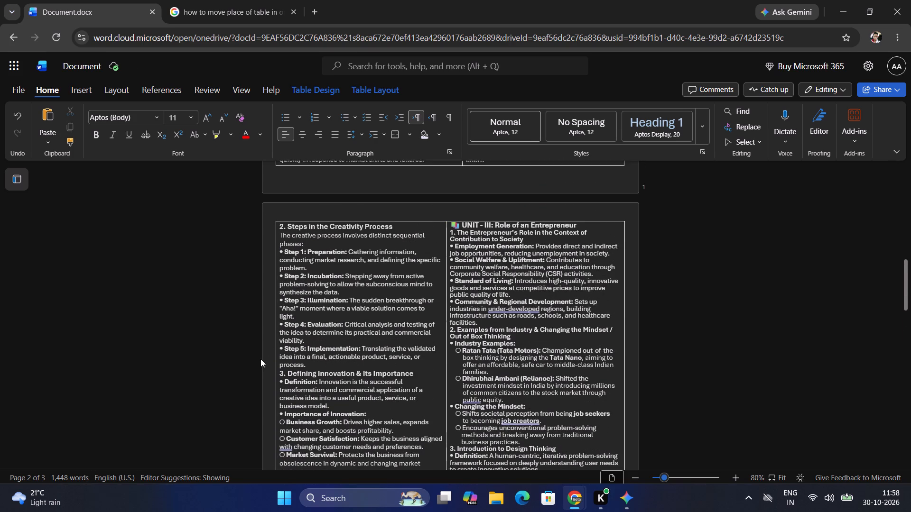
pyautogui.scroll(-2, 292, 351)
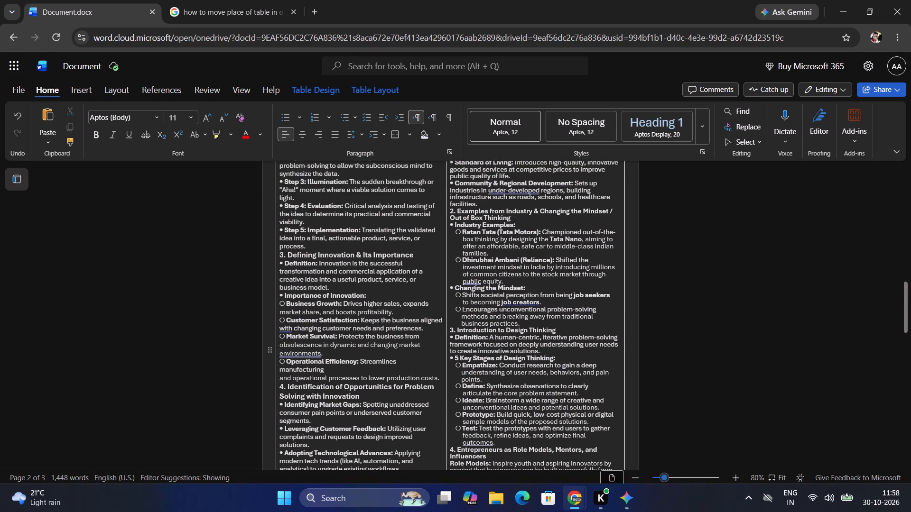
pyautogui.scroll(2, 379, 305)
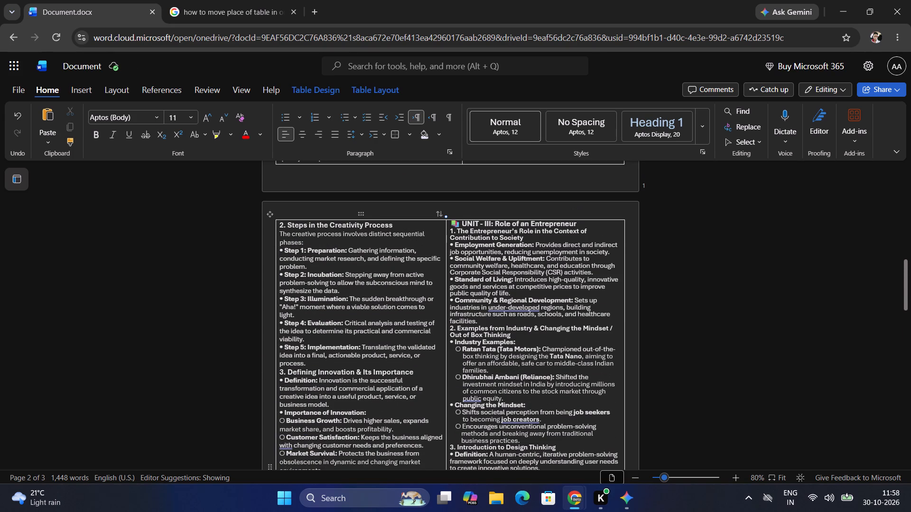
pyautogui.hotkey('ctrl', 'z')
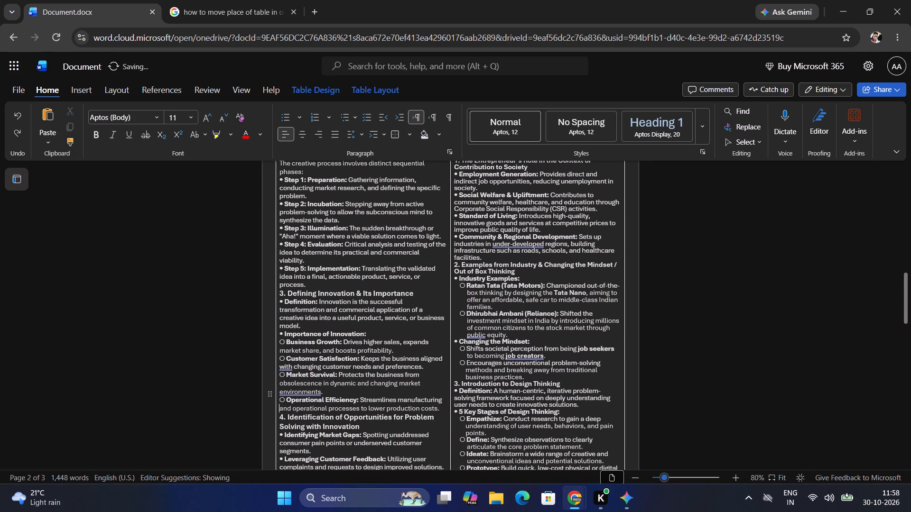
# Examine how the two columns of the notes table fill page 2 and run onto page 3.
pyautogui.scroll(-7, 408, 300)
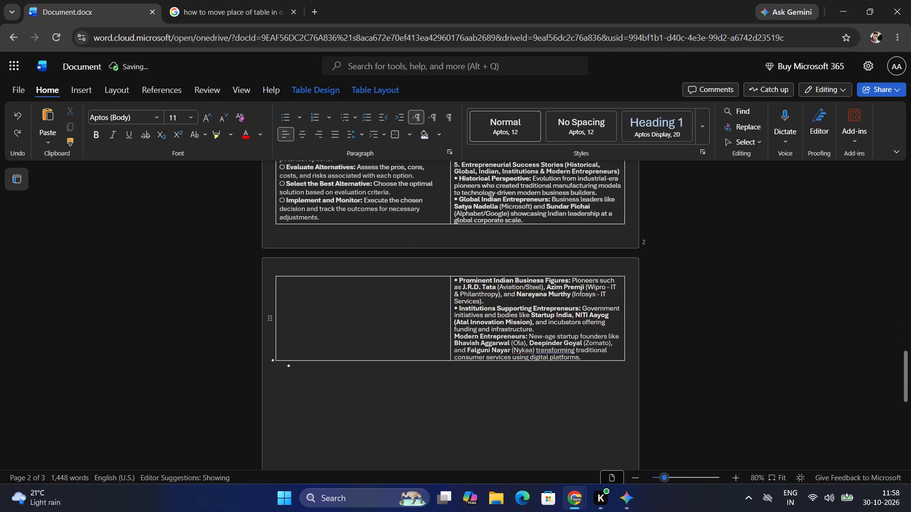
pyautogui.scroll(5, 559, 342)
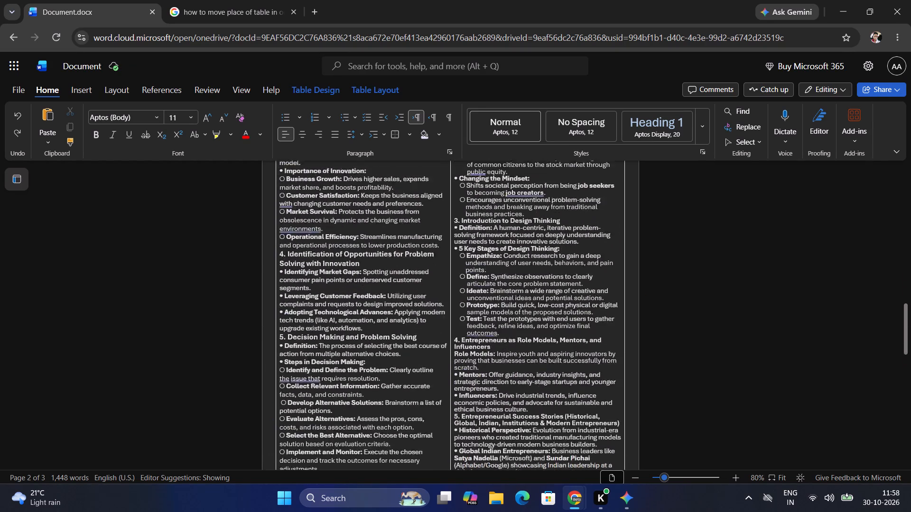
pyautogui.scroll(3, 559, 342)
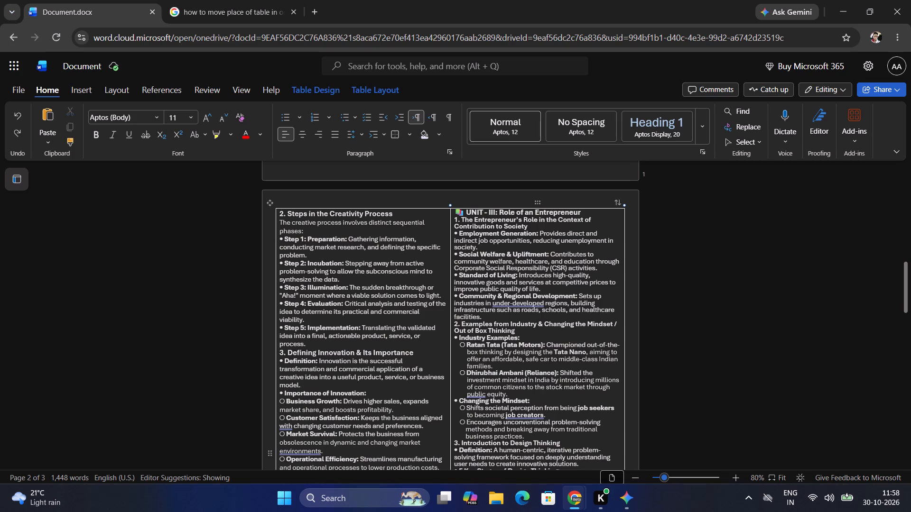
pyautogui.scroll(-4, 519, 365)
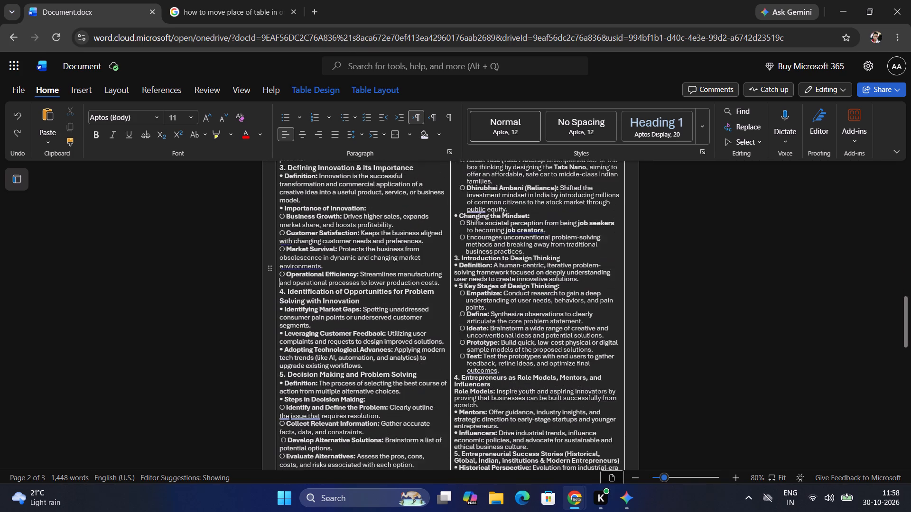
pyautogui.scroll(-2, 514, 368)
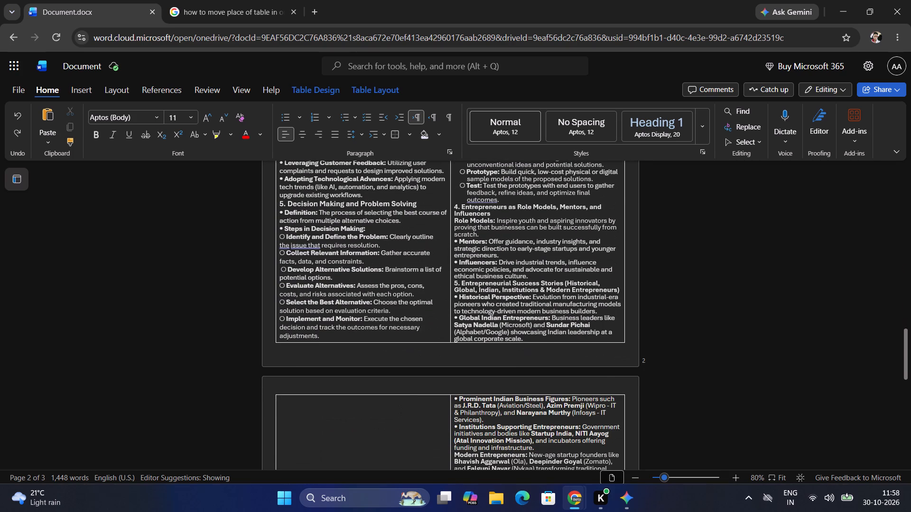
pyautogui.scroll(7, 526, 368)
pyautogui.scroll(-1, 526, 368)
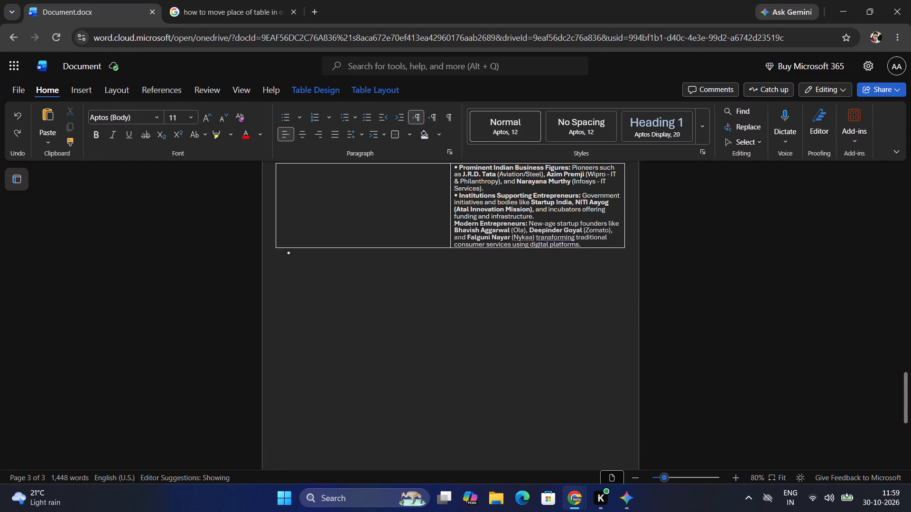
pyautogui.click(378, 299)
pyautogui.click(356, 267)
pyautogui.click(349, 262)
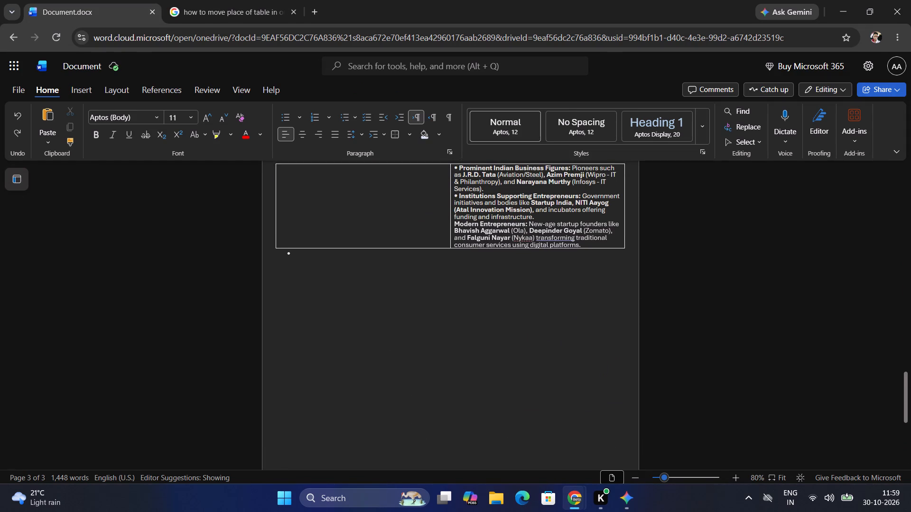
pyautogui.click(339, 248)
pyautogui.press('BackSpace')
pyautogui.press('BackSpace')
pyautogui.press('BackSpace')
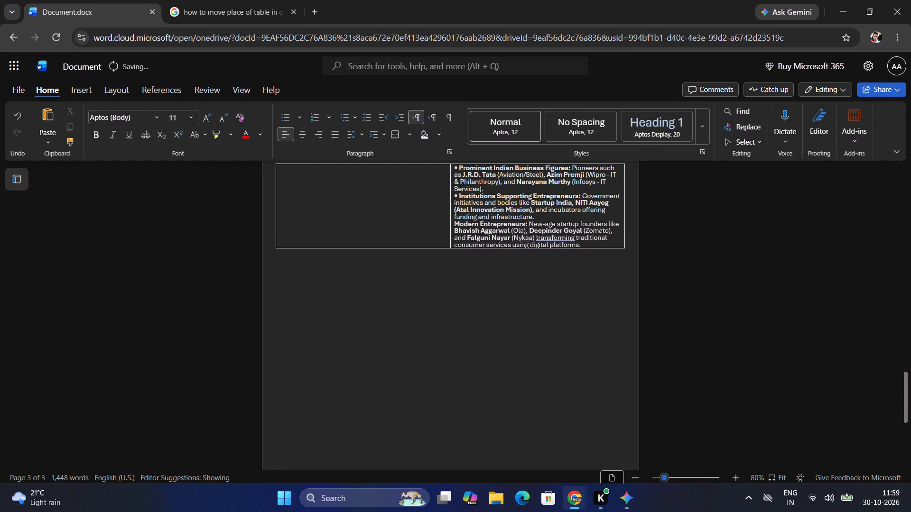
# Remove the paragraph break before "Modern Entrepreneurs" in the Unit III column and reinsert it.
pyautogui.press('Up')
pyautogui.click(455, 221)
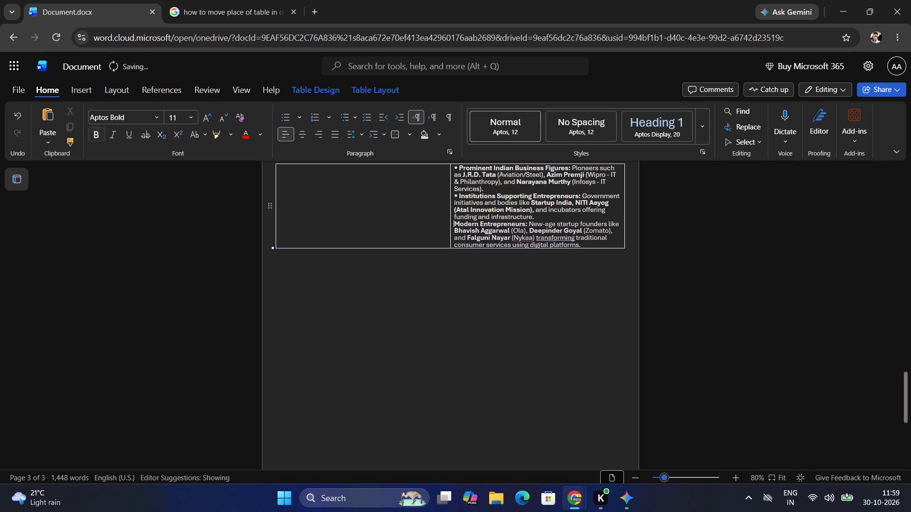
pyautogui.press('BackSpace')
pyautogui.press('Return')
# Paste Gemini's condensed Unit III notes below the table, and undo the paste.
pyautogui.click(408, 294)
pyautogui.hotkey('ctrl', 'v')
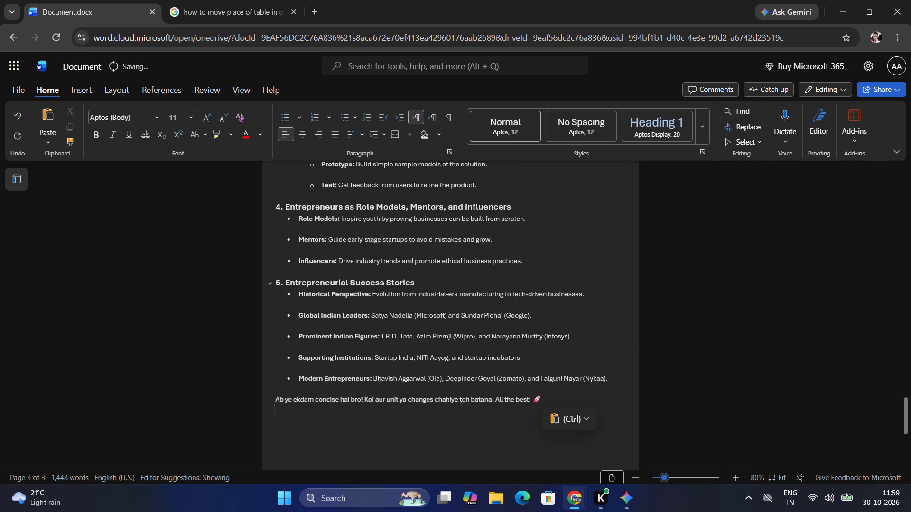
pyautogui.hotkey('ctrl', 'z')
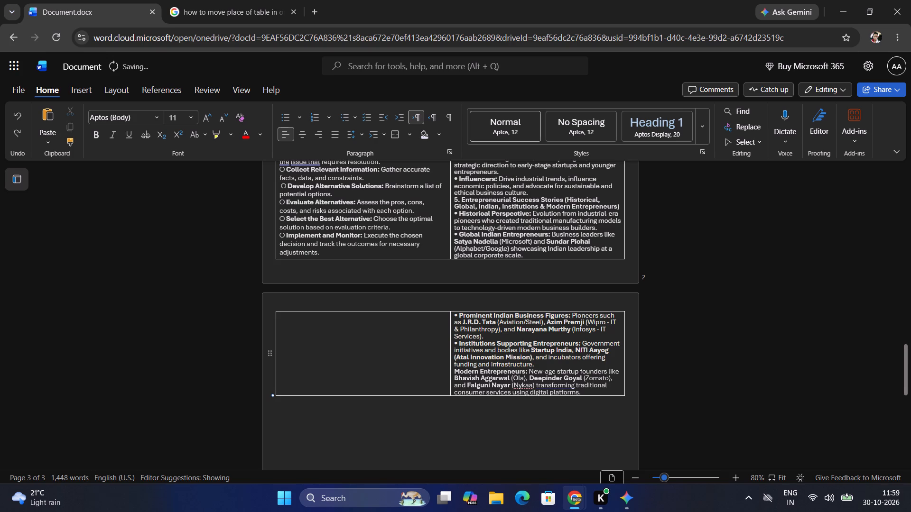
# Replace the entire Unit III column text with Gemini's condensed notes, using a paste option that drops the list bullets and large heading formatting.
pyautogui.moveTo(584, 392); pyautogui.dragTo(531, 329)
pyautogui.scroll(2, 543, 343)
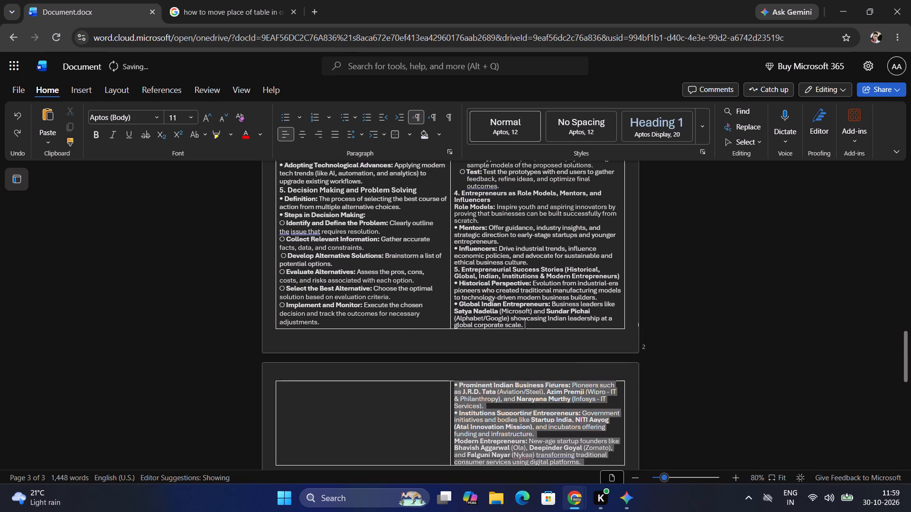
pyautogui.scroll(2, 531, 329)
pyautogui.moveTo(531, 329); pyautogui.dragTo(457, 239)
pyautogui.scroll(1, 449, 217)
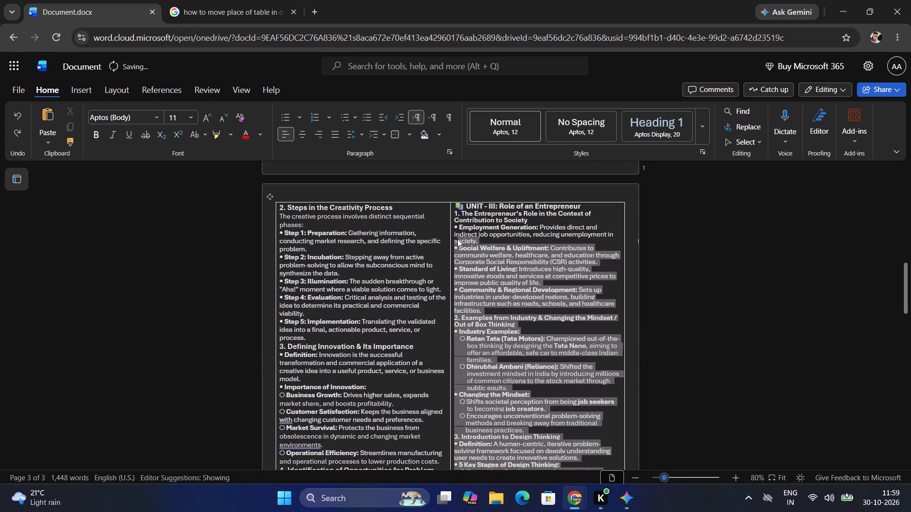
pyautogui.moveTo(457, 239); pyautogui.dragTo(454, 205)
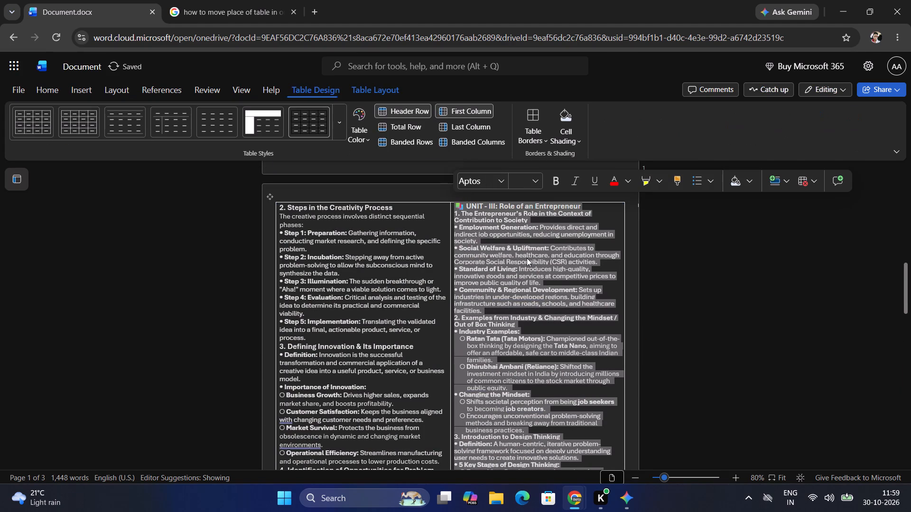
pyautogui.hotkey('ctrl', 'v')
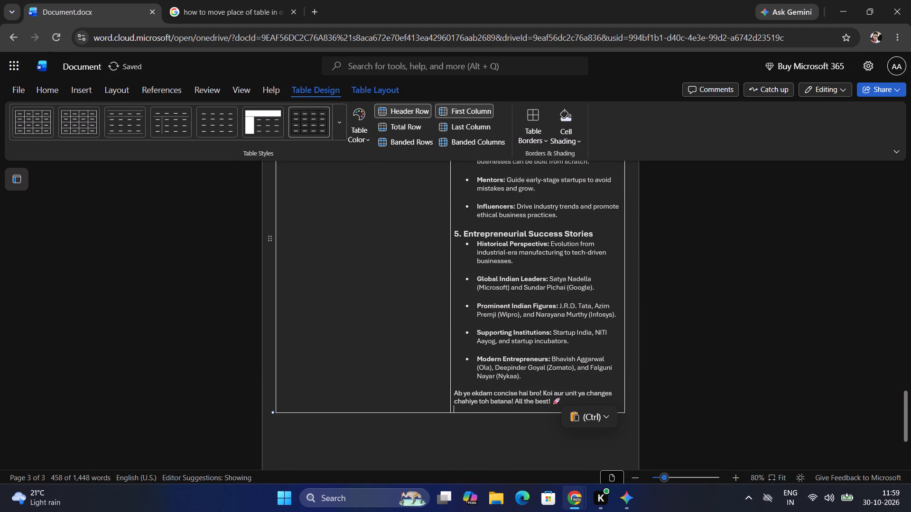
pyautogui.click(595, 421)
pyautogui.click(621, 391)
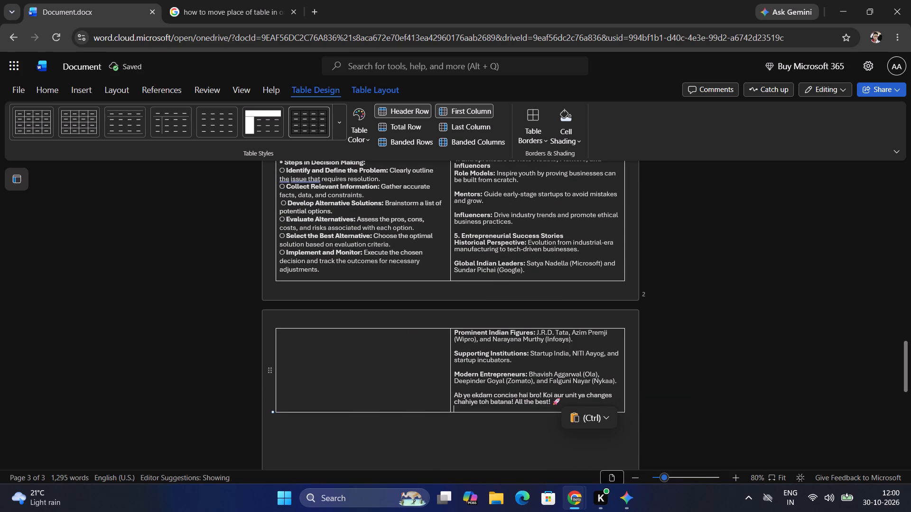
pyautogui.click(505, 343)
# Delete Gemini's "Arey bilkul bro!" intro paragraph and the blank line above the "UNIT - III: Role of an Entrepreneur" heading.
pyautogui.scroll(4, 517, 352)
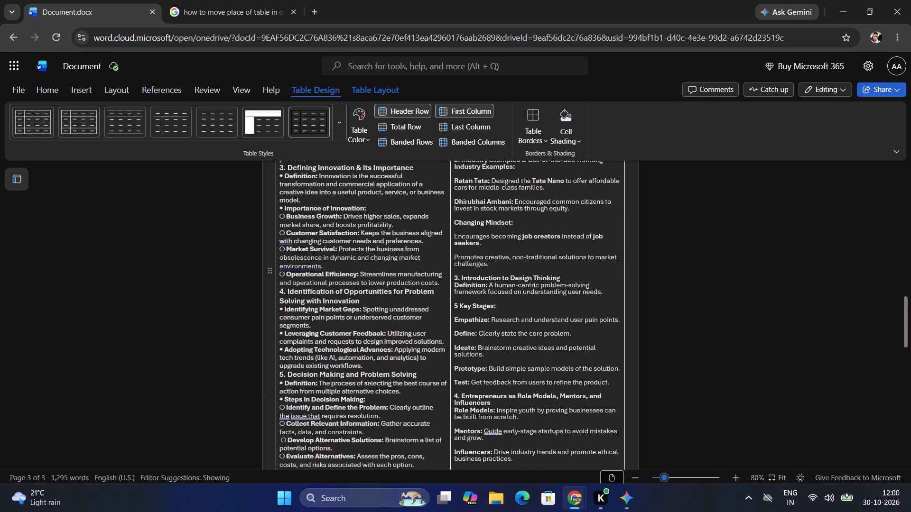
pyautogui.scroll(4, 517, 352)
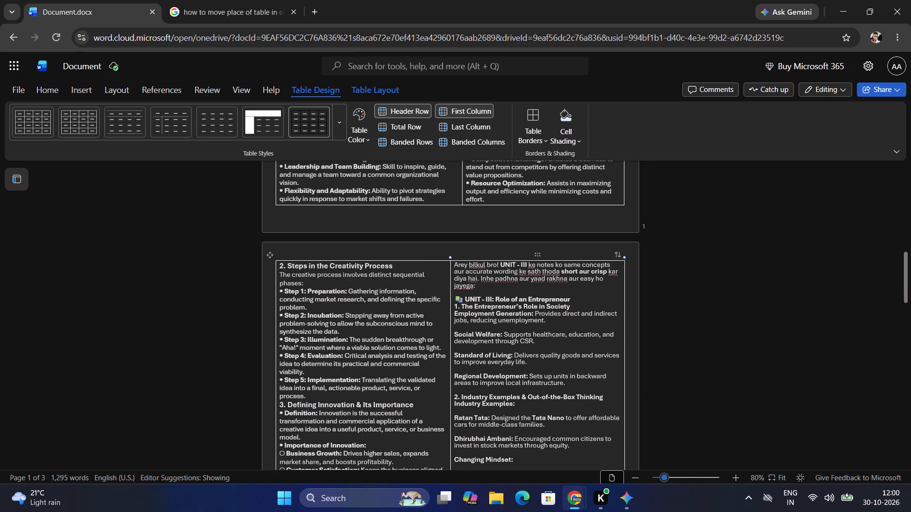
pyautogui.click(484, 296)
pyautogui.click(487, 293)
pyautogui.hotkey('ctrl', 'shift', 'Up')
pyautogui.hotkey('ctrl', 'shift', 'Up')
pyautogui.hotkey('ctrl', 'shift', 'Down')
pyautogui.hotkey('ctrl', 'shift', 'Up')
pyautogui.hotkey('ctrl', 'shift', 'Up')
pyautogui.hotkey('ctrl', 'shift', 'Down')
pyautogui.hotkey('ctrl', 'shift', 'Up')
pyautogui.press('BackSpace')
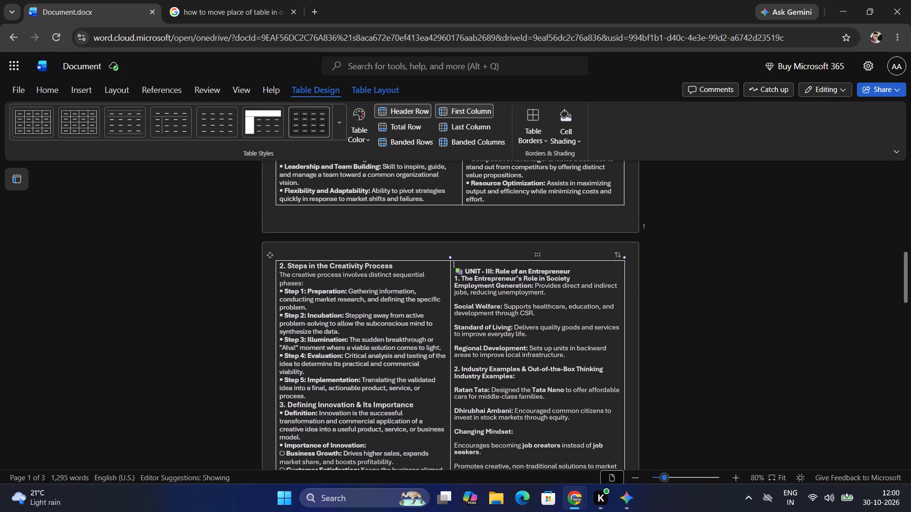
pyautogui.press('Down')
pyautogui.press('BackSpace')
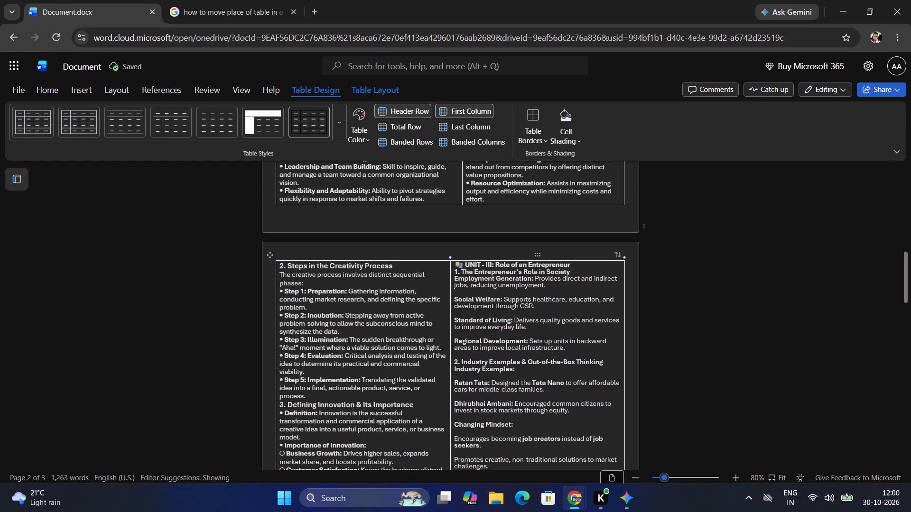
# Remove the blank lines between the four points of "1. The Entrepreneur's Role in Society", keeping one blank line before section 2.
pyautogui.keyDown('ctrl'); pyautogui.scroll(3, 494, 329); pyautogui.keyUp('ctrl')
pyautogui.click(482, 303)
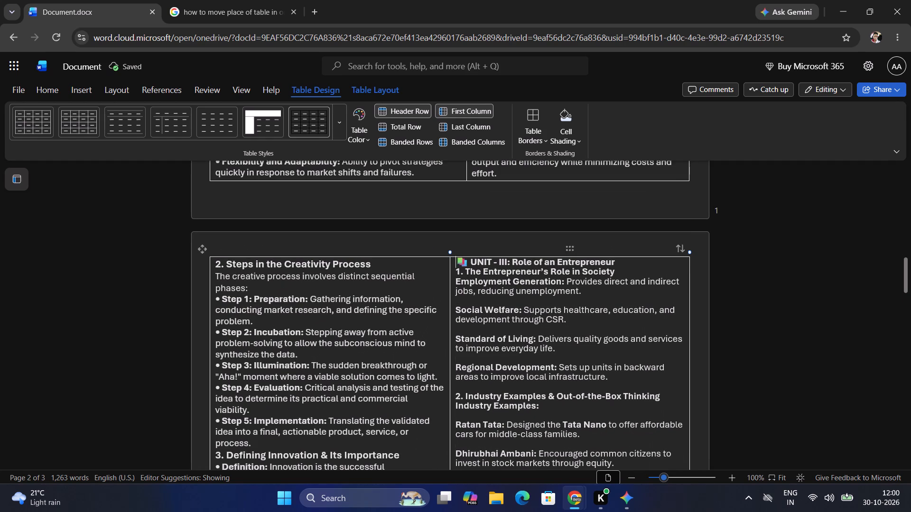
pyautogui.press('BackSpace')
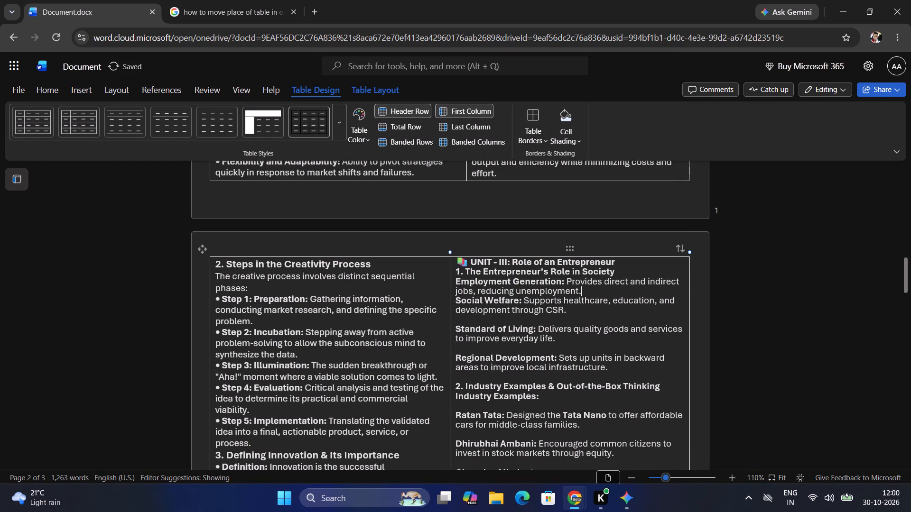
pyautogui.press('Down')
pyautogui.press('Down')
pyautogui.press('Down')
pyautogui.press('BackSpace')
pyautogui.press('Down')
pyautogui.press('Down')
pyautogui.press('Down')
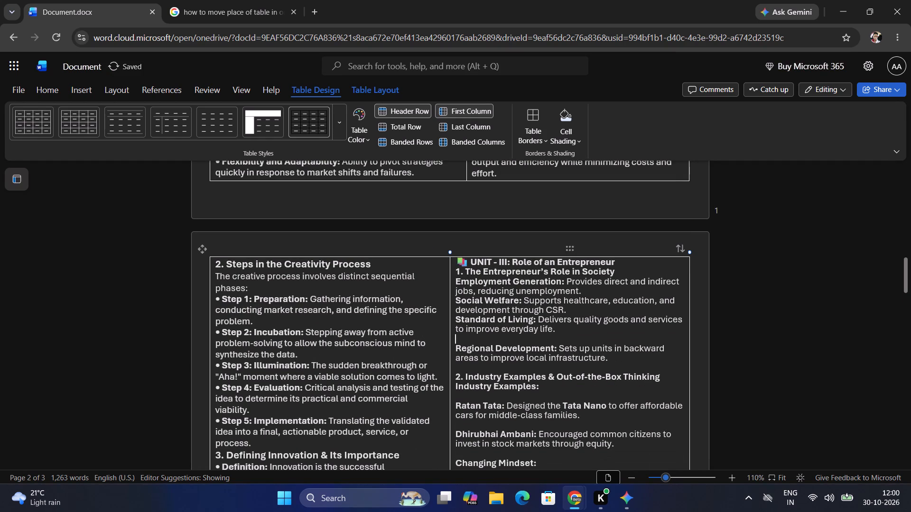
pyautogui.press('BackSpace')
pyautogui.press('Down')
pyautogui.press('Down')
pyautogui.press('Down')
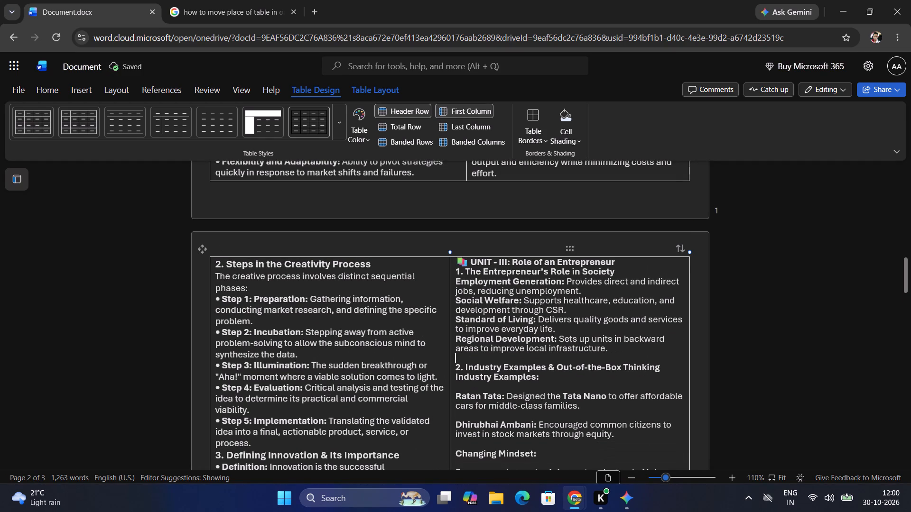
pyautogui.press('BackSpace')
pyautogui.press('Return')
# Remove the blank lines around the Ratan Tata and Dhirubhai Ambani points under "Industry Examples" in section 2.
pyautogui.press('Down')
pyautogui.press('Down')
pyautogui.press('Down')
pyautogui.press('BackSpace')
pyautogui.press('Down')
pyautogui.press('Down')
pyautogui.press('Down')
pyautogui.press('Down')
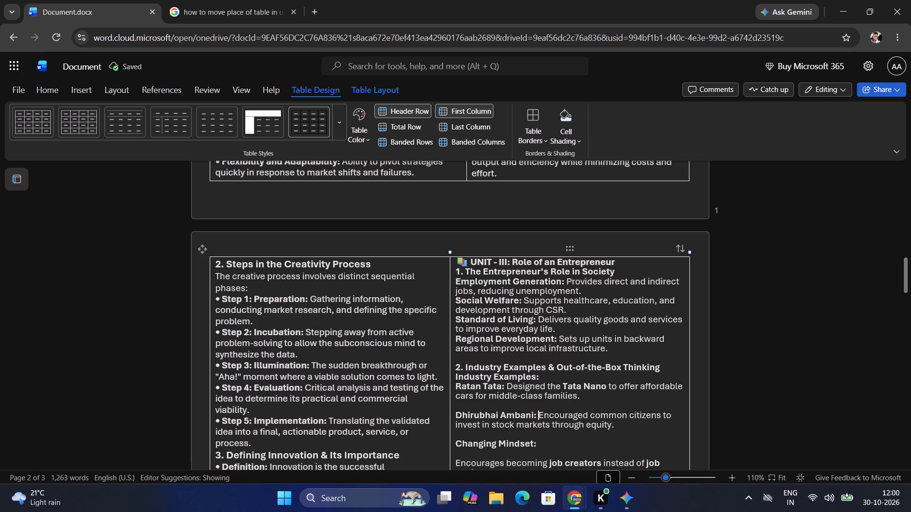
pyautogui.press('Up')
pyautogui.press('BackSpace')
pyautogui.press('Down')
pyautogui.press('Down')
pyautogui.press('Down')
pyautogui.press('BackSpace')
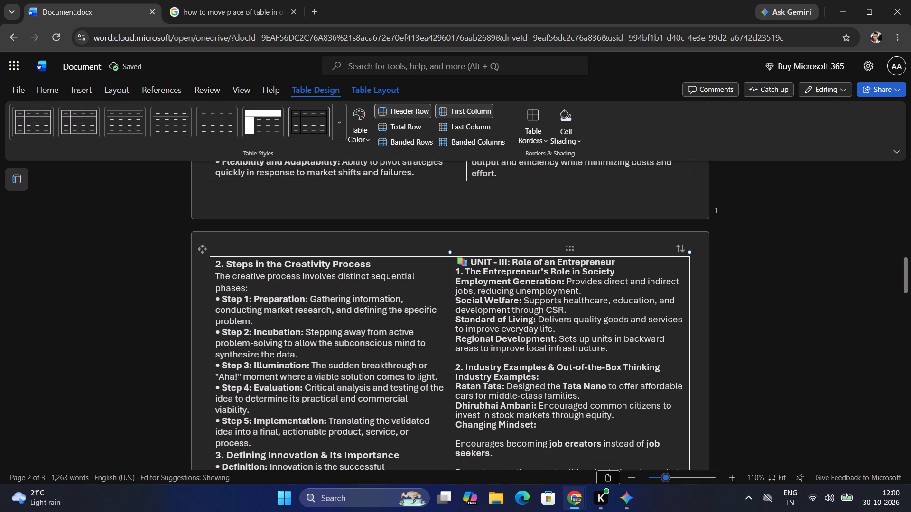
# Remove the blank lines below "Changing Mindset:" and between its two points.
pyautogui.press('Down')
pyautogui.press('Down')
pyautogui.press('BackSpace')
pyautogui.press('Down')
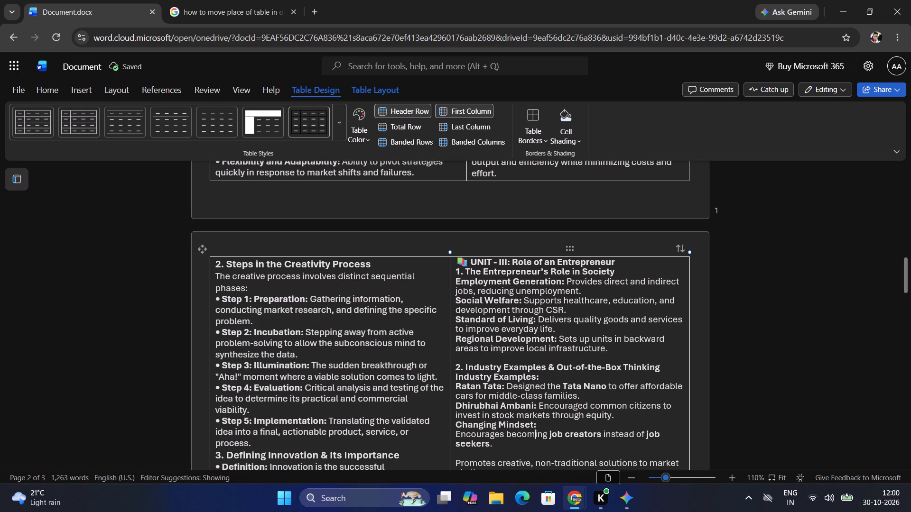
pyautogui.press('Down')
pyautogui.press('Down')
pyautogui.press('BackSpace')
# Remove the blank line below the "5 Key Stages:" subheading in the Design Thinking section.
pyautogui.press('Down')
pyautogui.press('Down')
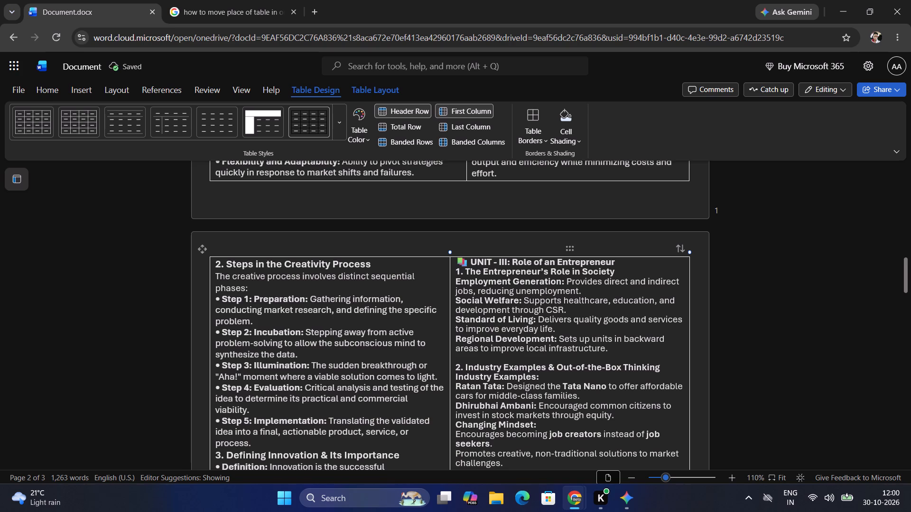
pyautogui.press('Down')
pyautogui.press('Down')
pyautogui.press('Up')
pyautogui.press('Down')
pyautogui.press('Down')
pyautogui.press('Down')
pyautogui.press('Down')
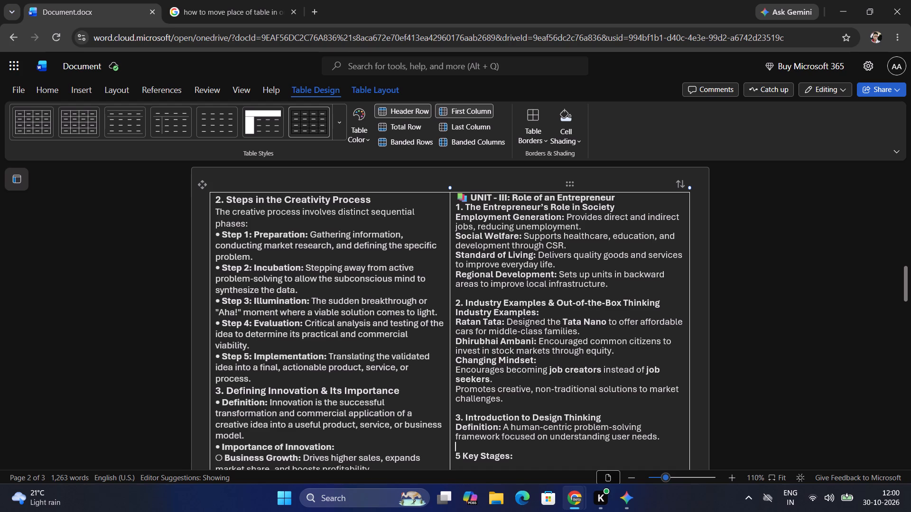
pyautogui.scroll(-3, 482, 302)
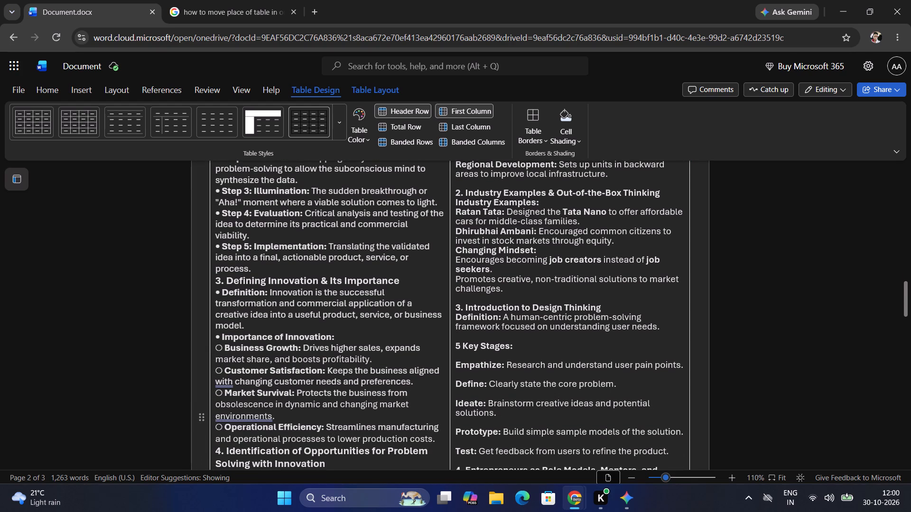
pyautogui.click(470, 357)
pyautogui.press('Down')
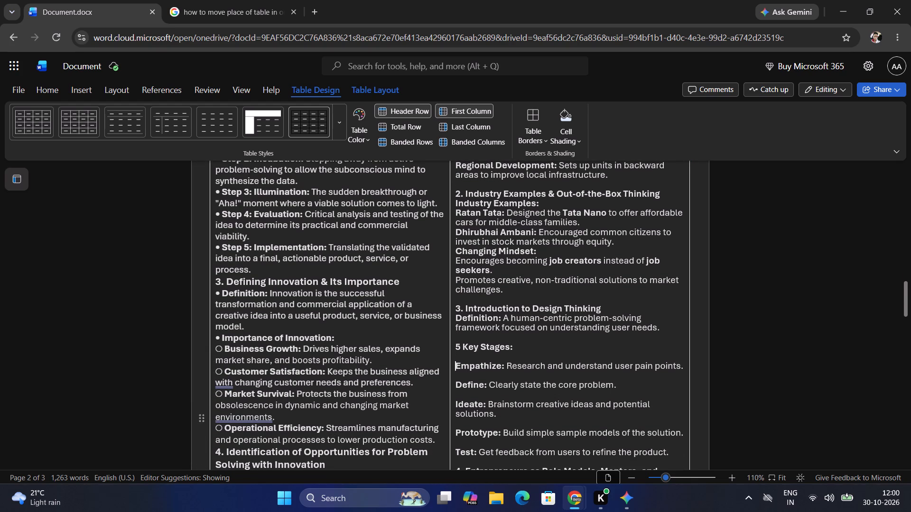
pyautogui.press('BackSpace')
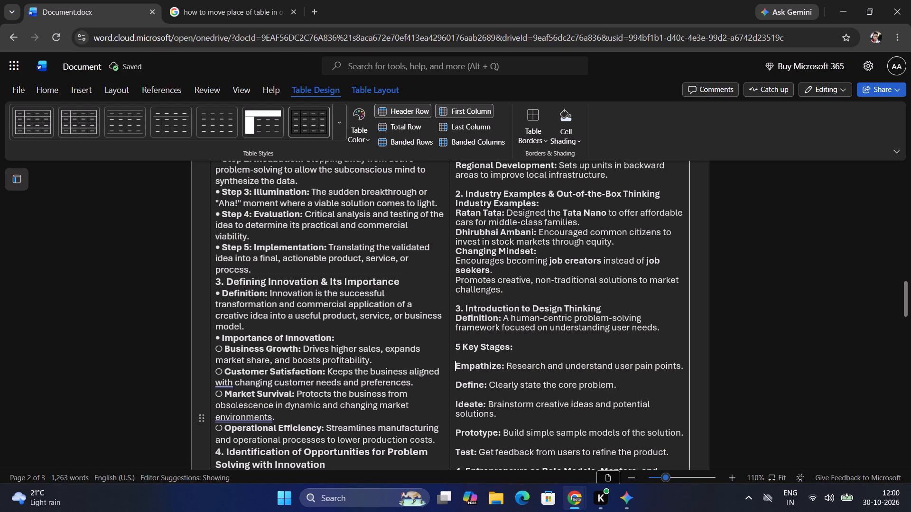
pyautogui.press('BackSpace')
# Remove the blank lines between the five key stages, from Empathize through Define, Ideate and Prototype to Test.
pyautogui.press('Down')
pyautogui.press('Down')
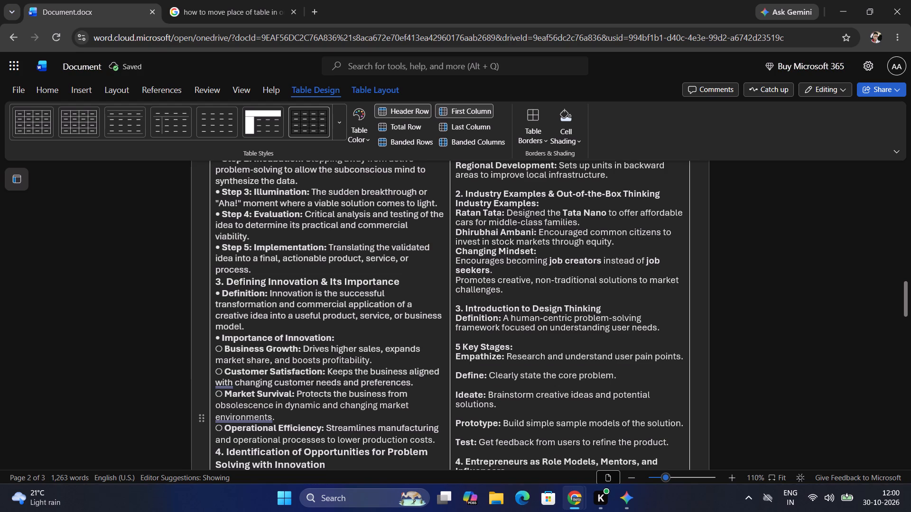
pyautogui.press('BackSpace')
pyautogui.press('BackSpace')
pyautogui.press('Down')
pyautogui.press('Down')
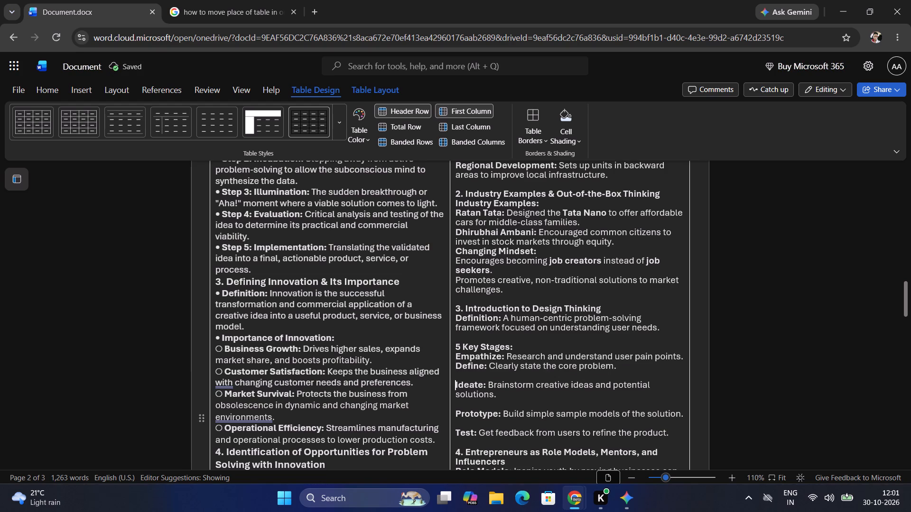
pyautogui.press('BackSpace')
pyautogui.press('BackSpace')
pyautogui.press('Down')
pyautogui.press('Down')
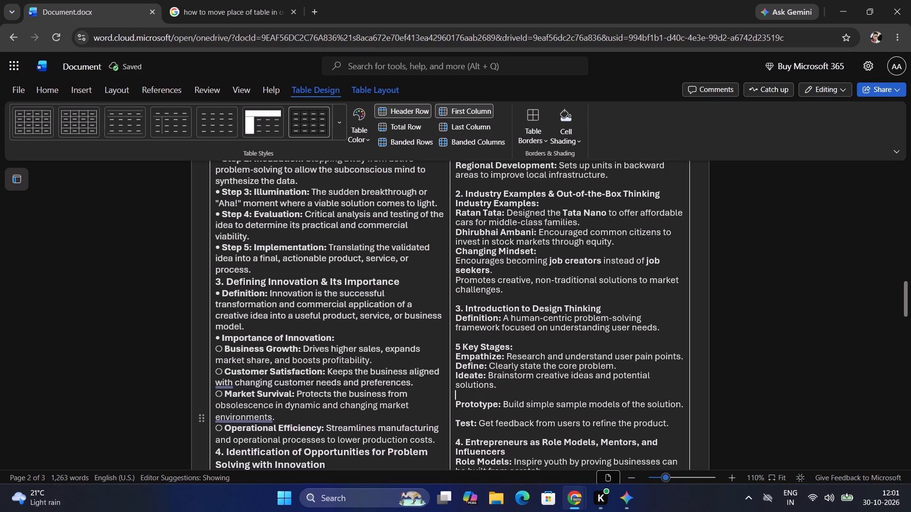
pyautogui.press('Down')
pyautogui.press('BackSpace')
pyautogui.press('BackSpace')
pyautogui.press('Down')
pyautogui.press('Down')
pyautogui.press('BackSpace')
pyautogui.press('BackSpace')
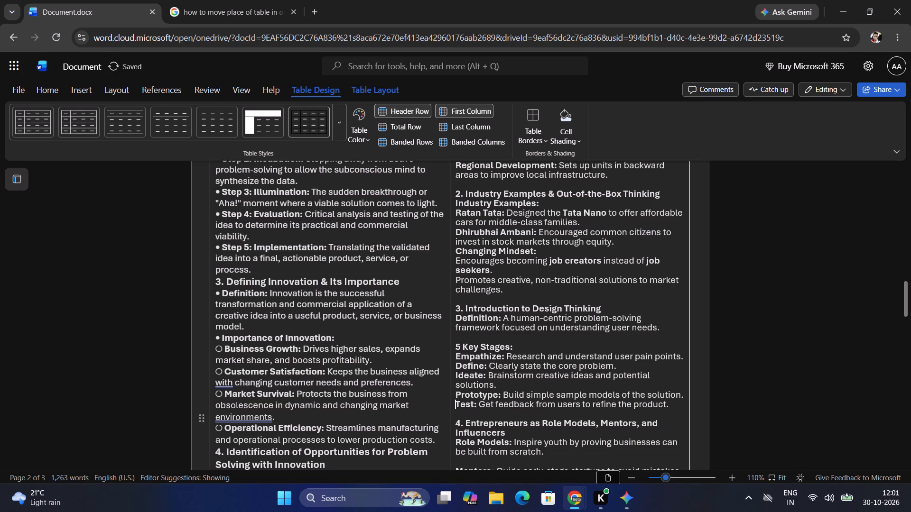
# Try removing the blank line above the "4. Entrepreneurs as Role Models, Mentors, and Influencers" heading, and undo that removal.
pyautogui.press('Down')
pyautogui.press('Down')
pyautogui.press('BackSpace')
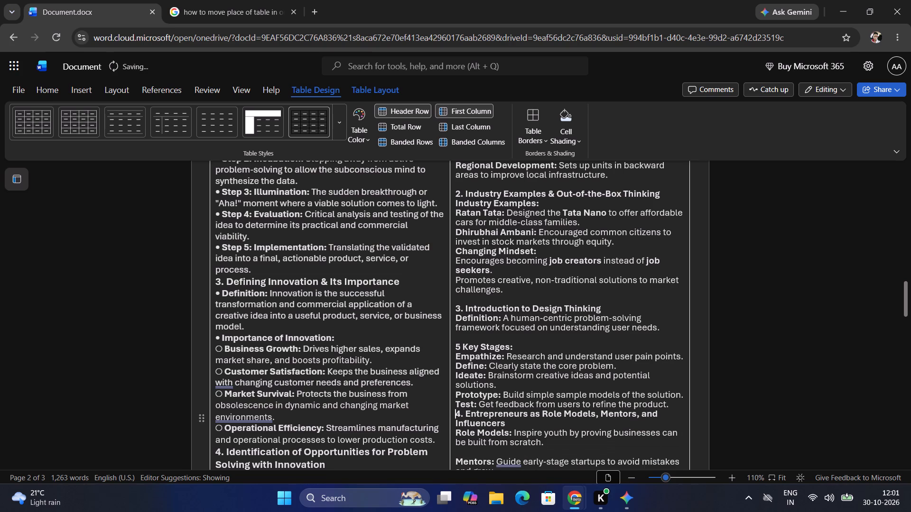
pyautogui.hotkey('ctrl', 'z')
# Select all the Unit III text, from its heading to the last line, and increase its exact line spacing by one step.
pyautogui.scroll(-3, 470, 358)
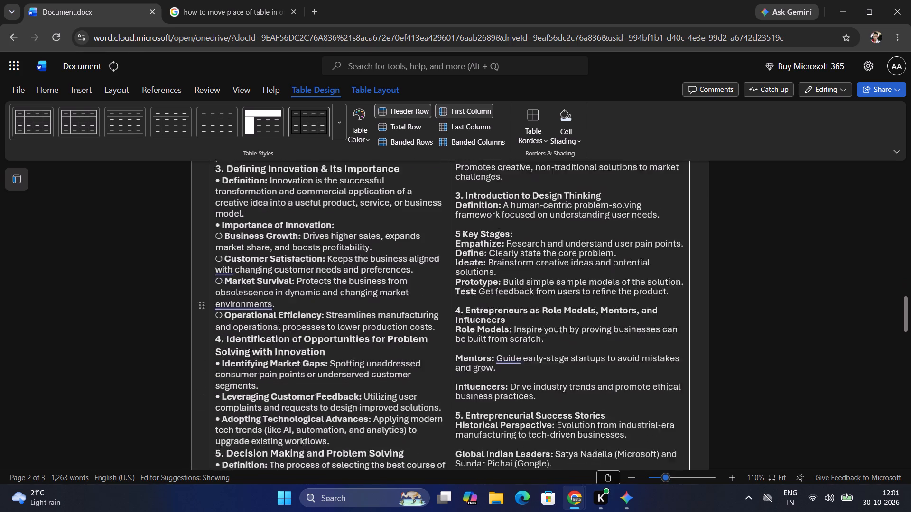
pyautogui.scroll(-2, 470, 358)
pyautogui.scroll(1, 470, 358)
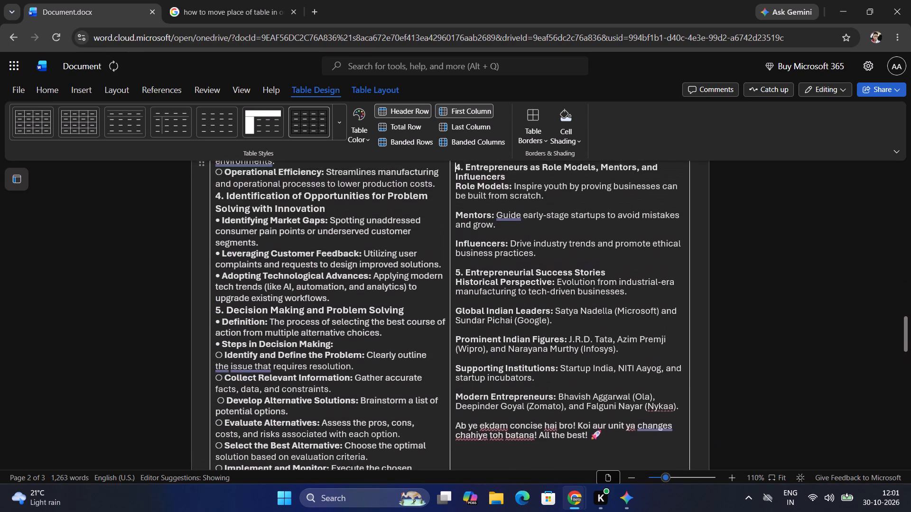
pyautogui.scroll(1, 470, 358)
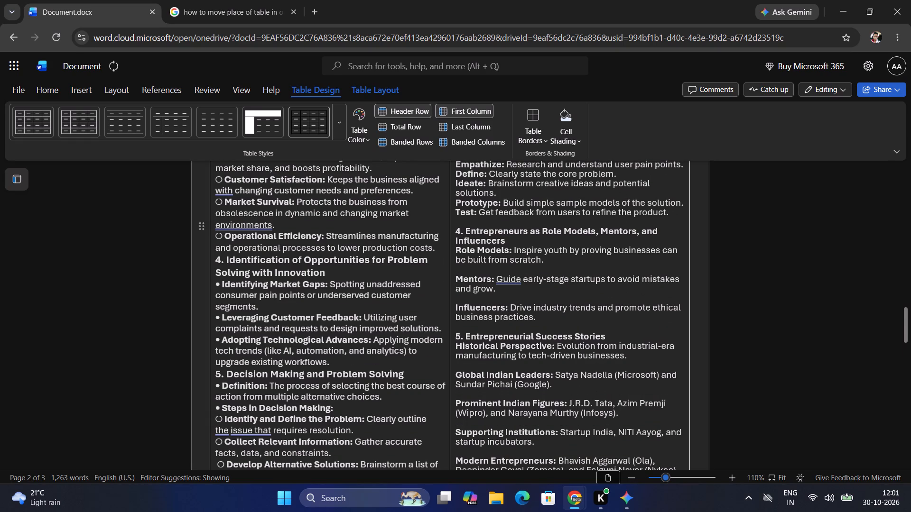
pyautogui.scroll(-3, 469, 355)
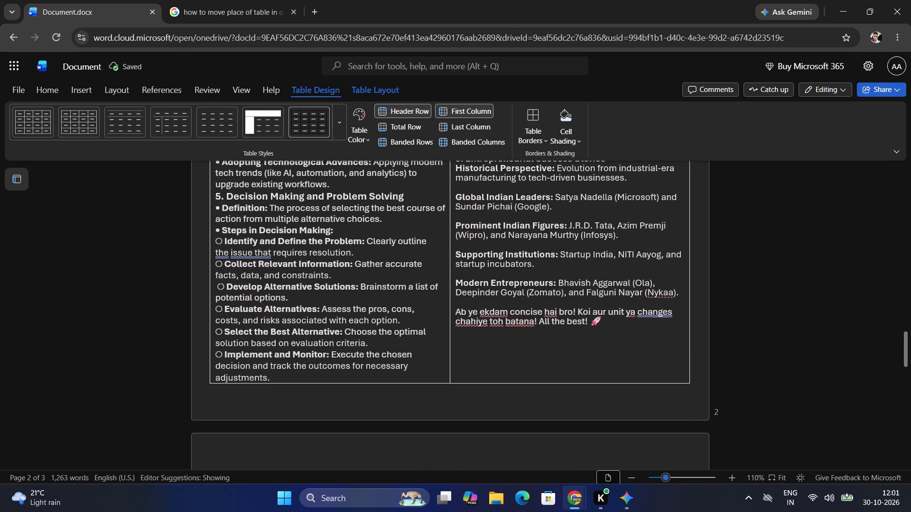
pyautogui.moveTo(615, 329); pyautogui.dragTo(476, 280)
pyautogui.scroll(3, 530, 283)
pyautogui.scroll(1, 476, 281)
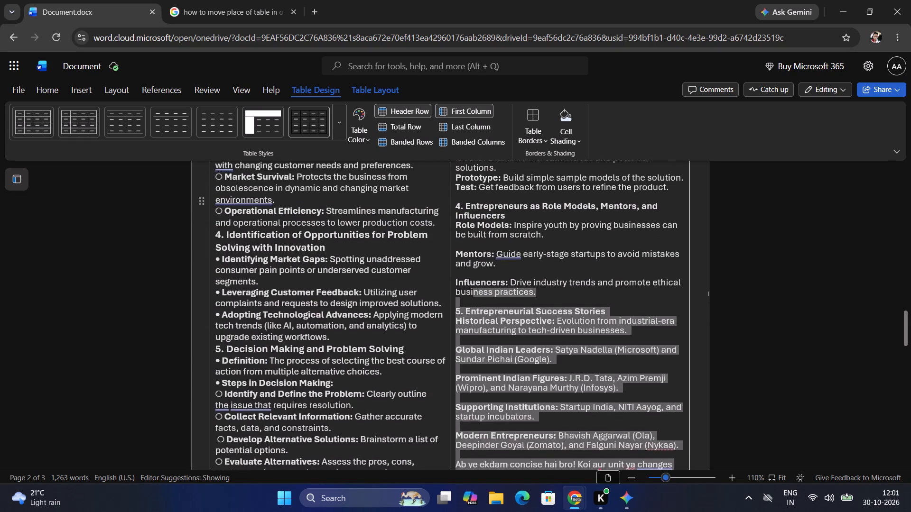
pyautogui.scroll(3, 476, 280)
pyautogui.moveTo(476, 280); pyautogui.dragTo(459, 256)
pyautogui.scroll(2, 460, 261)
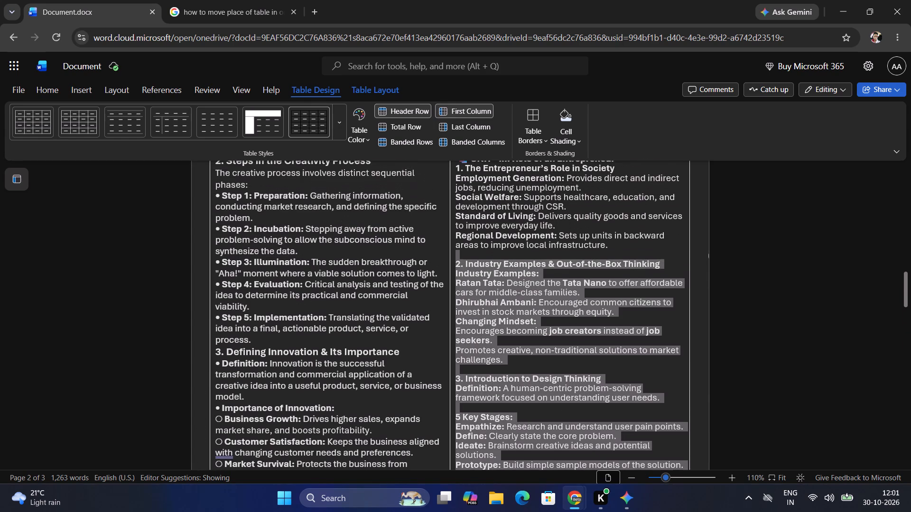
pyautogui.scroll(1, 459, 256)
pyautogui.moveTo(459, 256); pyautogui.dragTo(457, 189)
pyautogui.click(53, 82)
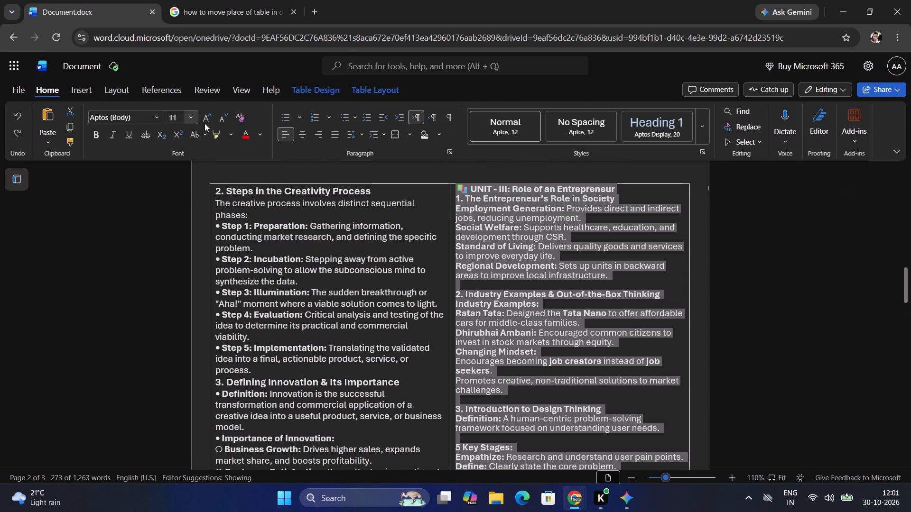
pyautogui.click(350, 134)
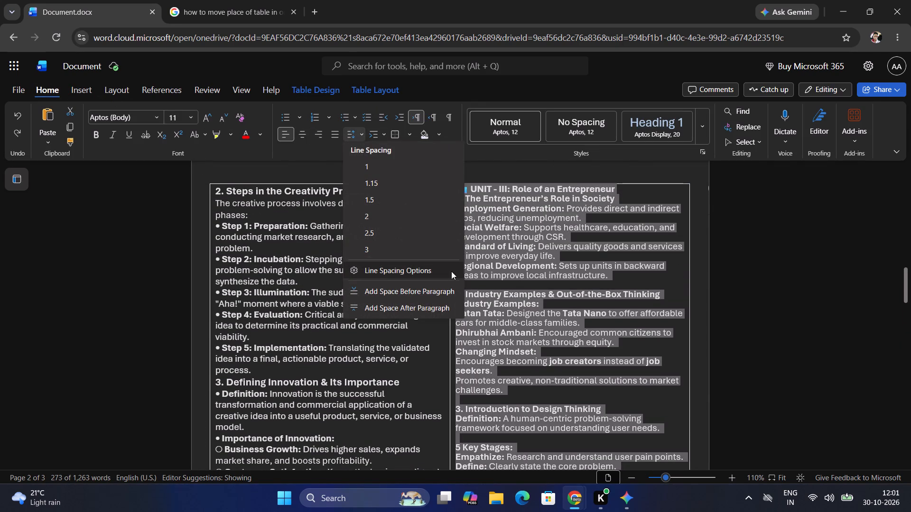
pyautogui.click(420, 264)
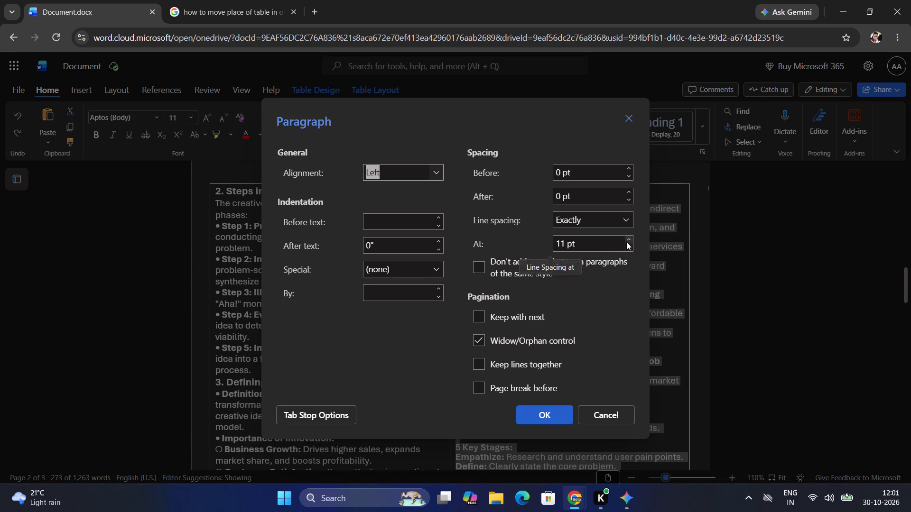
pyautogui.click(626, 242)
pyautogui.click(555, 418)
# Check the respaced Unit III column down to the end of the table and the page that follows it.
pyautogui.scroll(-3, 544, 372)
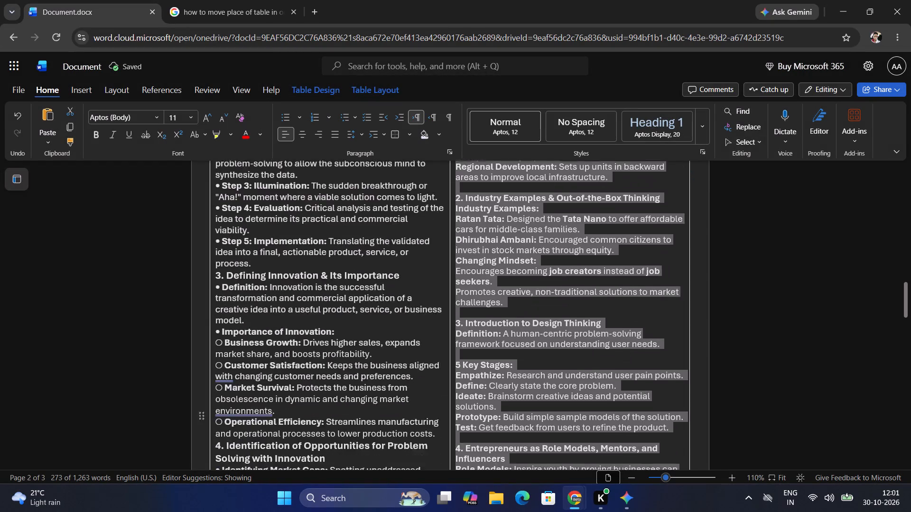
pyautogui.scroll(-19, 544, 372)
pyautogui.scroll(-4, 544, 372)
pyautogui.scroll(10, 544, 372)
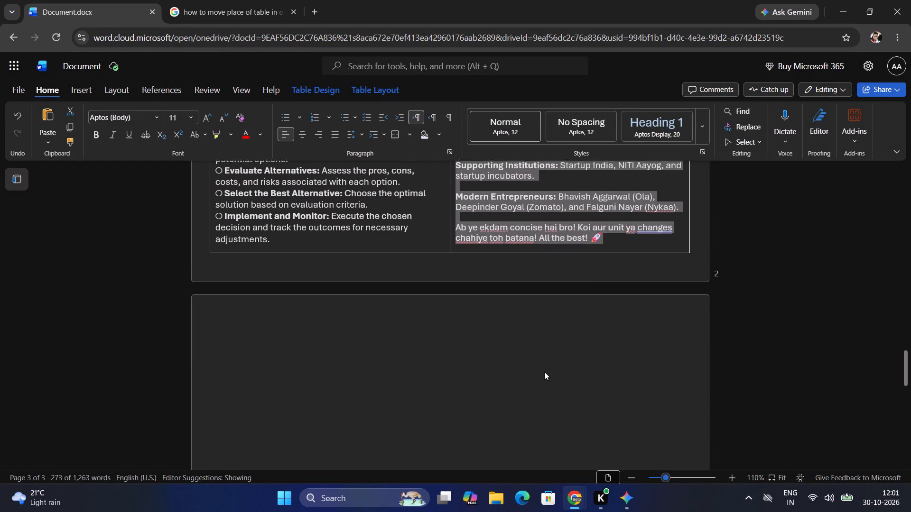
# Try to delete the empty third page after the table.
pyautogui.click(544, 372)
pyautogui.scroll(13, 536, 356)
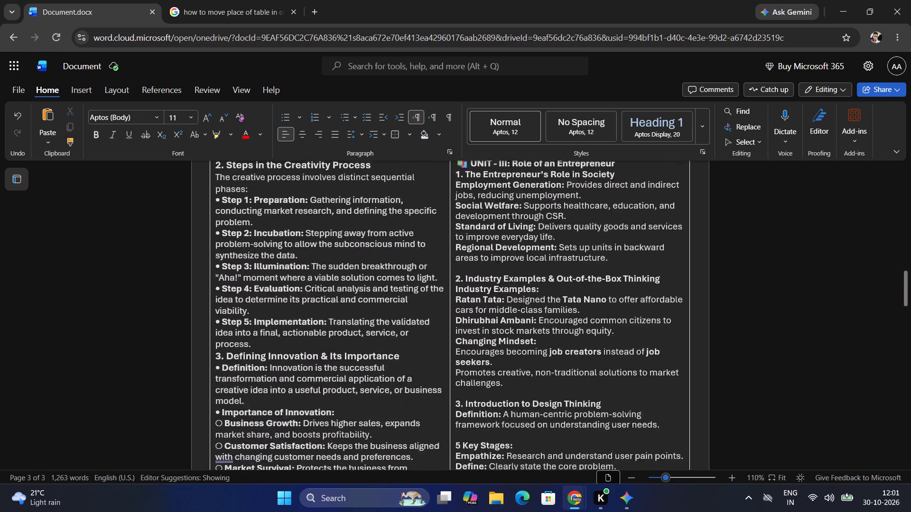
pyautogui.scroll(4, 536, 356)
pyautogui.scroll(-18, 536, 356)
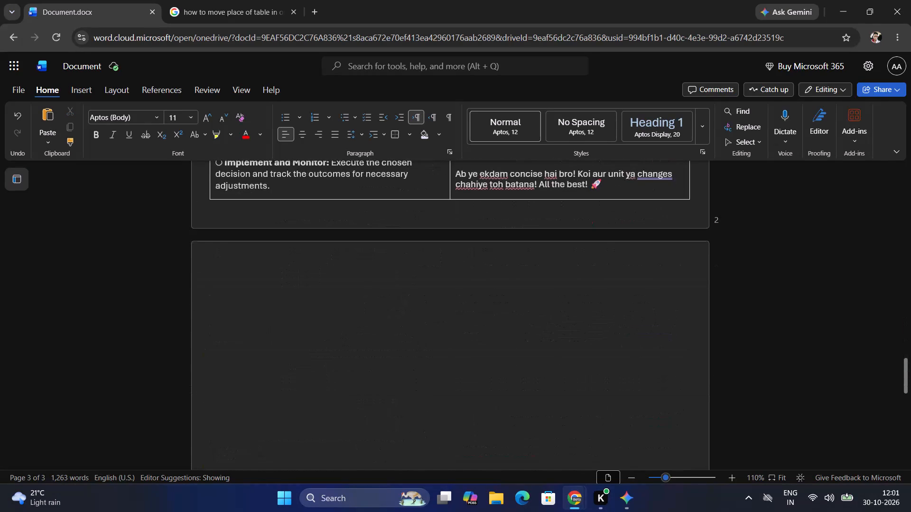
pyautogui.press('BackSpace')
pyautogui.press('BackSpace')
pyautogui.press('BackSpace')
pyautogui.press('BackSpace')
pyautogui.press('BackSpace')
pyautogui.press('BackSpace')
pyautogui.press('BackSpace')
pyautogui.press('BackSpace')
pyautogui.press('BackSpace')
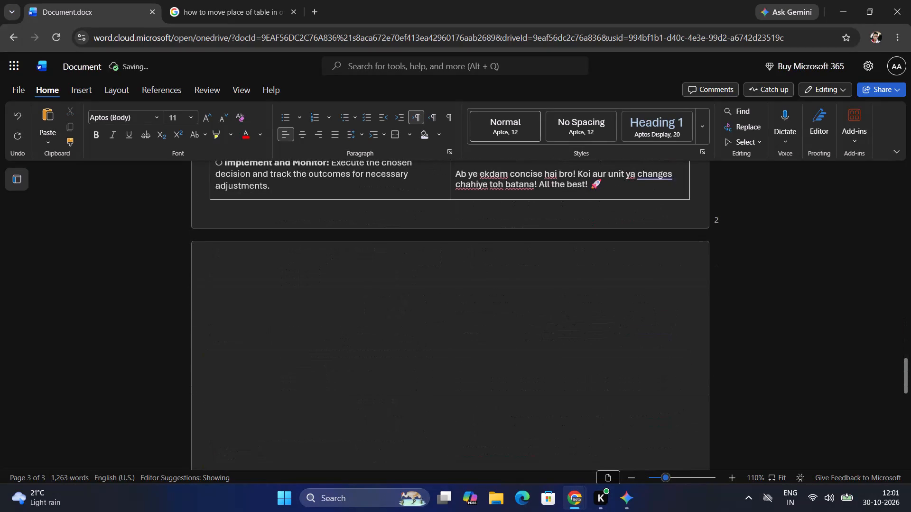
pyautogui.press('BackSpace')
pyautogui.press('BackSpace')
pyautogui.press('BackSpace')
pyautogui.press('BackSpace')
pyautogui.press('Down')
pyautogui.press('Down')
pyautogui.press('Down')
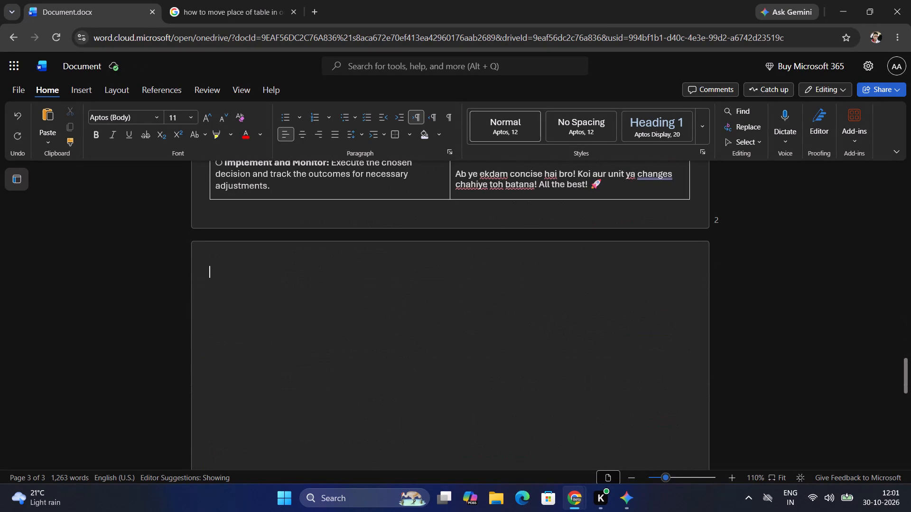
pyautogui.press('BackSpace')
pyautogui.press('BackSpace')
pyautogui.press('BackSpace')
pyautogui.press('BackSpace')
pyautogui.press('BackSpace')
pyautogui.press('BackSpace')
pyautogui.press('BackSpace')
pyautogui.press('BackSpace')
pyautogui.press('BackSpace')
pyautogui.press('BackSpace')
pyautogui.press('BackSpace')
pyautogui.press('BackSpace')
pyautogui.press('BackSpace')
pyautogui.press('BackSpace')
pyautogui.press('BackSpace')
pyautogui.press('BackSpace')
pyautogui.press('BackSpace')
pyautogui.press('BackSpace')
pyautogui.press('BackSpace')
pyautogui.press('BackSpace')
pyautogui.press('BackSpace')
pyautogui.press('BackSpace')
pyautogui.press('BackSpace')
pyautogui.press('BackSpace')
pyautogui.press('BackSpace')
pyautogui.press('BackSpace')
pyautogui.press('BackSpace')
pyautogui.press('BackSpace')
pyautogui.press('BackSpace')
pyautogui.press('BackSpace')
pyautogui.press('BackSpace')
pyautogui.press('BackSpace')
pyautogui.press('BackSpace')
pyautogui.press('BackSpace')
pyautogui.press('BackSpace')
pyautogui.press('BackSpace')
# Review the table back up to the top of page 2, comparing the Creativity Process heading with the start of the Unit III text.
pyautogui.scroll(-2, 499, 207)
pyautogui.scroll(6, 499, 207)
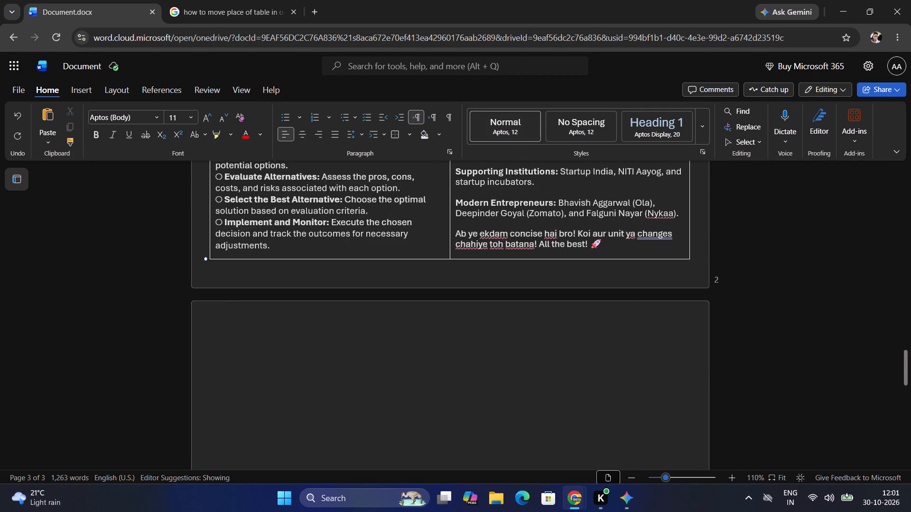
pyautogui.scroll(9, 501, 203)
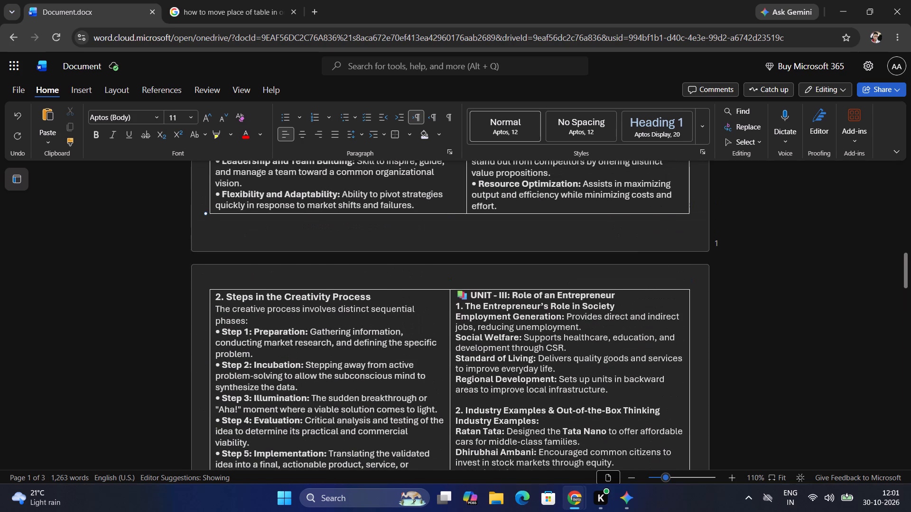
pyautogui.click(347, 272)
pyautogui.click(365, 286)
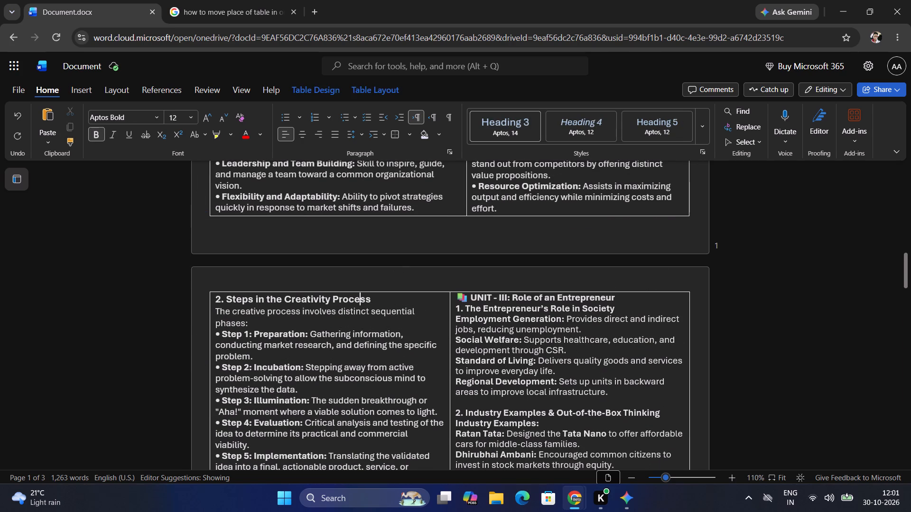
pyautogui.scroll(-2, 622, 304)
pyautogui.click(476, 215)
pyautogui.click(484, 195)
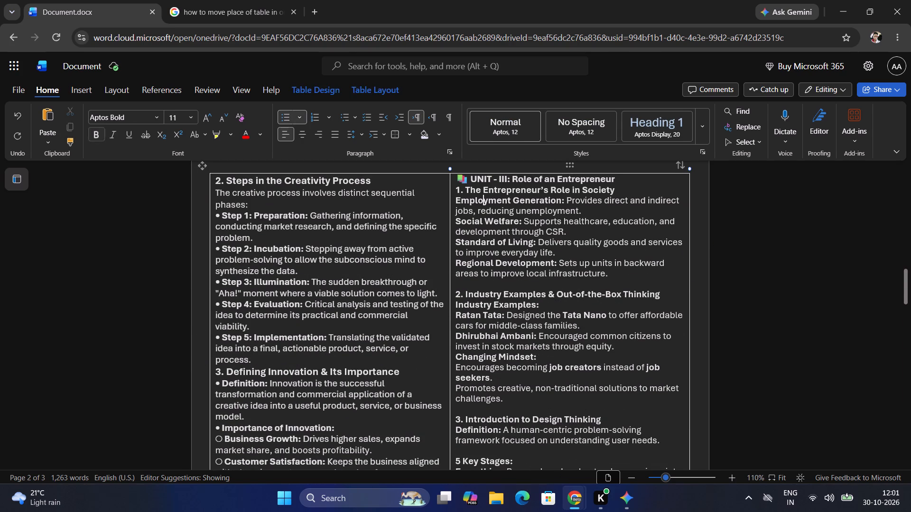
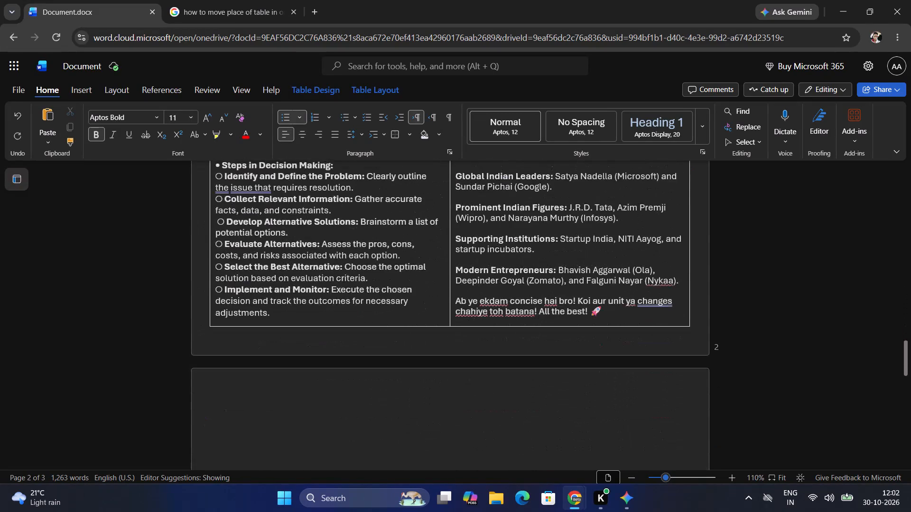
# Delete Gemini's closing chat remark, starting "Ab ye ekdam concise hai bro!", from the end of the Unit III text.
pyautogui.moveTo(610, 305); pyautogui.dragTo(514, 299)
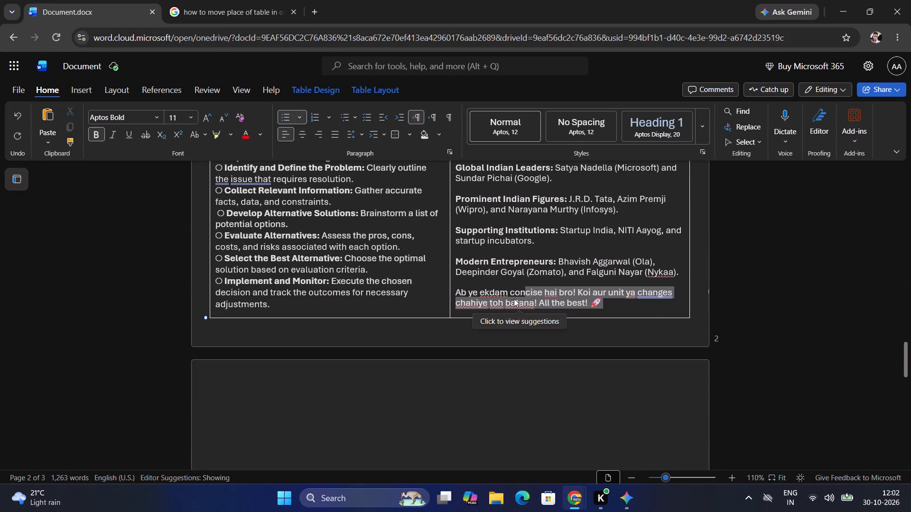
pyautogui.moveTo(514, 299); pyautogui.dragTo(453, 296)
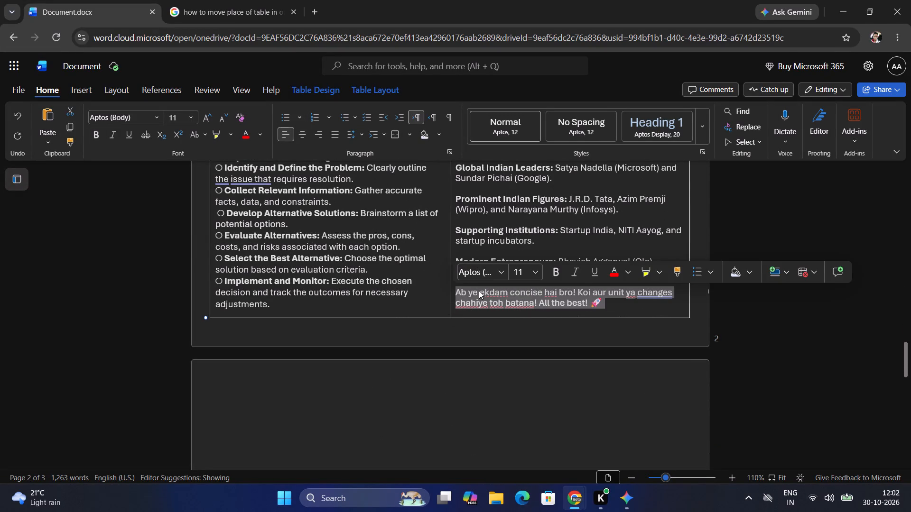
pyautogui.press('BackSpace')
# Review the Unit III column from its last entry back up to the start of page 2.
pyautogui.scroll(4, 464, 280)
pyautogui.scroll(-3, 496, 368)
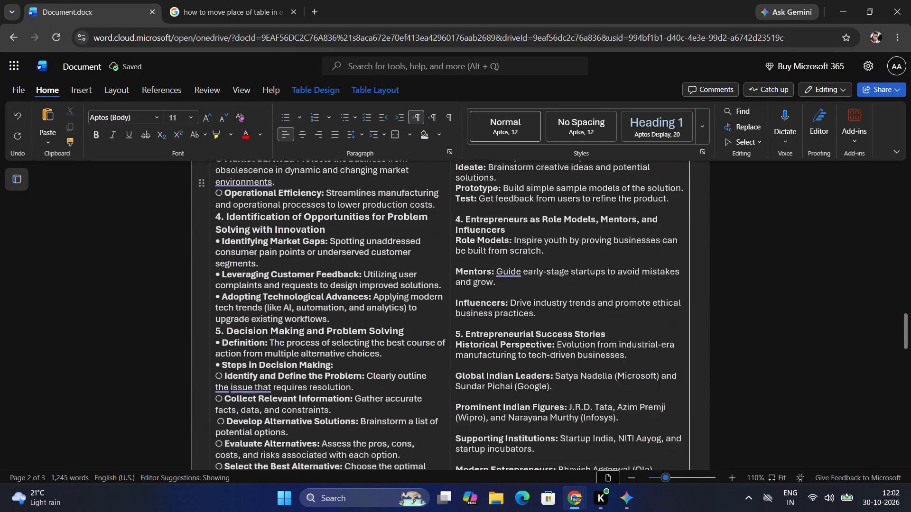
pyautogui.click(482, 350)
pyautogui.click(482, 360)
pyautogui.scroll(2, 482, 362)
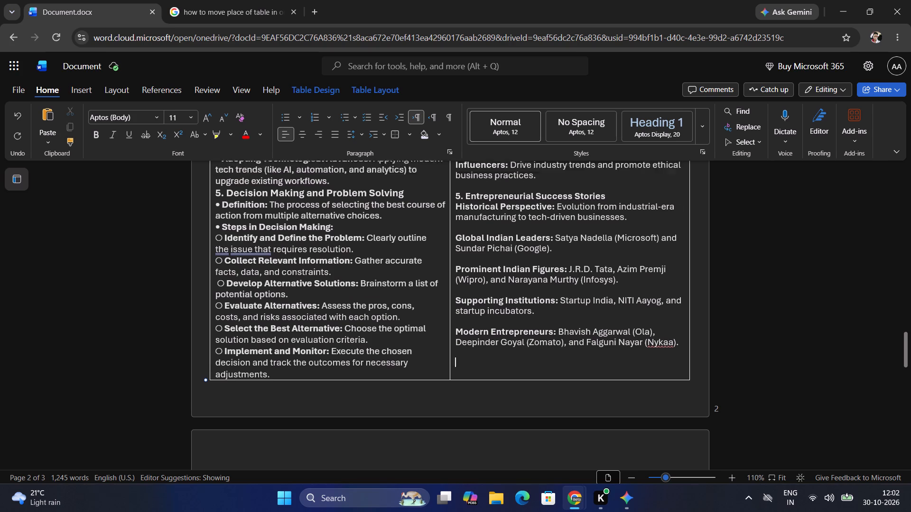
pyautogui.scroll(8, 483, 360)
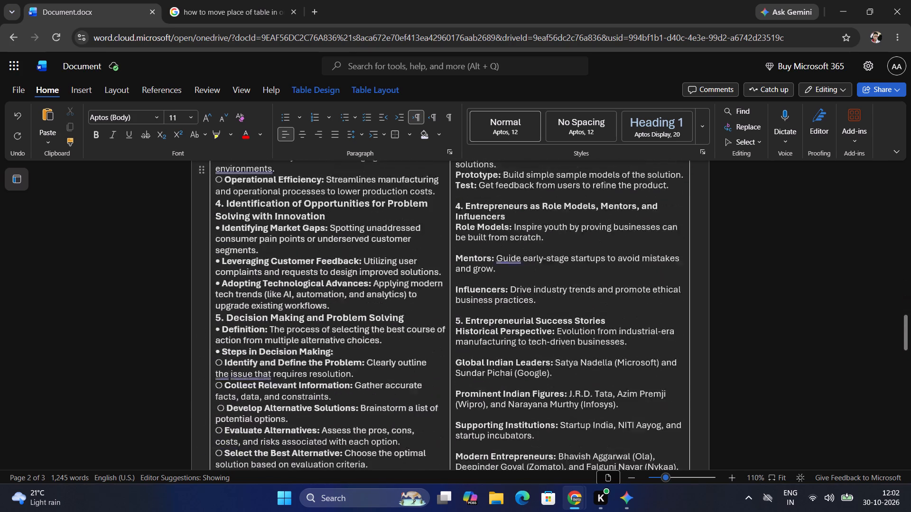
pyautogui.scroll(-3, 483, 359)
pyautogui.scroll(9, 483, 359)
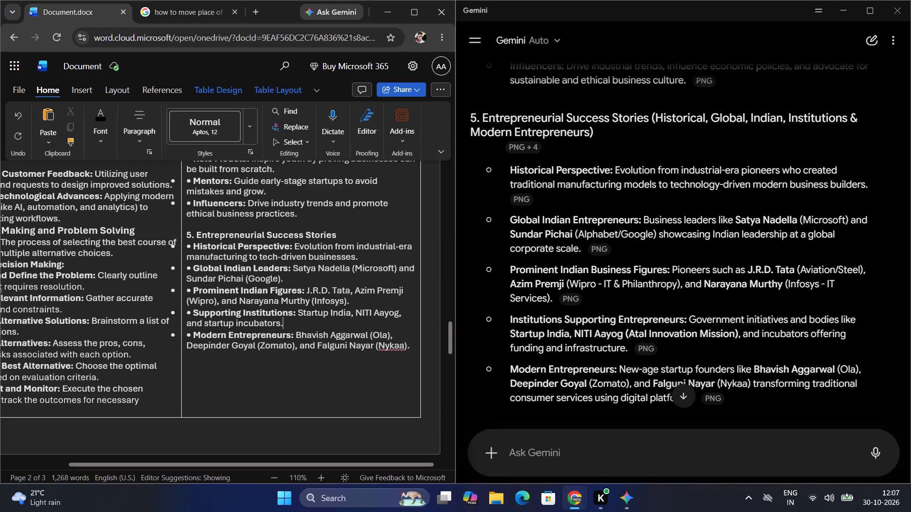
# Review the Unit III column upward from section 5 and back to the Unit II heading.
pyautogui.press('Up')
pyautogui.press('Up')
pyautogui.press('Up')
pyautogui.press('Up')
pyautogui.press('Up')
pyautogui.press('Up')
pyautogui.press('Up')
pyautogui.press('Up')
pyautogui.press('Up')
pyautogui.press('Up')
pyautogui.press('Up')
pyautogui.press('Up')
pyautogui.press('Up')
pyautogui.press('Up')
pyautogui.press('Up')
pyautogui.press('Up')
pyautogui.press('Up')
pyautogui.press('Up')
pyautogui.press('Up')
pyautogui.press('Up')
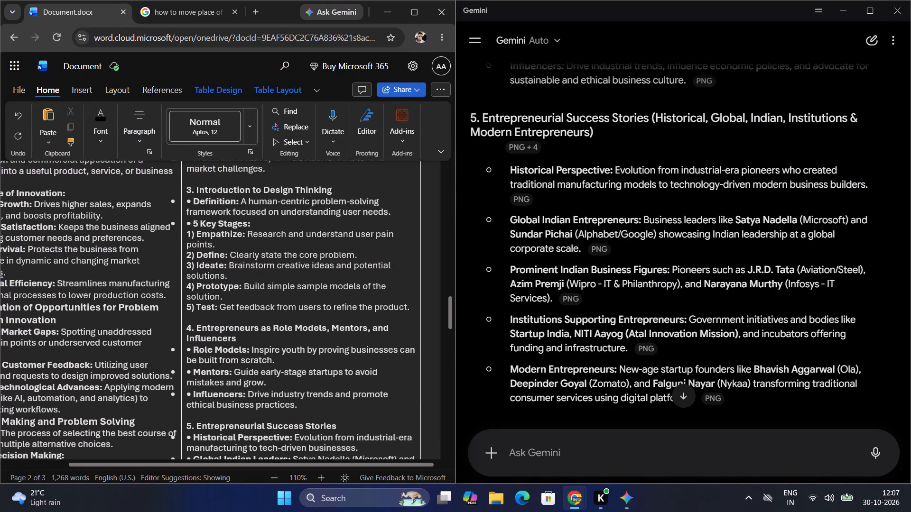
pyautogui.press('Up')
pyautogui.press('Down')
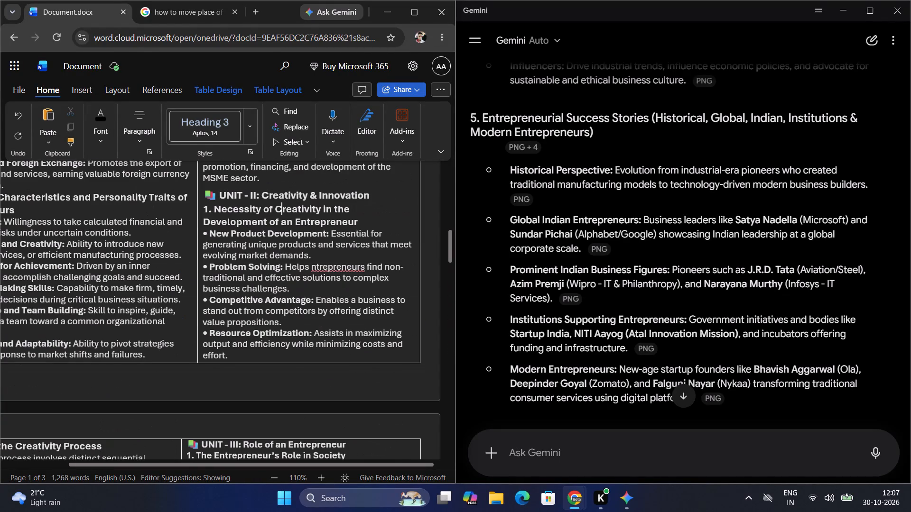
# Maximize the document window and enlarge the heading UNIT - III: Role of an Entrepreneur by one font size step.
pyautogui.click(424, 17)
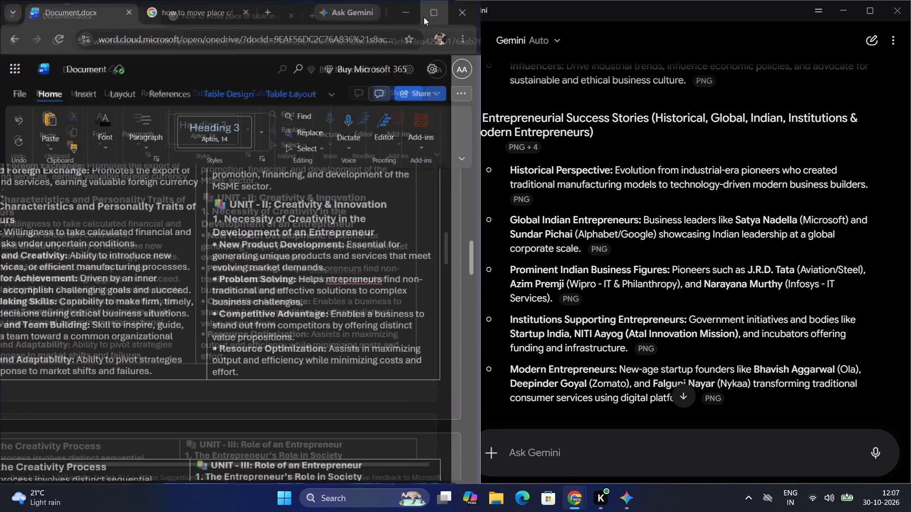
pyautogui.scroll(-4, 466, 260)
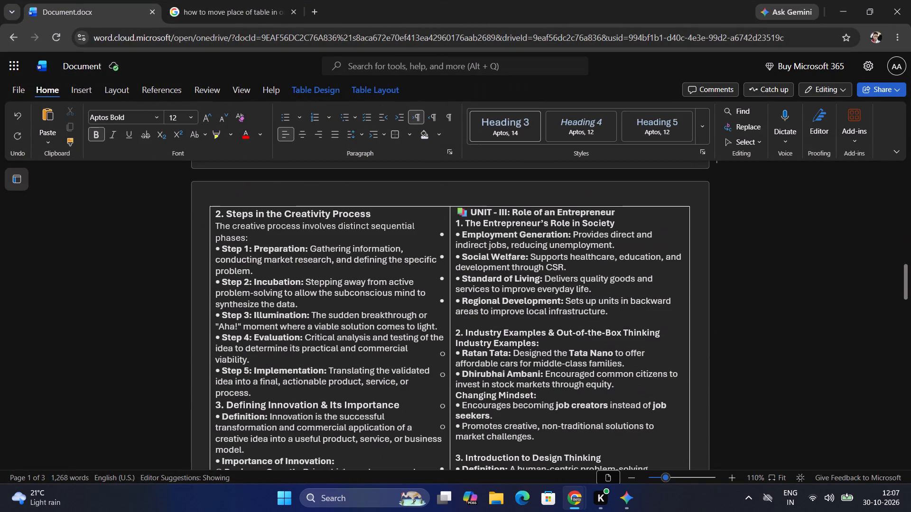
pyautogui.click(459, 209)
pyautogui.moveTo(458, 209); pyautogui.dragTo(561, 198)
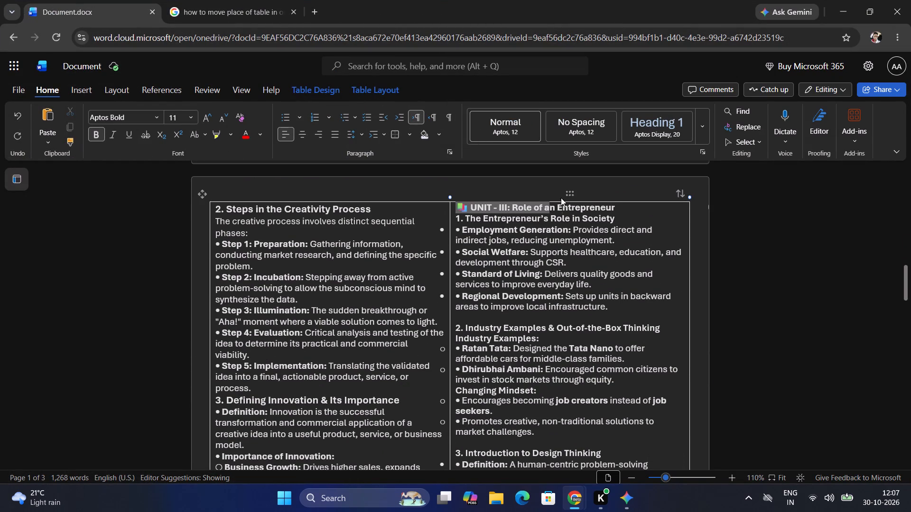
pyautogui.moveTo(561, 198); pyautogui.dragTo(615, 200)
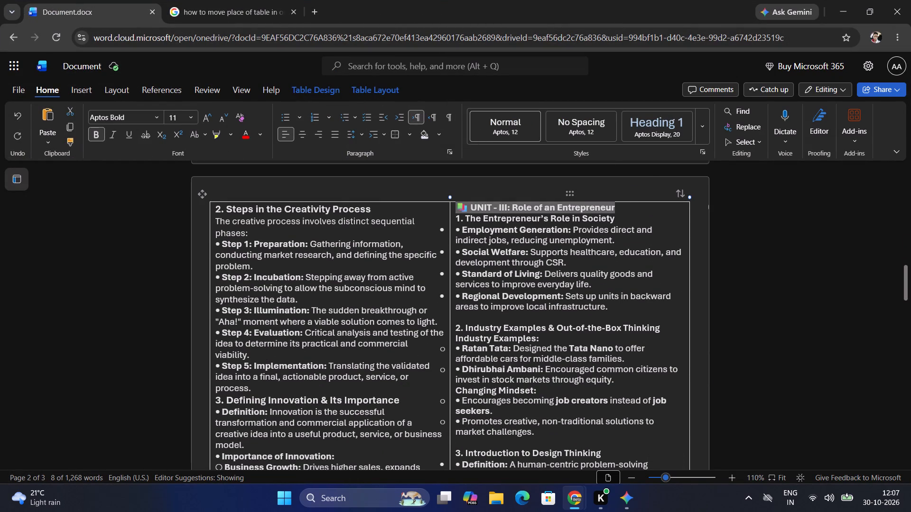
pyautogui.hotkey('ctrl', 'shift', '.')
pyautogui.press('Down')
pyautogui.press('Down')
pyautogui.press('Down')
# Check the Decision Making and Problem Solving heading's size, and enlarge the Entrepreneurial Success Stories heading to 12.
pyautogui.scroll(-1, 641, 207)
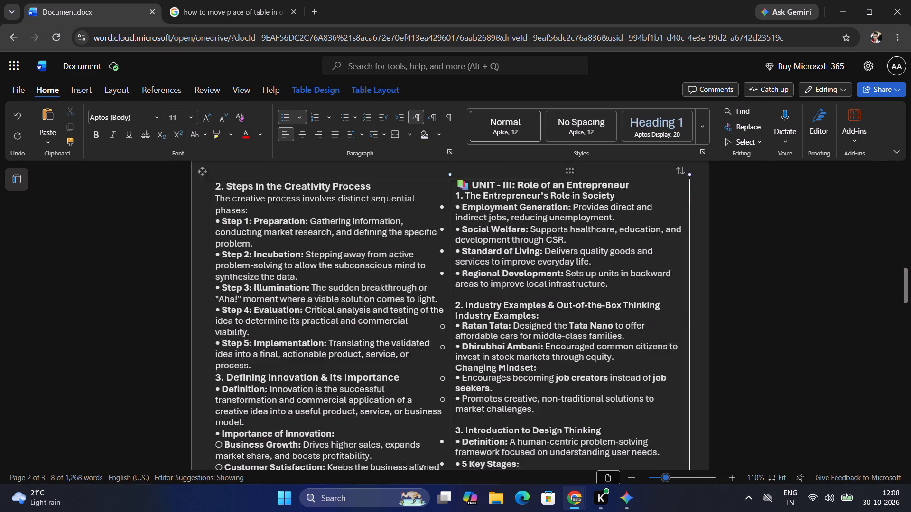
pyautogui.scroll(-4, 532, 274)
pyautogui.scroll(-2, 489, 281)
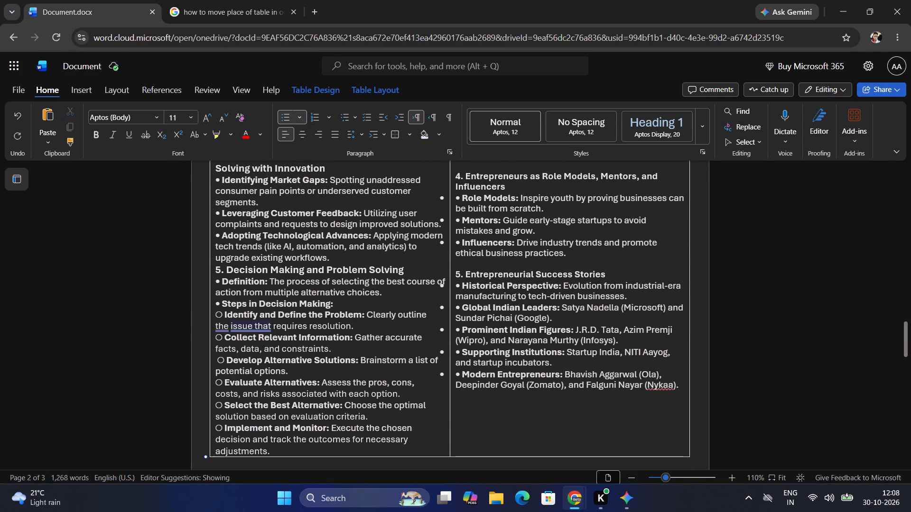
pyautogui.click(260, 267)
pyautogui.click(295, 270)
pyautogui.click(336, 271)
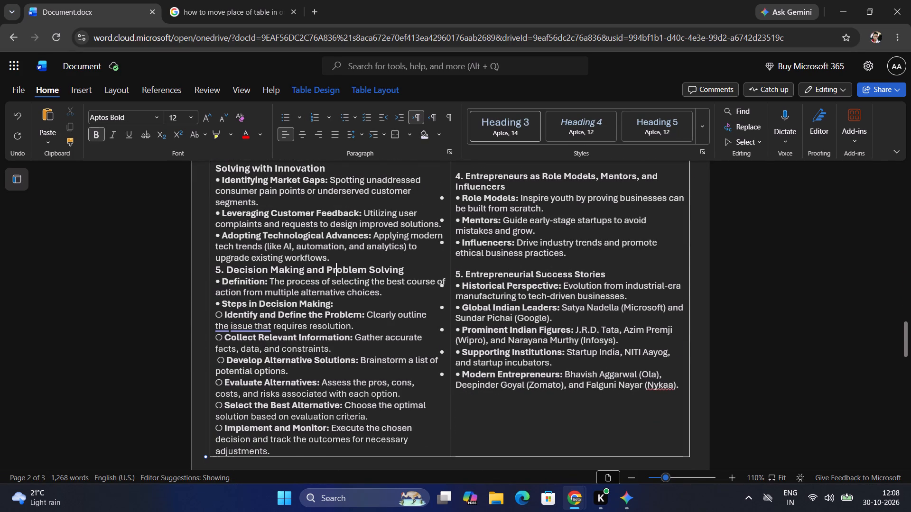
pyautogui.click(617, 270)
pyautogui.hotkey('ctrl', 'shift', 'Left')
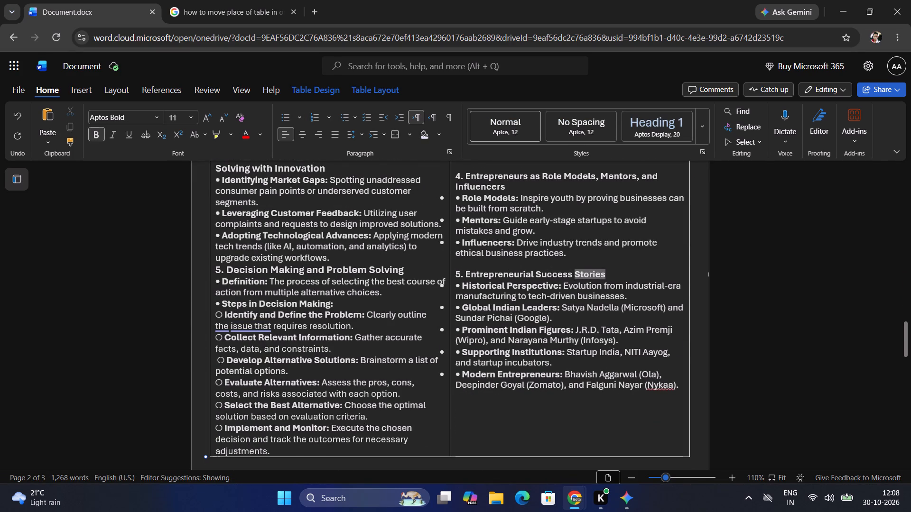
pyautogui.hotkey('ctrl', 'shift', 'Left')
pyautogui.hotkey('ctrl', 'shift', 'Left')
pyautogui.hotkey('ctrl', 'shift', 'Left')
pyautogui.hotkey('ctrl', 'shift', 'Left')
pyautogui.hotkey('ctrl', 'shift', '.')
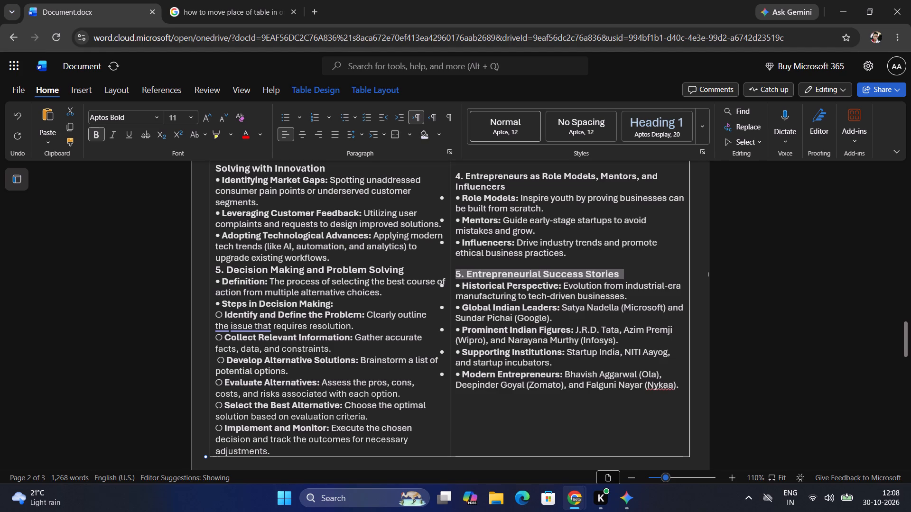
# Enlarge Unit III's section 4 heading on Role Models and section 3 heading, Introduction to Design Thinking, to font size 12.
pyautogui.scroll(2, 618, 272)
pyautogui.click(584, 320)
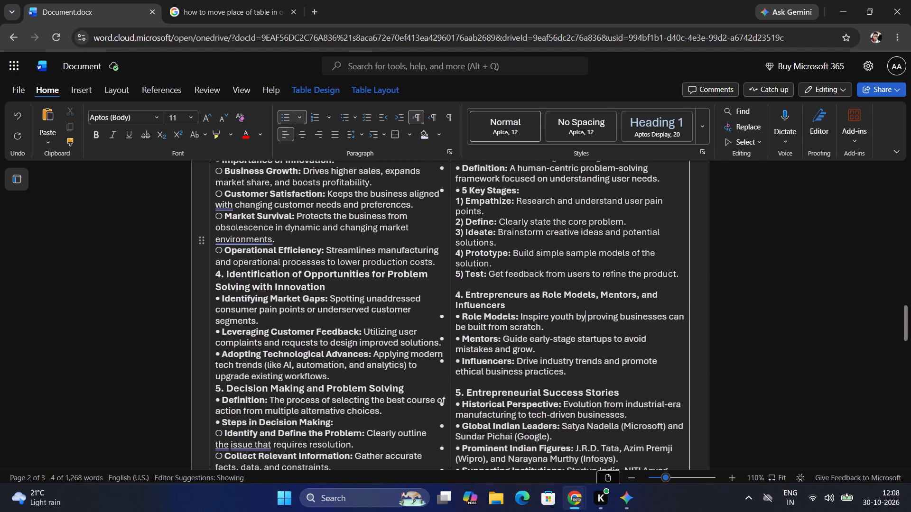
pyautogui.click(563, 310)
pyautogui.hotkey('ctrl', 'shift', 'Up')
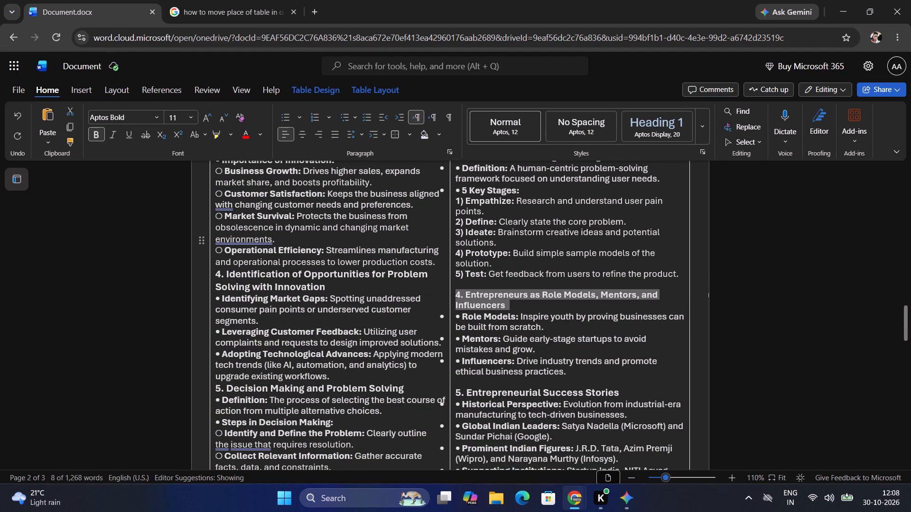
pyautogui.hotkey('ctrl', 'shift', '.')
pyautogui.scroll(2, 562, 310)
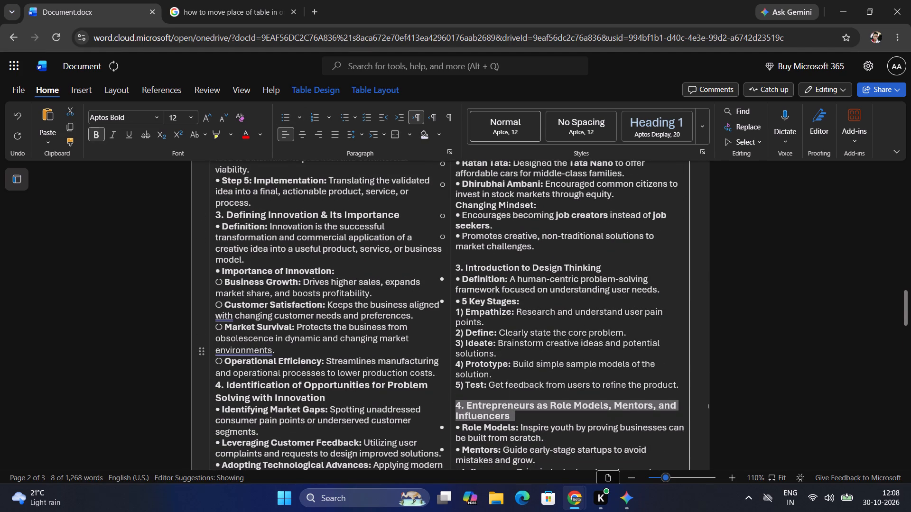
pyautogui.click(609, 272)
pyautogui.hotkey('ctrl', 'shift', 'Up')
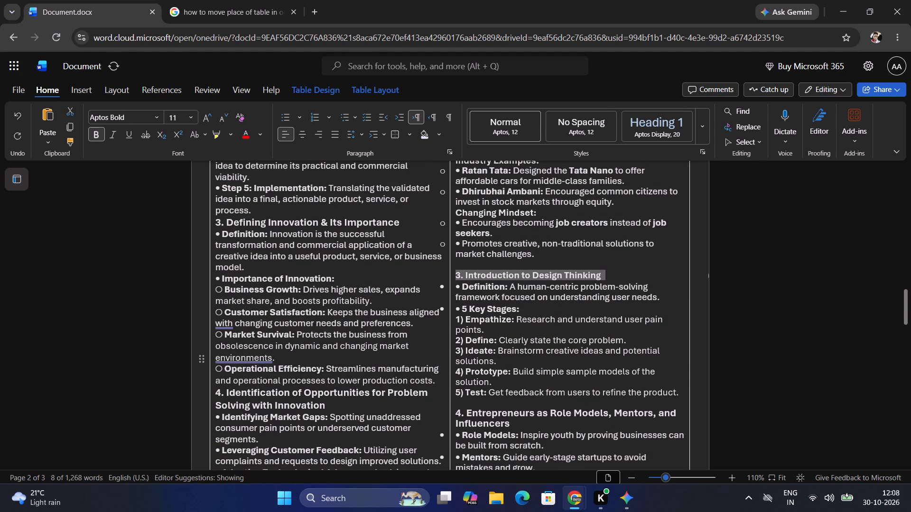
pyautogui.hotkey('ctrl', 'shift', '.')
# Enlarge Unit III's section 2 heading with its Industry Examples line, and the section 1 heading, by one font size step.
pyautogui.scroll(3, 603, 268)
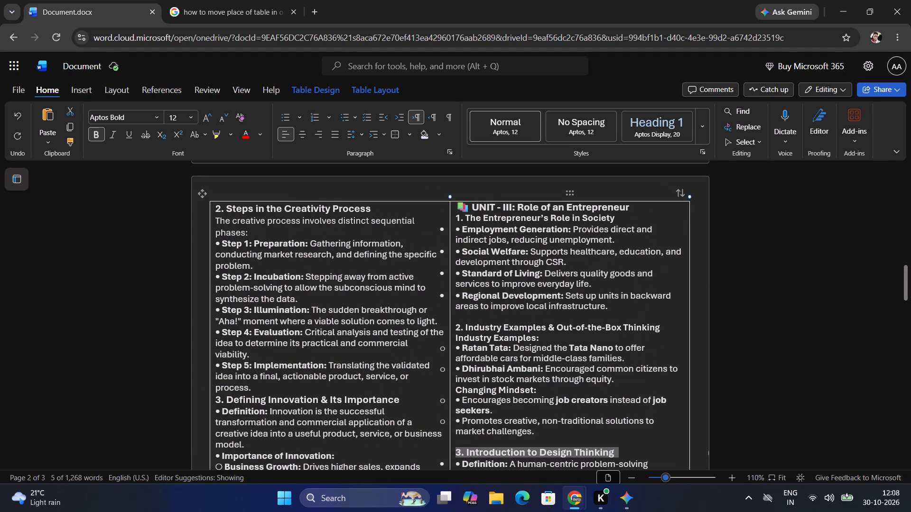
pyautogui.click(645, 339)
pyautogui.hotkey('ctrl', 'shift', 'Up')
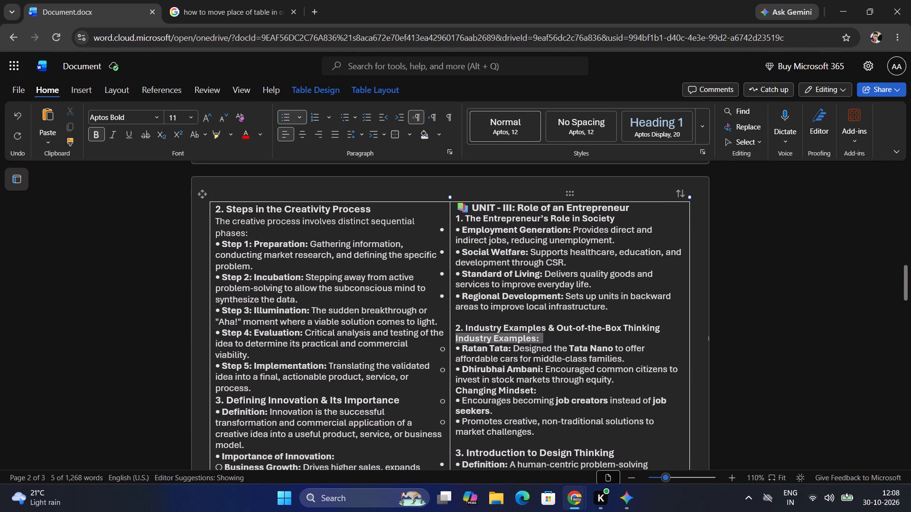
pyautogui.hotkey('ctrl', 'shift', 'Up')
pyautogui.hotkey('ctrl', 'shift', '.')
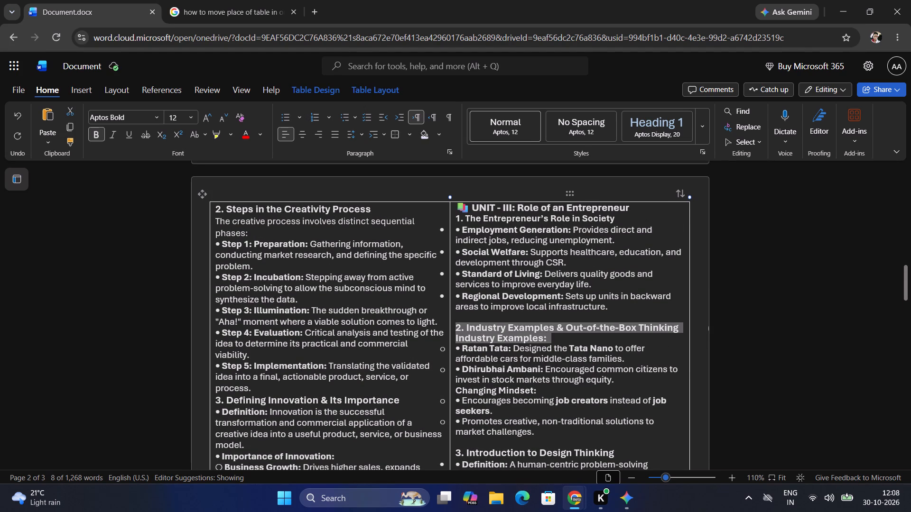
pyautogui.click(621, 216)
pyautogui.hotkey('ctrl', 'shift', 'Up')
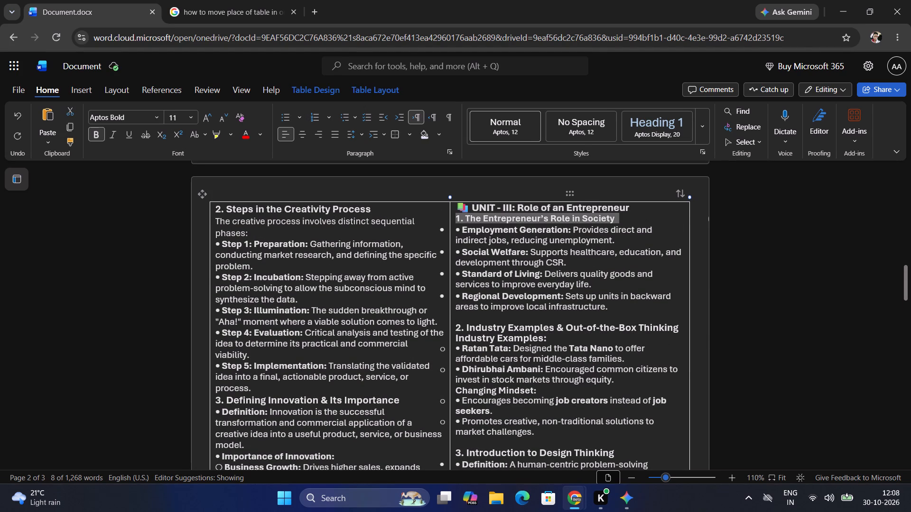
pyautogui.hotkey('ctrl', 'shift', '.')
# Review the resized Unit III headings in the table and the blank page that follows it.
pyautogui.click(594, 238)
pyautogui.scroll(-2, 591, 244)
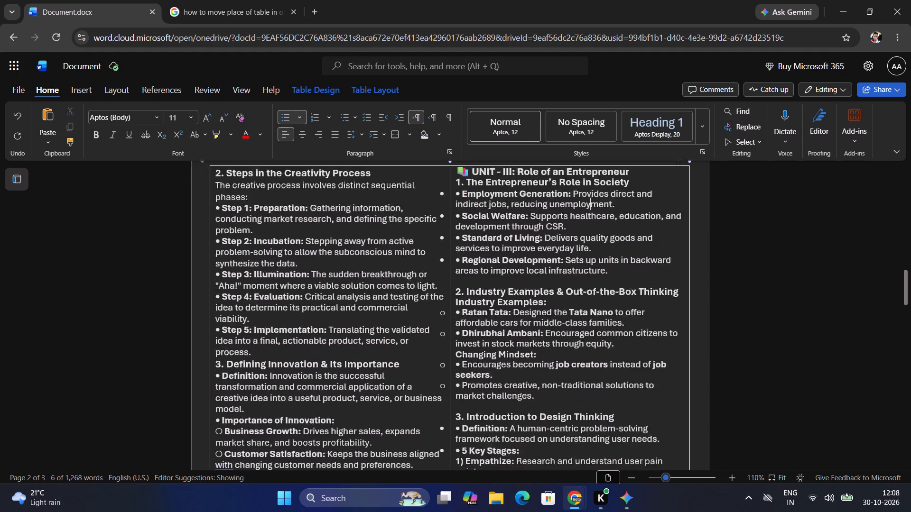
pyautogui.scroll(-9, 591, 246)
pyautogui.scroll(3, 591, 246)
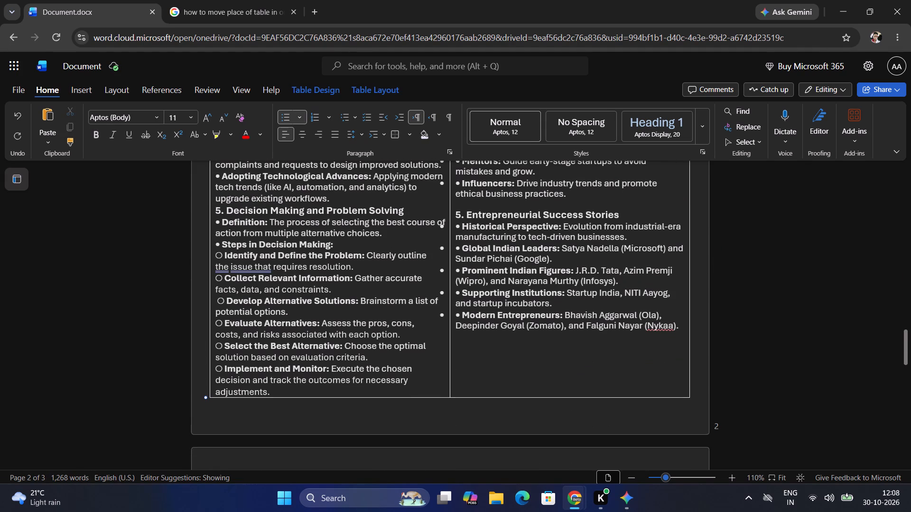
pyautogui.scroll(-2, 500, 401)
pyautogui.click(480, 400)
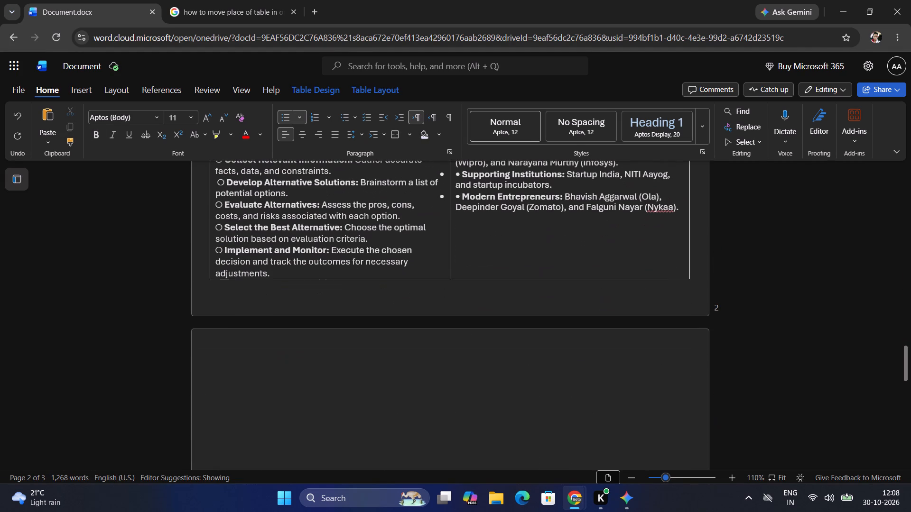
pyautogui.moveTo(362, 376); pyautogui.dragTo(370, 463)
pyautogui.scroll(-1, 370, 463)
pyautogui.click(299, 362)
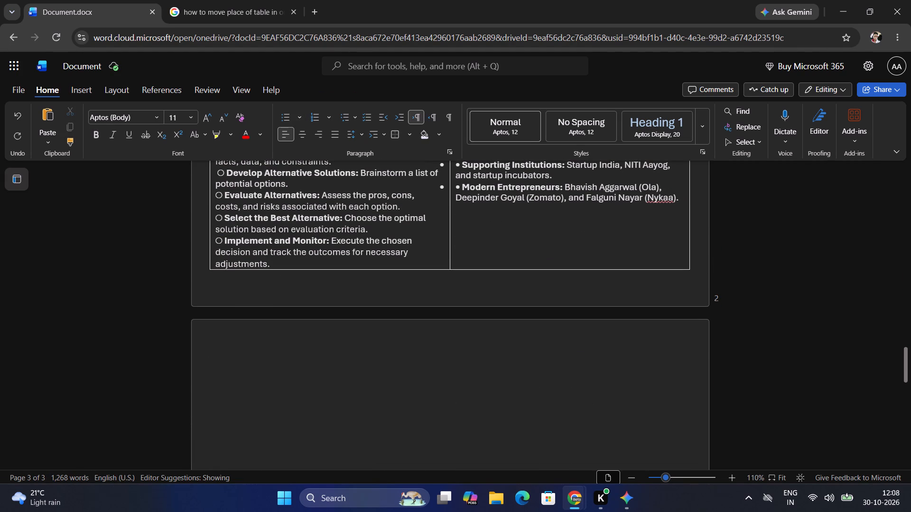
pyautogui.scroll(10, 494, 317)
pyautogui.scroll(-4, 494, 317)
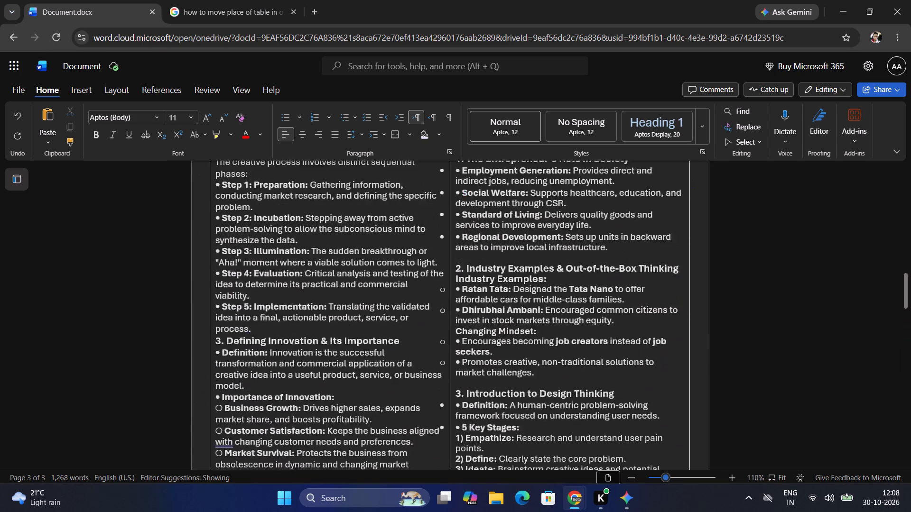
pyautogui.scroll(6, 494, 317)
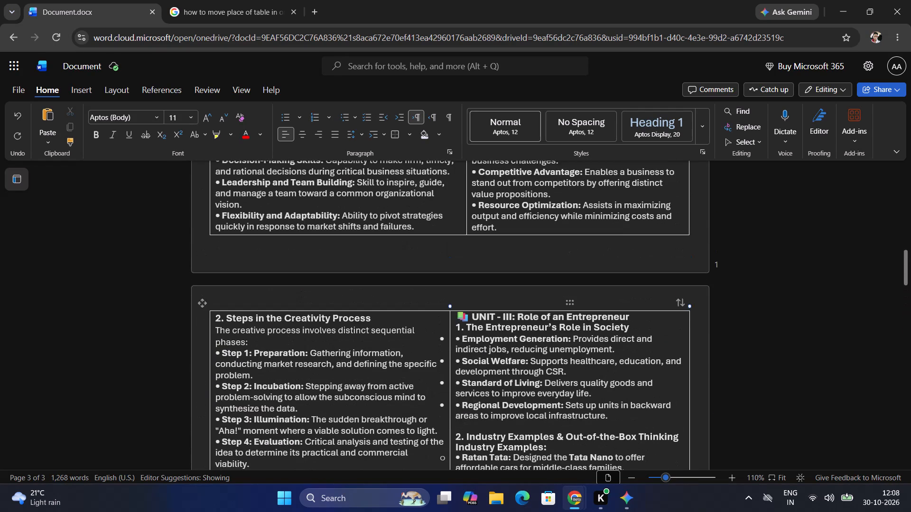
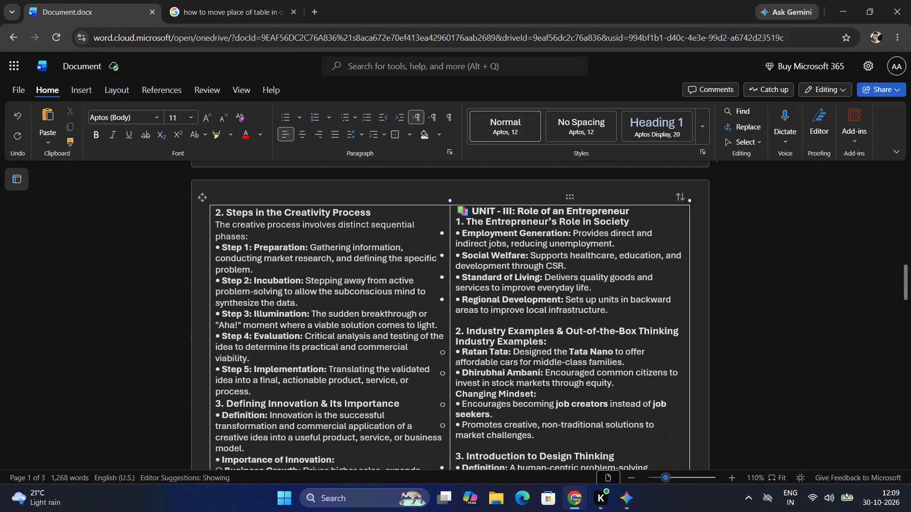
pyautogui.scroll(-2, 494, 316)
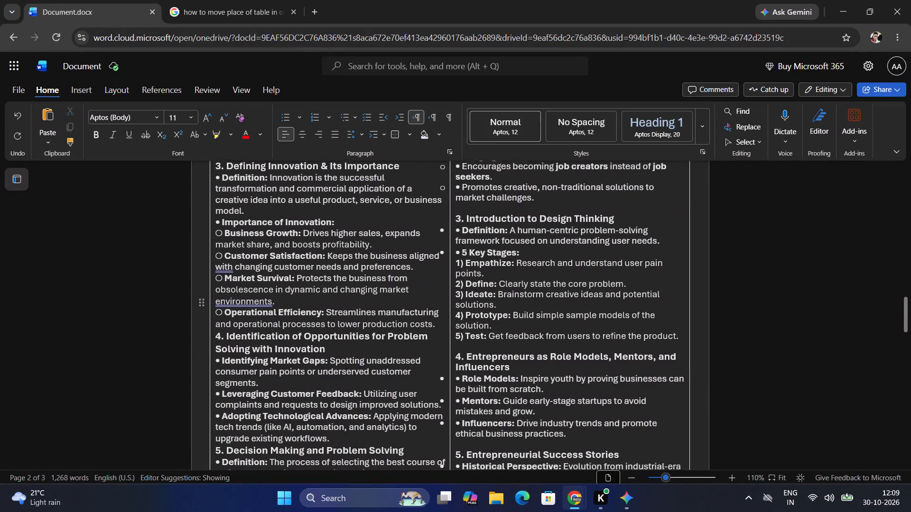
pyautogui.scroll(-1, 494, 316)
pyautogui.scroll(1, 494, 316)
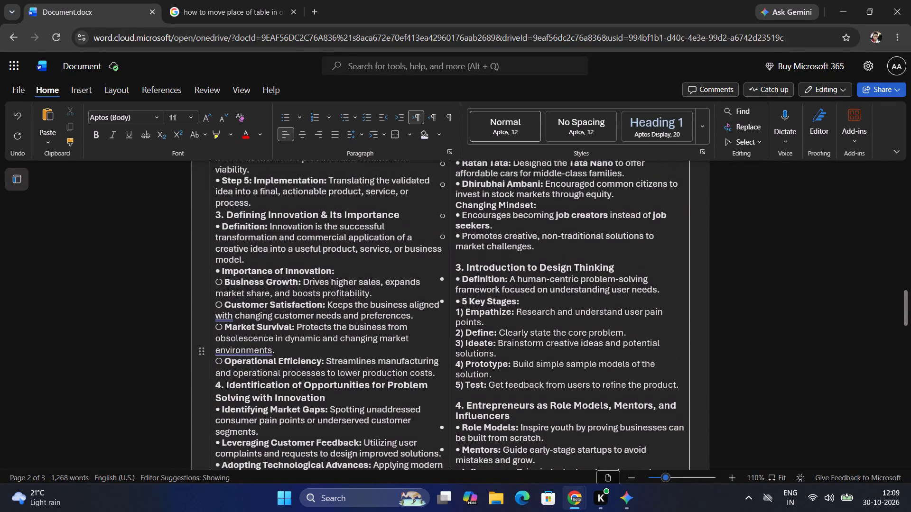
pyautogui.scroll(4, 494, 316)
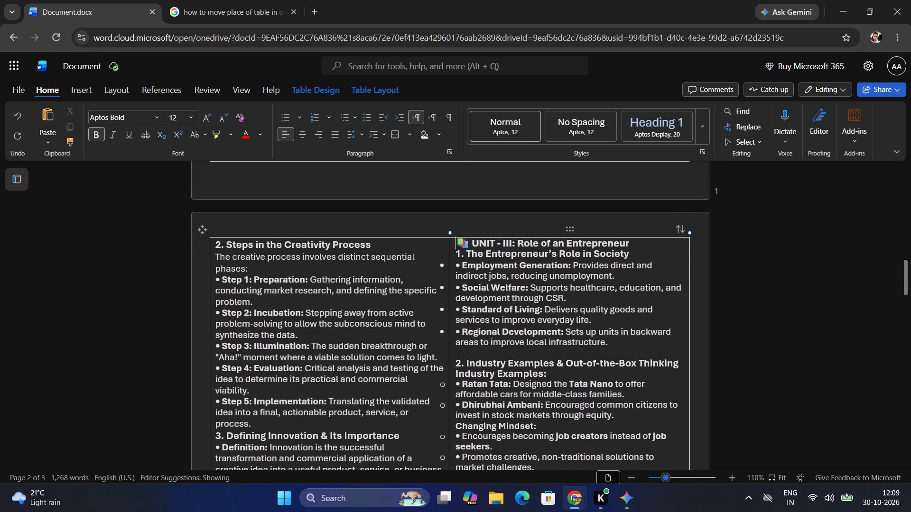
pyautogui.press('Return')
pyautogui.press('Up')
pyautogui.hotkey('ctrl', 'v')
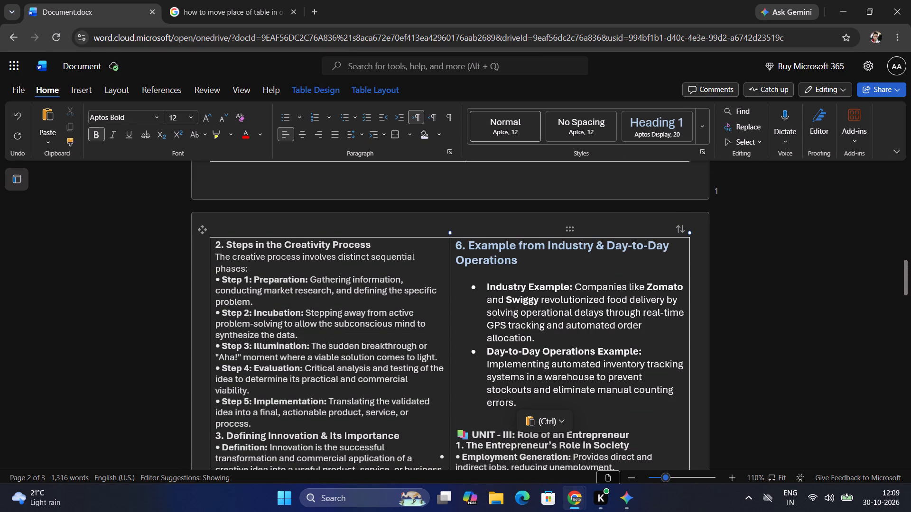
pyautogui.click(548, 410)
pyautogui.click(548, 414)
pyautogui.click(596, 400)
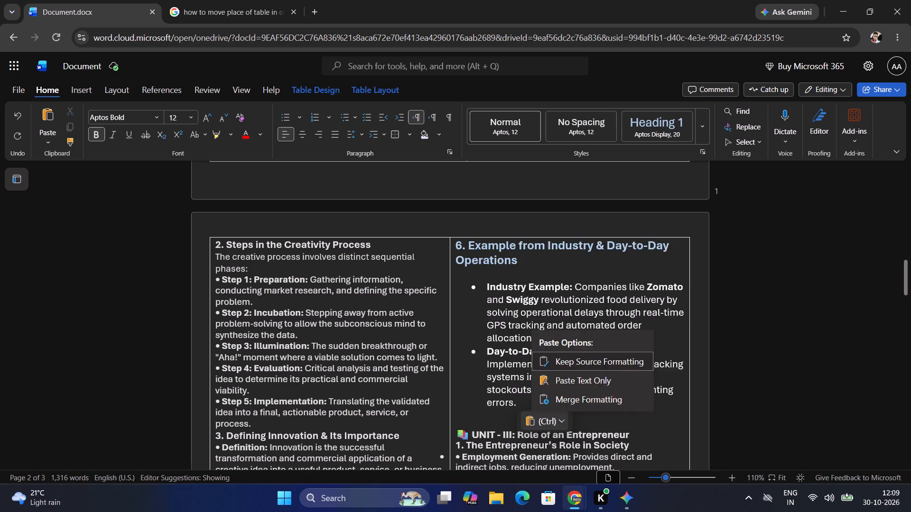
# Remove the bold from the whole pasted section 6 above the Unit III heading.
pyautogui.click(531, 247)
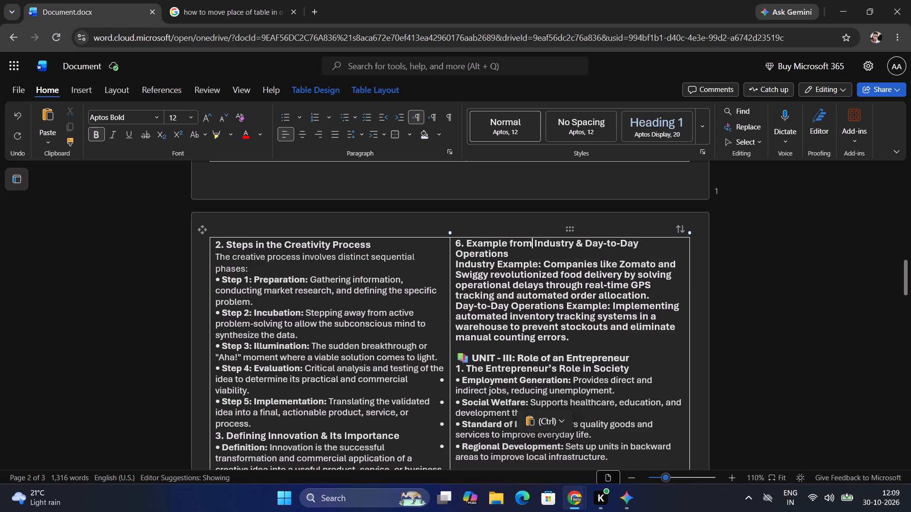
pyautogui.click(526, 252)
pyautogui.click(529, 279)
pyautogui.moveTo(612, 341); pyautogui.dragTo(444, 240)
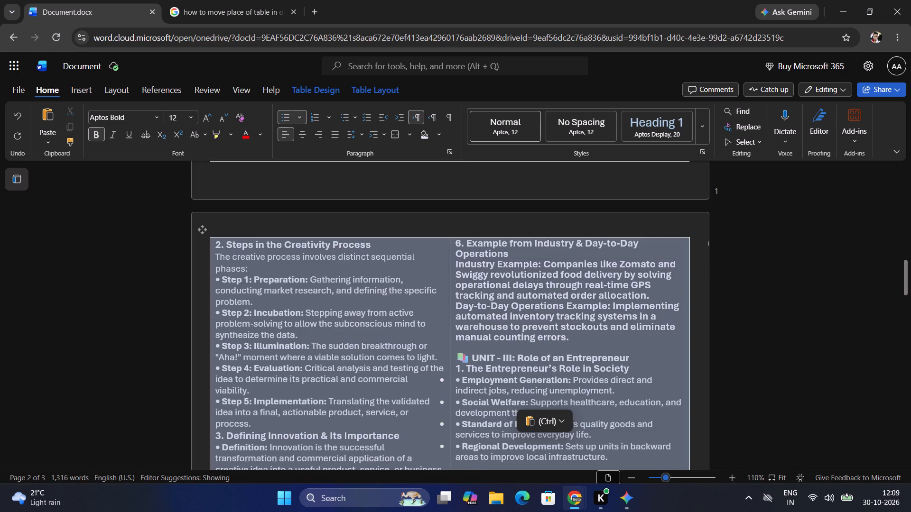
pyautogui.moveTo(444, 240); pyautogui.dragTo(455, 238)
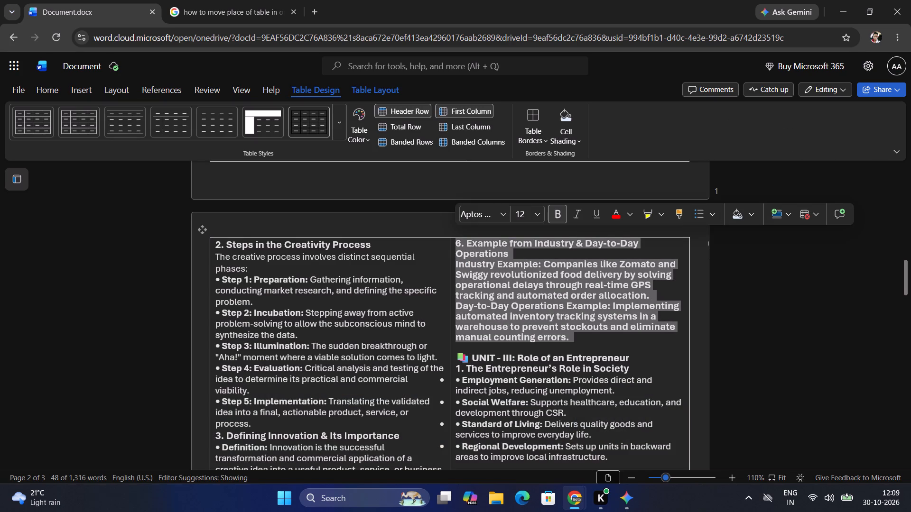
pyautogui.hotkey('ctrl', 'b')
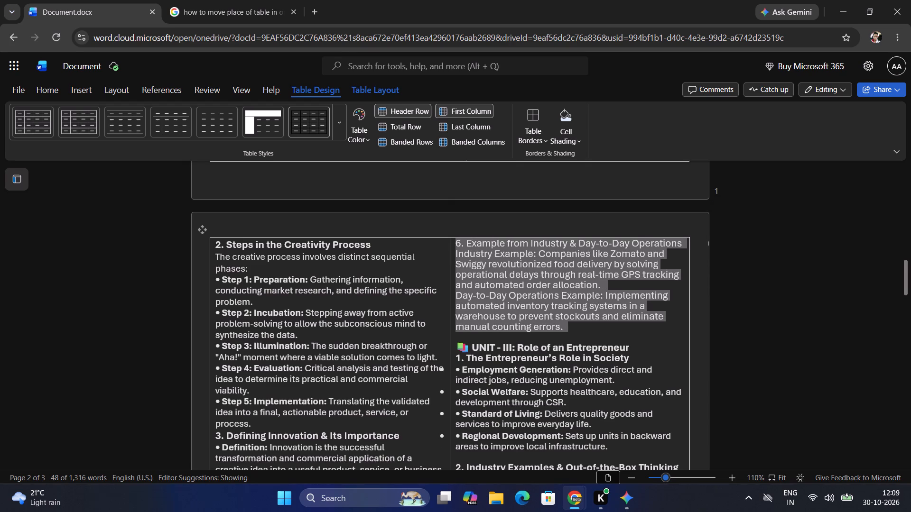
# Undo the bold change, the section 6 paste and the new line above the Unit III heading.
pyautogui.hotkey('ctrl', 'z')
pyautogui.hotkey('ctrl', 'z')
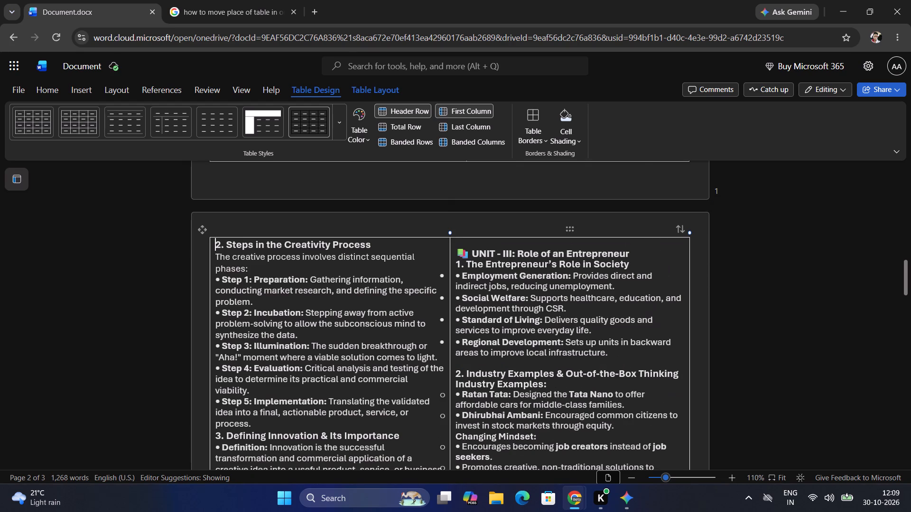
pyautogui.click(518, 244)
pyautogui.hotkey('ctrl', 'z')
# Paste section 6 on a new line after Unit II's Implement and Monitor item with Merge Formatting, and delete the empty line below it.
pyautogui.scroll(-2, 445, 452)
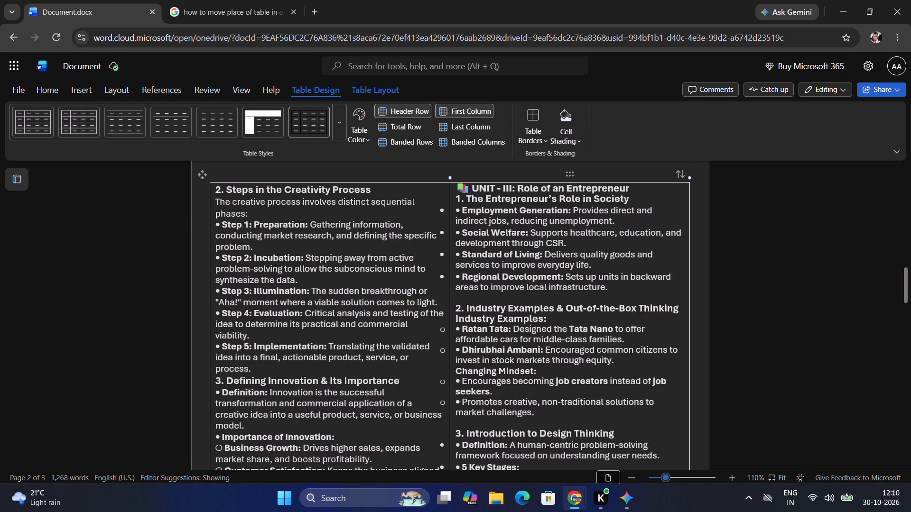
pyautogui.scroll(-6, 457, 432)
pyautogui.click(396, 418)
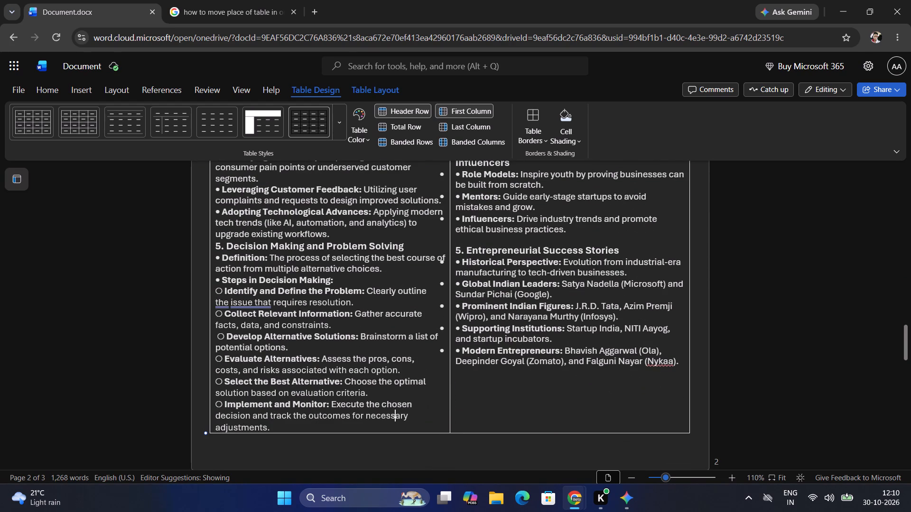
pyautogui.click(393, 418)
pyautogui.click(390, 421)
pyautogui.press('Return')
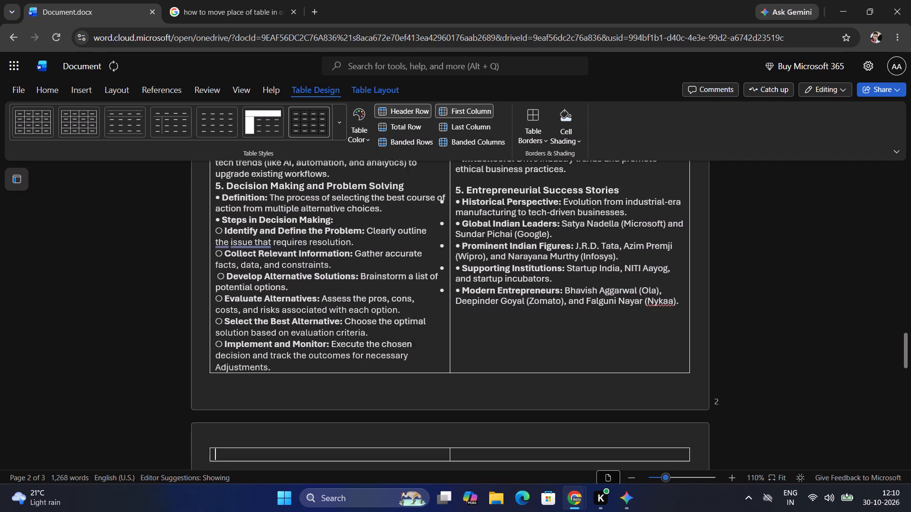
pyautogui.hotkey('ctrl', 'v')
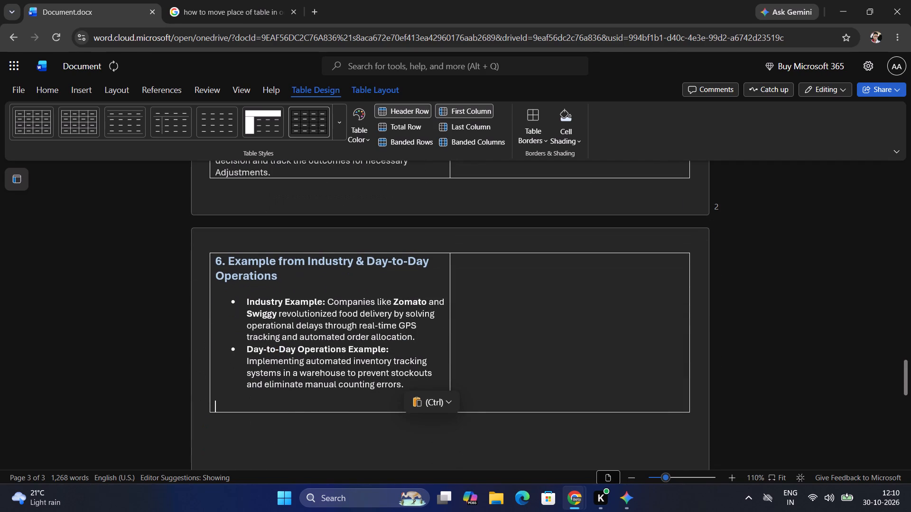
pyautogui.click(410, 409)
pyautogui.click(467, 381)
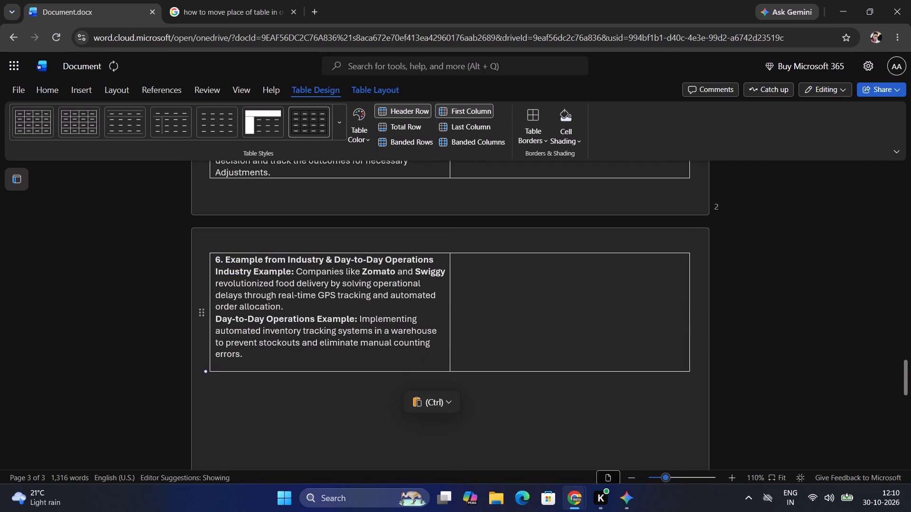
pyautogui.click(309, 358)
pyautogui.click(281, 364)
pyautogui.press('BackSpace')
# Enlarge the section 6 heading, Example from Industry & Day-to-Day Operations, to font size 12.
pyautogui.moveTo(263, 356); pyautogui.dragTo(196, 272)
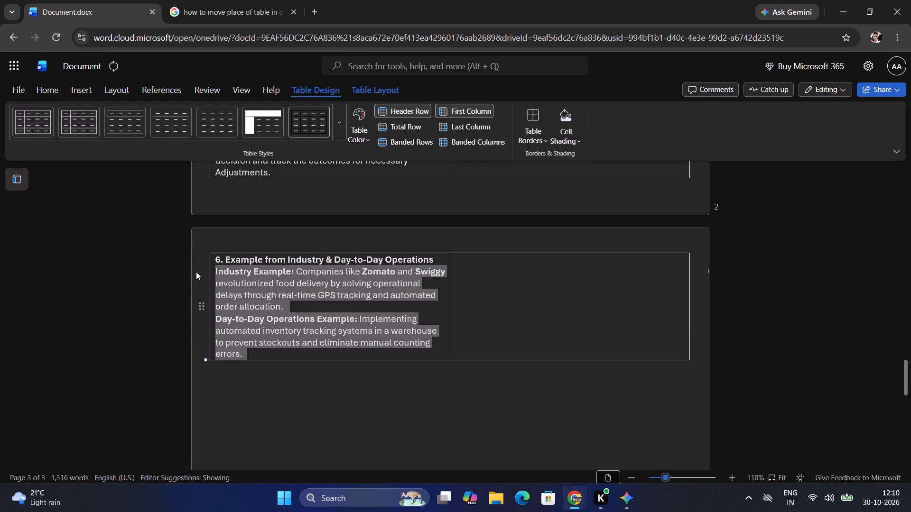
pyautogui.moveTo(196, 272); pyautogui.dragTo(205, 262)
pyautogui.click(268, 274)
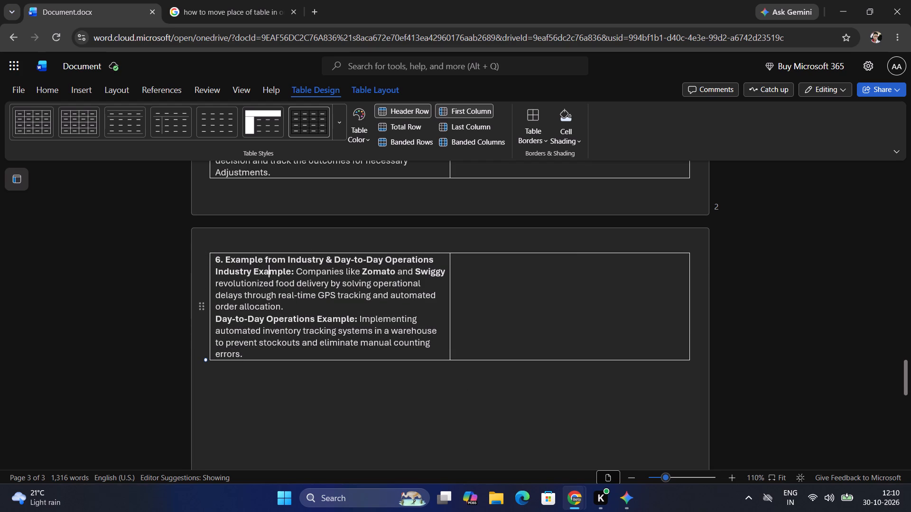
pyautogui.click(436, 265)
pyautogui.click(438, 256)
pyautogui.hotkey('ctrl', 'shift', 'Up')
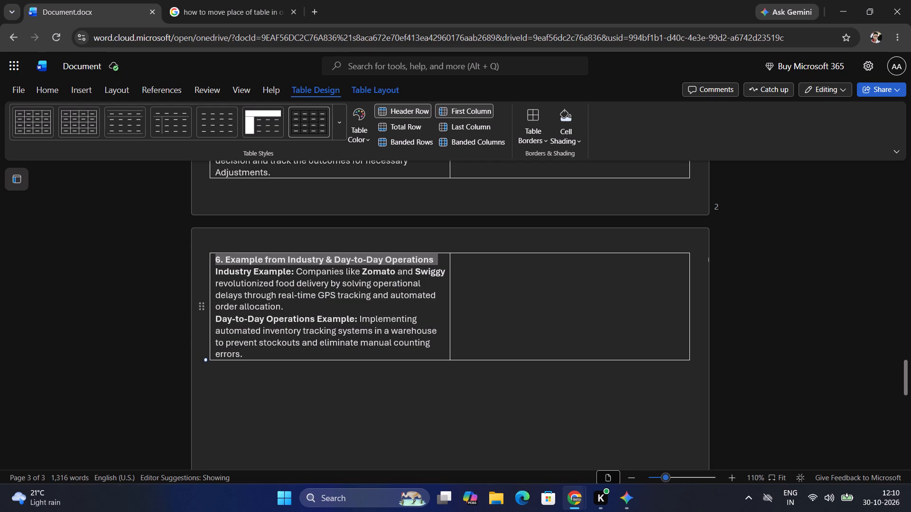
pyautogui.hotkey('ctrl', 'shift', '.')
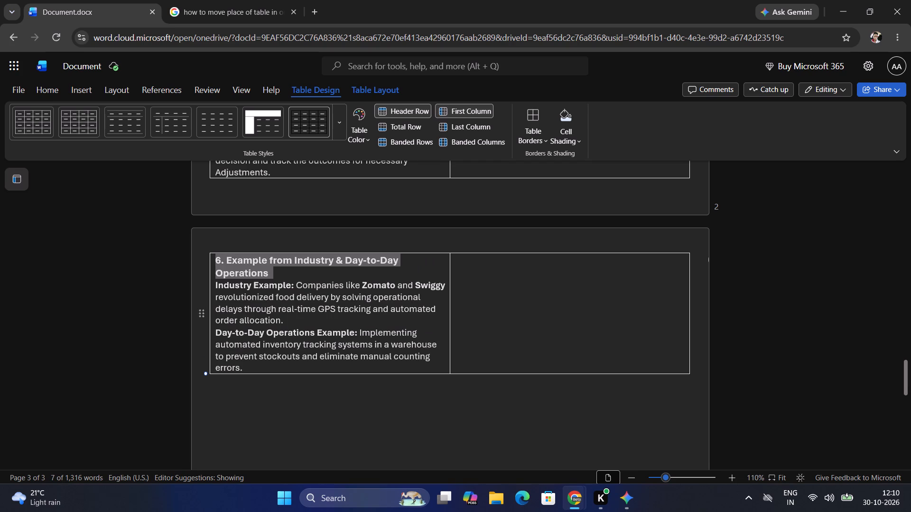
pyautogui.click(60, 86)
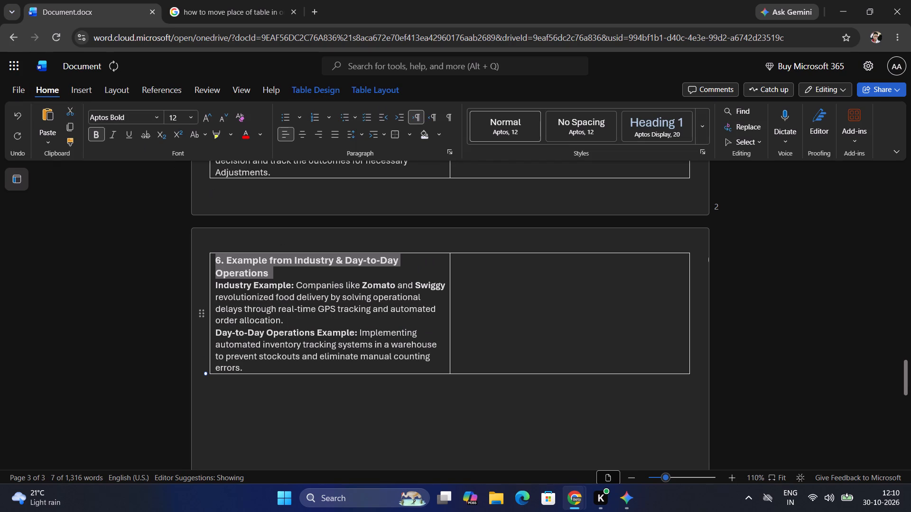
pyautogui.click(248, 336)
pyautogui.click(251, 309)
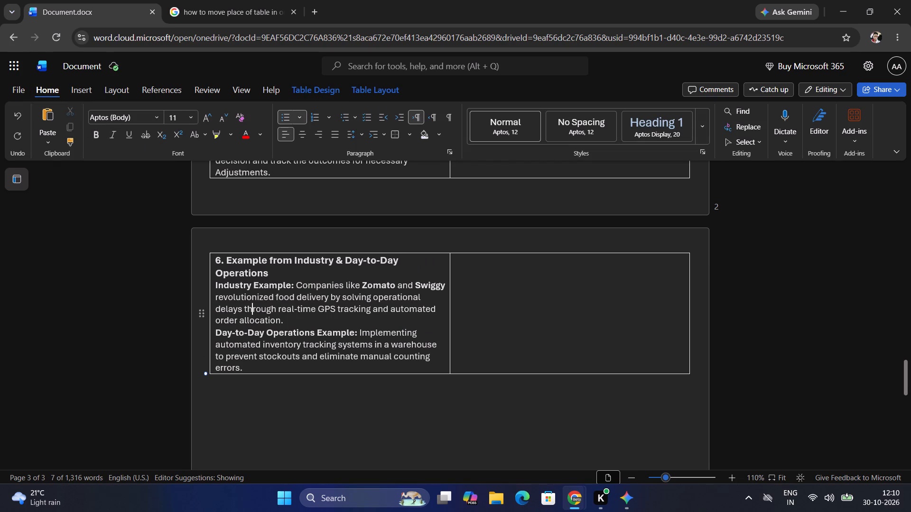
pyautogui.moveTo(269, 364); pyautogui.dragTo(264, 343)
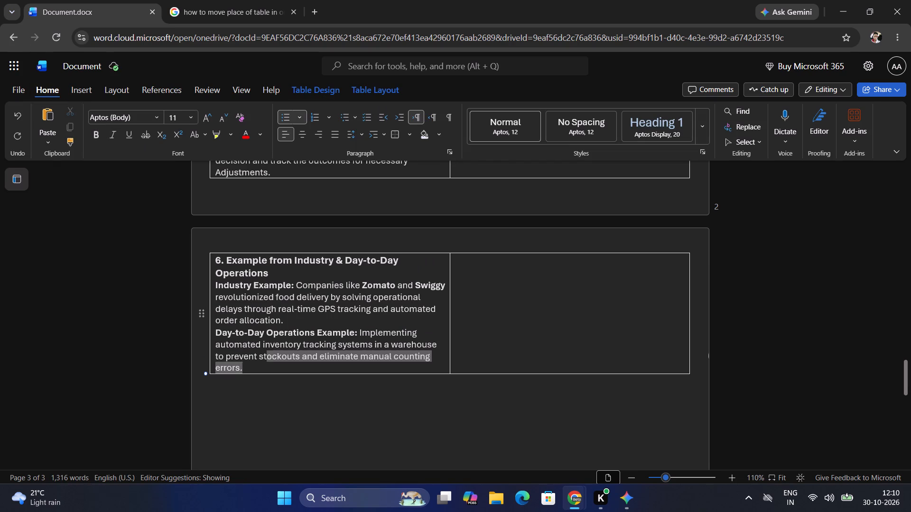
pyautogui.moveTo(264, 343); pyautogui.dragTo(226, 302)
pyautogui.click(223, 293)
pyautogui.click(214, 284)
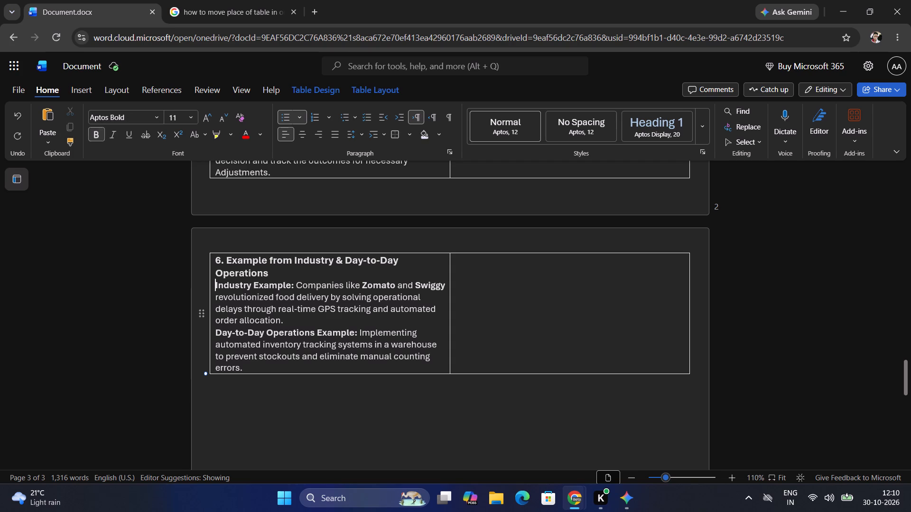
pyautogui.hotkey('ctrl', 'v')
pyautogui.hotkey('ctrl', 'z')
# Copy the inline bullet before Supporting Institutions and paste it before Industry Example and Day-to-Day Operations Example in section 6.
pyautogui.scroll(2, 247, 276)
pyautogui.scroll(1, 350, 289)
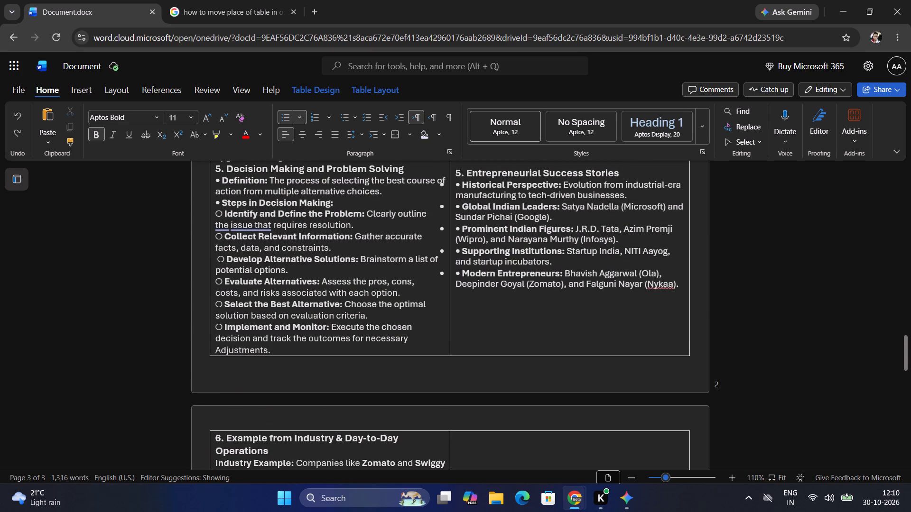
pyautogui.click(463, 250)
pyautogui.hotkey('ctrl', 'shift', 'Left')
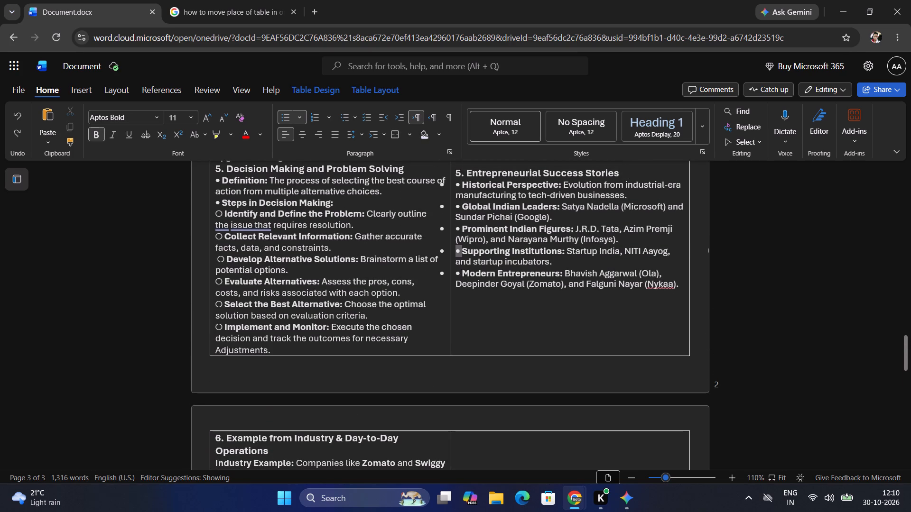
pyautogui.hotkey('ctrl', 'c')
pyautogui.press('Down')
pyautogui.scroll(-2, 471, 278)
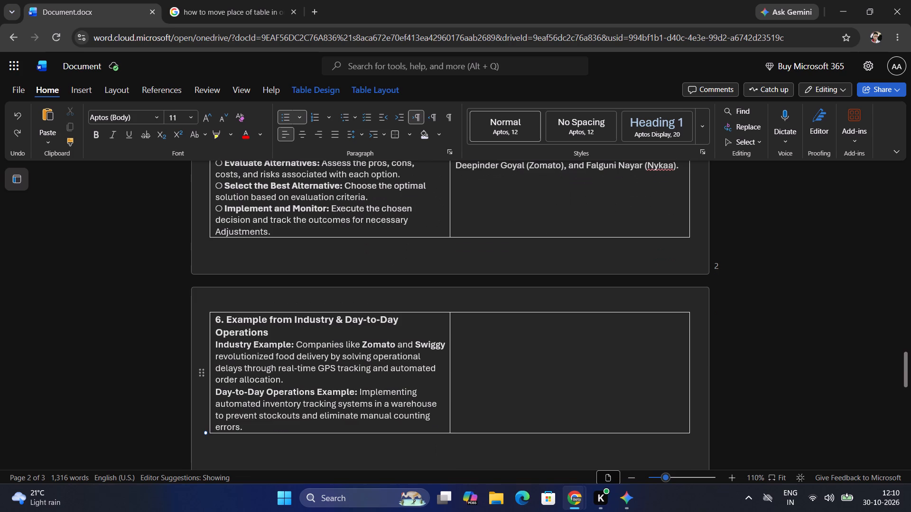
pyautogui.scroll(1, 420, 392)
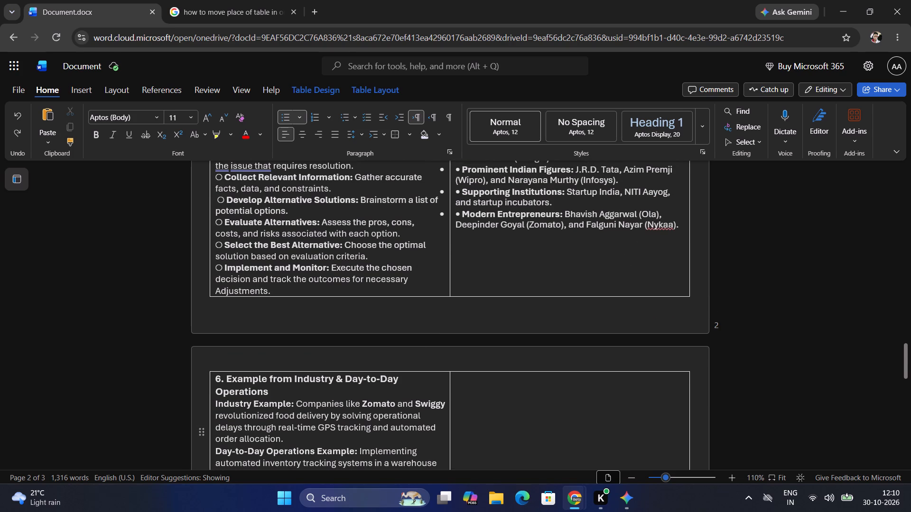
pyautogui.scroll(-2, 359, 406)
pyautogui.scroll(3, 359, 406)
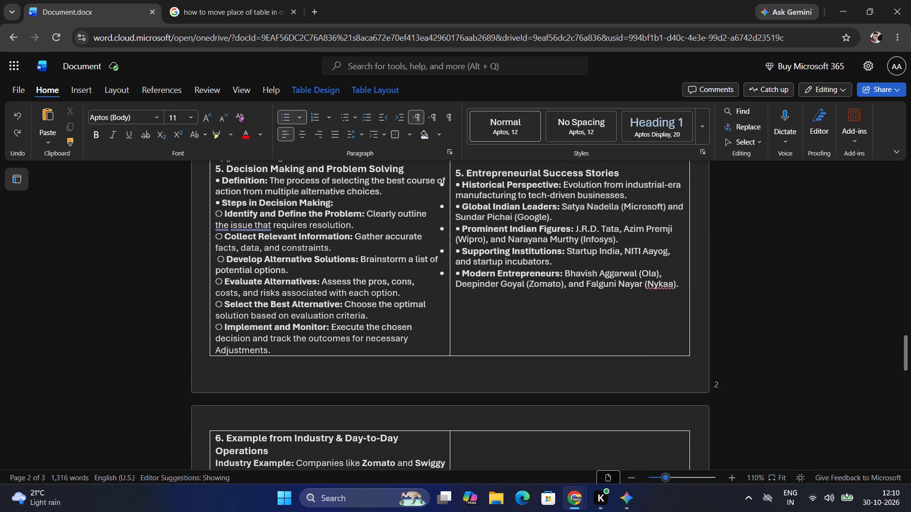
pyautogui.scroll(-1, 236, 459)
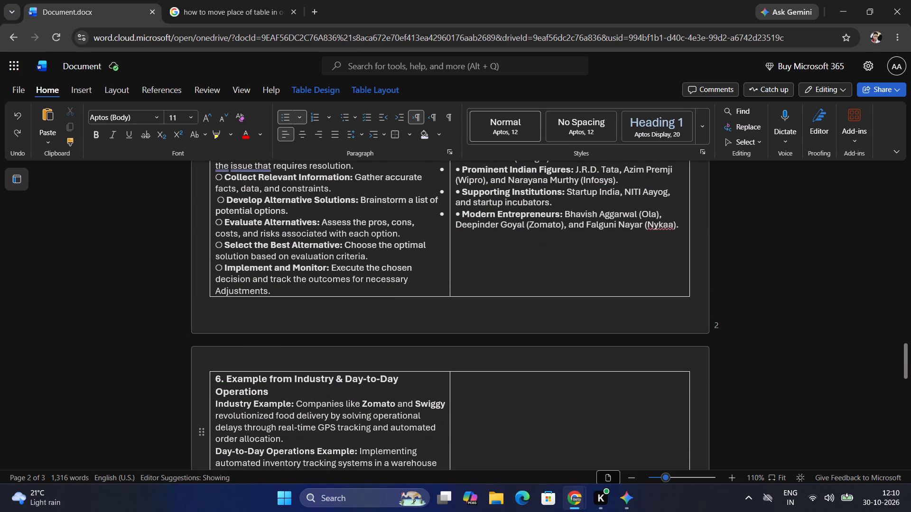
pyautogui.click(218, 403)
pyautogui.press('Left')
pyautogui.hotkey('ctrl', 'v')
pyautogui.press('Down')
pyautogui.press('Down')
pyautogui.press('Down')
pyautogui.press('Down')
pyautogui.hotkey('ctrl', 'v')
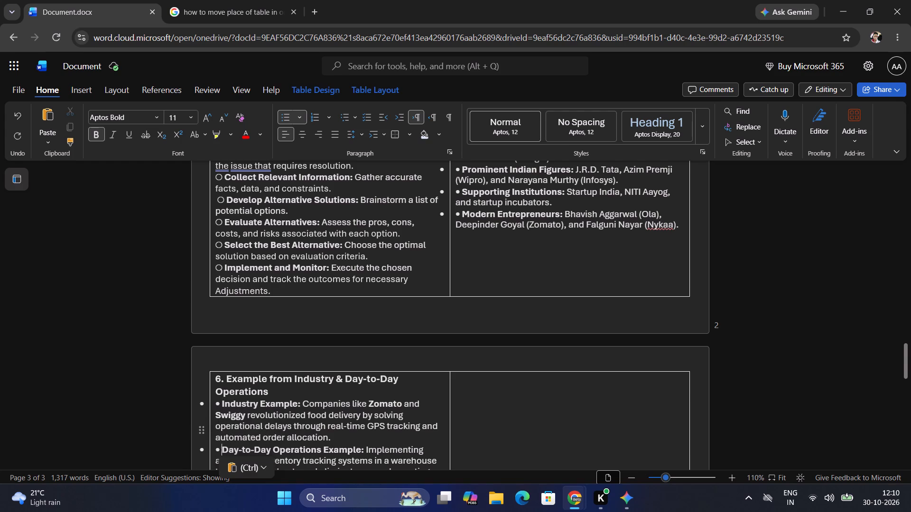
# Move the whole section 6, heading and both examples, to new lines above the Unit III heading in the second column.
pyautogui.scroll(-3, 236, 401)
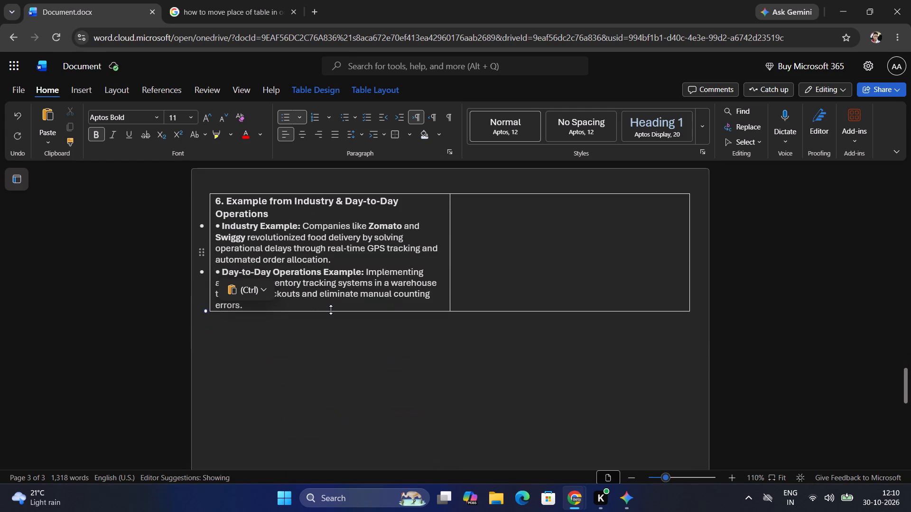
pyautogui.moveTo(331, 310); pyautogui.dragTo(306, 301)
pyautogui.moveTo(303, 304); pyautogui.dragTo(206, 207)
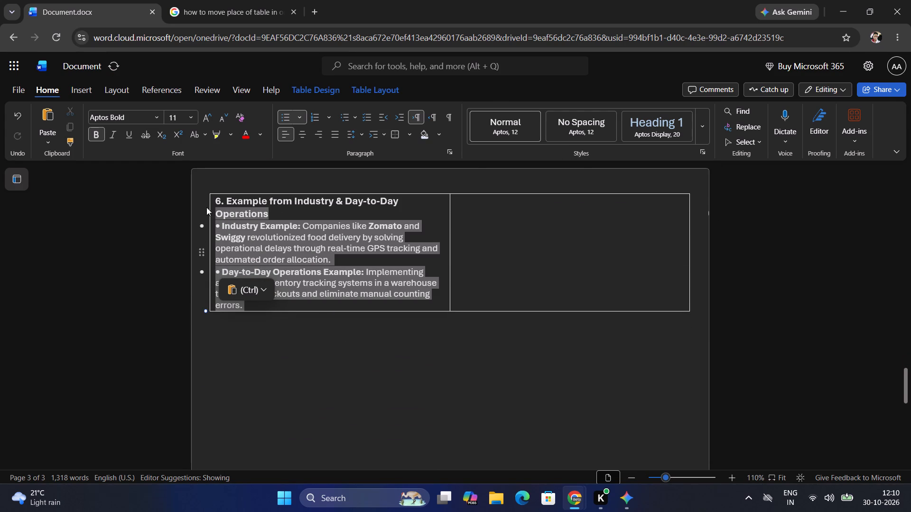
pyautogui.moveTo(206, 207); pyautogui.dragTo(213, 205)
pyautogui.hotkey('ctrl', 'x')
pyautogui.scroll(5, 380, 274)
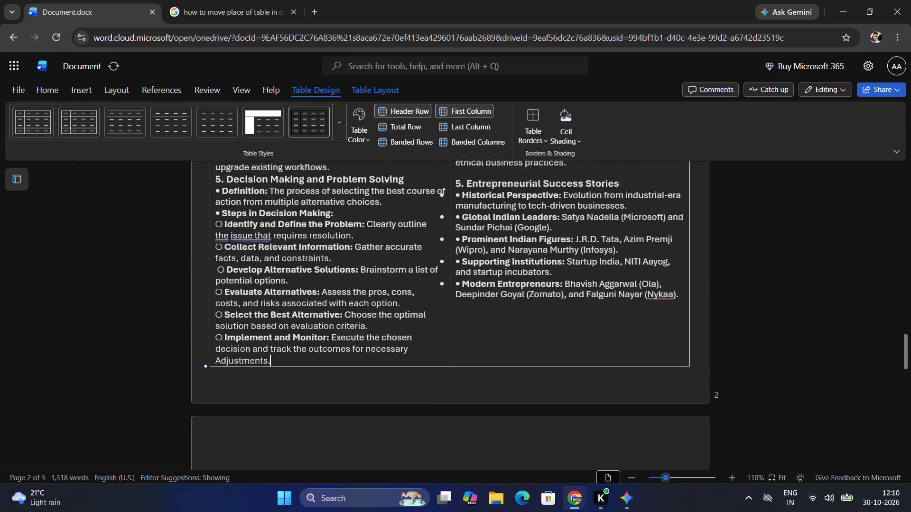
pyautogui.scroll(4, 380, 274)
pyautogui.scroll(2, 465, 249)
pyautogui.click(456, 200)
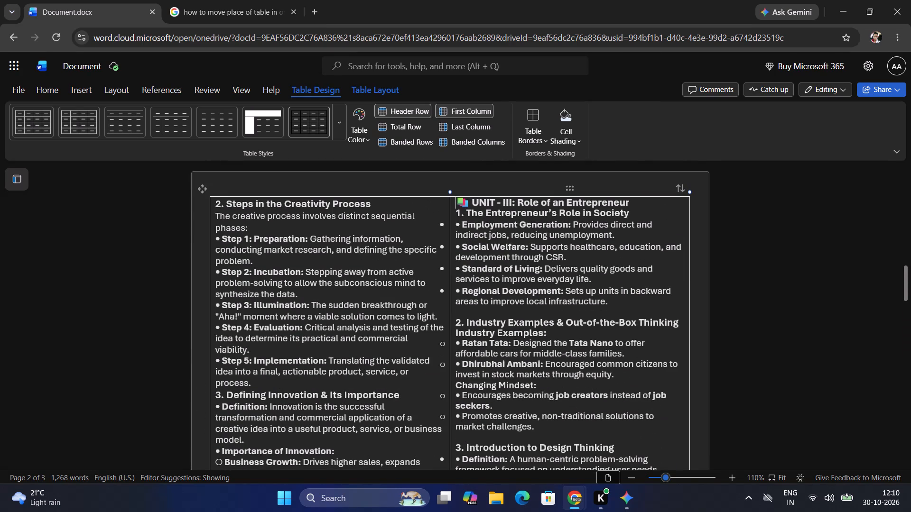
pyautogui.press('Return')
pyautogui.press('Return')
pyautogui.press('Up')
pyautogui.press('Up')
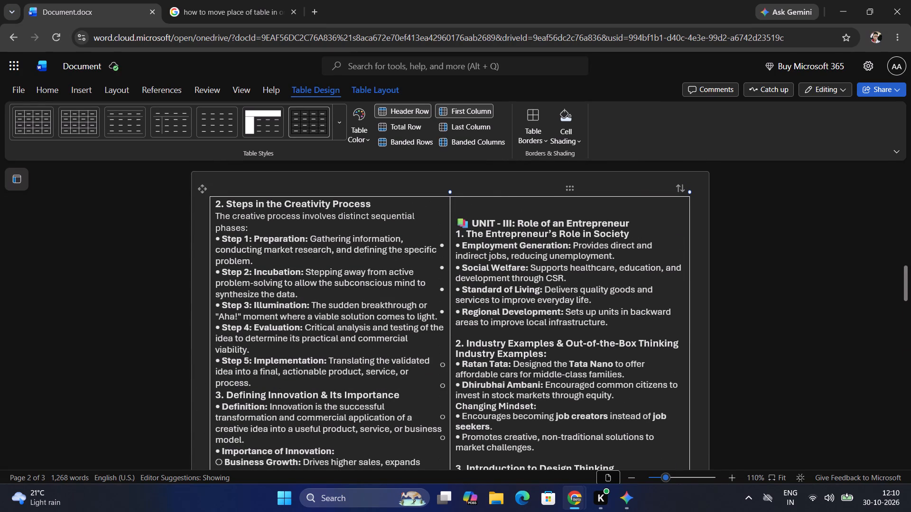
pyautogui.hotkey('ctrl', 'v')
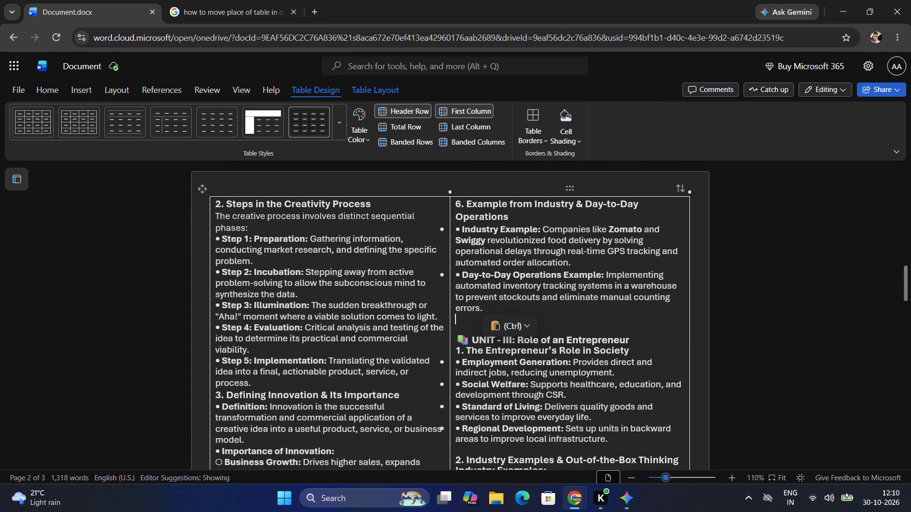
# Delete the surplus empty line between section 6 and the Unit III heading.
pyautogui.click(604, 322)
pyautogui.click(604, 321)
pyautogui.click(604, 328)
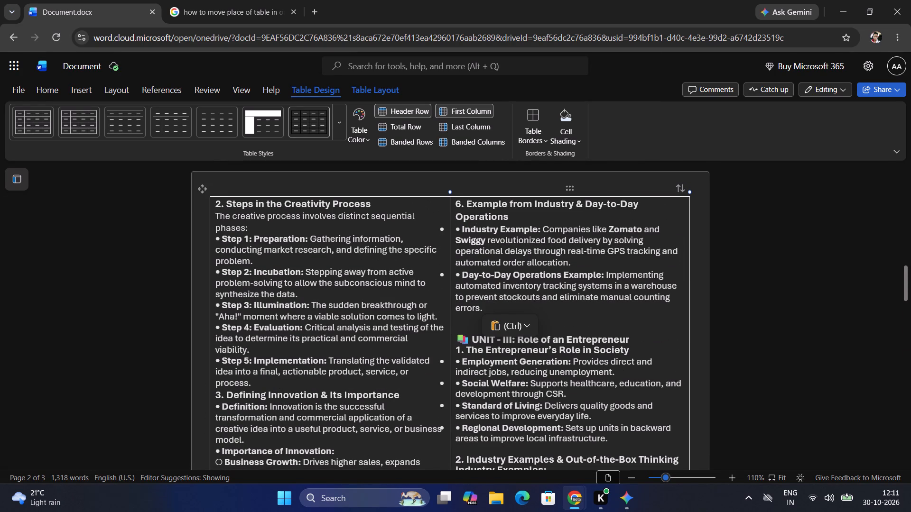
pyautogui.press('BackSpace')
# Check the rest of the table down to the rows that continue onto page 3.
pyautogui.scroll(-7, 567, 353)
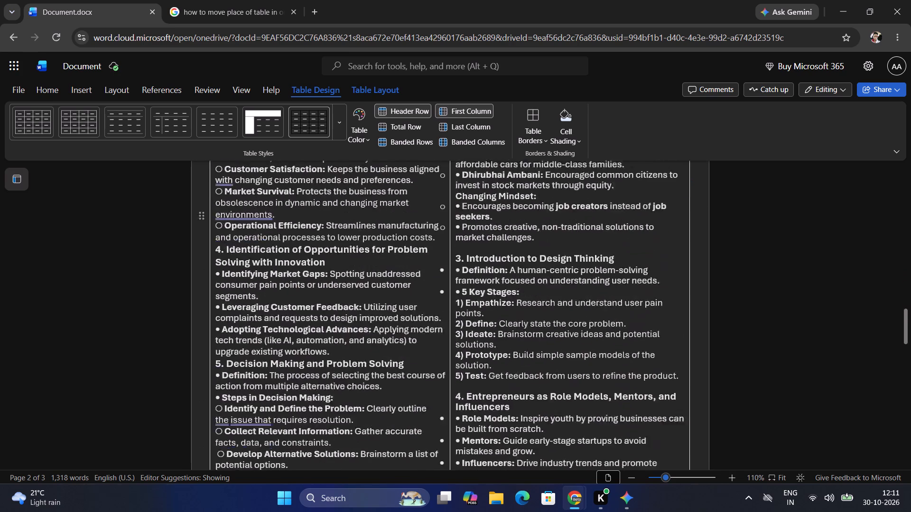
pyautogui.scroll(-4, 565, 354)
pyautogui.scroll(3, 565, 354)
pyautogui.scroll(-3, 564, 354)
pyautogui.click(544, 382)
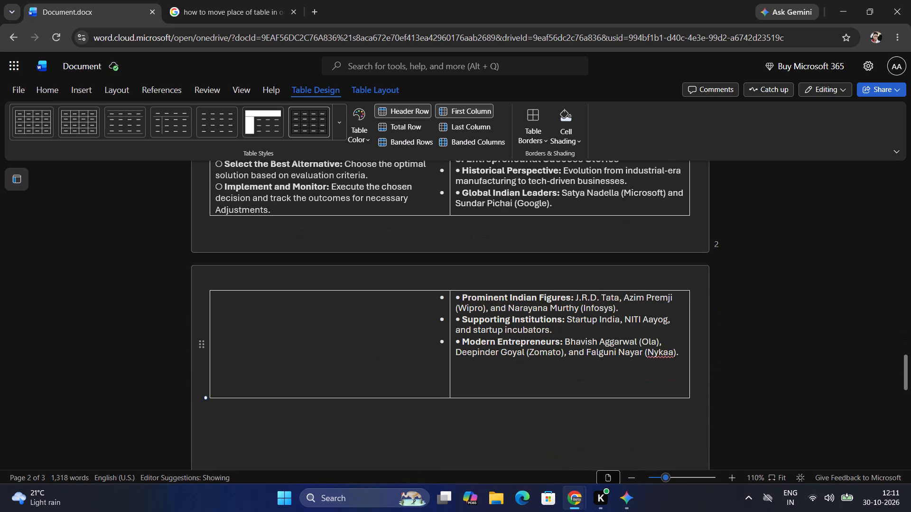
pyautogui.click(540, 390)
pyautogui.click(395, 348)
pyautogui.scroll(1, 503, 343)
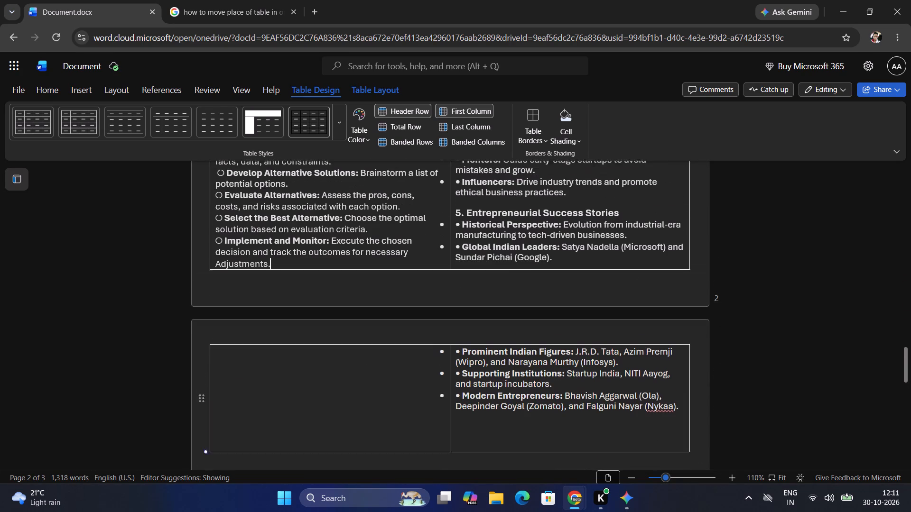
pyautogui.scroll(2, 452, 346)
pyautogui.scroll(-3, 451, 350)
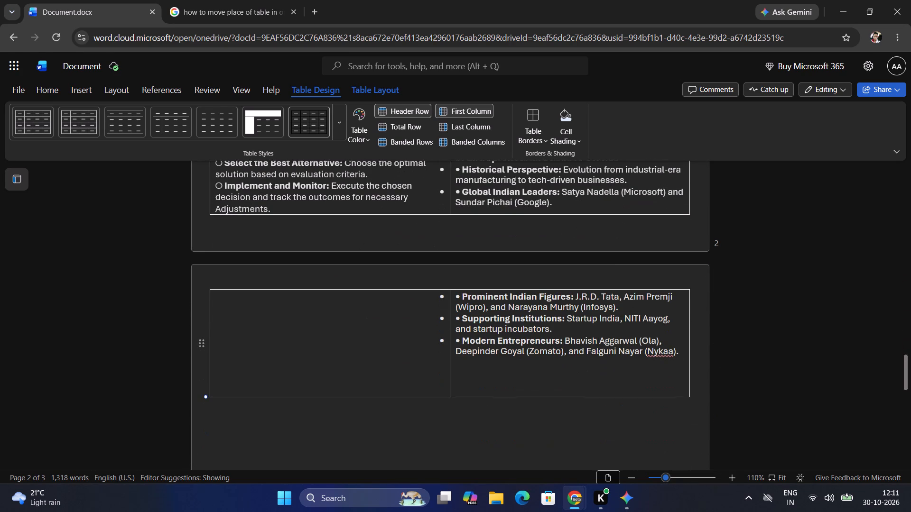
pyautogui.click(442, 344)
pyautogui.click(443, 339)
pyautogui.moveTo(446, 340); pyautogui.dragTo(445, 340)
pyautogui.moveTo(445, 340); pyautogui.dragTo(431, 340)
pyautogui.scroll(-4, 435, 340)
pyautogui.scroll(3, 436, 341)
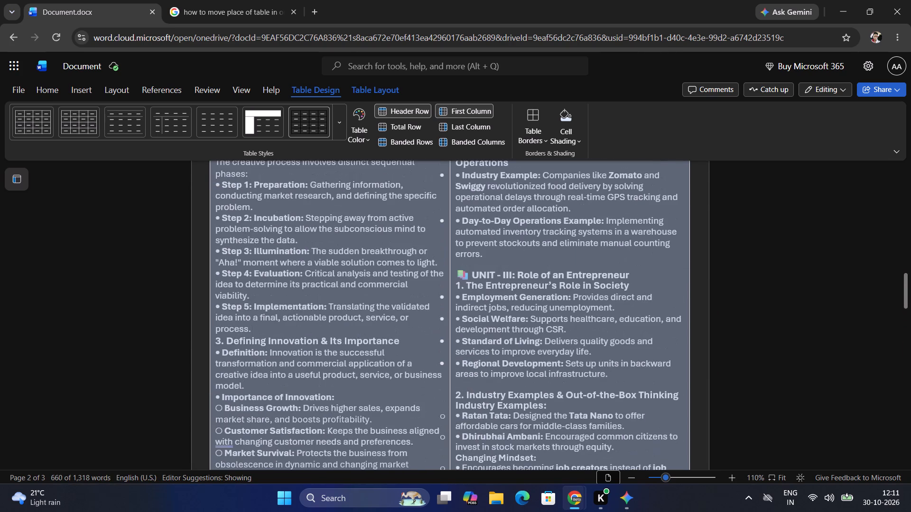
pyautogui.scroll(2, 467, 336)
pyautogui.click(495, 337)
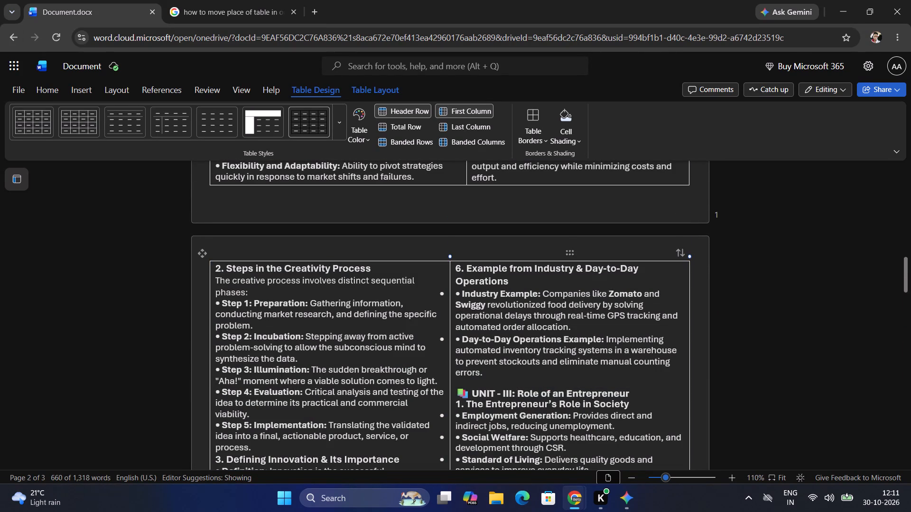
# Remove the duplicate automatic list bullets from Industry Example and Day-to-Day Operations Example in section 6, keeping the inline bullets.
pyautogui.click(445, 292)
pyautogui.press('BackSpace')
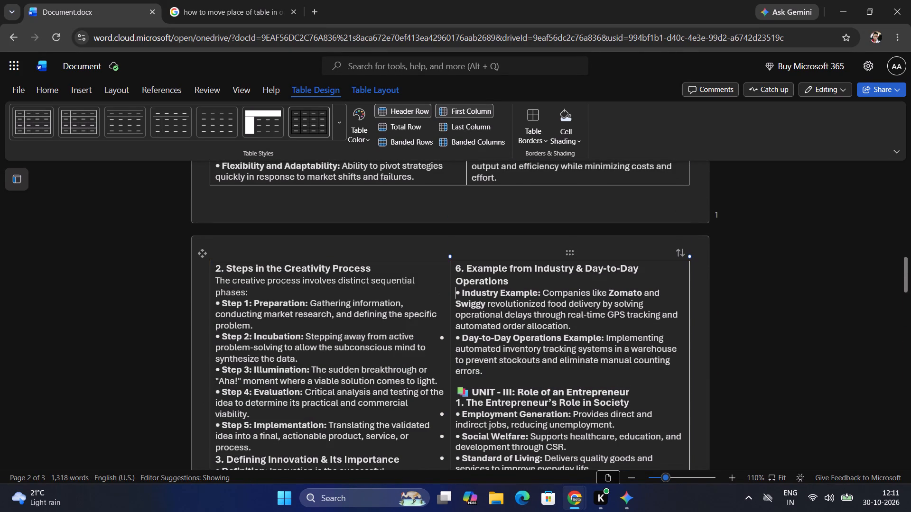
pyautogui.press('Down')
pyautogui.press('Down')
pyautogui.press('Down')
pyautogui.press('Down')
pyautogui.press('BackSpace')
# Remove the duplicate automatic list bullets from Unit III's Employment Generation, Social Welfare and Standard of Living items.
pyautogui.press('Down')
pyautogui.press('Down')
pyautogui.press('Down')
pyautogui.press('Down')
pyautogui.press('Down')
pyautogui.press('Down')
pyautogui.press('Down')
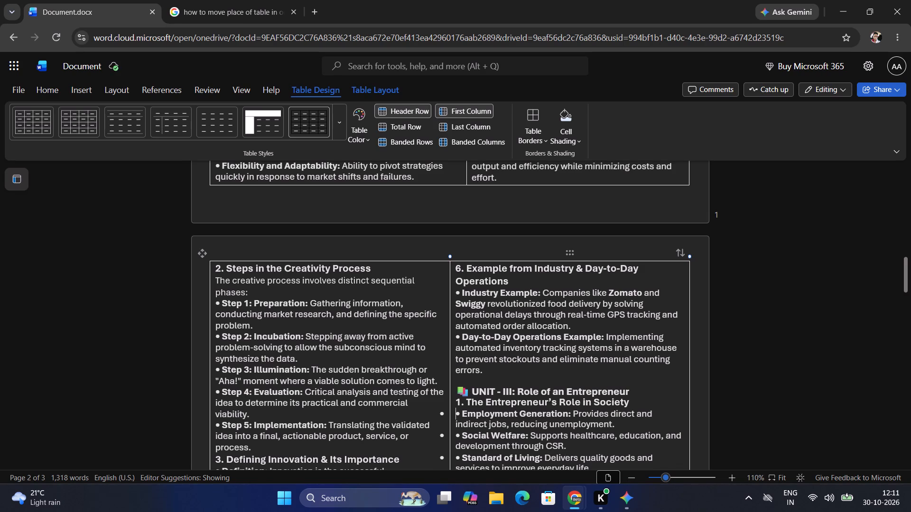
pyautogui.press('BackSpace')
pyautogui.press('Down')
pyautogui.press('Down')
pyautogui.press('BackSpace')
pyautogui.press('Down')
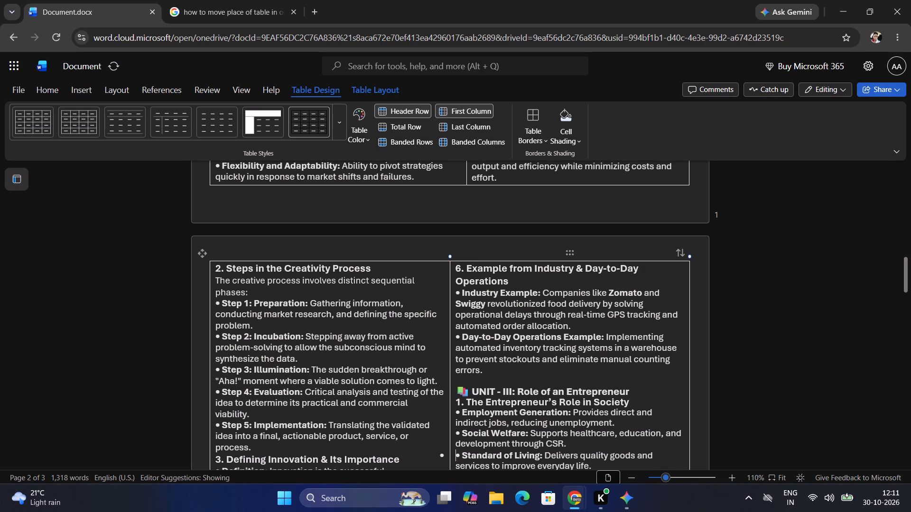
pyautogui.press('Down')
pyautogui.press('BackSpace')
# Remove the duplicate automatic list bullet from the Ratan Tata item in Unit III section 2, keeping the inline bullet.
pyautogui.scroll(-4, 462, 294)
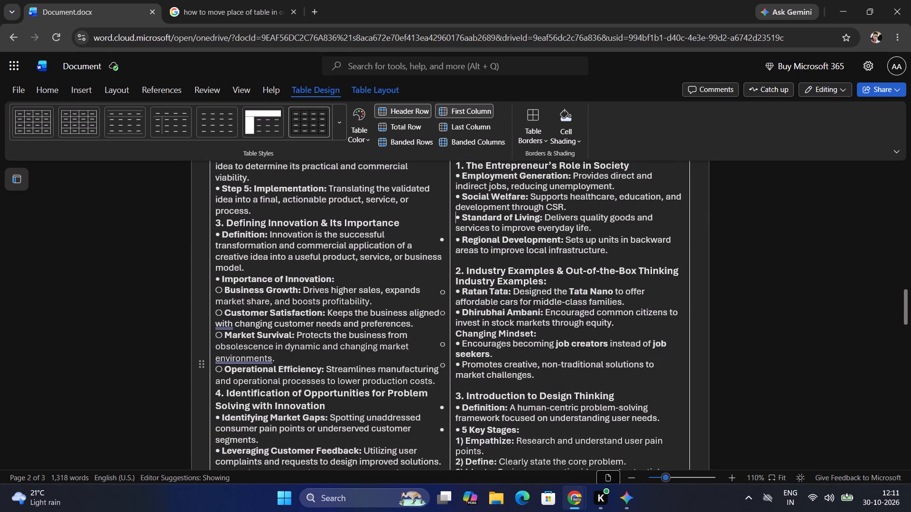
pyautogui.press('Down')
pyautogui.press('Down')
pyautogui.press('Down')
pyautogui.press('Down')
pyautogui.press('Down')
pyautogui.press('Down')
pyautogui.press('Down')
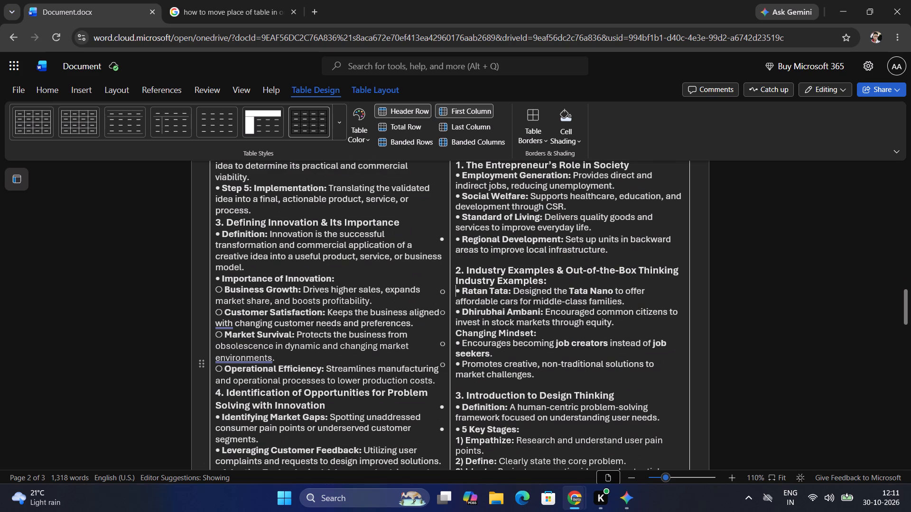
pyautogui.press('BackSpace')
# Remove the duplicate automatic list bullets from both items under Changing Mindset, keeping their inline bullets.
pyautogui.press('Down')
pyautogui.press('Down')
pyautogui.press('Down')
pyautogui.press('Down')
pyautogui.press('Down')
pyautogui.press('BackSpace')
pyautogui.press('Down')
pyautogui.press('Down')
pyautogui.press('Down')
pyautogui.press('Up')
pyautogui.press('BackSpace')
# Remove the duplicate automatic list bullet from Regional Development in Unit III section 1.
pyautogui.press('Up')
pyautogui.press('Up')
pyautogui.press('Up')
pyautogui.press('Up')
pyautogui.press('Up')
pyautogui.press('Up')
pyautogui.press('Up')
pyautogui.press('Up')
pyautogui.press('Up')
pyautogui.press('Up')
pyautogui.press('Up')
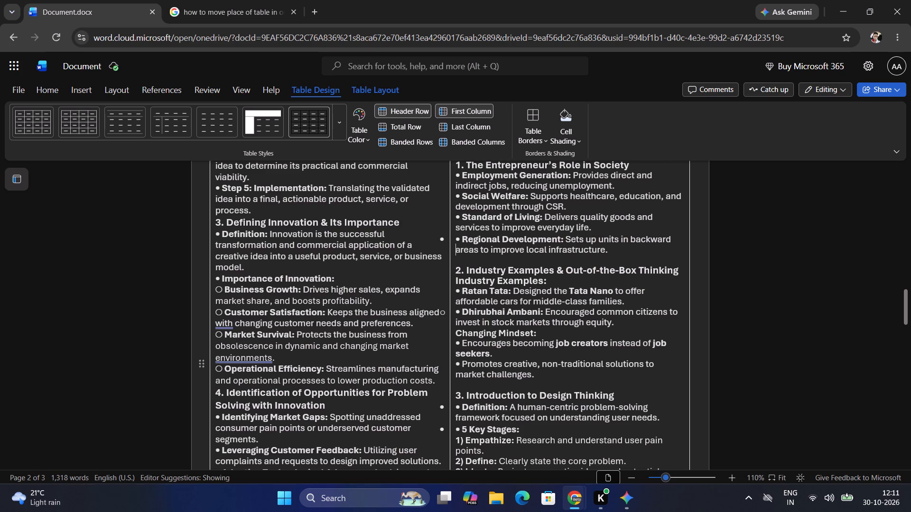
pyautogui.press('Up')
pyautogui.press('BackSpace')
# Remove the duplicate automatic list bullets from Definition and 5 Key Stages in section 3, Introduction to Design Thinking.
pyautogui.press('Down')
pyautogui.press('Down')
pyautogui.press('Down')
pyautogui.press('Down')
pyautogui.press('Down')
pyautogui.press('Down')
pyautogui.press('Down')
pyautogui.press('Down')
pyautogui.press('Down')
pyautogui.press('Down')
pyautogui.press('Down')
pyautogui.press('Down')
pyautogui.press('Down')
pyautogui.press('Down')
pyautogui.press('Down')
pyautogui.press('Down')
pyautogui.press('Down')
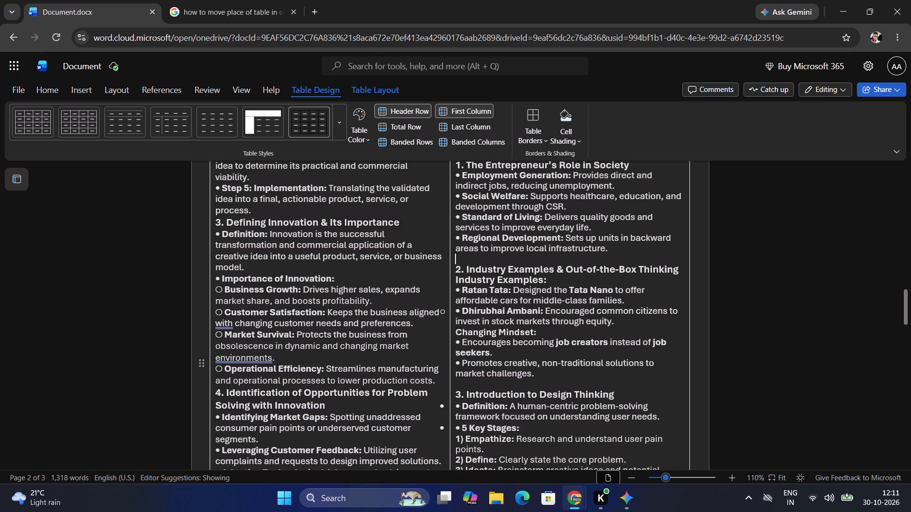
pyautogui.press('Down')
pyautogui.press('Up')
pyautogui.press('Up')
pyautogui.press('BackSpace')
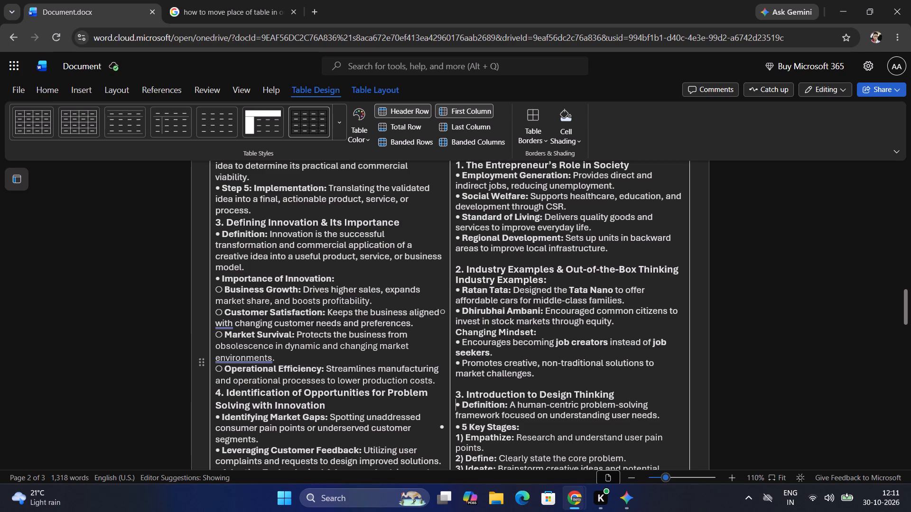
pyautogui.press('Down')
pyautogui.press('Down')
pyautogui.press('BackSpace')
# Remove the duplicate automatic list bullets from Role Models and Mentors in Unit III section 4.
pyautogui.press('Down')
pyautogui.press('Up')
pyautogui.press('Down')
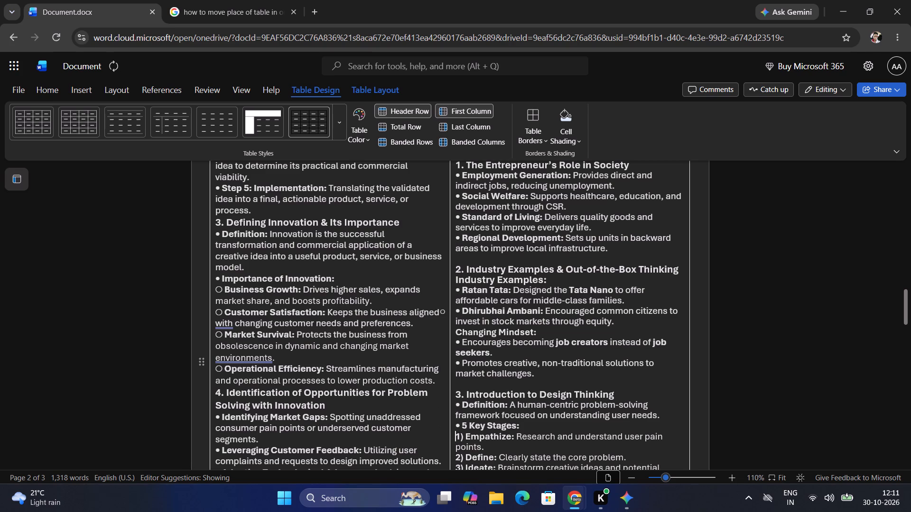
pyautogui.press('Down')
pyautogui.press('Down')
pyautogui.press('Down')
pyautogui.press('Down')
pyautogui.press('Down')
pyautogui.press('Down')
pyautogui.press('Down')
pyautogui.press('Down')
pyautogui.press('Down')
pyautogui.press('Down')
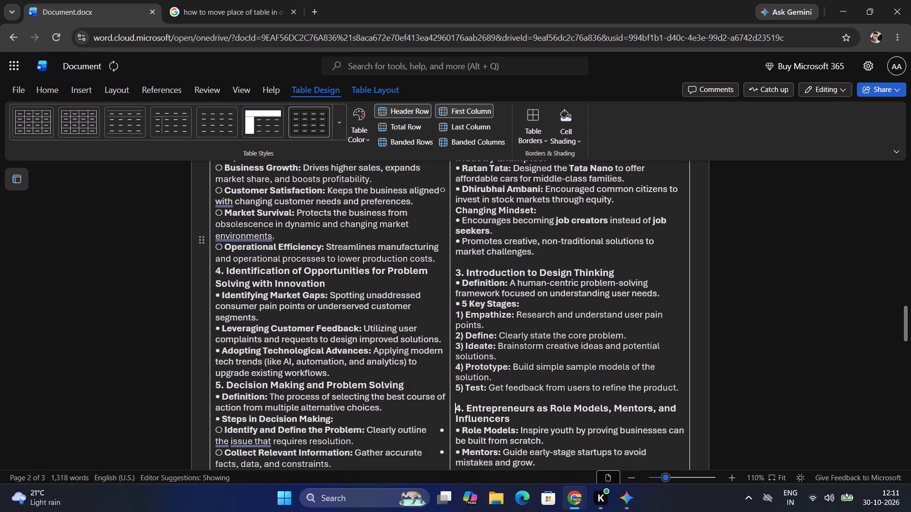
pyautogui.press('Down')
pyautogui.press('BackSpace')
pyautogui.press('Down')
pyautogui.press('Down')
pyautogui.press('BackSpace')
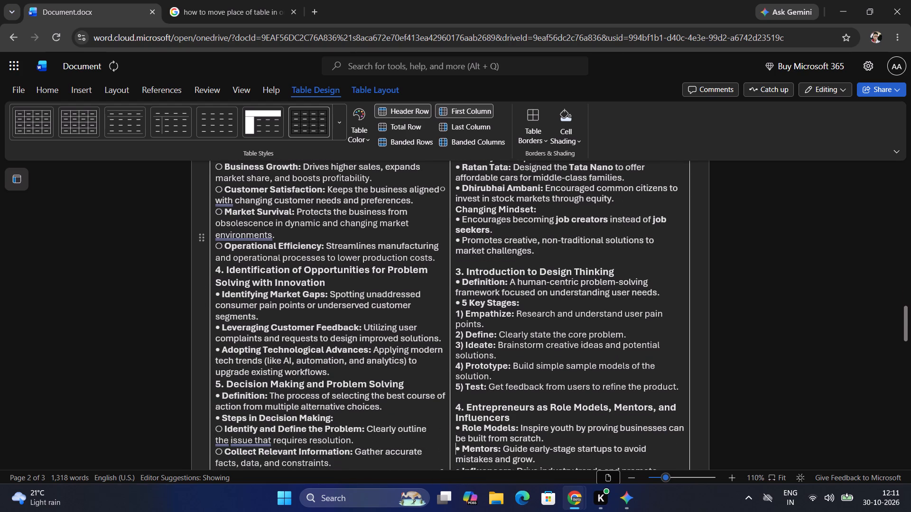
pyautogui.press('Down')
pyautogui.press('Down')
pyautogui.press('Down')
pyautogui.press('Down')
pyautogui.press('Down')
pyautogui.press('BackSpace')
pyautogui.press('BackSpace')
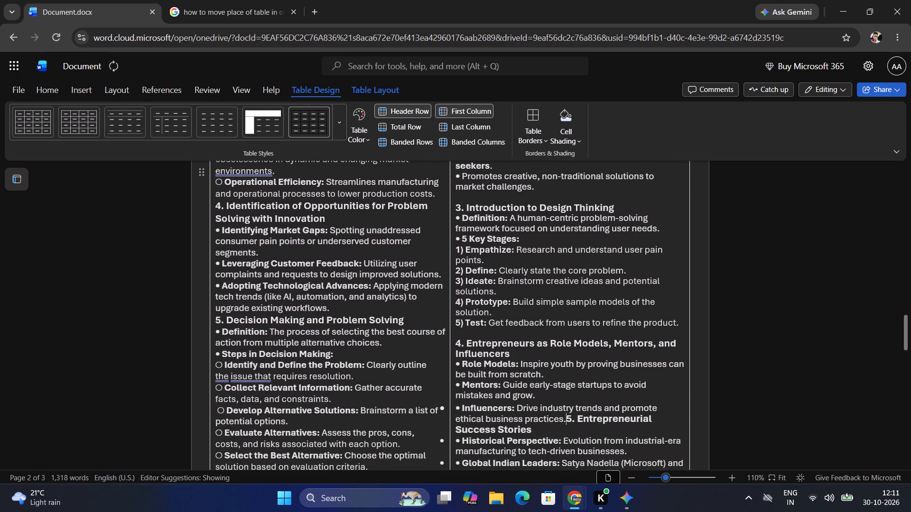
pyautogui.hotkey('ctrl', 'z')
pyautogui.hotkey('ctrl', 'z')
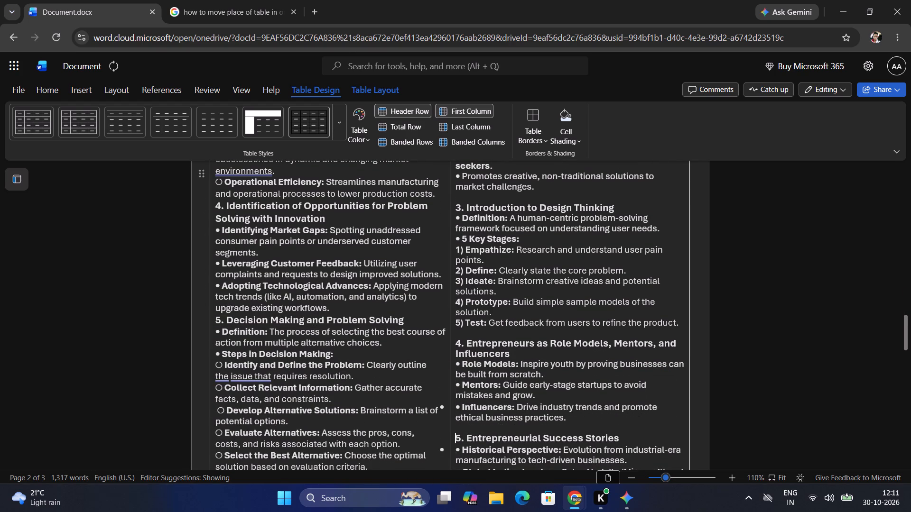
# Remove the duplicate automatic list bullet from the Influencers item in Unit III section 4.
pyautogui.press('Up')
pyautogui.press('Down')
pyautogui.press('Up')
pyautogui.press('Up')
pyautogui.press('Up')
pyautogui.press('BackSpace')
# Remove the duplicate automatic list bullets from Historical Perspective, Global Indian Leaders and Prominent Indian Figures in section 5.
pyautogui.press('Down')
pyautogui.press('Down')
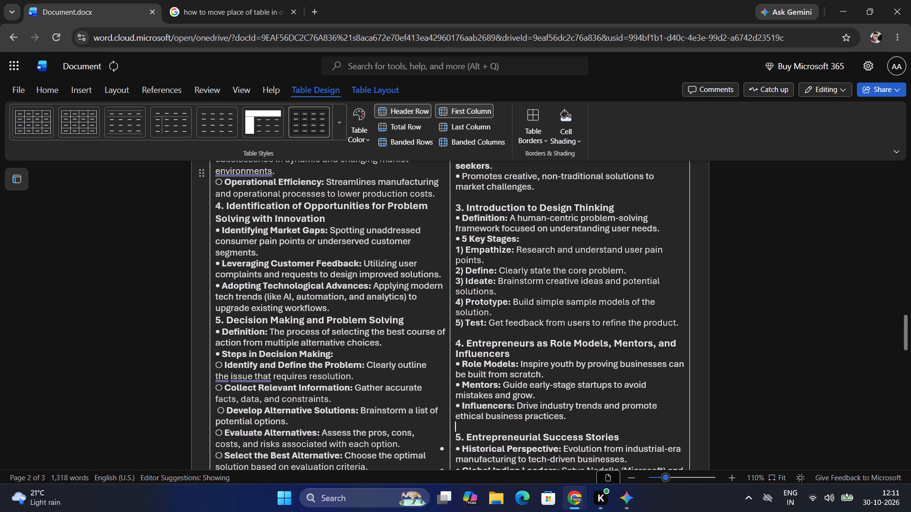
pyautogui.press('Down')
pyautogui.press('Down')
pyautogui.press('BackSpace')
pyautogui.press('Down')
pyautogui.press('Down')
pyautogui.press('Down')
pyautogui.press('Up')
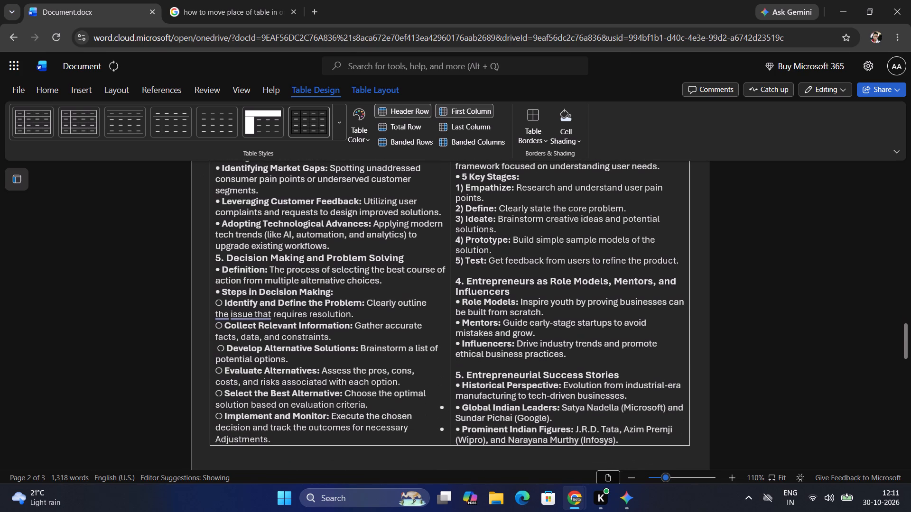
pyautogui.press('BackSpace')
pyautogui.press('Down')
pyautogui.press('Down')
pyautogui.press('BackSpace')
# Remove the duplicate automatic list bullets from Supporting Institutions and Modern Entrepreneurs on page 3.
pyautogui.press('Down')
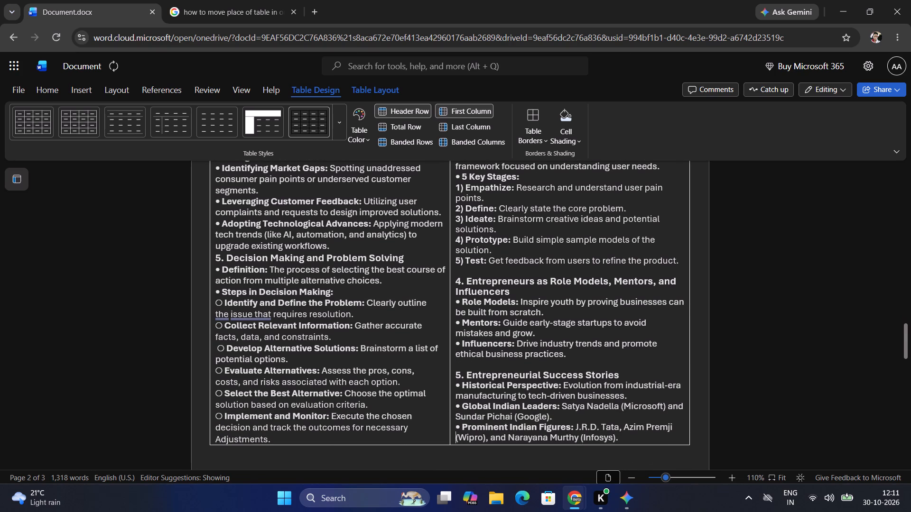
pyautogui.press('Down')
pyautogui.press('Down')
pyautogui.press('Up')
pyautogui.press('BackSpace')
pyautogui.press('Down')
pyautogui.press('Down')
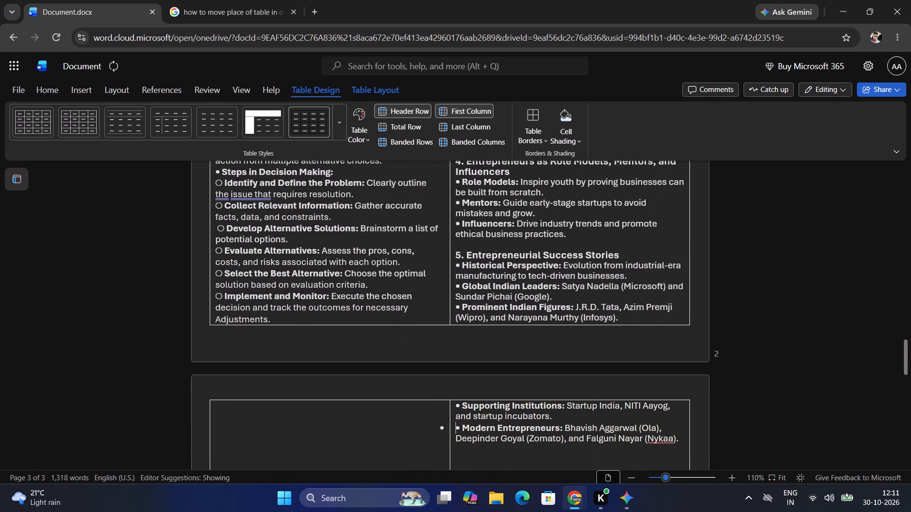
pyautogui.press('BackSpace')
# Check the Unit III sections for leftover outer bullets and surplus empty lines.
pyautogui.hscroll(1, 462, 295)
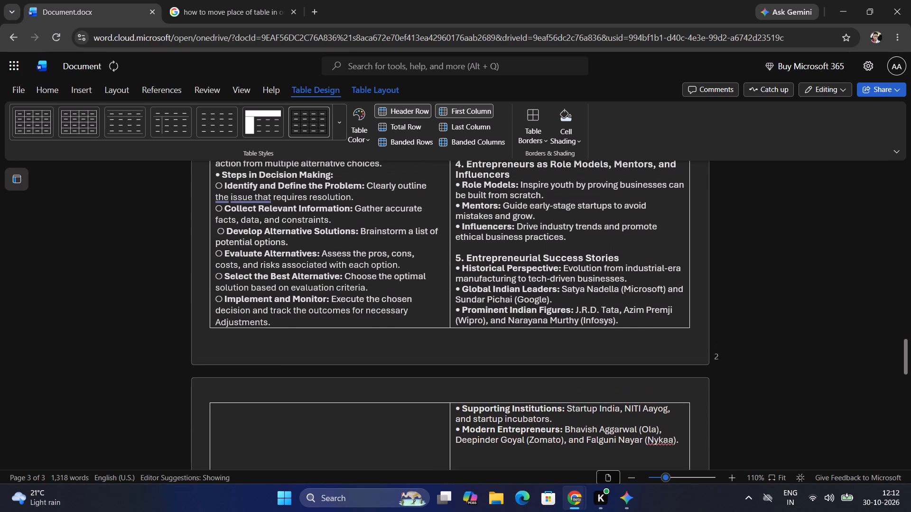
pyautogui.scroll(7, 462, 295)
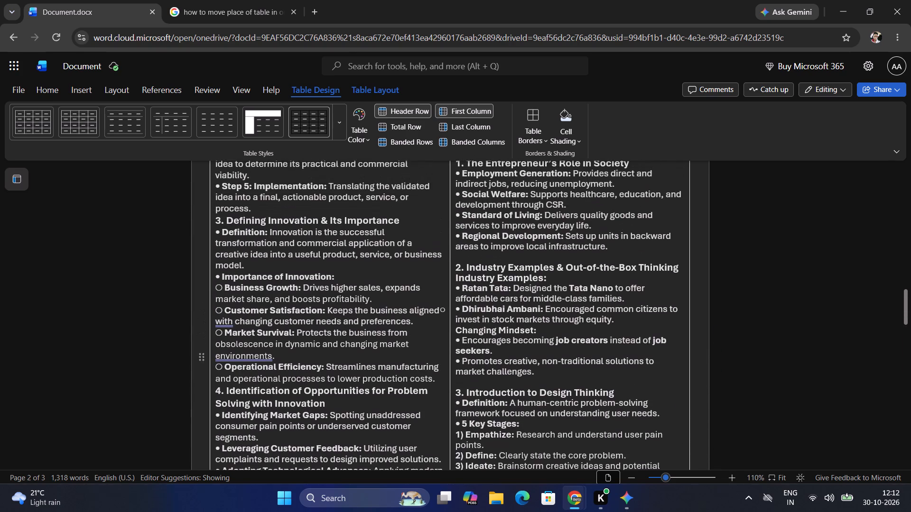
pyautogui.scroll(1, 462, 295)
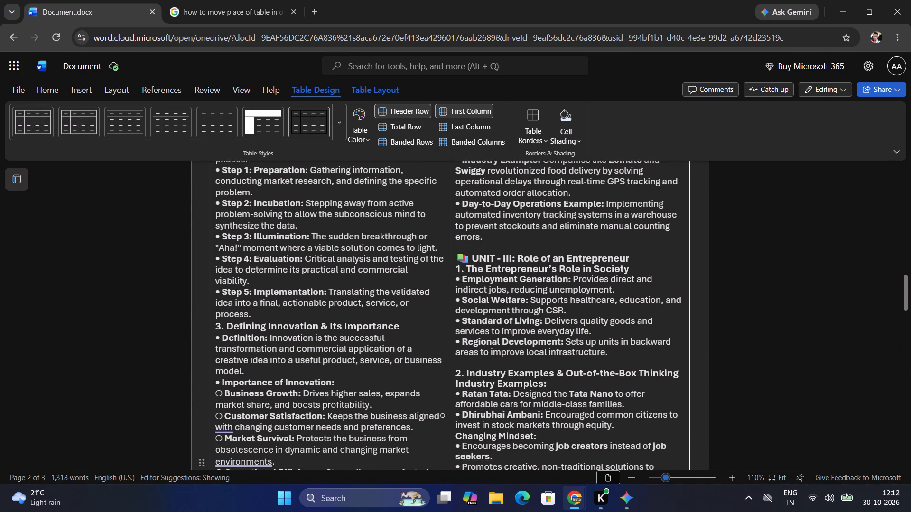
pyautogui.scroll(-1, 493, 377)
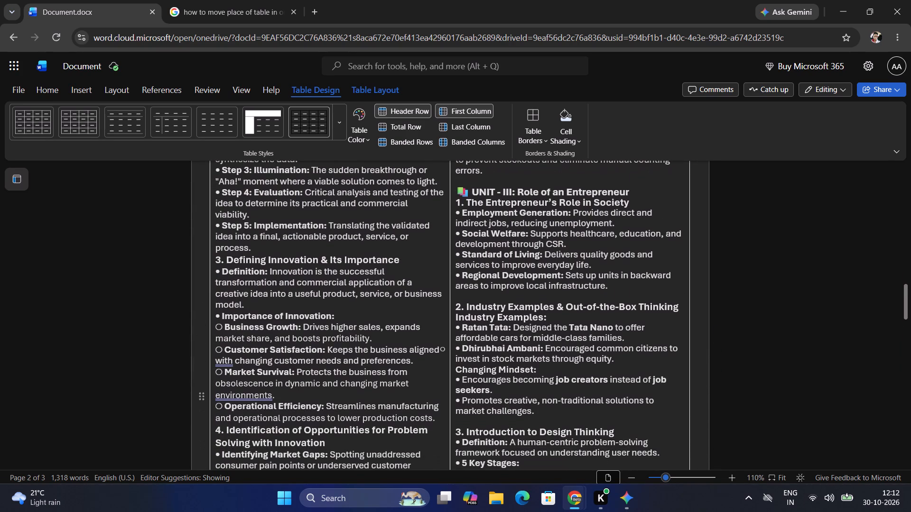
pyautogui.scroll(-1, 493, 377)
pyautogui.click(467, 302)
pyautogui.scroll(-5, 436, 362)
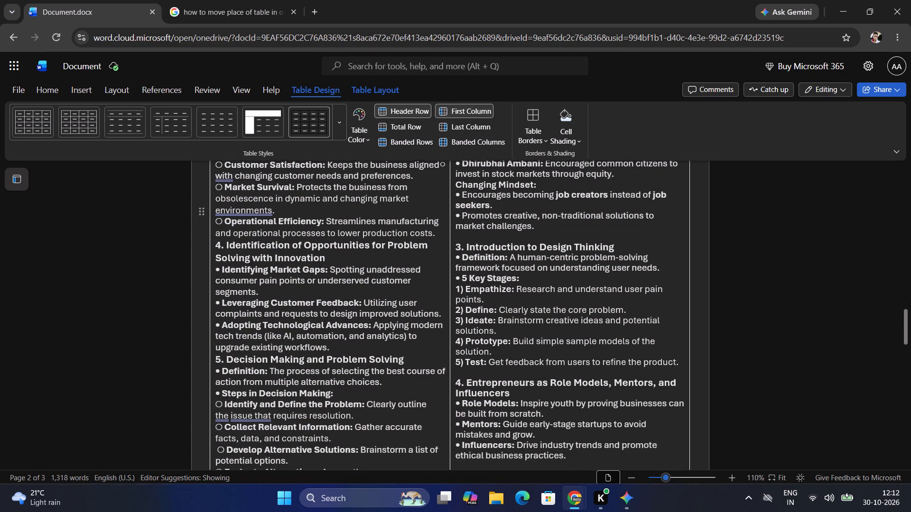
pyautogui.scroll(-1, 436, 362)
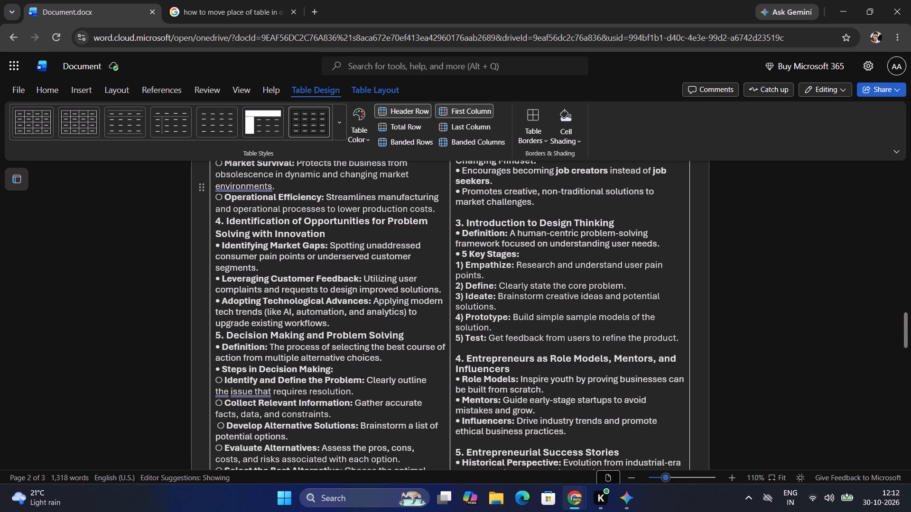
pyautogui.scroll(-1, 436, 362)
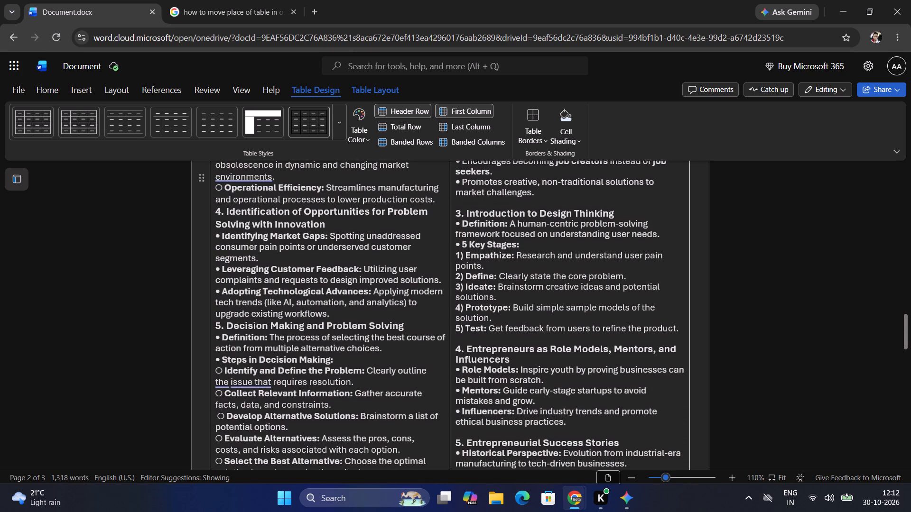
pyautogui.scroll(-1, 436, 362)
pyautogui.scroll(-1, 518, 404)
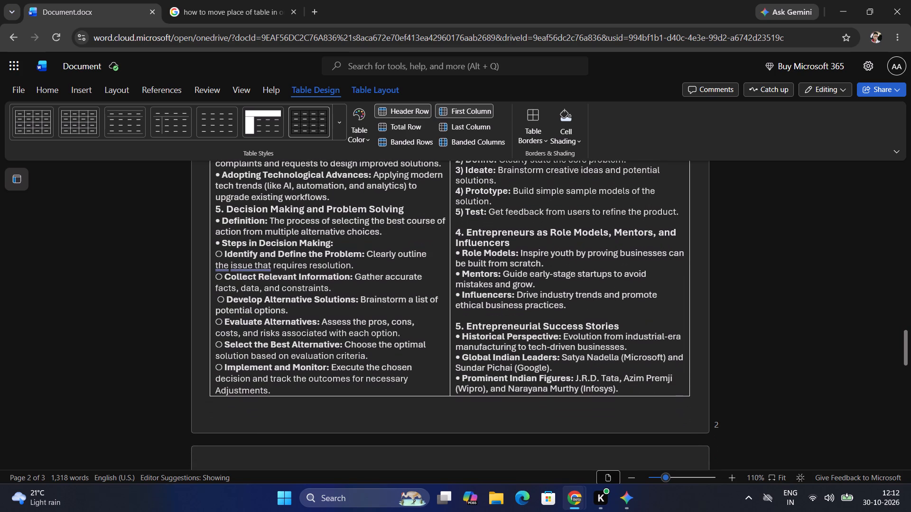
pyautogui.scroll(-1, 518, 404)
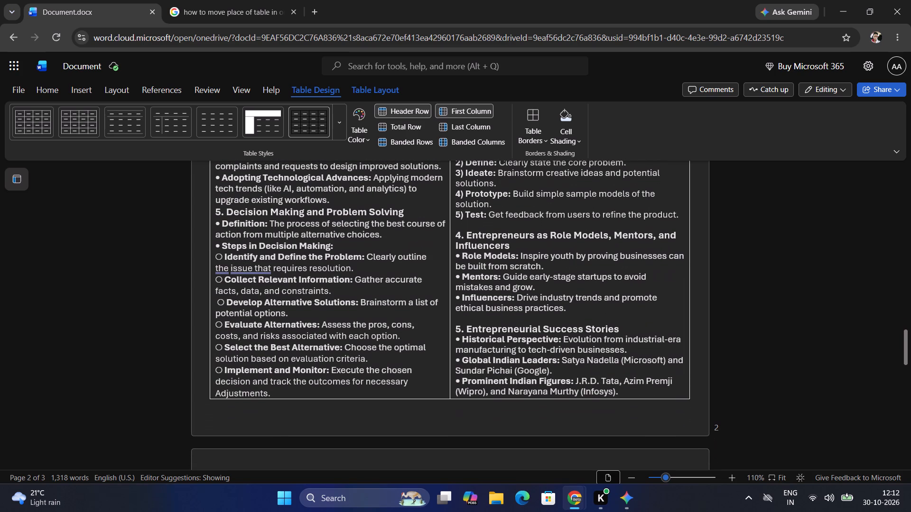
# Delete the empty line before the heading 5. Entrepreneurial Success Stories.
pyautogui.click(472, 317)
pyautogui.press('BackSpace')
pyautogui.press('Up')
pyautogui.press('Down')
pyautogui.press('Down')
# Delete the empty line before the heading 4. Entrepreneurs as Role Models, Mentors, and Influencers.
pyautogui.scroll(-3, 472, 317)
pyautogui.scroll(4, 472, 317)
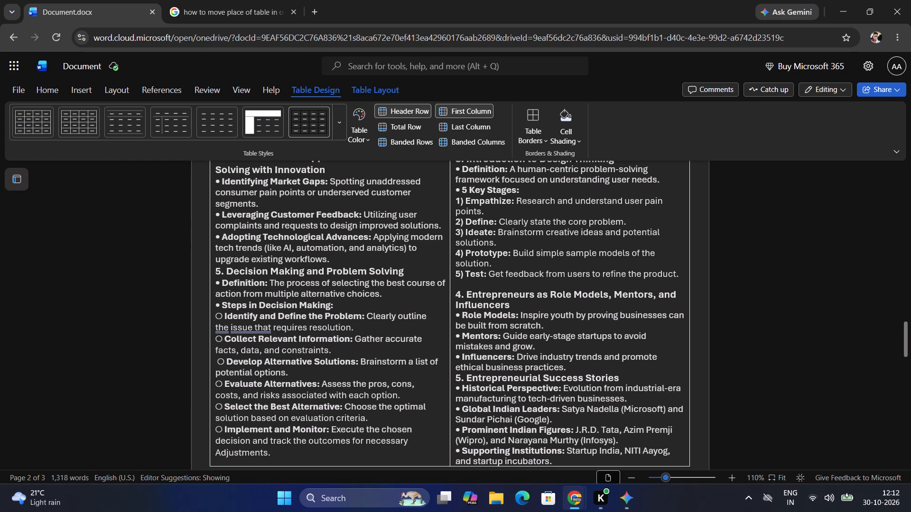
pyautogui.click(463, 286)
pyautogui.press('BackSpace')
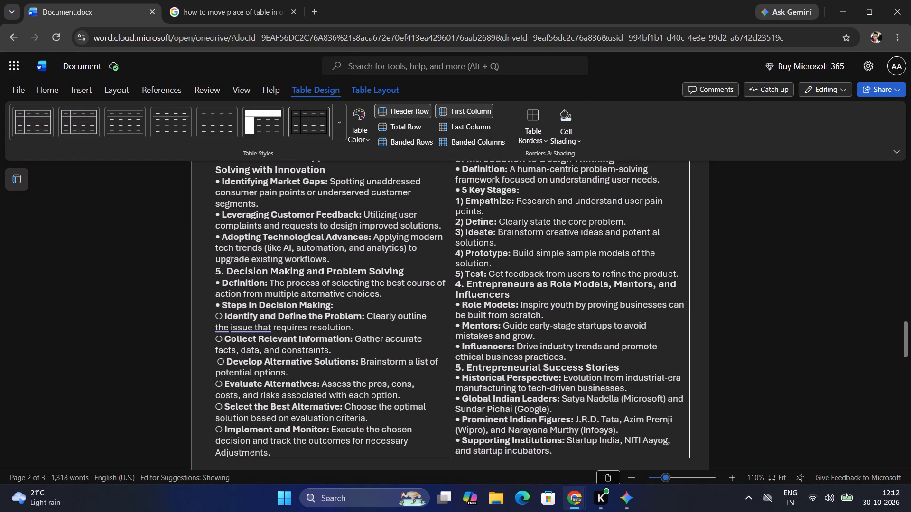
# Check the spacing between Unit III sections 1, 2 and 3 for further empty lines.
pyautogui.scroll(3, 482, 330)
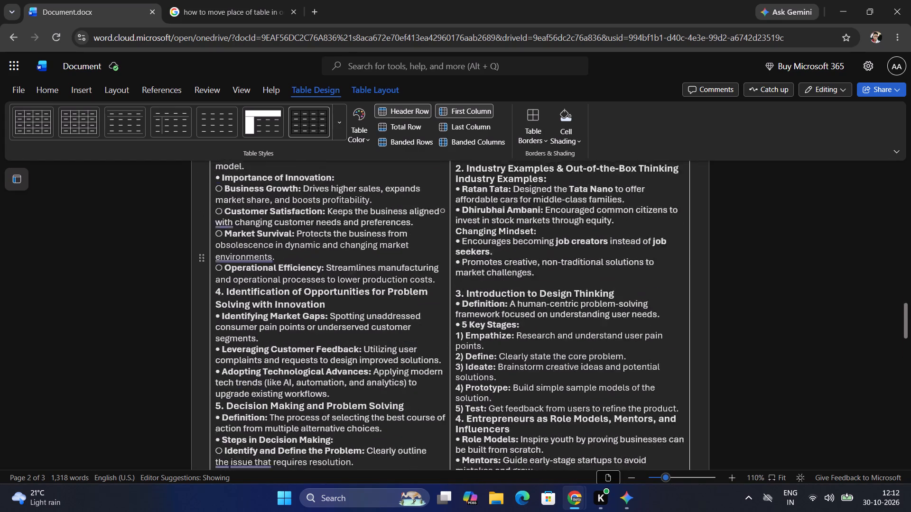
pyautogui.scroll(3, 476, 333)
pyautogui.scroll(-2, 476, 333)
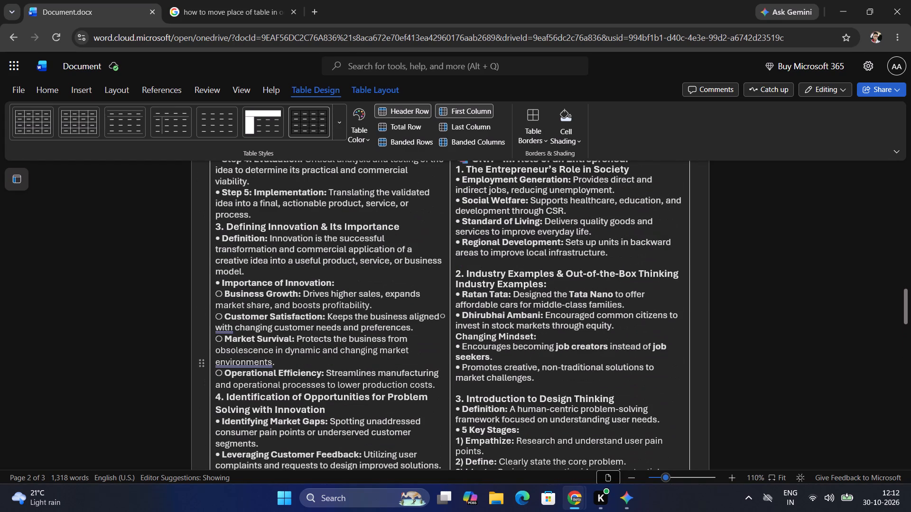
pyautogui.scroll(-2, 480, 336)
pyautogui.scroll(2, 480, 336)
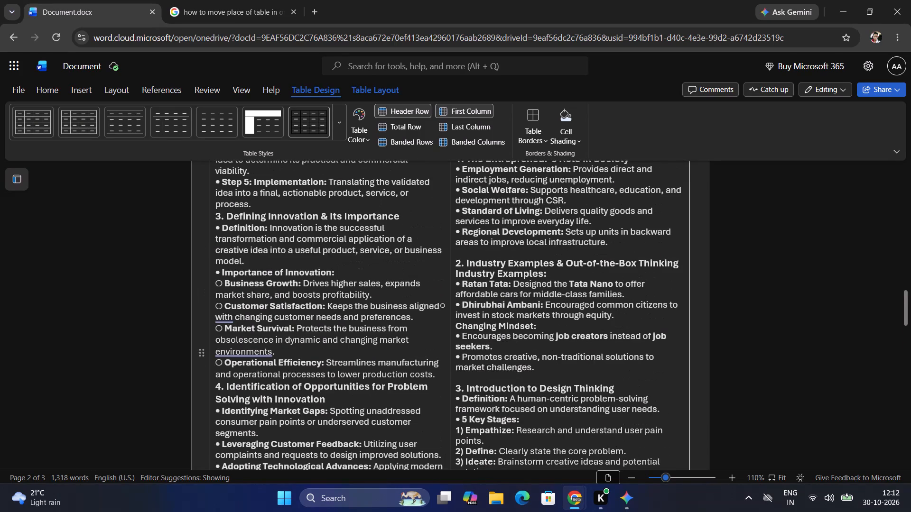
pyautogui.scroll(2, 480, 336)
pyautogui.scroll(-2, 480, 336)
pyautogui.scroll(3, 480, 336)
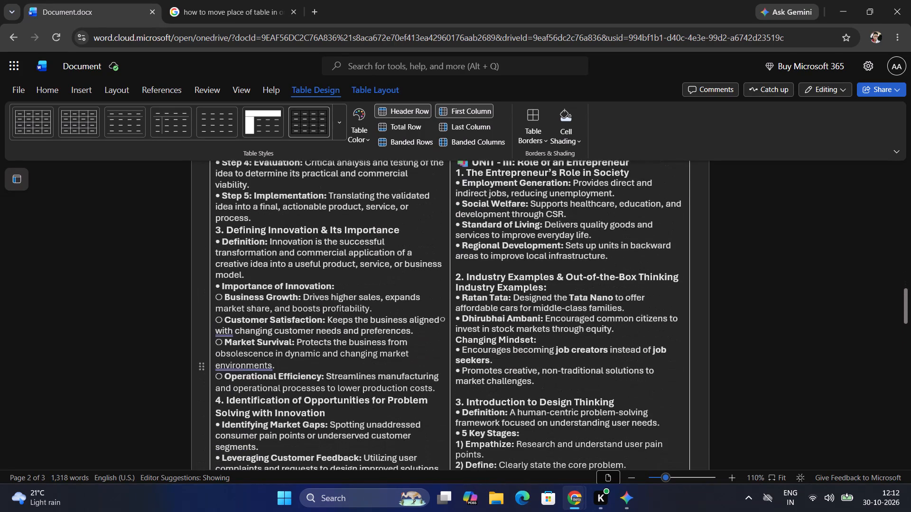
# Check the second-page table for remaining empty lines between the Unit III sections.
pyautogui.click(483, 330)
pyautogui.click(611, 341)
pyautogui.scroll(-2, 611, 341)
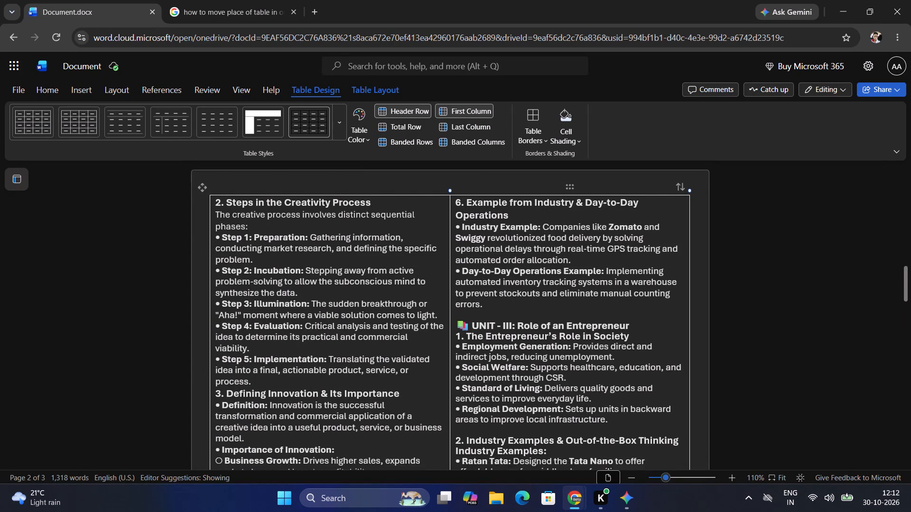
pyautogui.scroll(2, 611, 341)
pyautogui.click(572, 219)
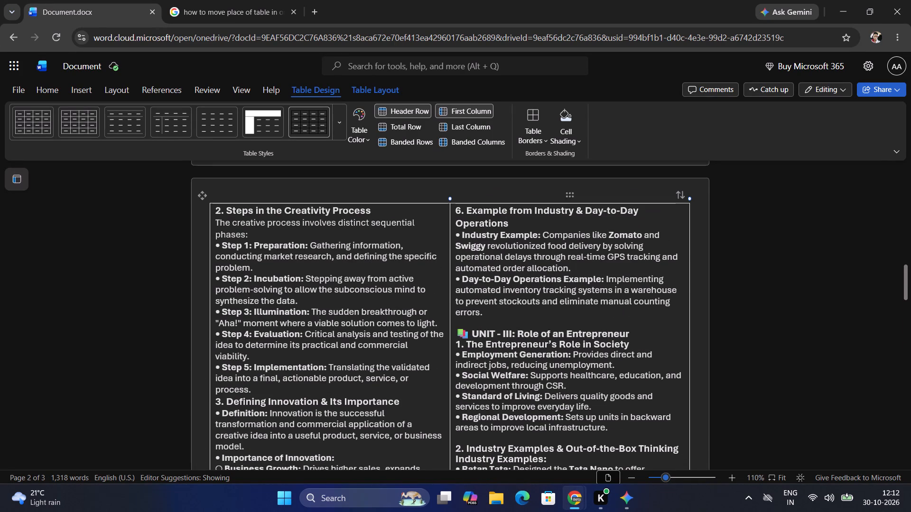
pyautogui.scroll(-9, 569, 225)
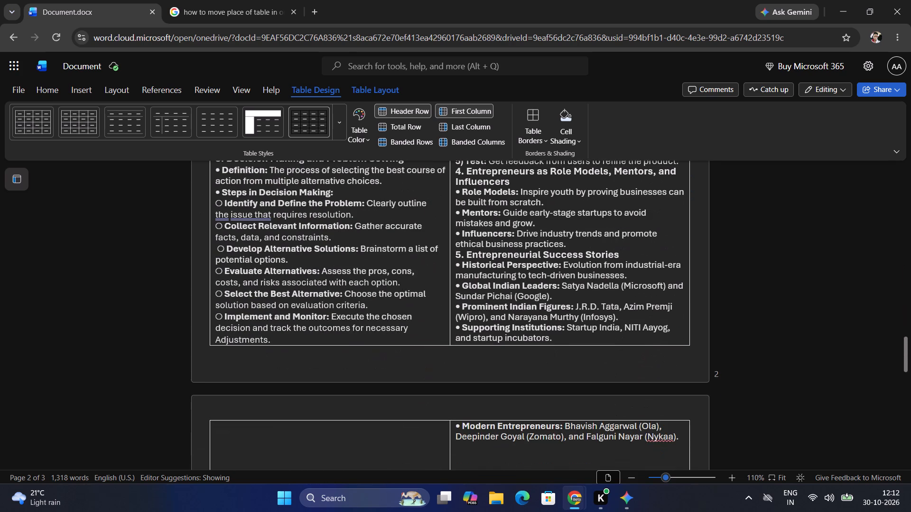
pyautogui.scroll(-2, 550, 286)
pyautogui.scroll(5, 551, 288)
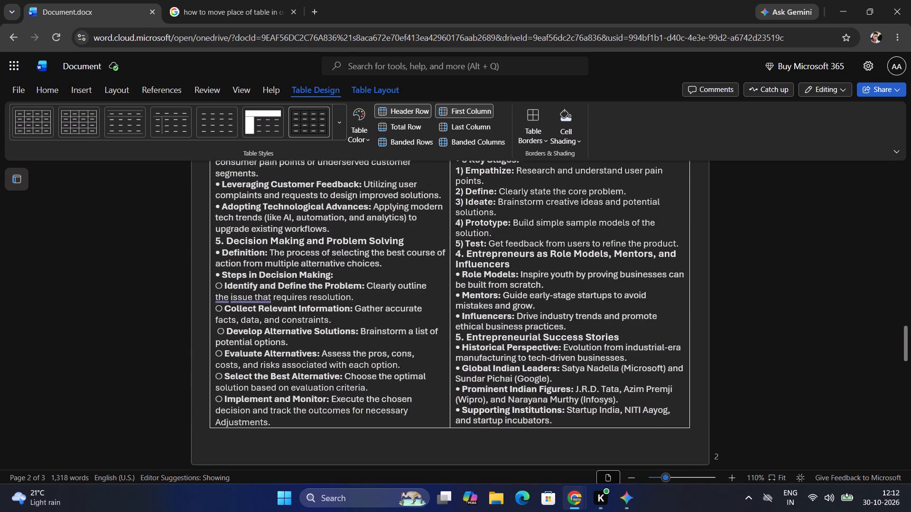
pyautogui.scroll(-1, 551, 288)
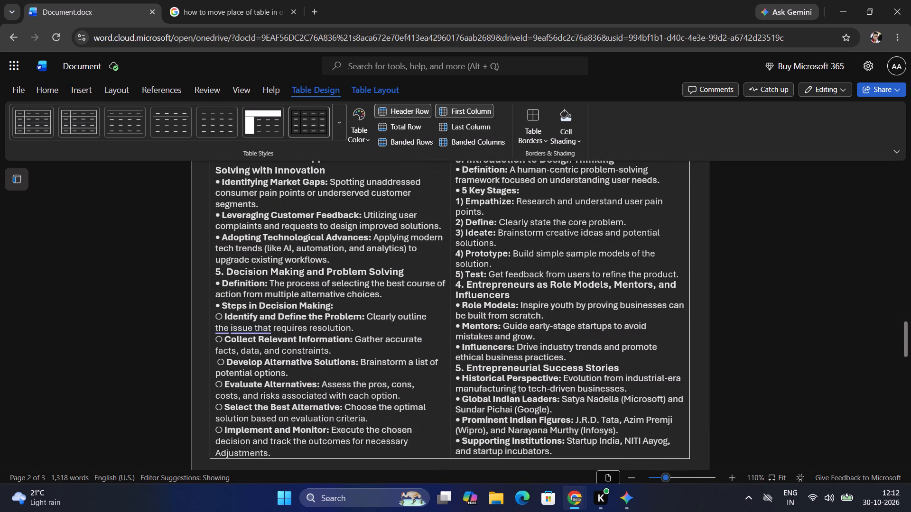
pyautogui.click(612, 284)
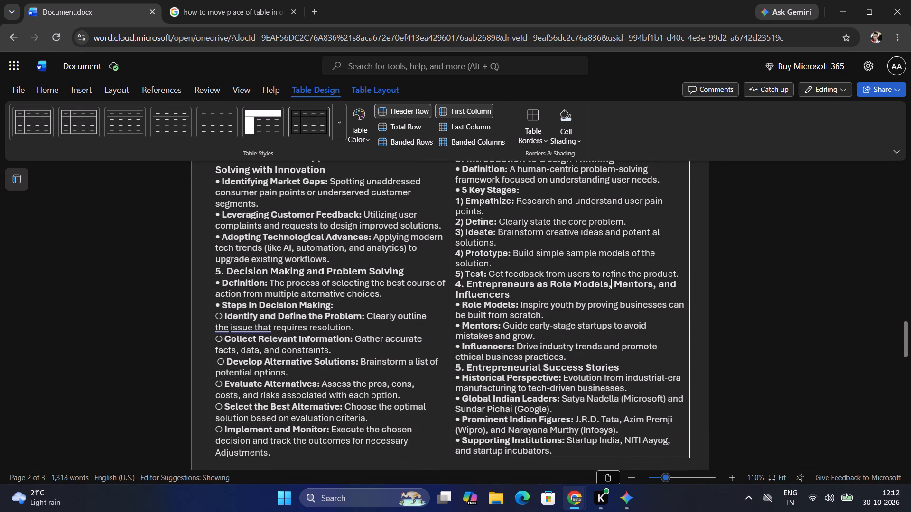
pyautogui.click(567, 372)
pyautogui.click(560, 367)
pyautogui.click(533, 285)
# Delete the empty line before the heading 3. Introduction to Design Thinking.
pyautogui.scroll(2, 528, 274)
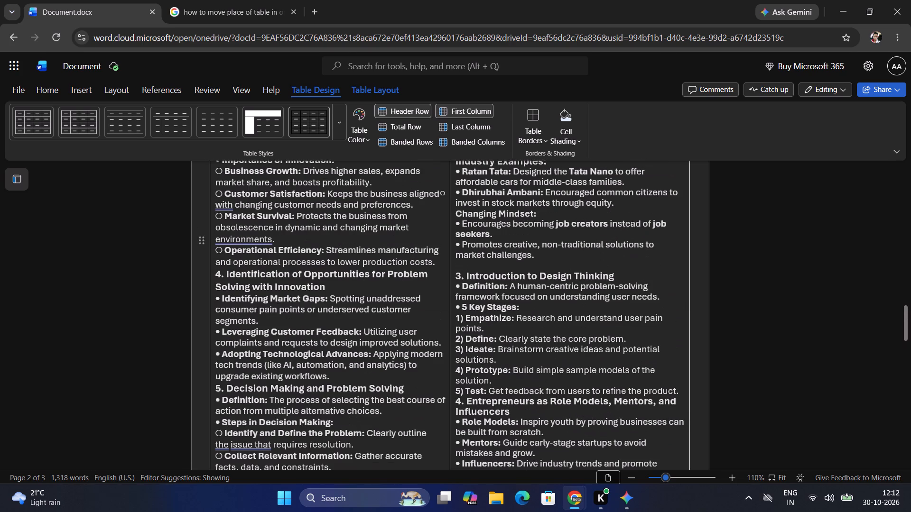
pyautogui.click(527, 274)
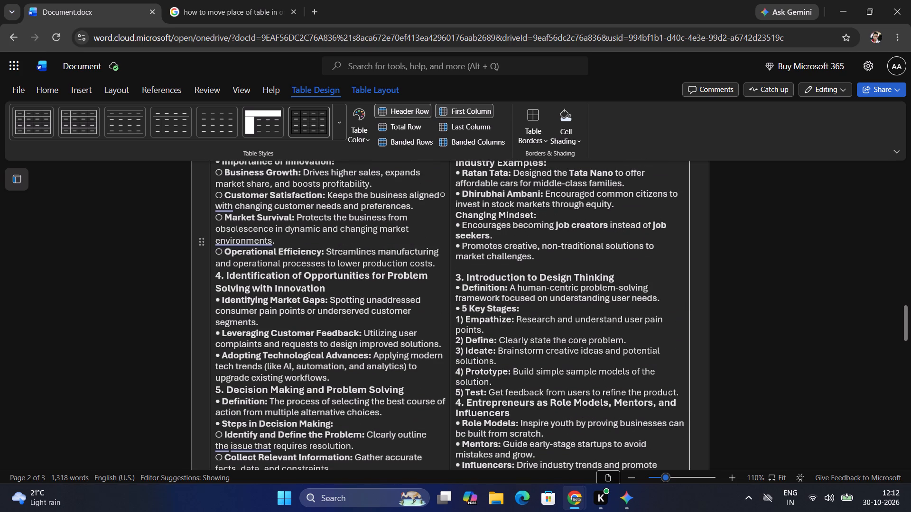
pyautogui.scroll(1, 564, 288)
pyautogui.click(539, 329)
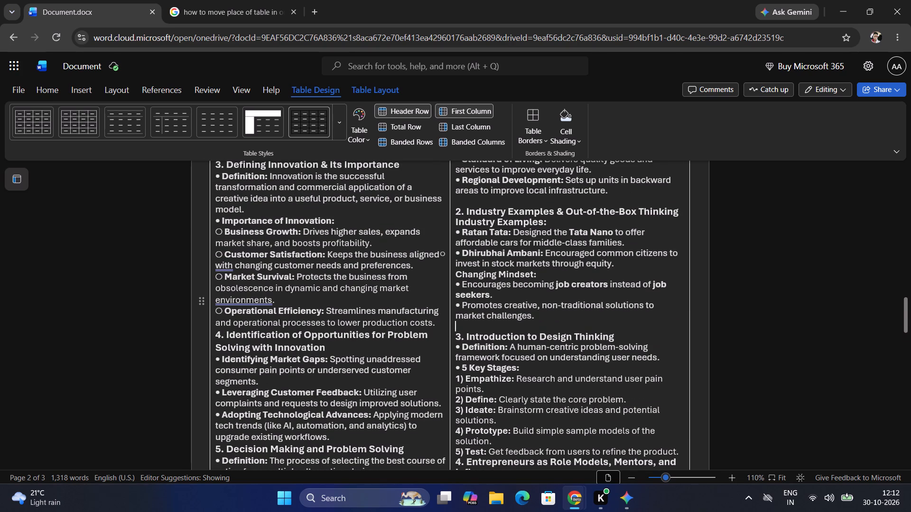
pyautogui.scroll(3, 536, 325)
pyautogui.scroll(-1, 536, 325)
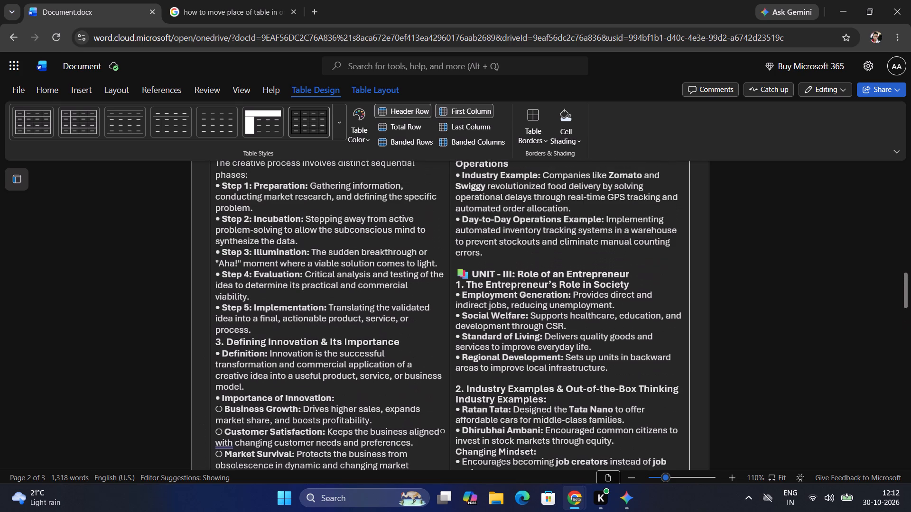
pyautogui.press('BackSpace')
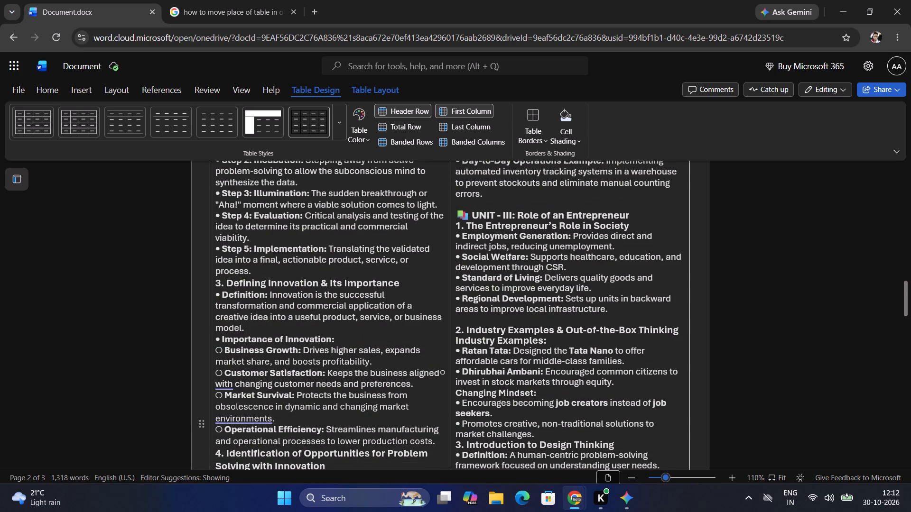
# Delete the empty line before the heading 2. Industry Examples & Out-of-the-Box Thinking.
pyautogui.click(530, 312)
pyautogui.click(540, 318)
pyautogui.press('=')
pyautogui.press('BackSpace')
pyautogui.press('BackSpace')
pyautogui.press('BackSpace')
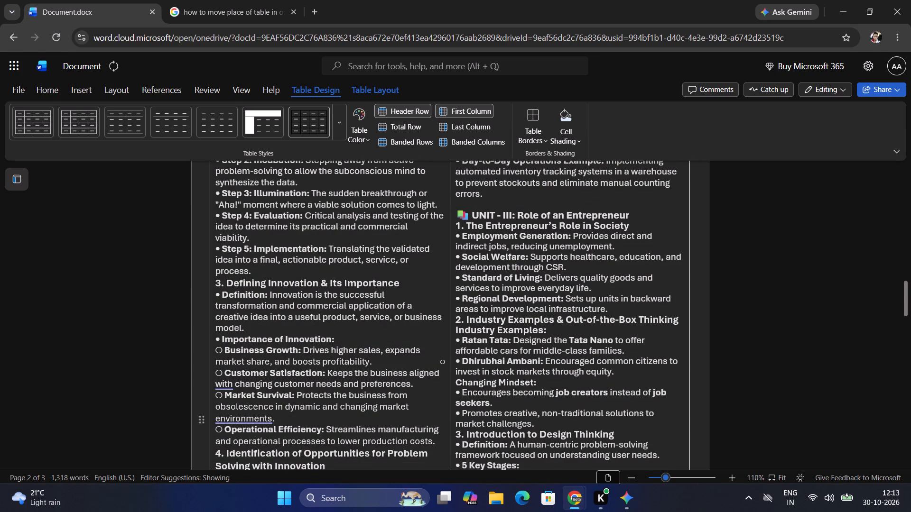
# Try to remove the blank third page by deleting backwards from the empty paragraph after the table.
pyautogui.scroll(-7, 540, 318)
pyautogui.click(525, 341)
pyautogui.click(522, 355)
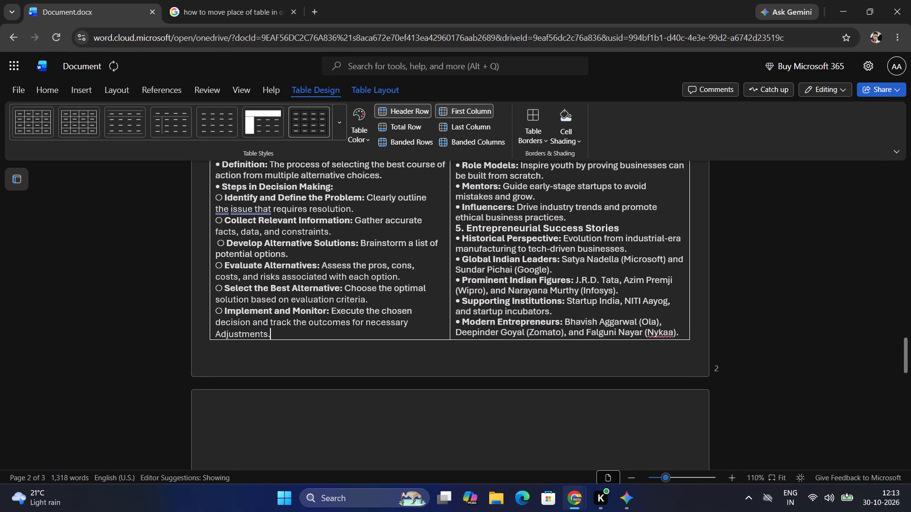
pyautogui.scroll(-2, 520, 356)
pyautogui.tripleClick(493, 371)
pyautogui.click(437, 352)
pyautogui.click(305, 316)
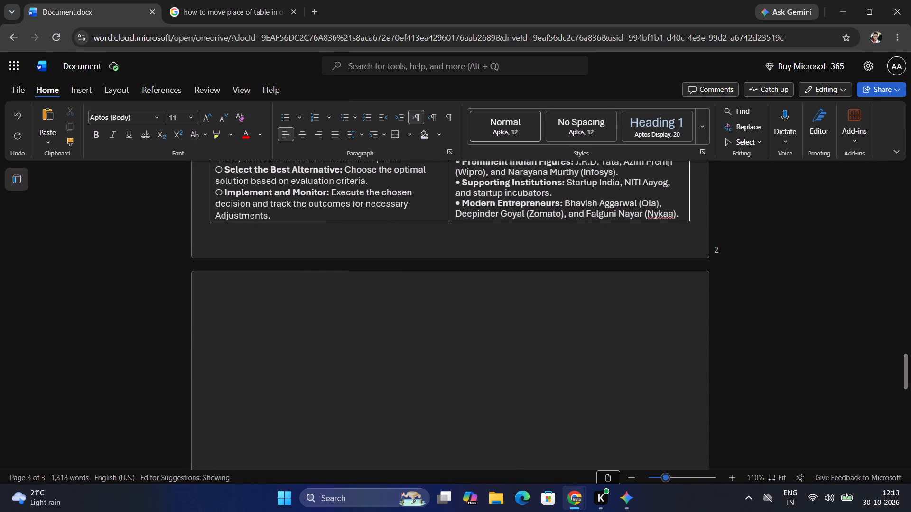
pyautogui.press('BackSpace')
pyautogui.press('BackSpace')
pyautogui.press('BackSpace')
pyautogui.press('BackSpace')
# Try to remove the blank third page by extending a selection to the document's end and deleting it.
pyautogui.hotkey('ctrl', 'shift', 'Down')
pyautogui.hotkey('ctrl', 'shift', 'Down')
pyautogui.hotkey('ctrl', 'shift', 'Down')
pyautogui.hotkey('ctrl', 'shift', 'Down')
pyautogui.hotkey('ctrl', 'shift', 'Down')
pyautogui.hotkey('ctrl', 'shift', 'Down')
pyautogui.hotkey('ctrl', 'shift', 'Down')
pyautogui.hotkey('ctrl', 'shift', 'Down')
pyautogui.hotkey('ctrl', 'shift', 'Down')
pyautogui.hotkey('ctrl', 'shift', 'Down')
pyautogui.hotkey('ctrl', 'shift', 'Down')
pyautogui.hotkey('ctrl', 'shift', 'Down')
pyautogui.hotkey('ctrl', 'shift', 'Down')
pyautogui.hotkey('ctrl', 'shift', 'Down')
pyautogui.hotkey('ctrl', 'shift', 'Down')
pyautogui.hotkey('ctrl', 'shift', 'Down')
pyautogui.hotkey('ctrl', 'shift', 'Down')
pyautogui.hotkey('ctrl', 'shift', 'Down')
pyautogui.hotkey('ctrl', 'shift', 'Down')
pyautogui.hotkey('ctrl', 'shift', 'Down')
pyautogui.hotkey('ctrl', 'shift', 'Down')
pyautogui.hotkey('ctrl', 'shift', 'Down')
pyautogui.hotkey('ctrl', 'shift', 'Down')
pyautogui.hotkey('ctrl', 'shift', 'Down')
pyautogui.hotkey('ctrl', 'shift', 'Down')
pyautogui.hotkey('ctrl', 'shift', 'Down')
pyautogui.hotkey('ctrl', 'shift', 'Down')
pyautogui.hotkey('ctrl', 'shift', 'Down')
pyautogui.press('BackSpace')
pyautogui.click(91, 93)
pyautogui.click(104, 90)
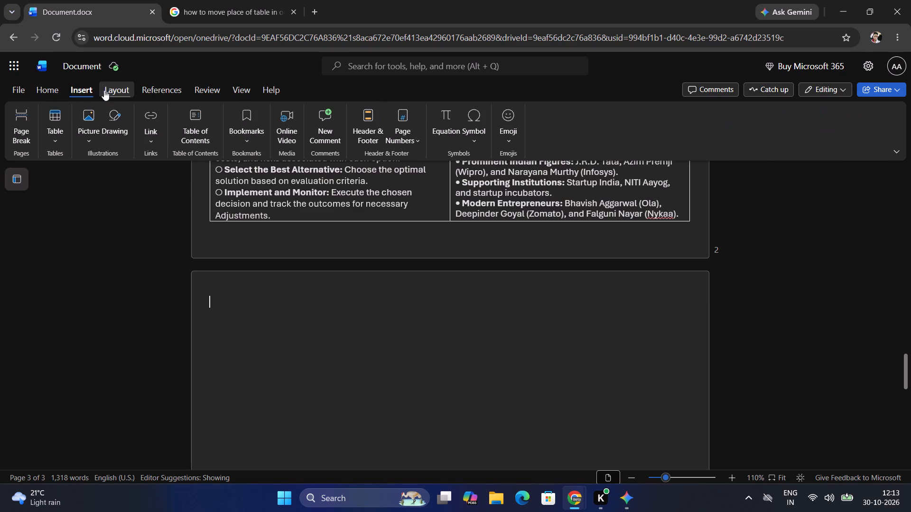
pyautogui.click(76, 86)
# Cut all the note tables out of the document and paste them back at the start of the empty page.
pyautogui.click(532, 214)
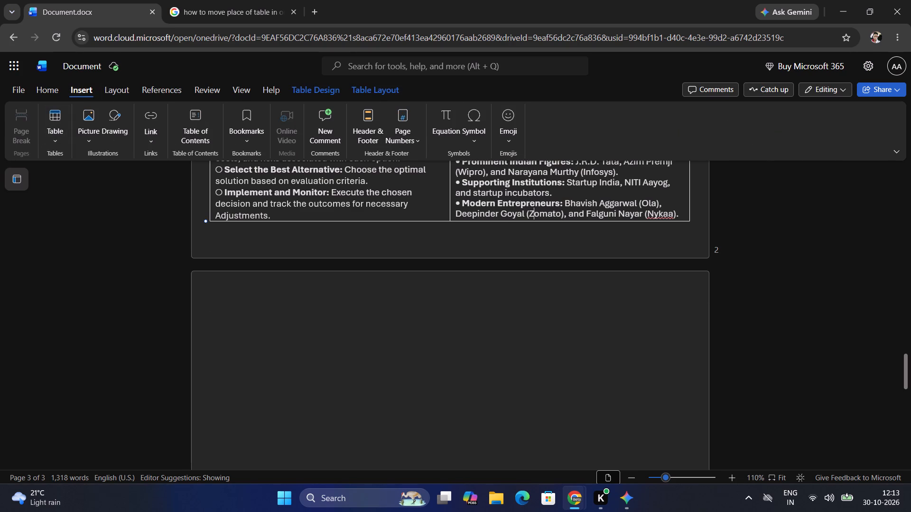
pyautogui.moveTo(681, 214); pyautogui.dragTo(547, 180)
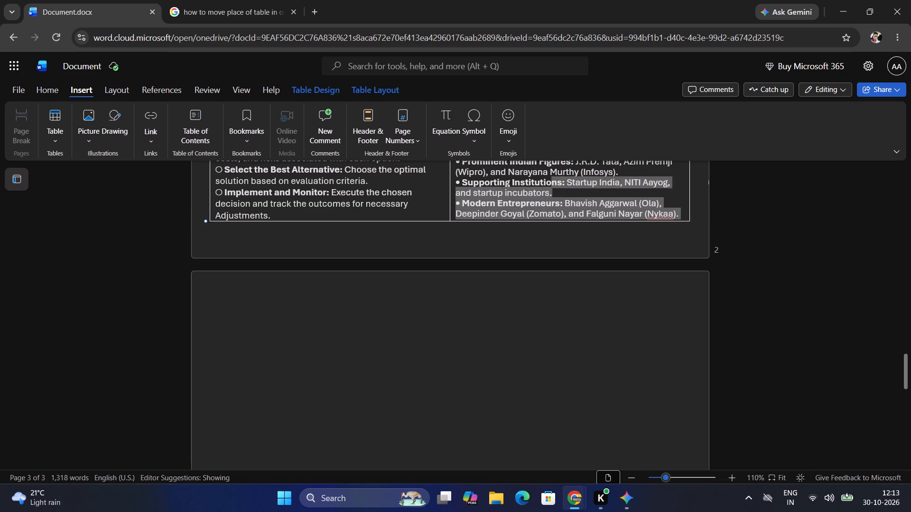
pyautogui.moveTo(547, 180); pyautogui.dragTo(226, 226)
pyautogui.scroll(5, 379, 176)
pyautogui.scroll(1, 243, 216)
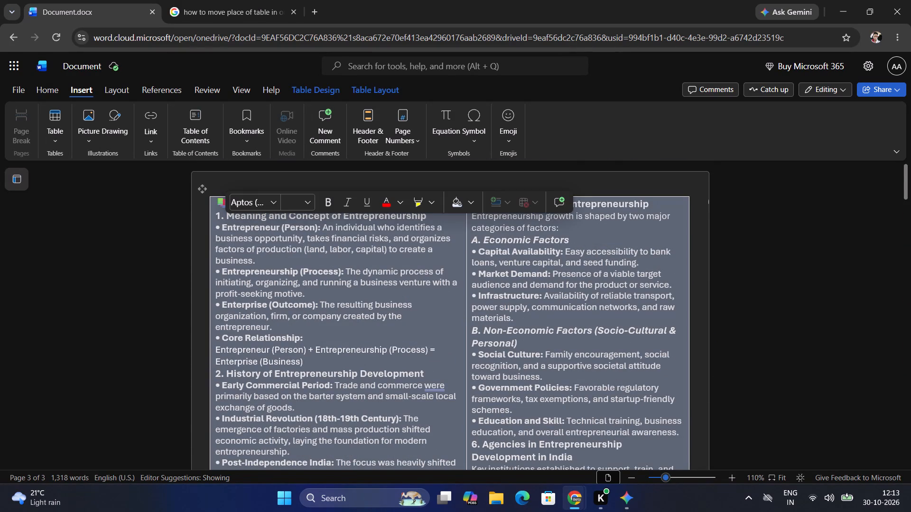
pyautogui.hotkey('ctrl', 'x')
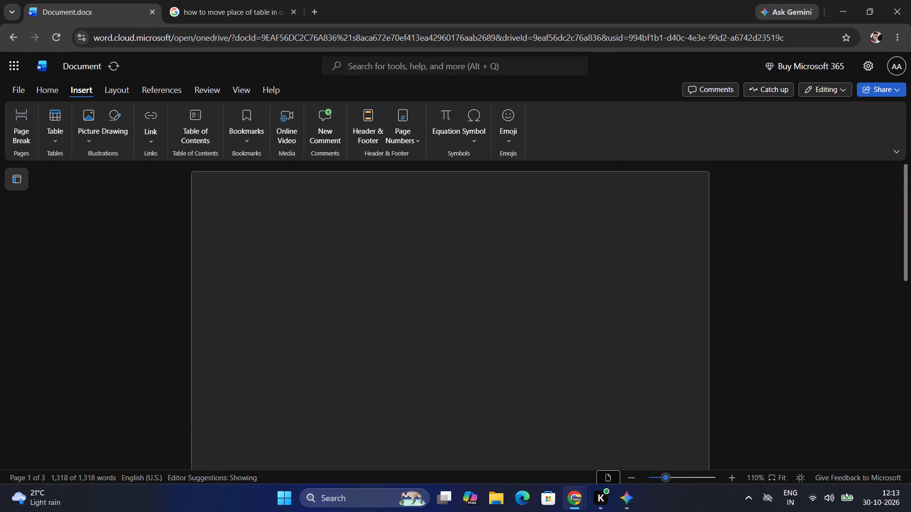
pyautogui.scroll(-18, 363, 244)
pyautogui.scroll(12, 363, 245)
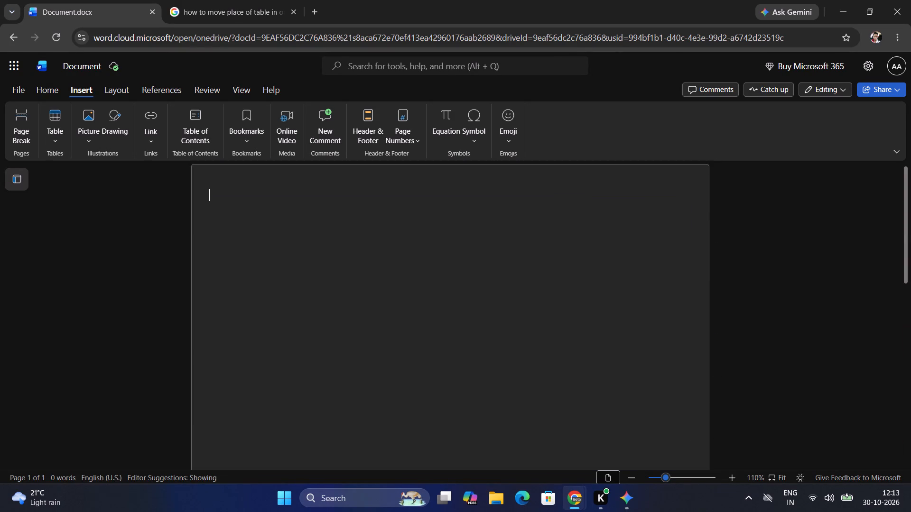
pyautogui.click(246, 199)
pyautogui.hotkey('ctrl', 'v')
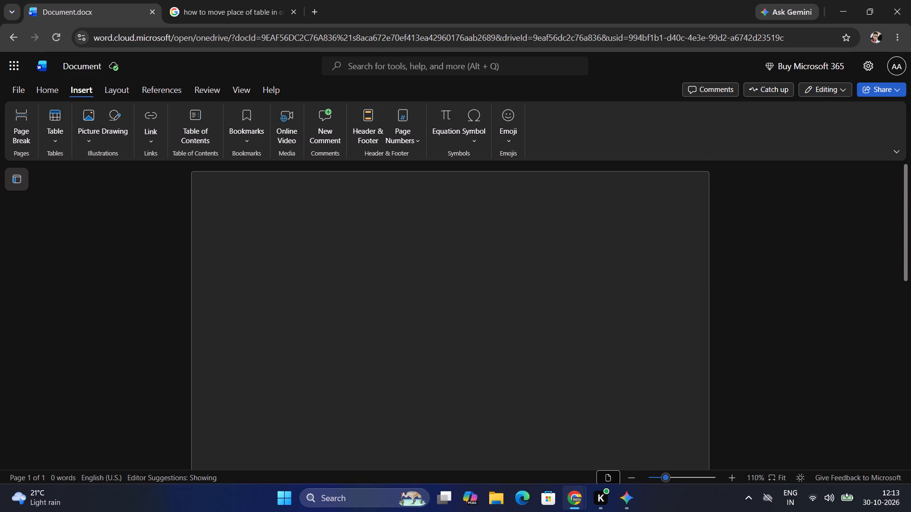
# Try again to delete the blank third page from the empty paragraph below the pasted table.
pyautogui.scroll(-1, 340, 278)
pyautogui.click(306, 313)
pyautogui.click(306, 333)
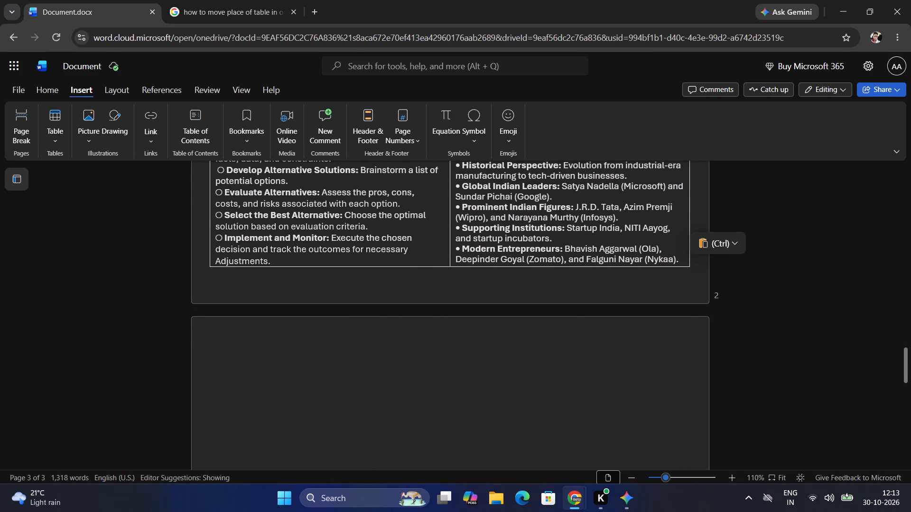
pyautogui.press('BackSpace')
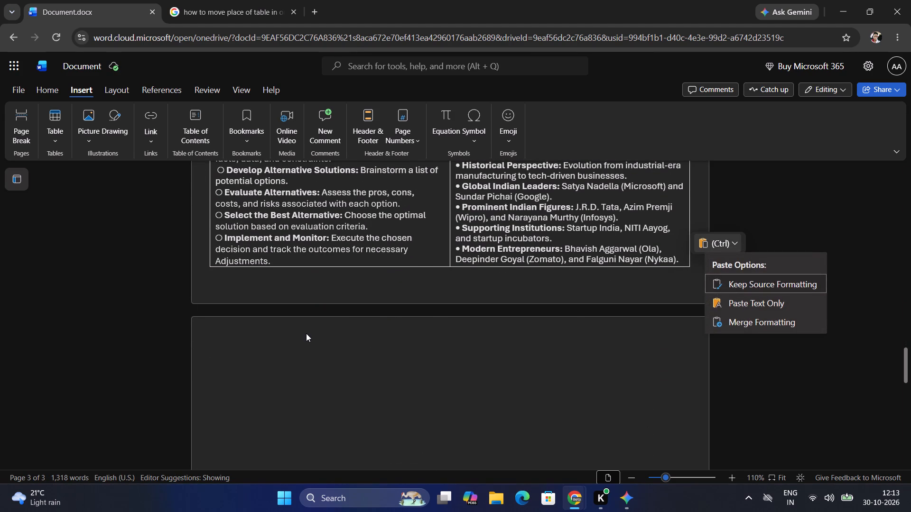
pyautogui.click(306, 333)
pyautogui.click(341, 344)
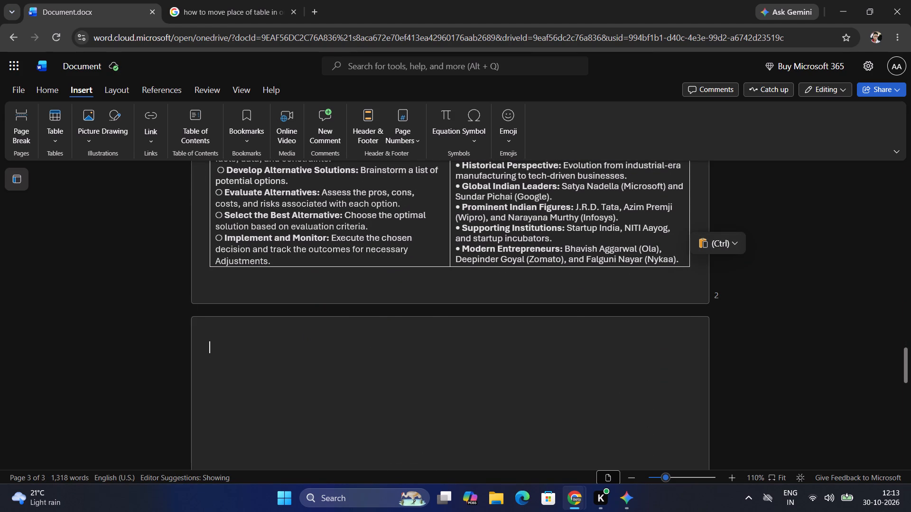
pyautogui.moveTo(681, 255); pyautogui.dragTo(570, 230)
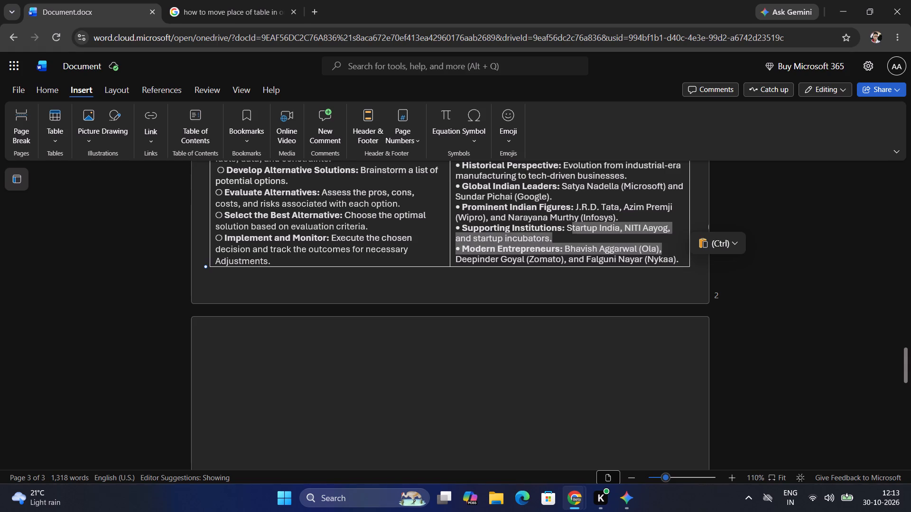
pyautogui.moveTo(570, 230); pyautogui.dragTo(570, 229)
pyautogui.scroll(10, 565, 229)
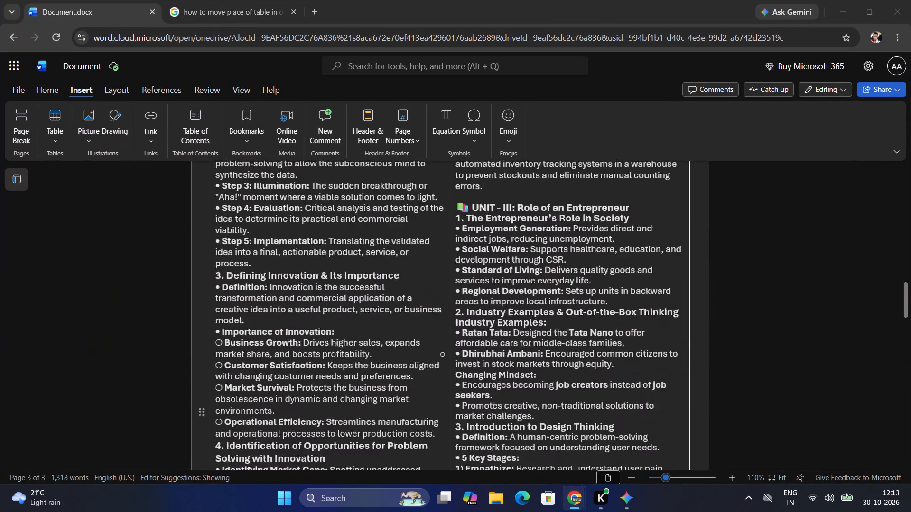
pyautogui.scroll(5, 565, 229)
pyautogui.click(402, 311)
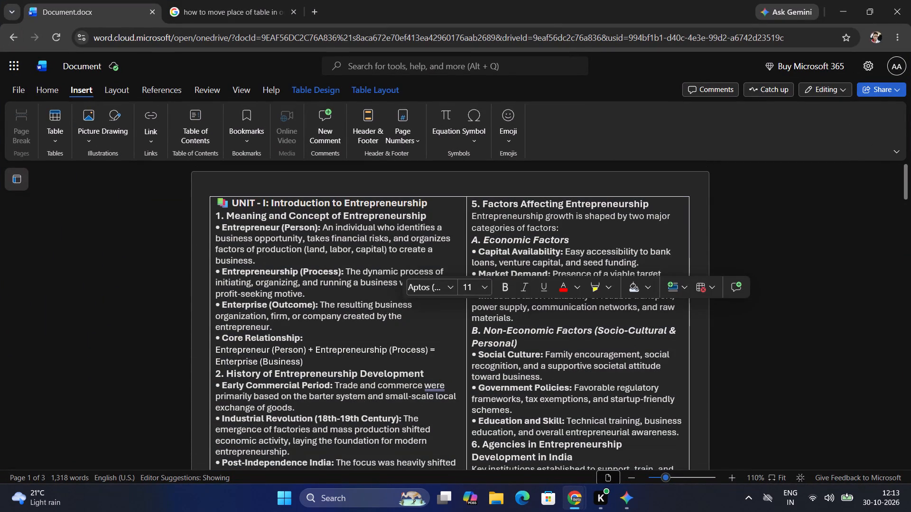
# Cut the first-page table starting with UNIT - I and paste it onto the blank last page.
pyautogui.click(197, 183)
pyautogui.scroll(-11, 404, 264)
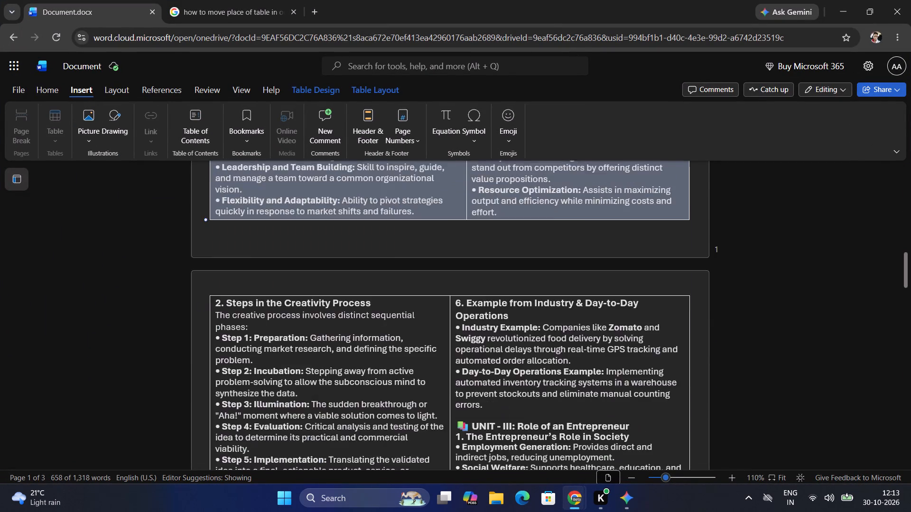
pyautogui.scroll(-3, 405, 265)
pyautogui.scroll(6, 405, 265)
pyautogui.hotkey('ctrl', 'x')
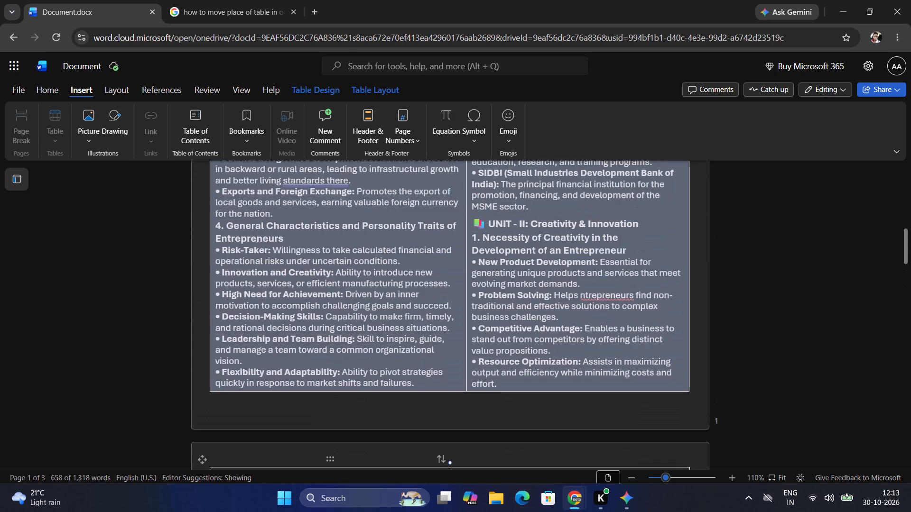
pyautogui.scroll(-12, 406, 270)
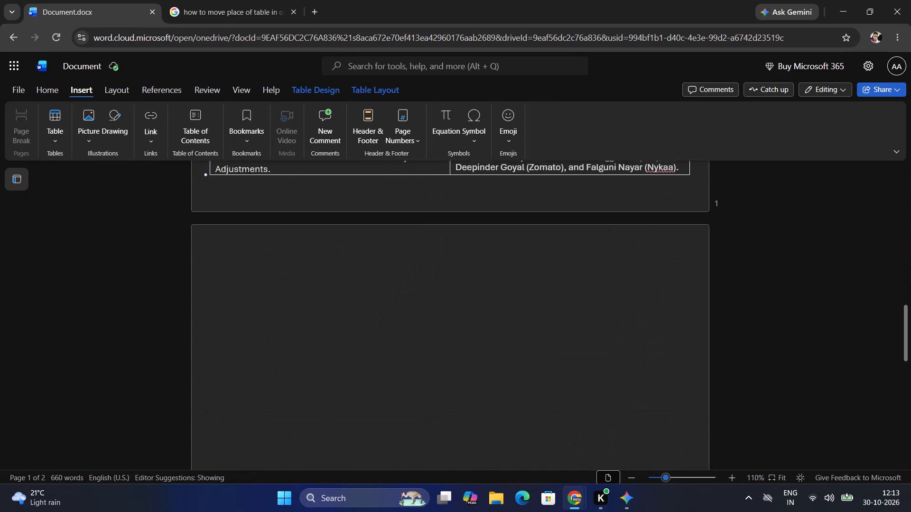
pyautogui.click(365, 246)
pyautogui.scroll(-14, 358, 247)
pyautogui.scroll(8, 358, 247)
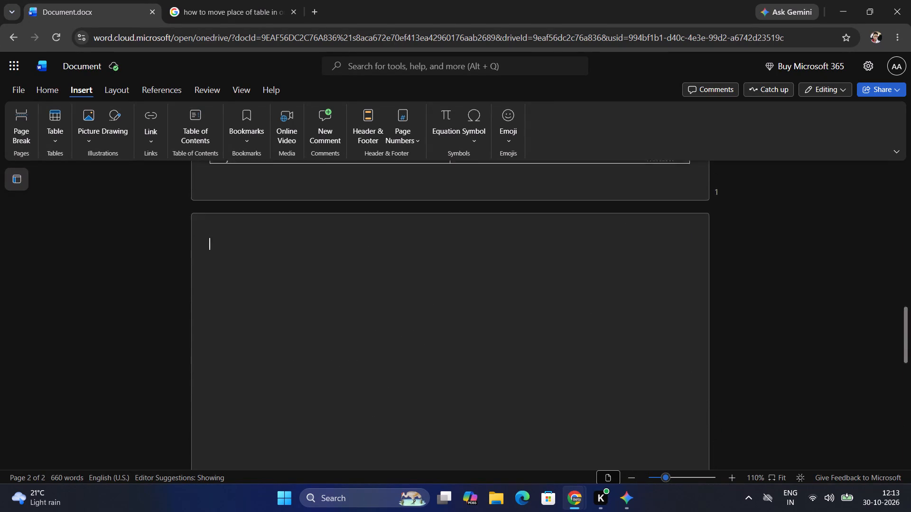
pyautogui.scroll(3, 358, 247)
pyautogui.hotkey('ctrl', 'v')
# Examine the pasted UNIT - I table and the page order throughout the document.
pyautogui.scroll(-5, 420, 457)
pyautogui.scroll(18, 413, 427)
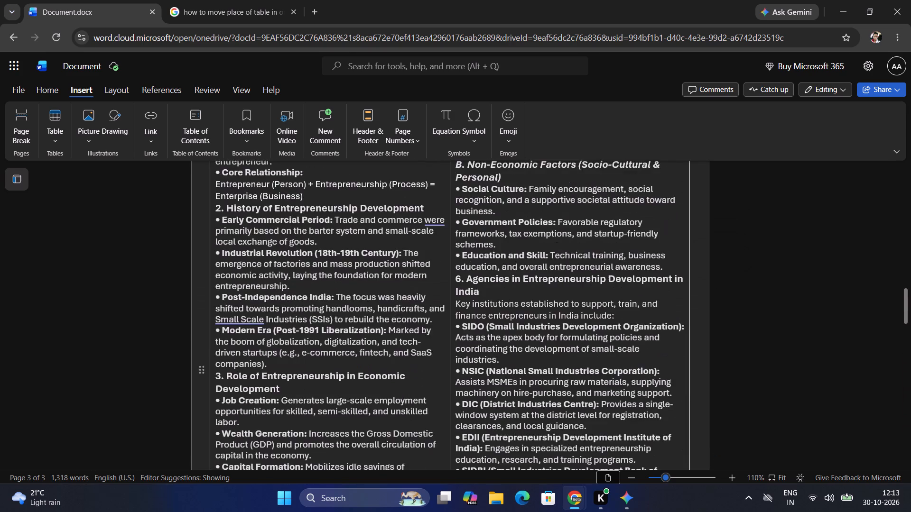
pyautogui.scroll(6, 413, 426)
pyautogui.scroll(-4, 413, 426)
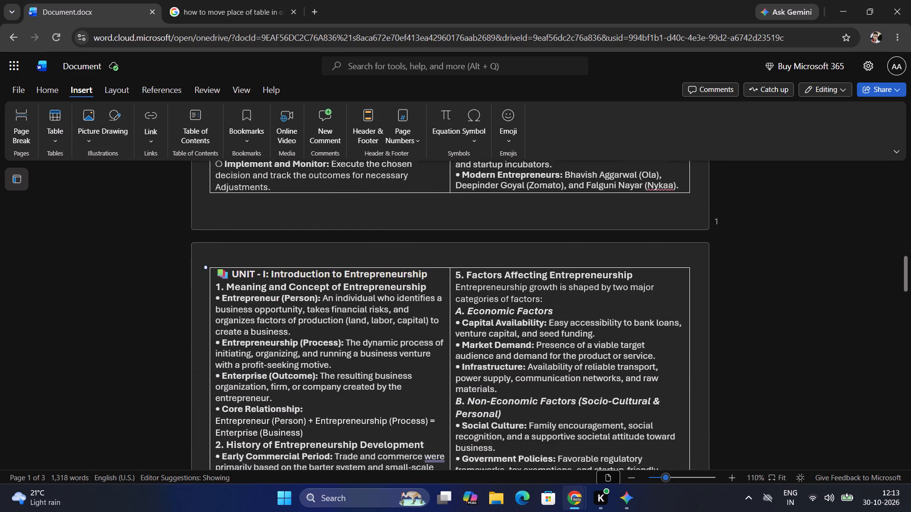
pyautogui.click(396, 288)
pyautogui.click(500, 282)
pyautogui.click(538, 339)
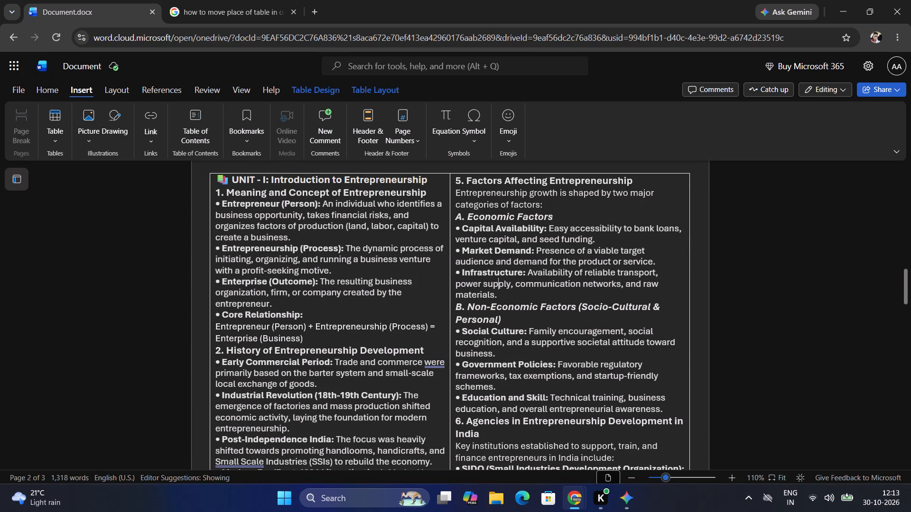
pyautogui.scroll(-2, 526, 380)
pyautogui.scroll(10, 526, 380)
pyautogui.scroll(11, 526, 380)
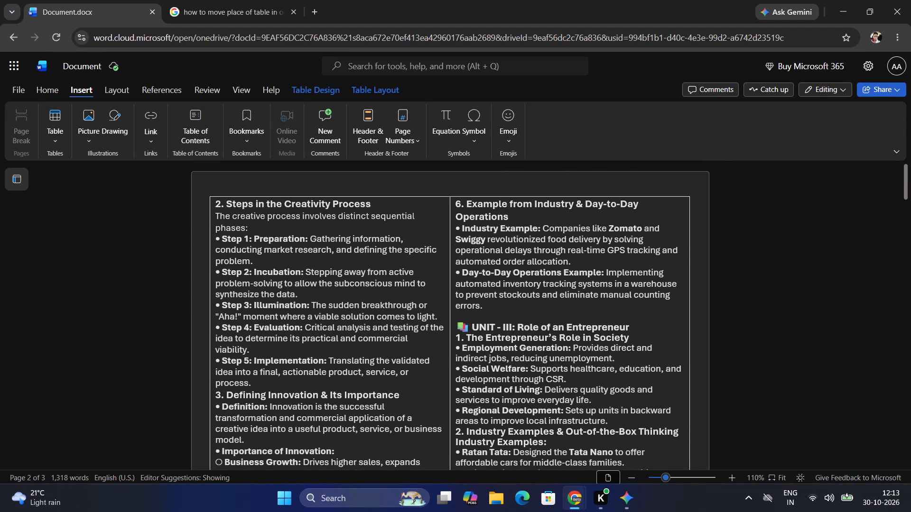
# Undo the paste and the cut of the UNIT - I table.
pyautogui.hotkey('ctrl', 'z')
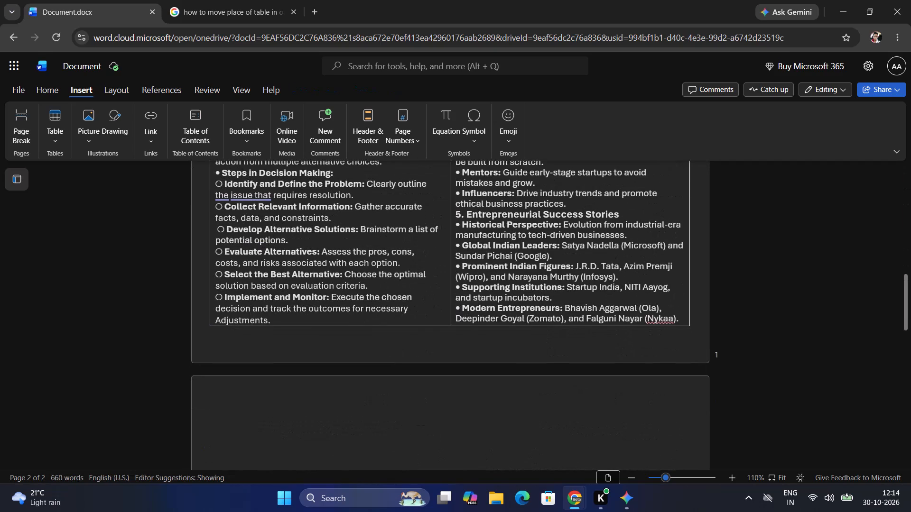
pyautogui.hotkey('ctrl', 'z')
# Check the restored tables and the end of the document around the blank third page.
pyautogui.scroll(-4, 422, 389)
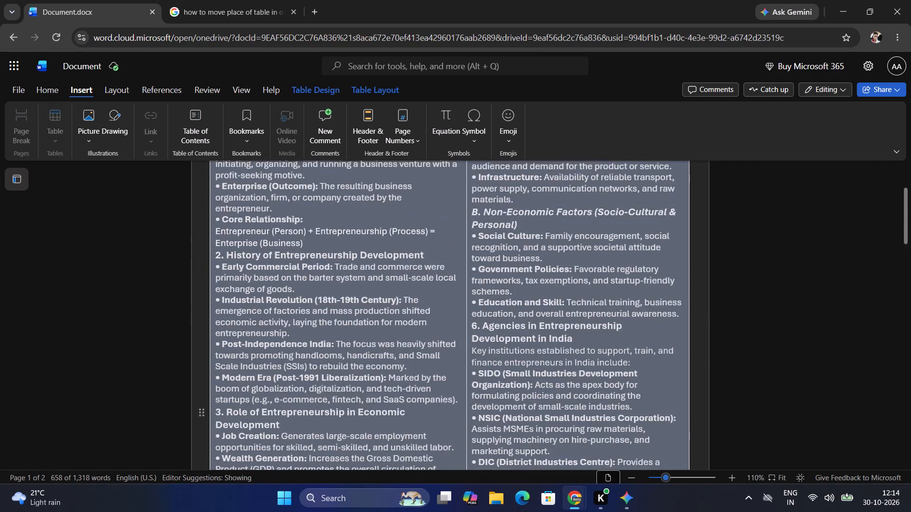
pyautogui.scroll(-8, 422, 389)
pyautogui.click(428, 357)
pyautogui.scroll(-4, 428, 357)
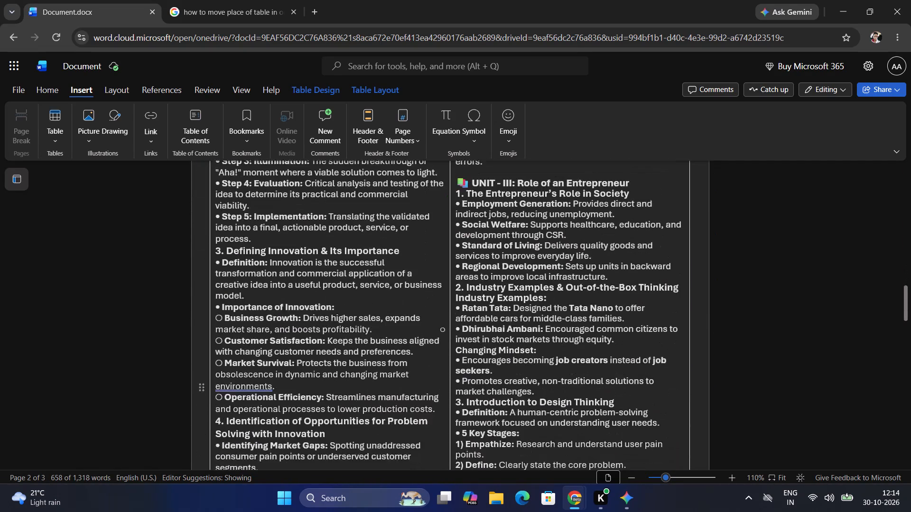
pyautogui.scroll(-8, 428, 357)
pyautogui.scroll(1, 428, 357)
pyautogui.click(428, 357)
pyautogui.click(407, 337)
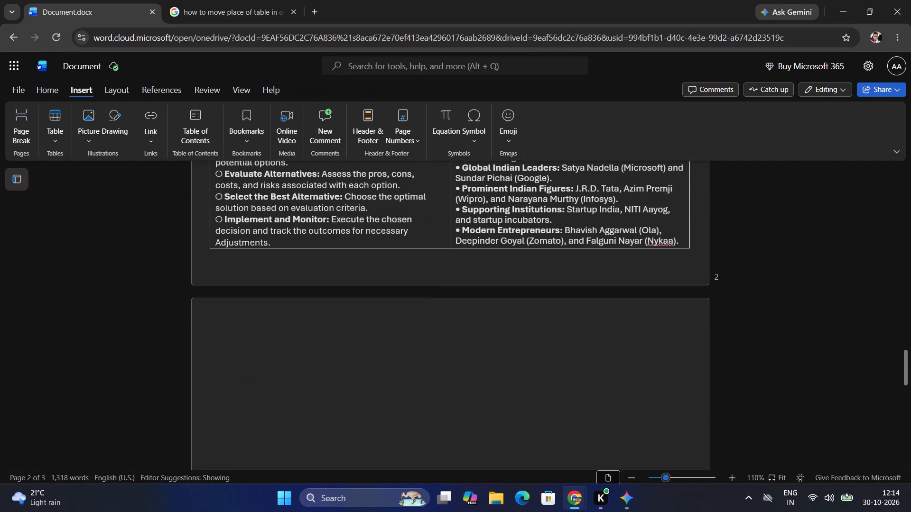
pyautogui.scroll(3, 460, 355)
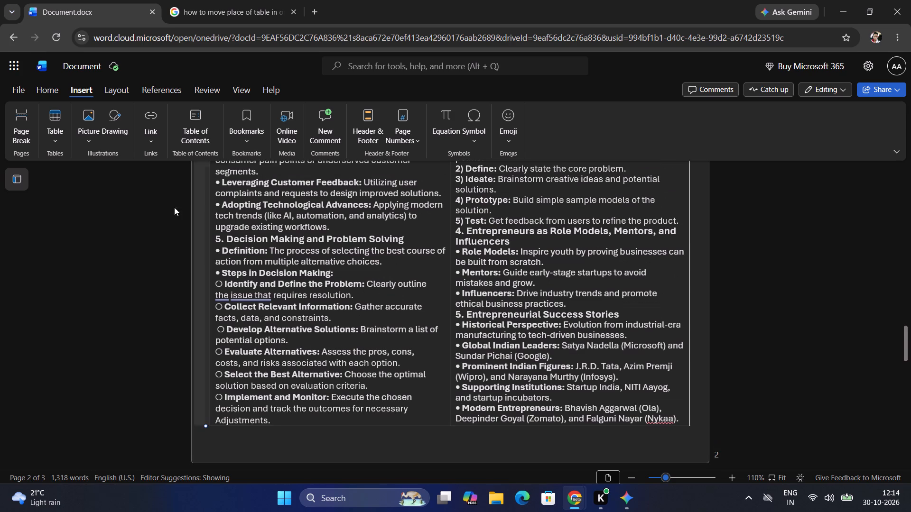
# Open the file-level commands for the document.
pyautogui.click(10, 95)
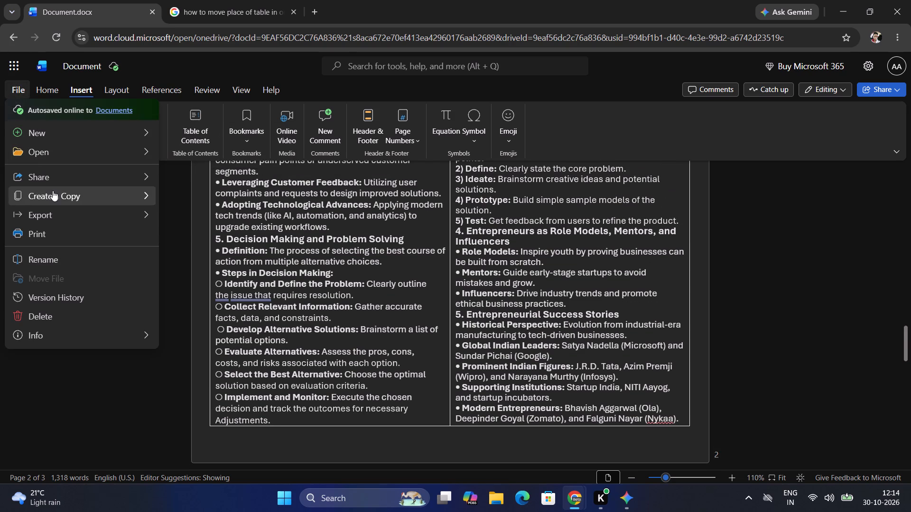